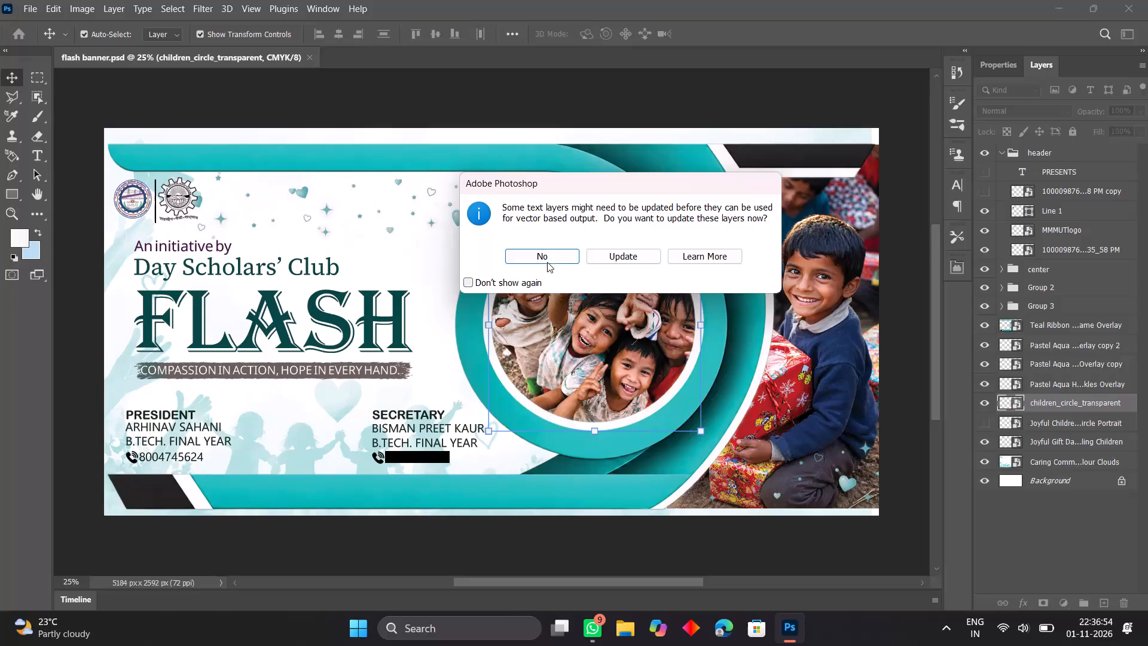
Decline updating the text layers for vector-based output.
left_click(552, 264)
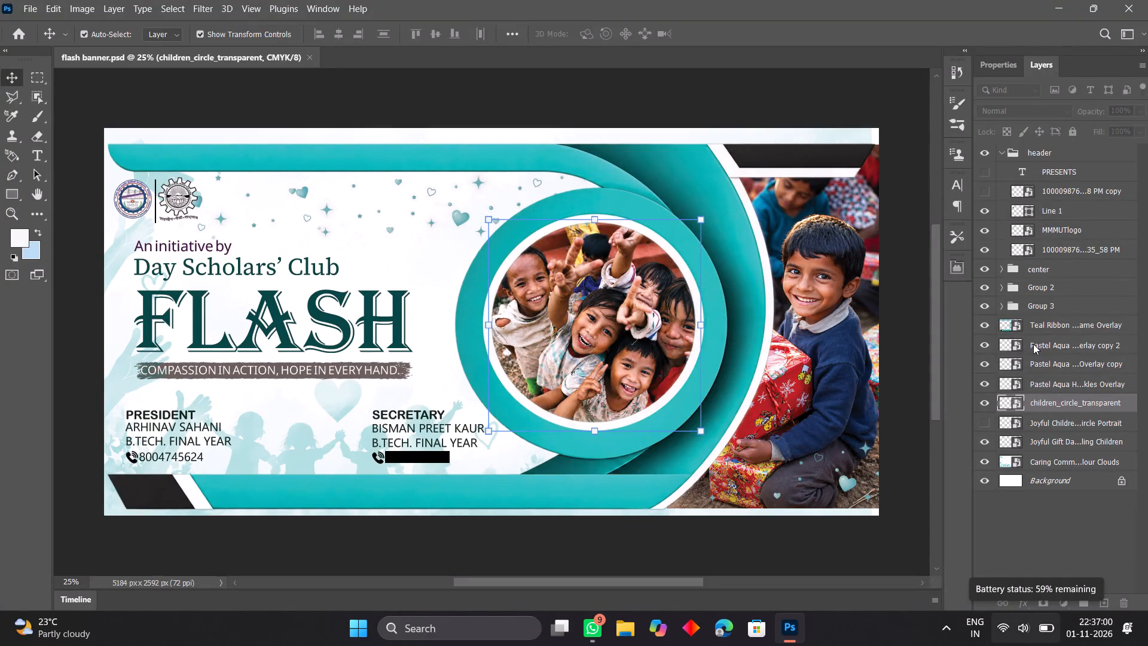
Hide the Teal Ribbon Circle Frame Overlay layer on the banner.
scroll(1033, 344, "up", 2)
scroll(1033, 344, "down", 4)
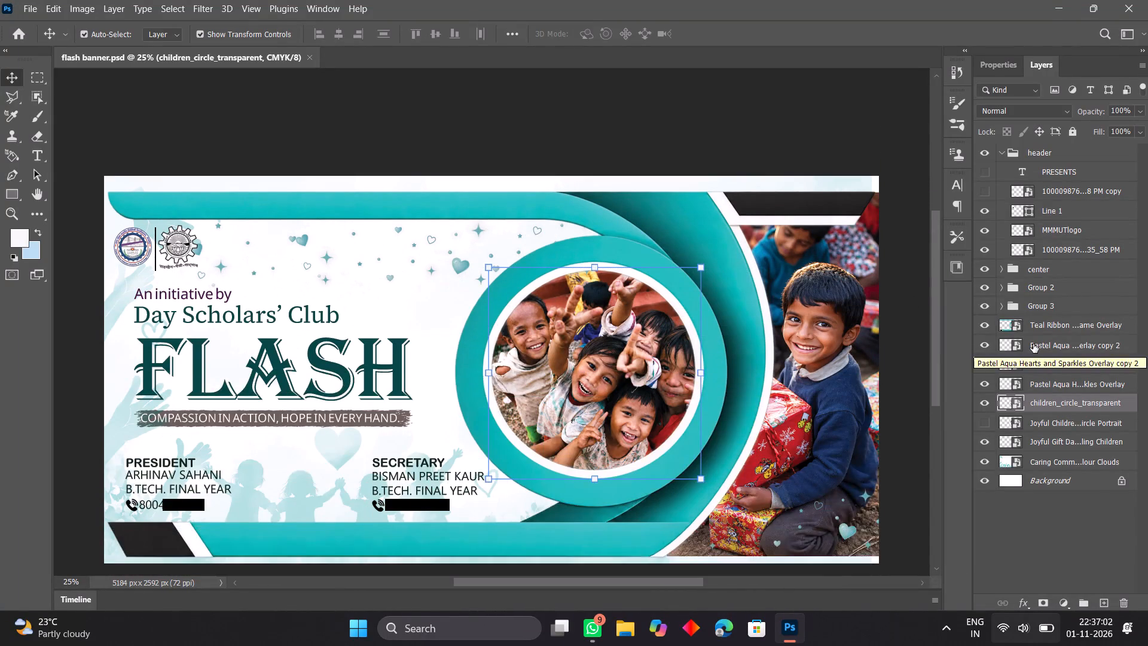
scroll(1033, 344, "down", 1)
scroll(1027, 522, "down", 1)
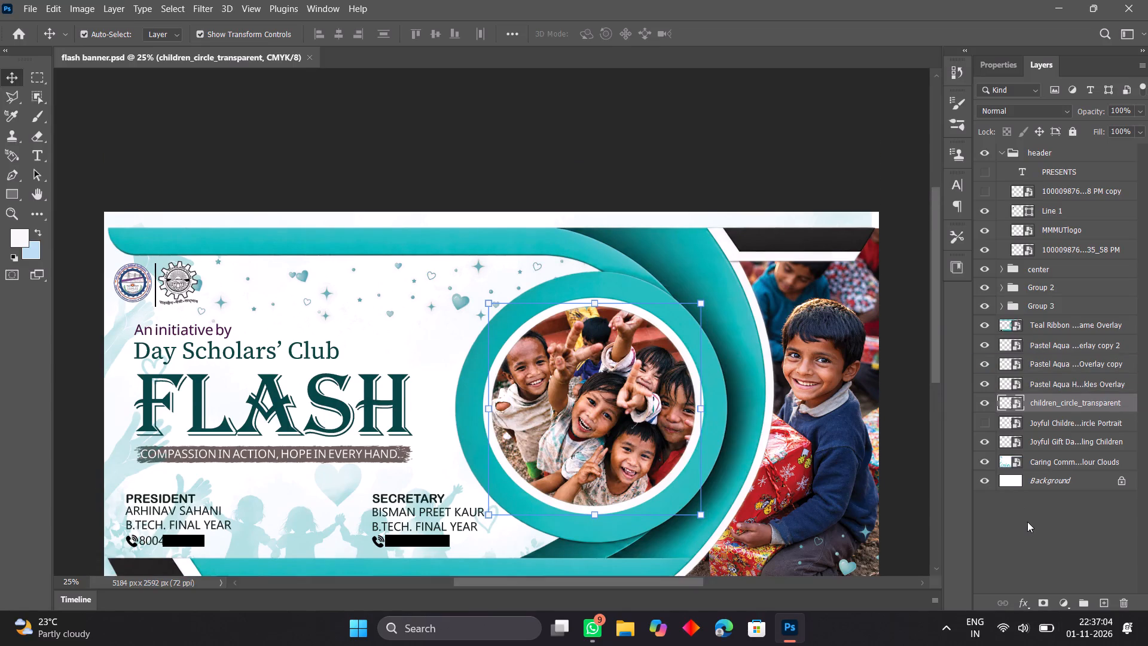
scroll(1027, 522, "down", 1)
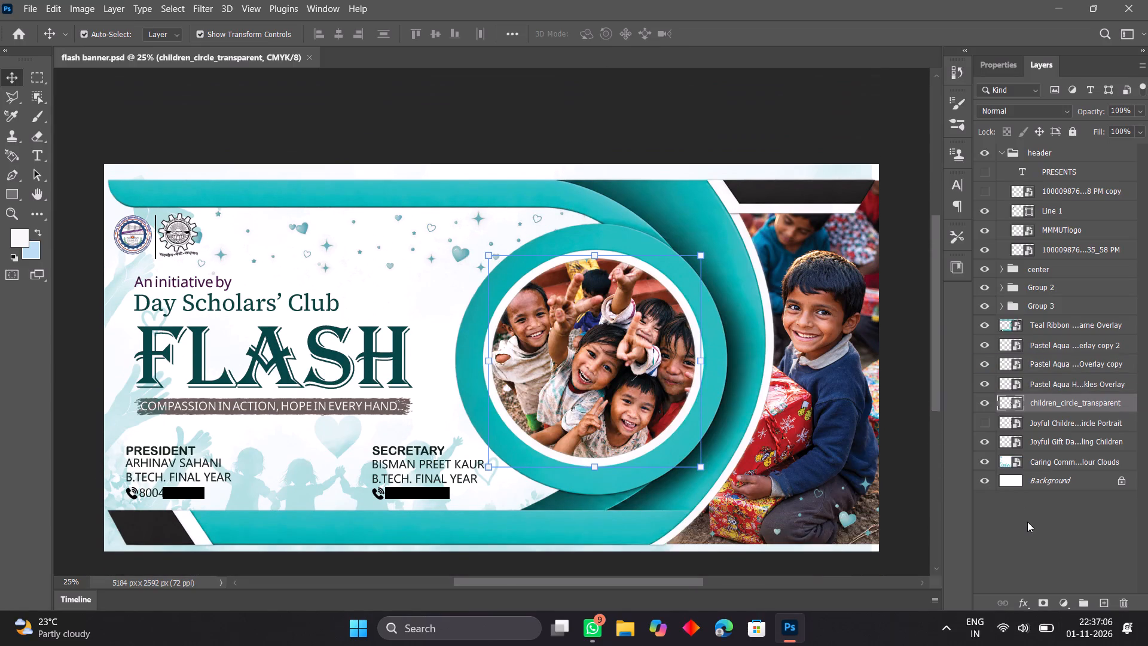
scroll(1027, 522, "down", 1)
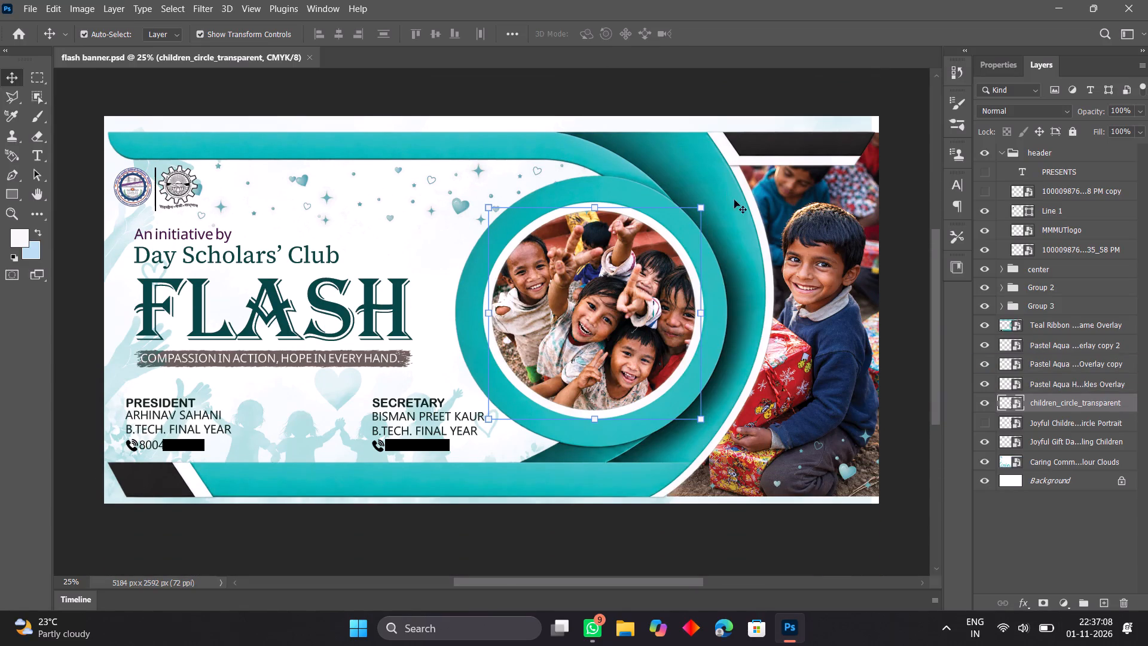
left_click(697, 160)
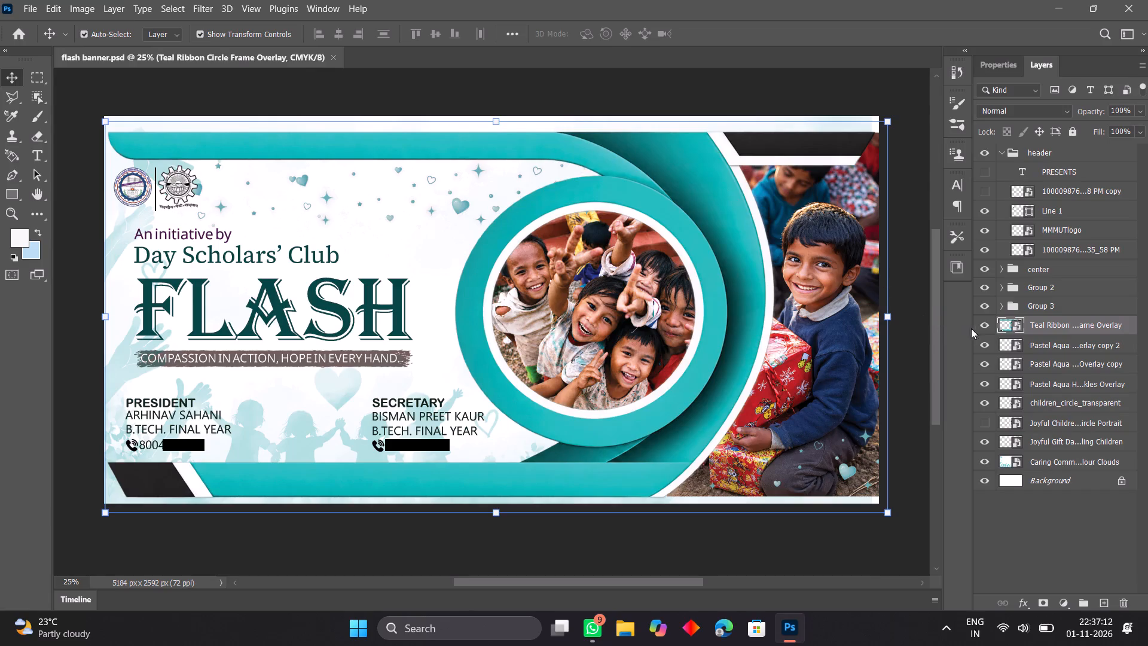
left_click(986, 328)
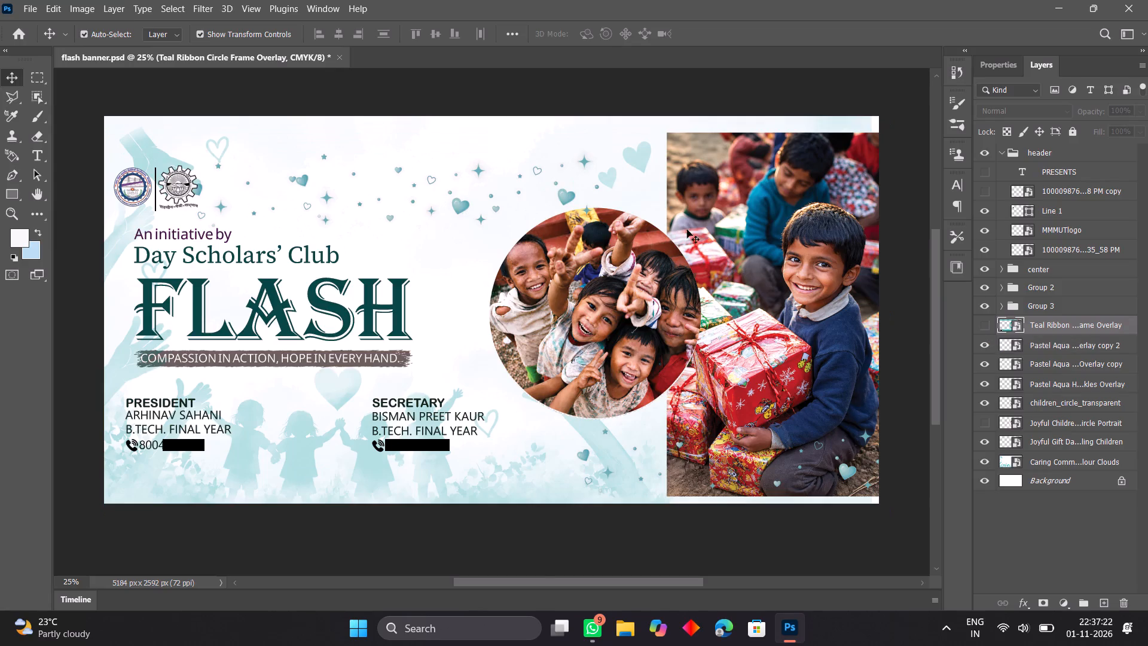
Nudge the original Pastel Aqua Hearts and Sparkles Overlay layer upward and slightly left along the banner's upper edge.
left_click(567, 193)
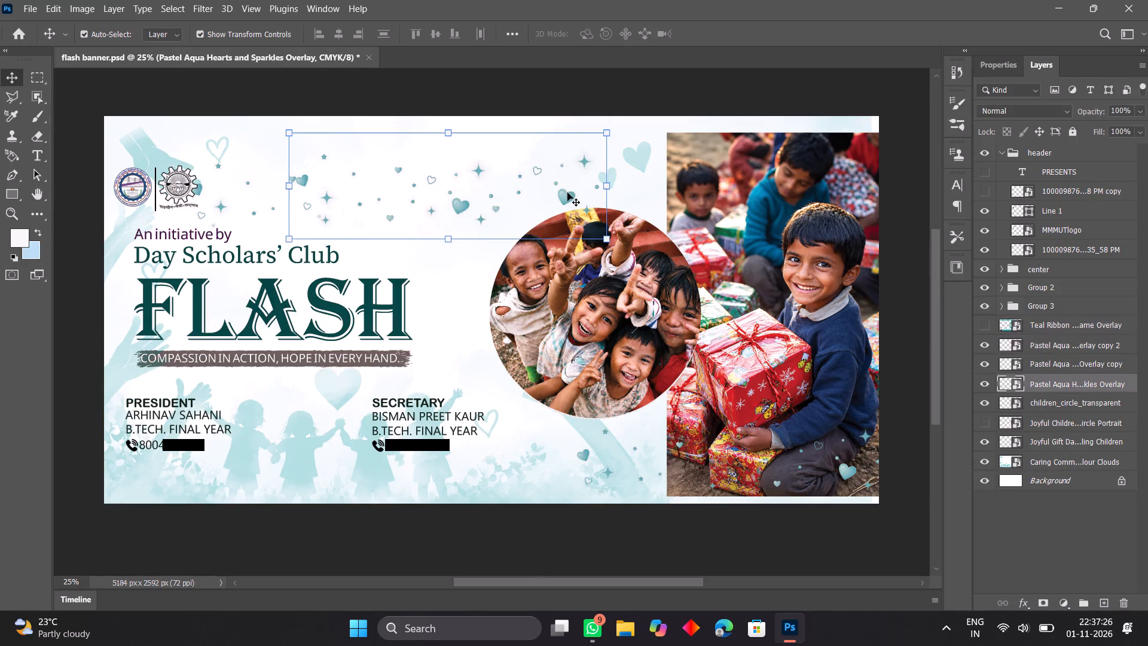
key("Right")
key("Right")
key("Right")
key("Right")
key("Right")
key("Right")
key("Right")
key("Right")
key("Right")
key("Right")
key("Right")
key("Right")
key("Right")
key("Right")
key("Right")
key("Right")
key("Right")
key("Right")
key("Right")
key("Right")
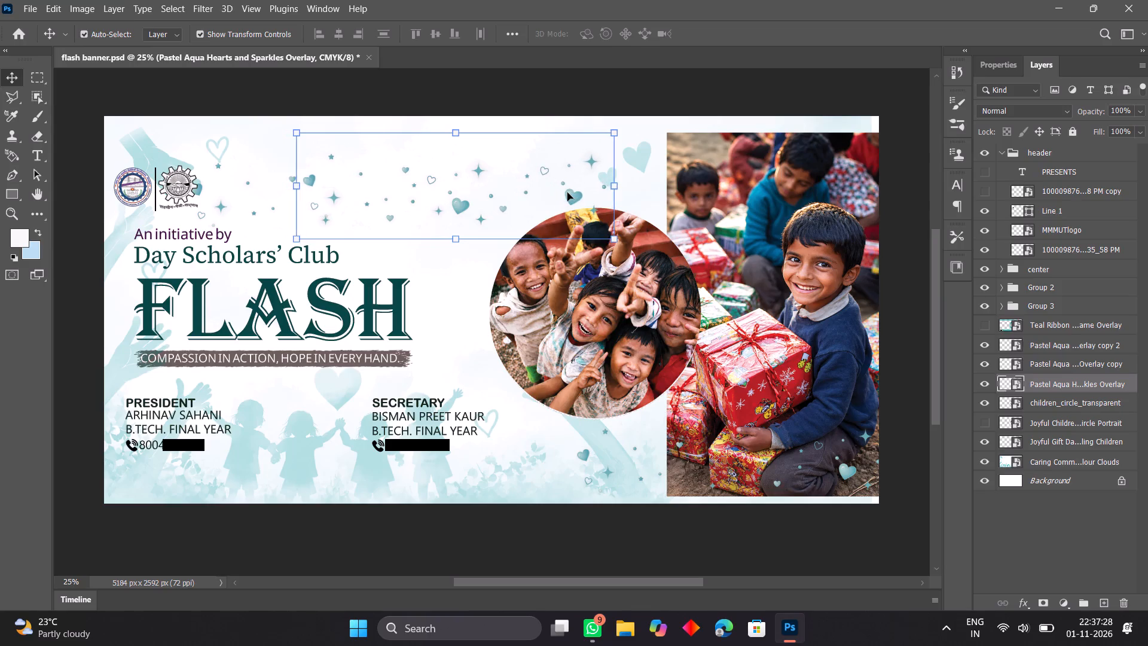
key("Left")
key("Left")
key("Left")
key("Left")
key("Left")
key("Left")
key("Left")
key("Left")
key("Left")
key("Left")
key("Left")
key("Left")
key("Left")
key("Left")
key("Left")
key("Left")
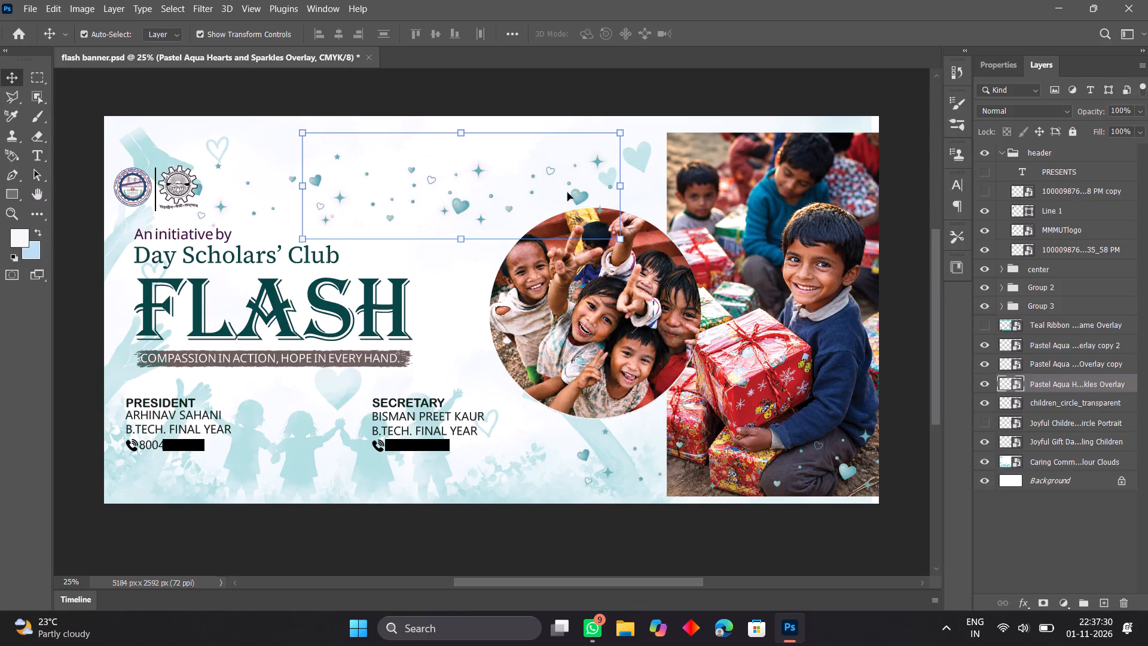
key("Up")
key("Up")
key("Up")
key("Up")
key("Up")
key("Up")
key("Up")
key("Up")
key("Up")
key("Up")
key("Up")
key("Up")
key("Up")
key("Up")
key("Up")
key("Up")
key("Up")
key("Up")
key("Up")
key("Up")
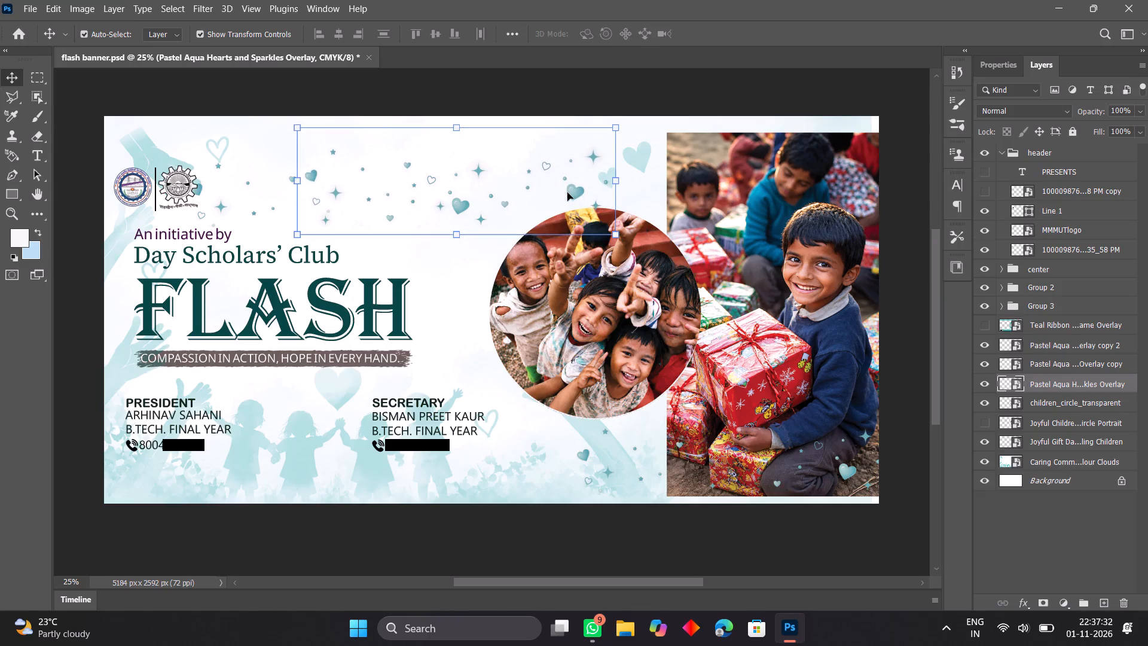
key("Left")
key("Left")
key("Left")
key("Left")
key("Left")
key("Left")
key("Left")
key("Left")
key("Left")
key("Left")
key("Left")
key("Left")
key("Left")
key("Left")
key("Left")
key("Left")
key("Left")
key("Left")
key("Left")
key("Left")
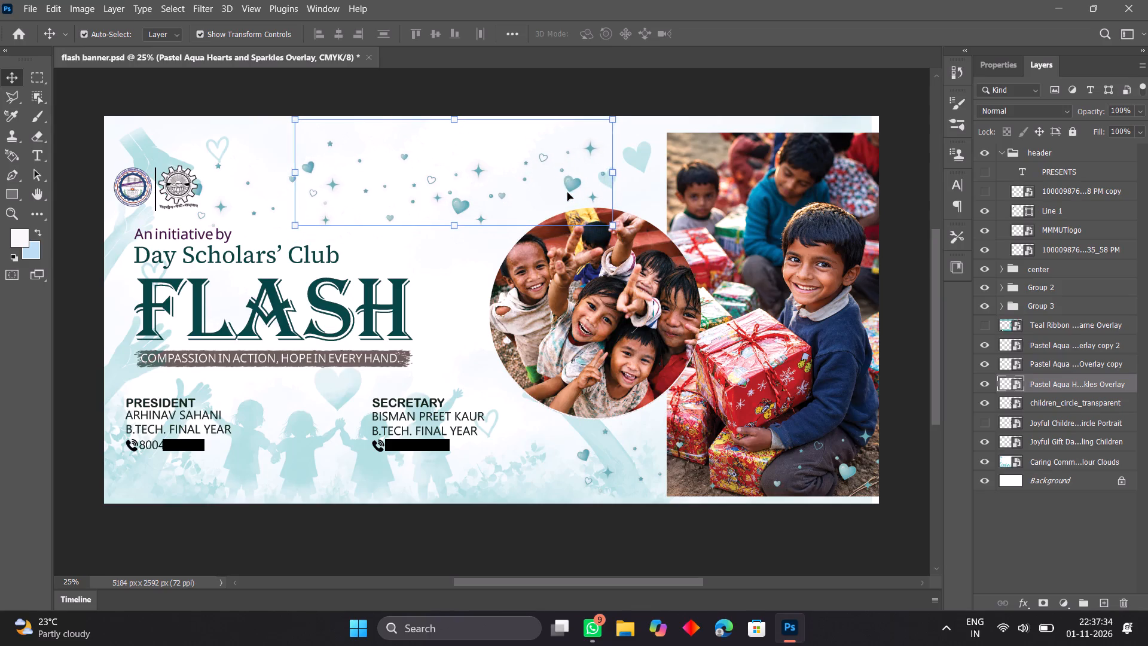
key("Up")
key("Up")
key("Up")
key("Up")
key("Up")
key("Up")
key("Up")
key("Up")
key("Up")
key("Up")
key("Up")
key("Up")
key("Up")
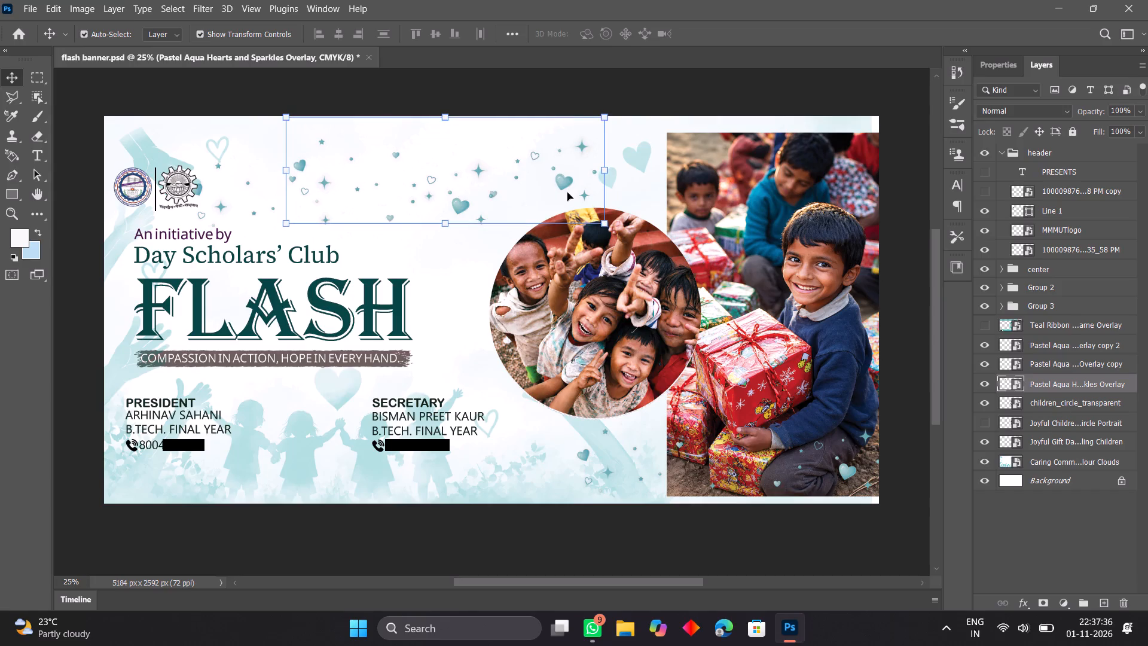
key("Left")
key("Left")
key("Left")
key("Left")
key("Left")
key("Left")
key("Left")
key("Left")
key("Left")
key("Left")
key("Left")
key("Left")
key("Left")
key("Left")
key("Left")
key("Left")
key("Left")
key("Left")
key("Left")
key("Left")
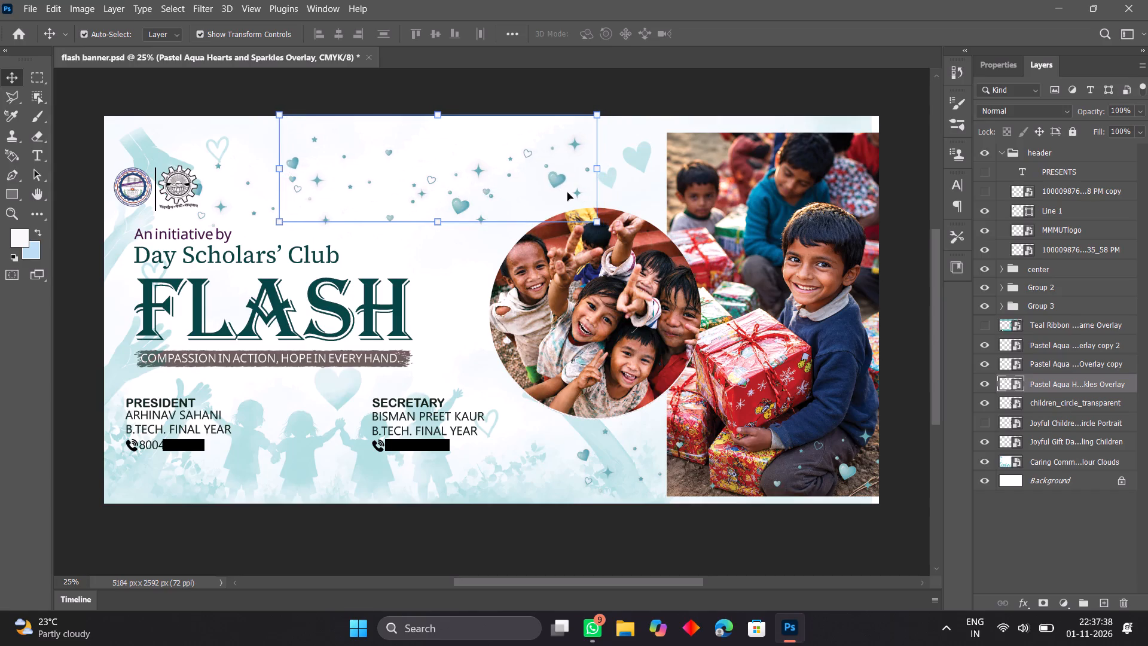
key("Up")
key("Up")
key("Left")
key("Left")
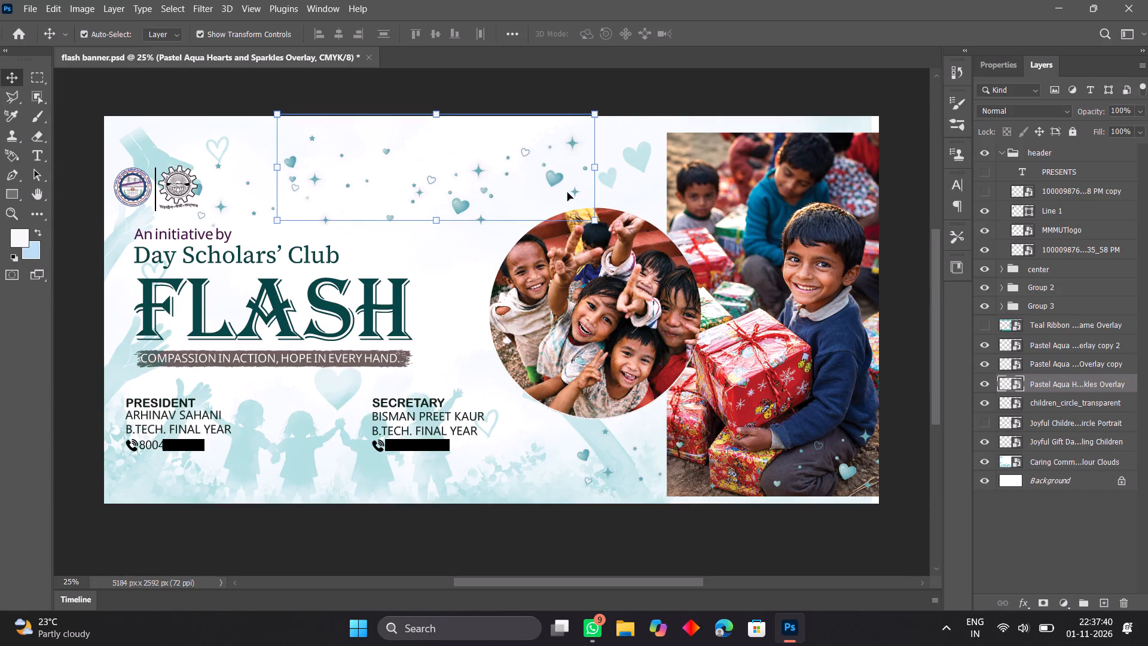
key("Right")
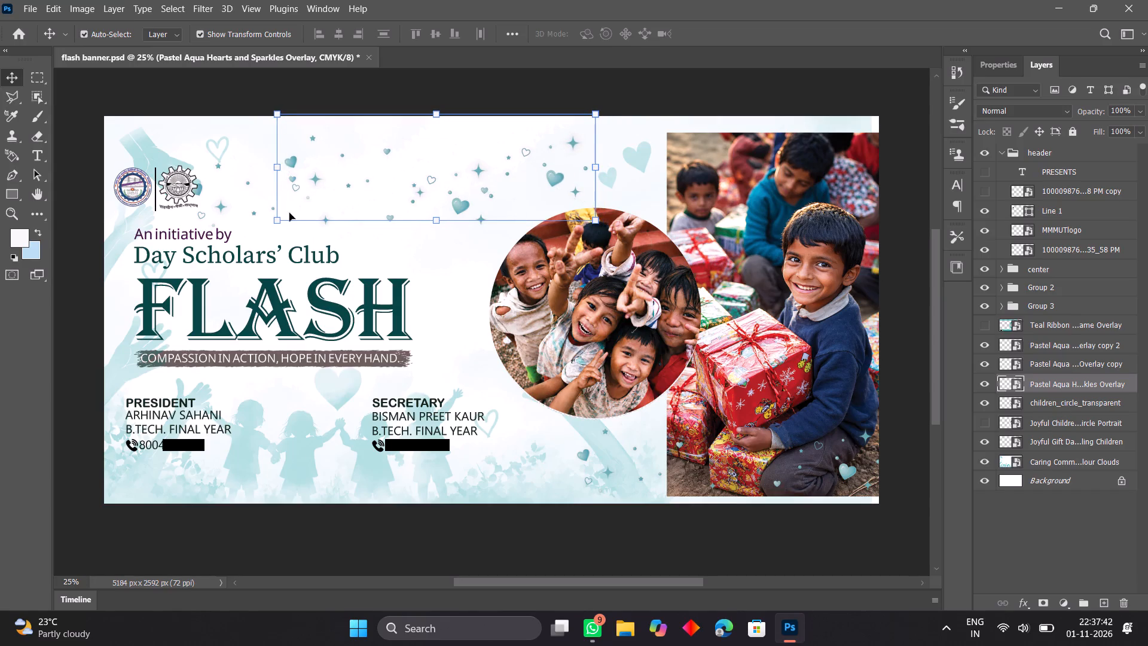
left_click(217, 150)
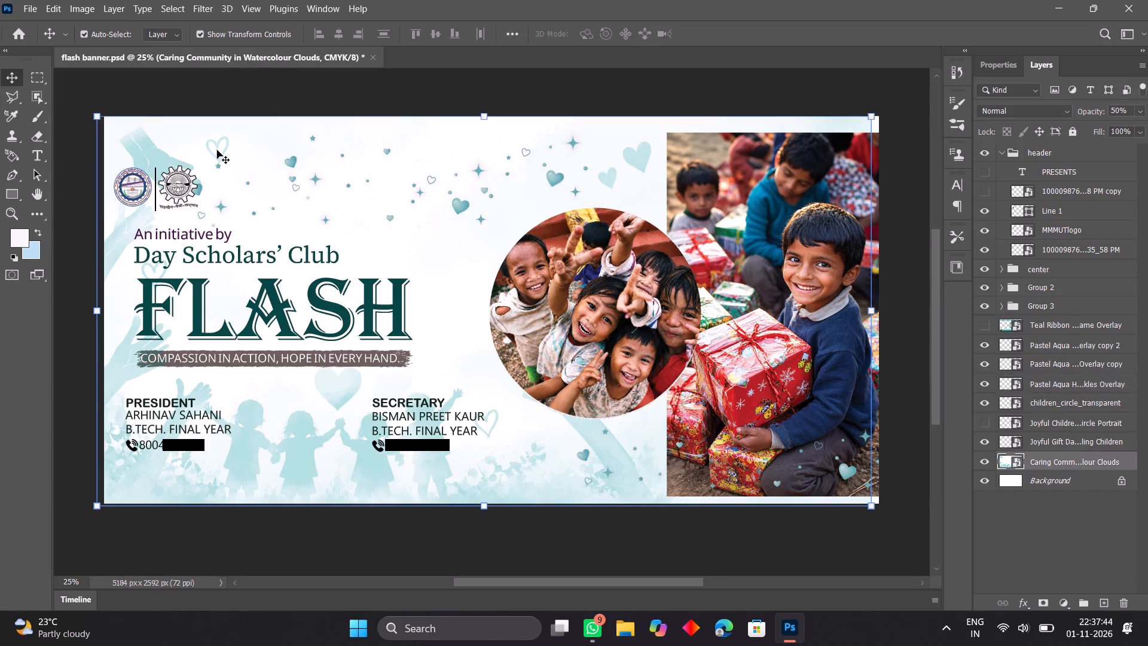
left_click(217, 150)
Set the PRESIDENT text's font to Bernard MT Condensed, hiding the transform controls only while choosing the font.
left_click(151, 401)
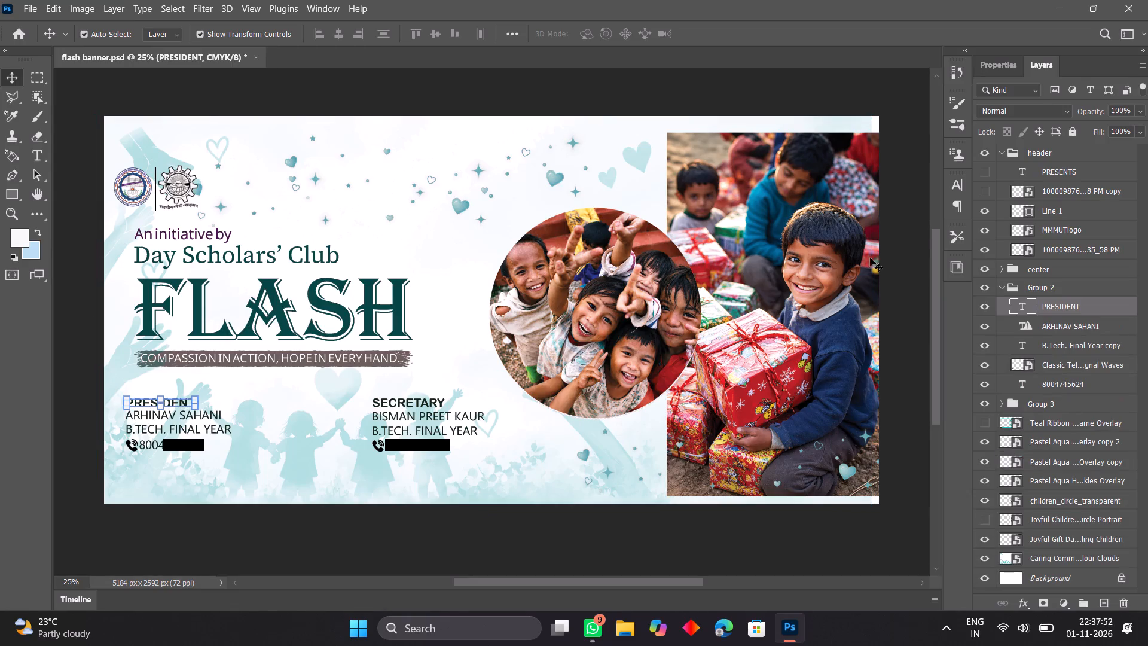
left_click(997, 63)
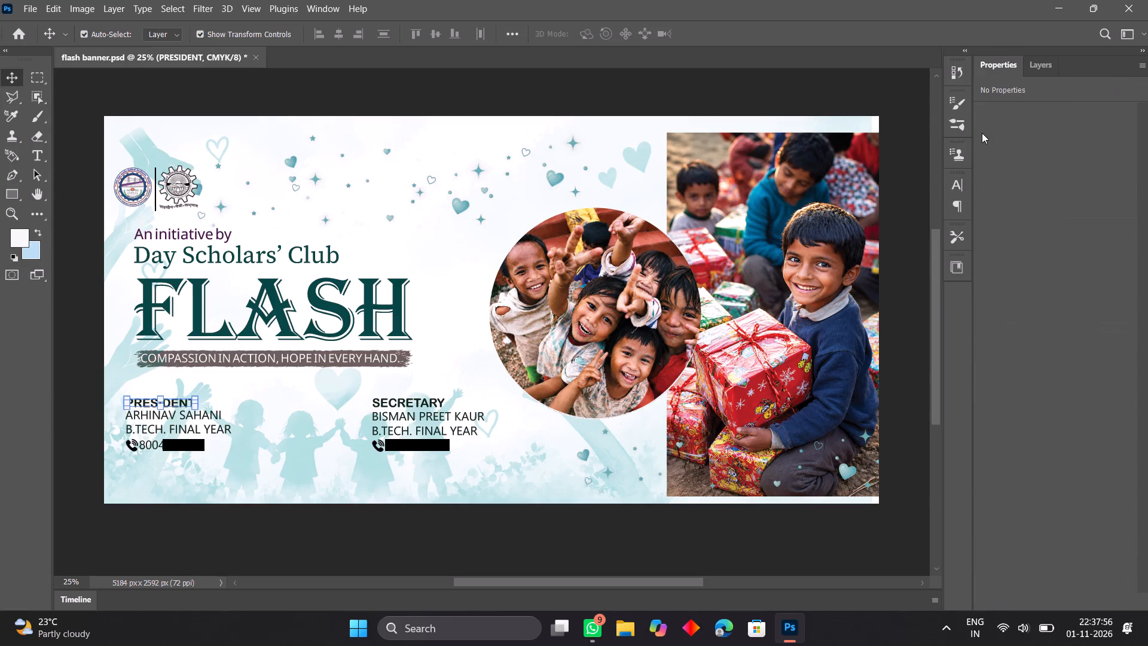
left_click(1044, 65)
left_click(1002, 59)
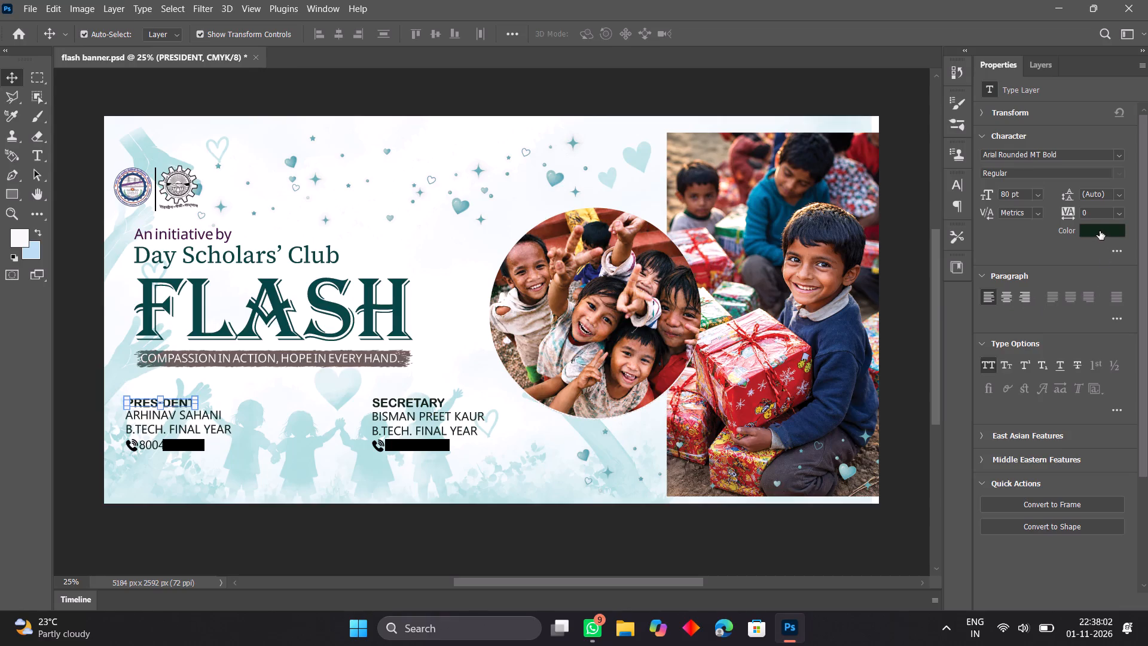
left_click(1118, 157)
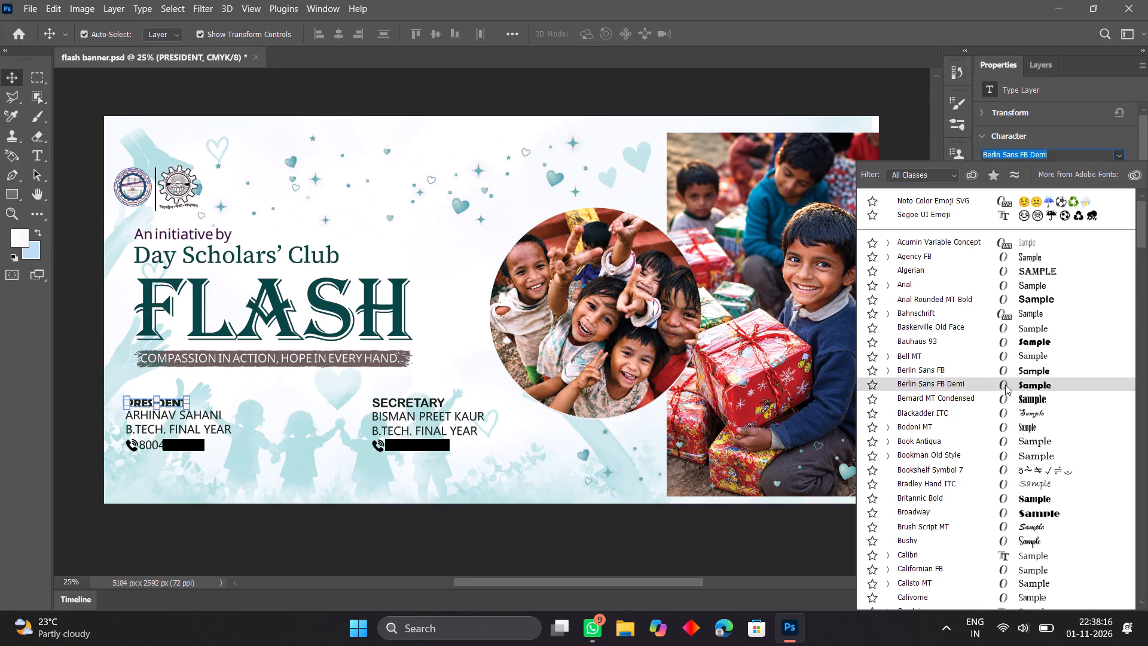
left_click(198, 37)
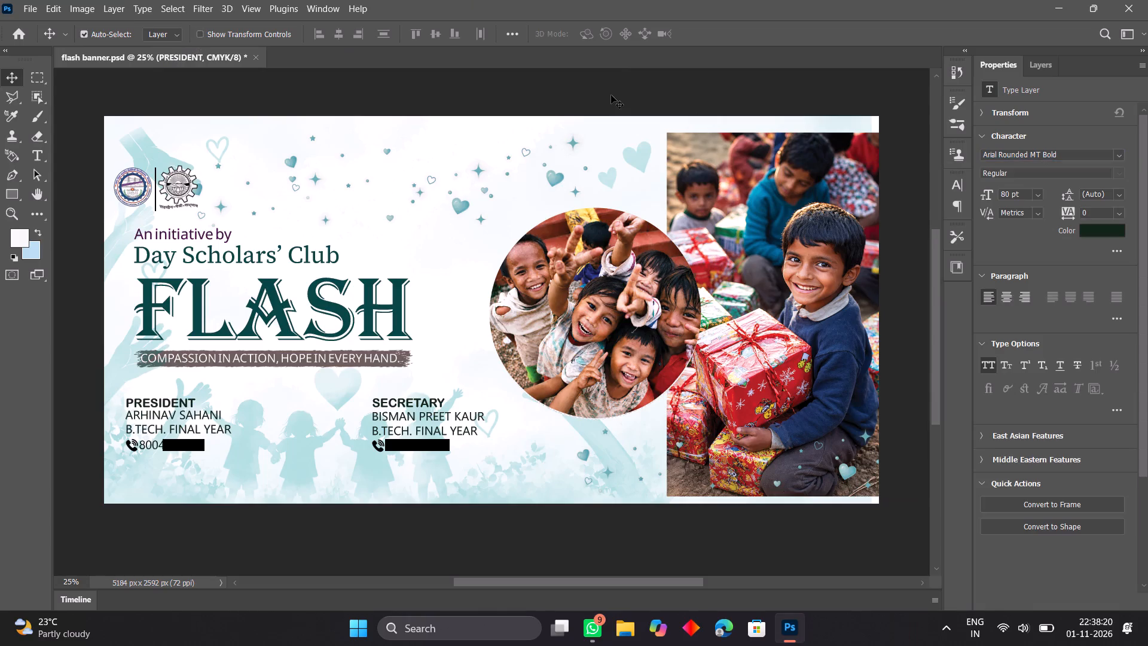
left_click(1120, 154)
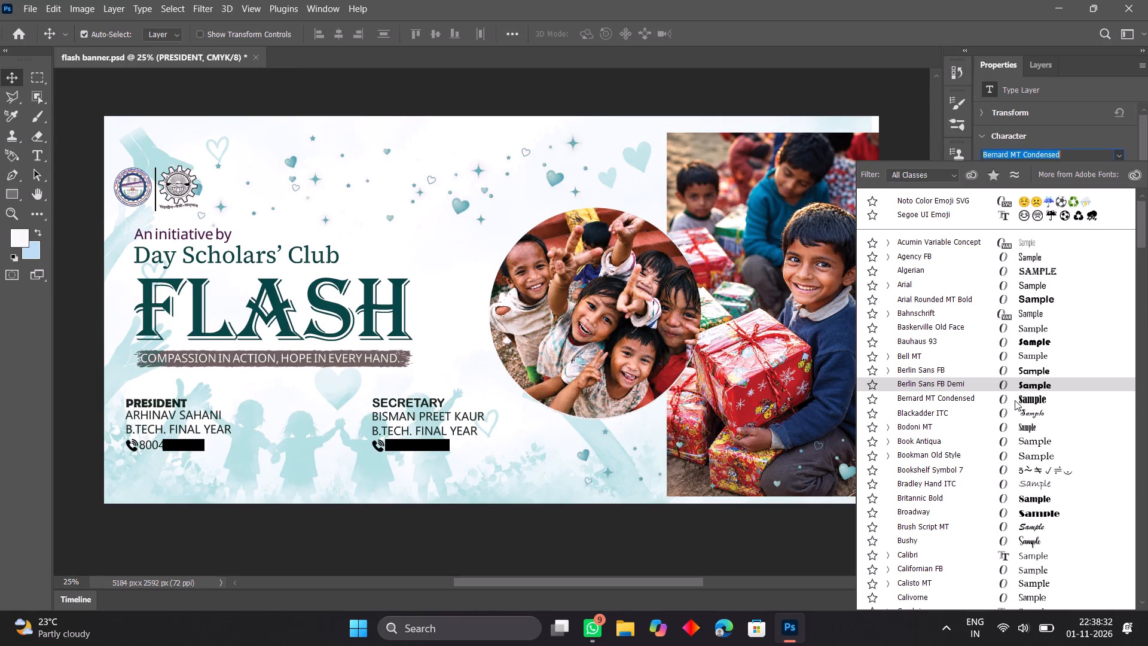
left_click(1015, 397)
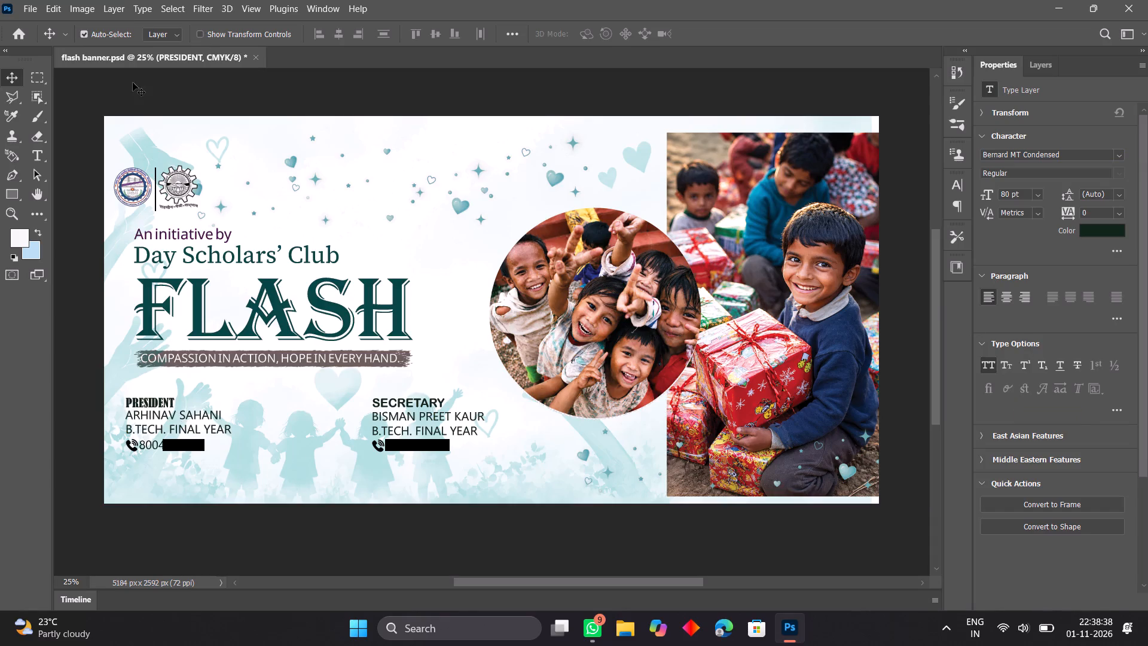
left_click(198, 31)
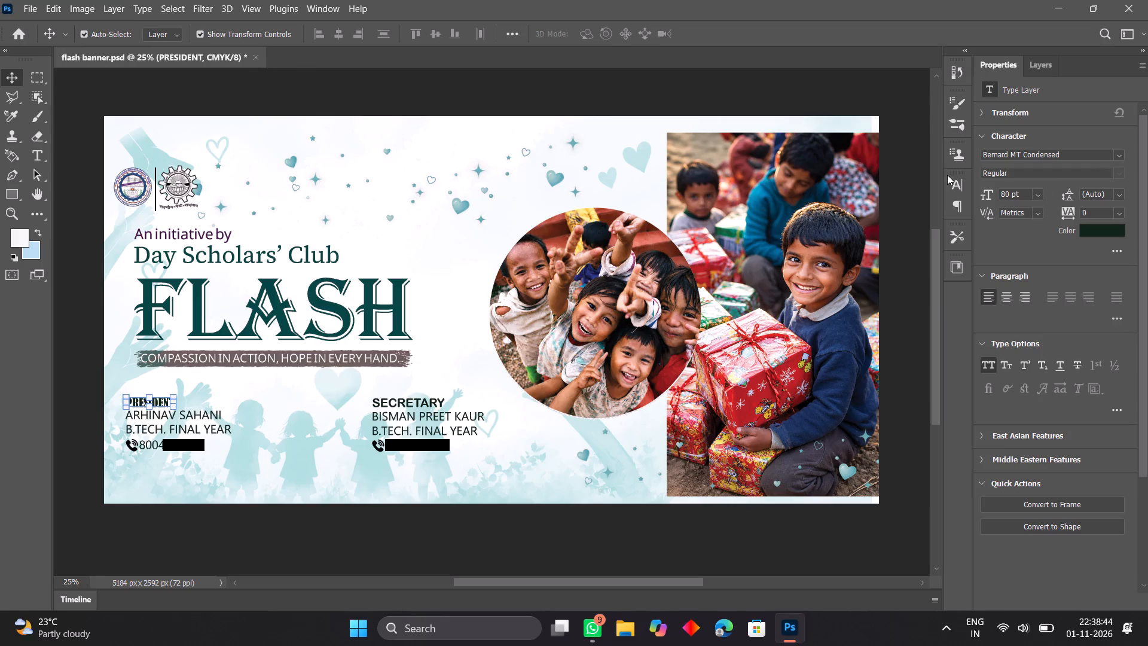
Apply Faux Bold to the PRESIDENT text.
left_click(958, 188)
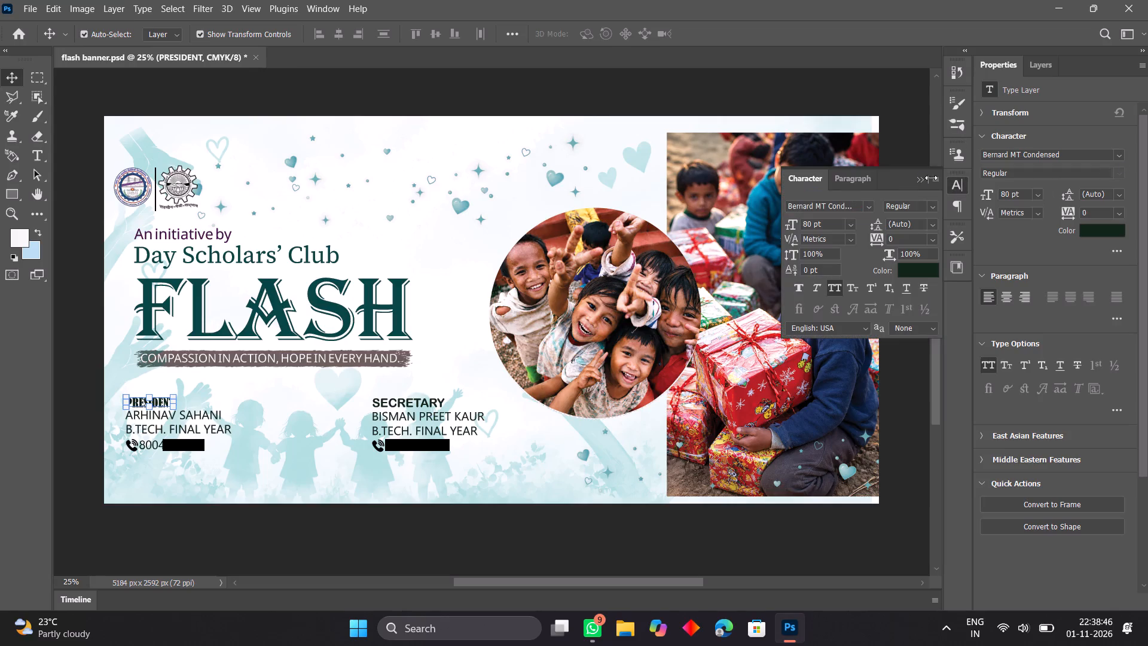
left_click(933, 178)
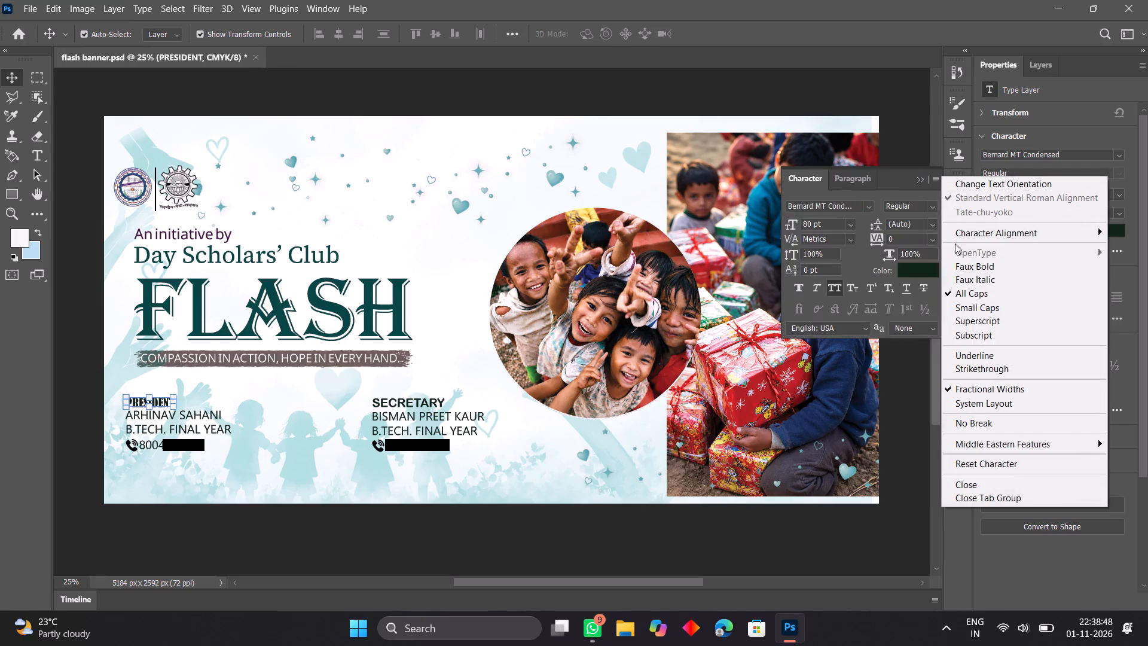
left_click(957, 265)
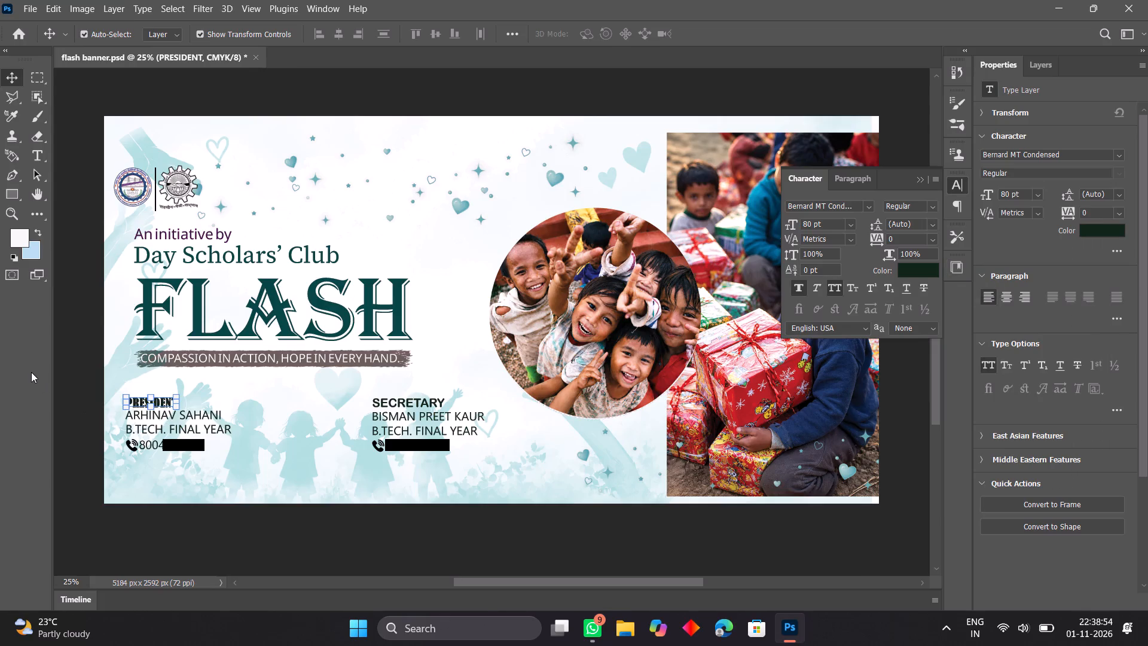
Scale the PRESIDENT heading up proportionally to about 111.5%, roughly 383 px wide, keeping its left edge aligned with the lines below.
key("ctrl+plus")
key("ctrl+plus")
key("ctrl+plus")
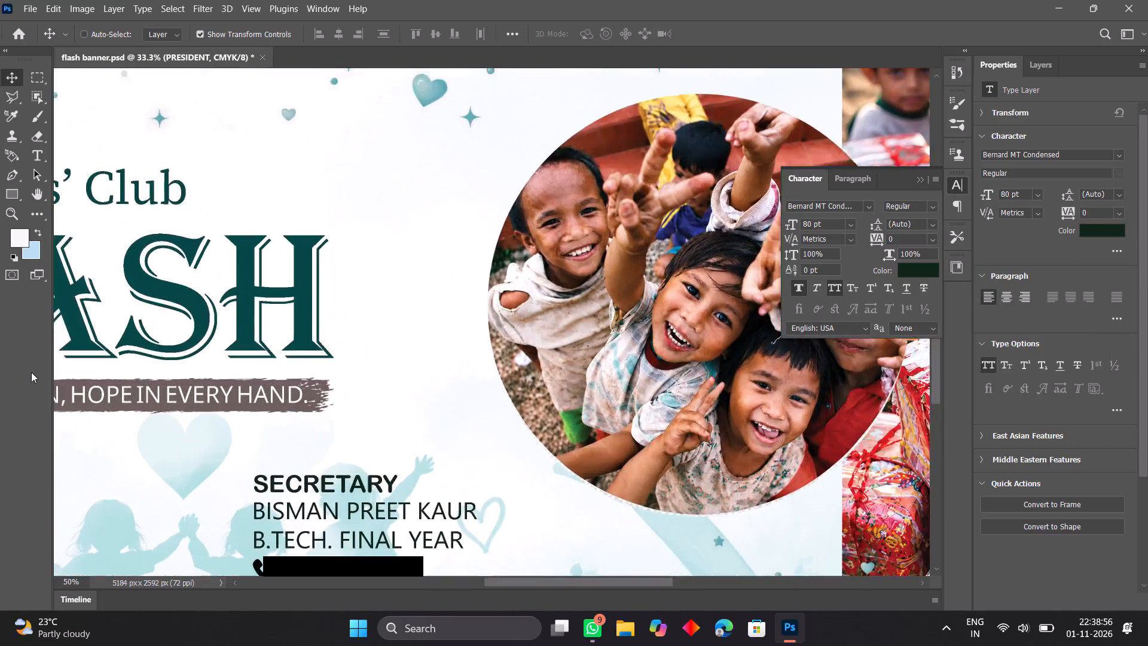
key("ctrl+plus")
scroll(31, 372, "left", 7)
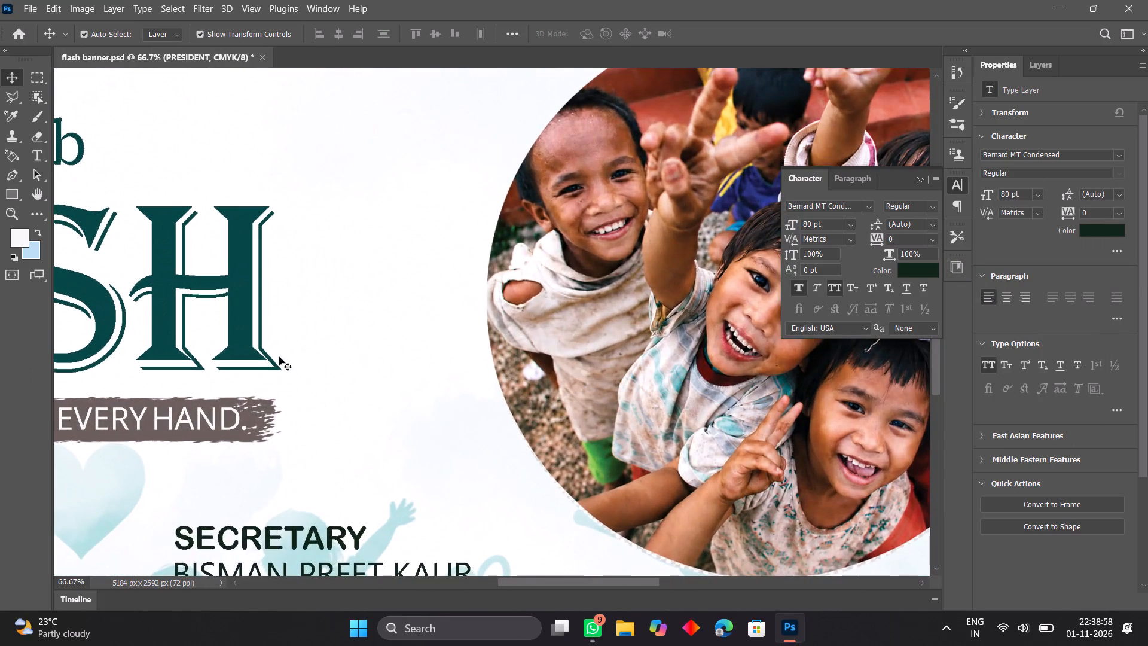
scroll(269, 363, "left", 6)
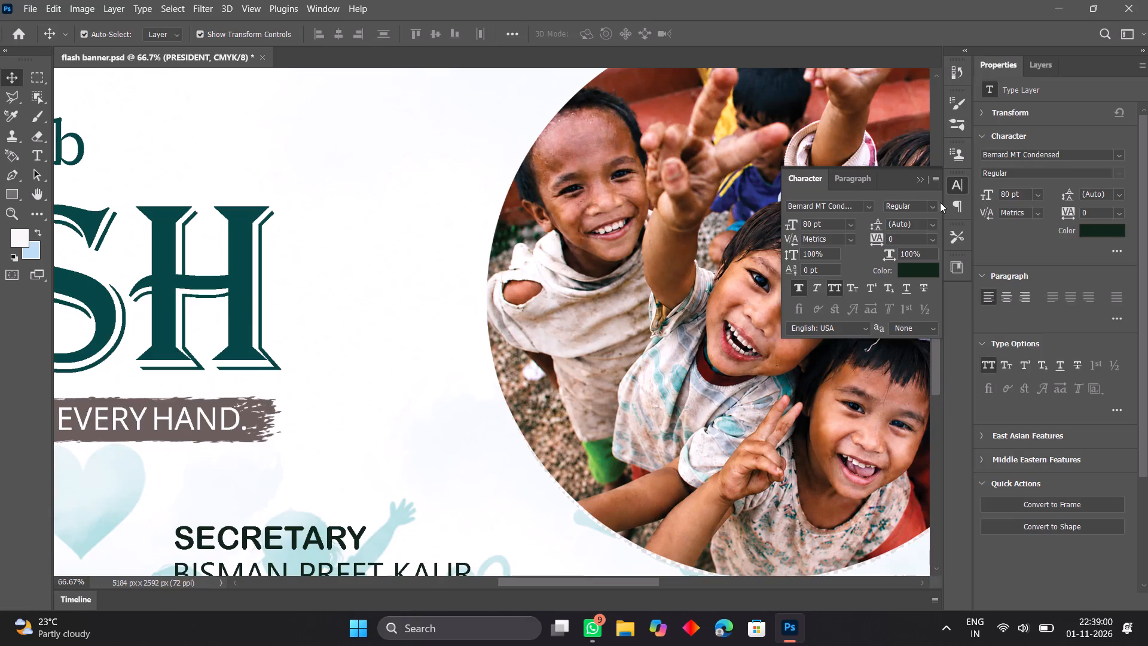
left_click(919, 177)
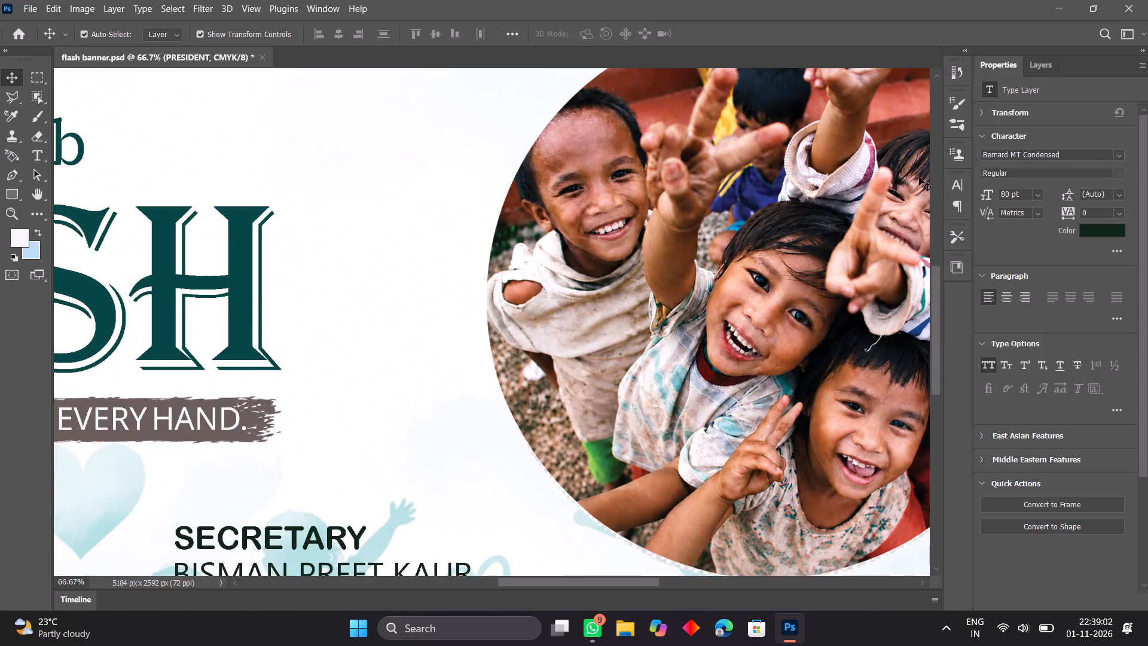
scroll(511, 294, "left", 12)
scroll(511, 294, "down", 3)
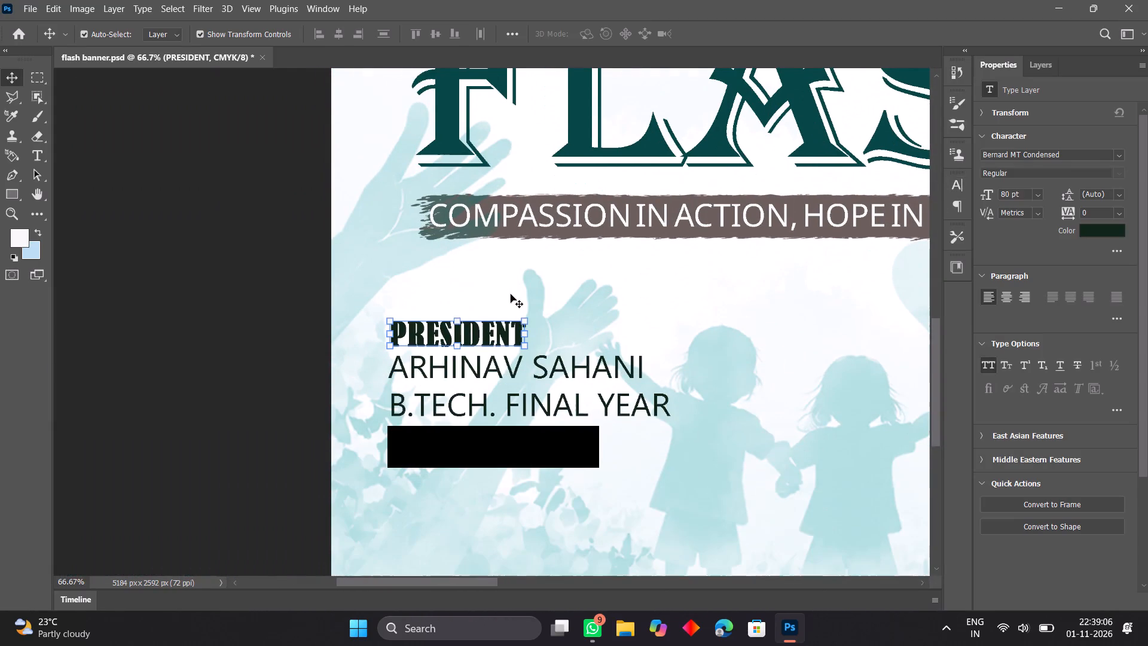
left_click(526, 334)
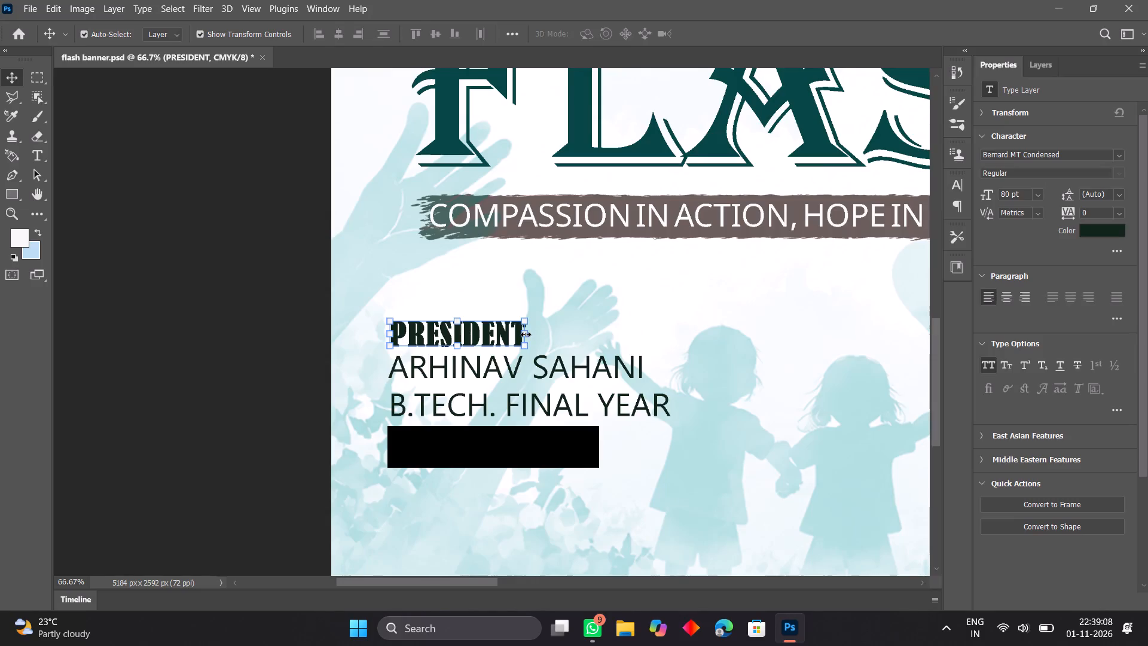
left_click(1121, 213)
left_click(1121, 213)
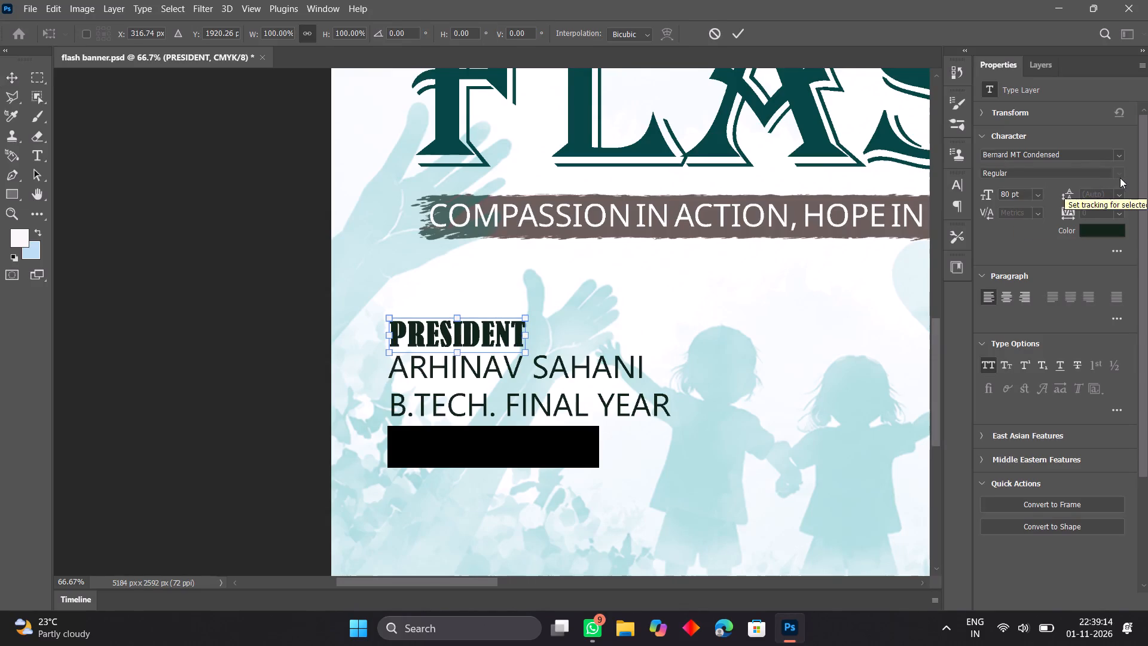
left_click(525, 337)
left_click_drag(525, 337, 539, 336)
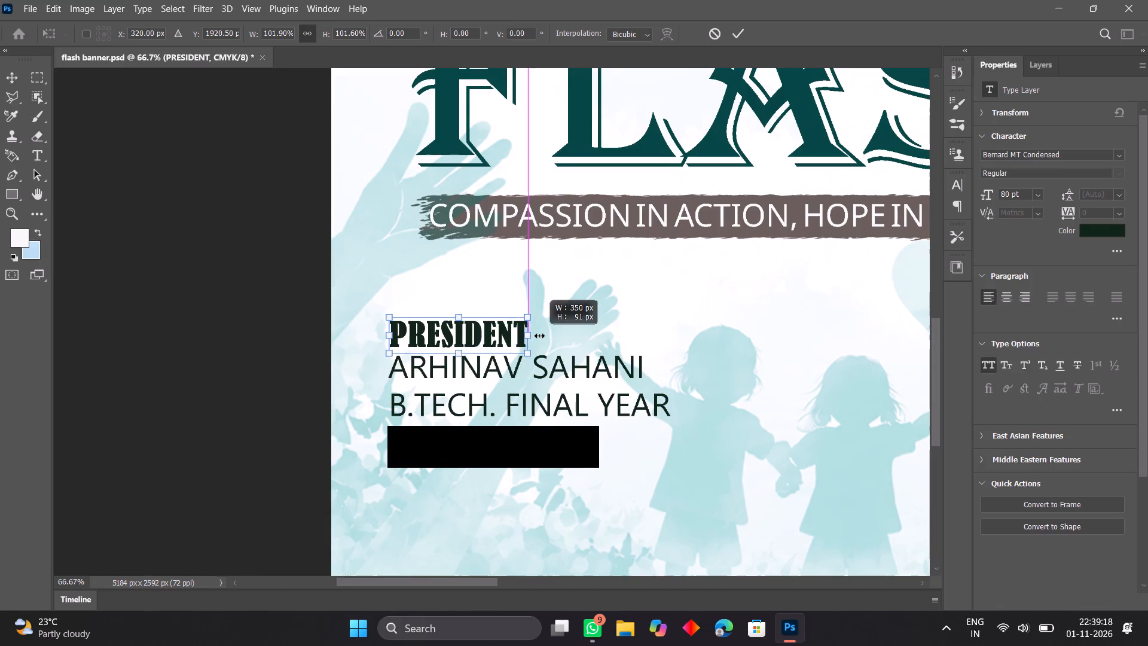
left_click_drag(539, 336, 538, 336)
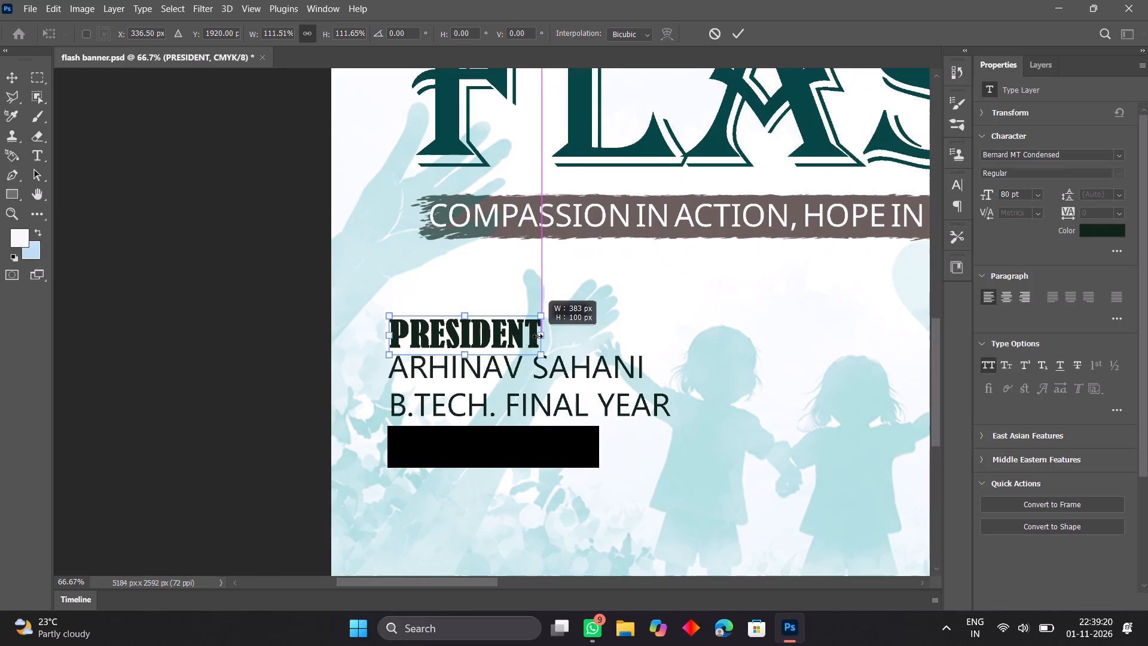
left_click_drag(538, 336, 538, 337)
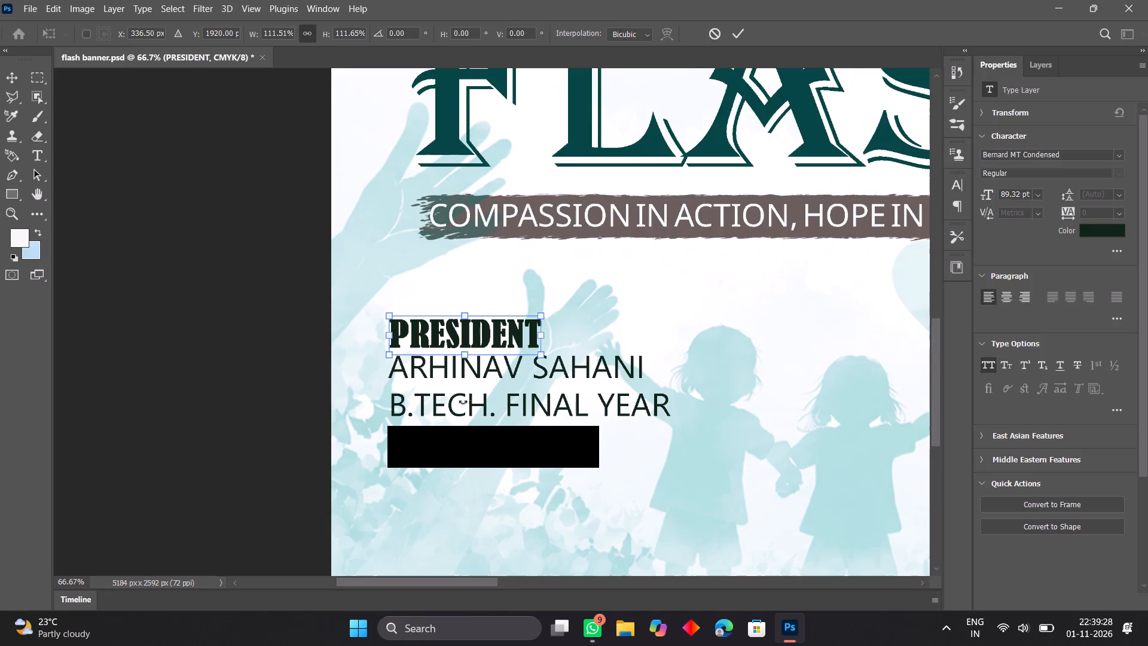
left_click(11, 78)
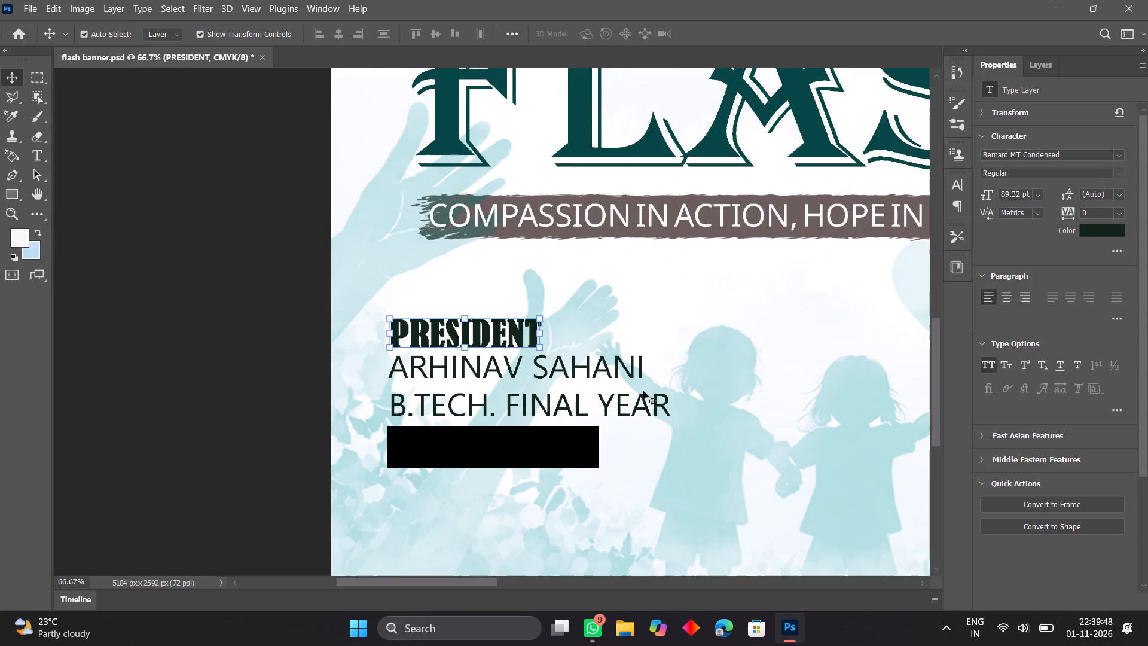
Duplicate the B.TECH. FINAL YEAR line in the president's block and nudge the copy slightly downward.
left_click(578, 399)
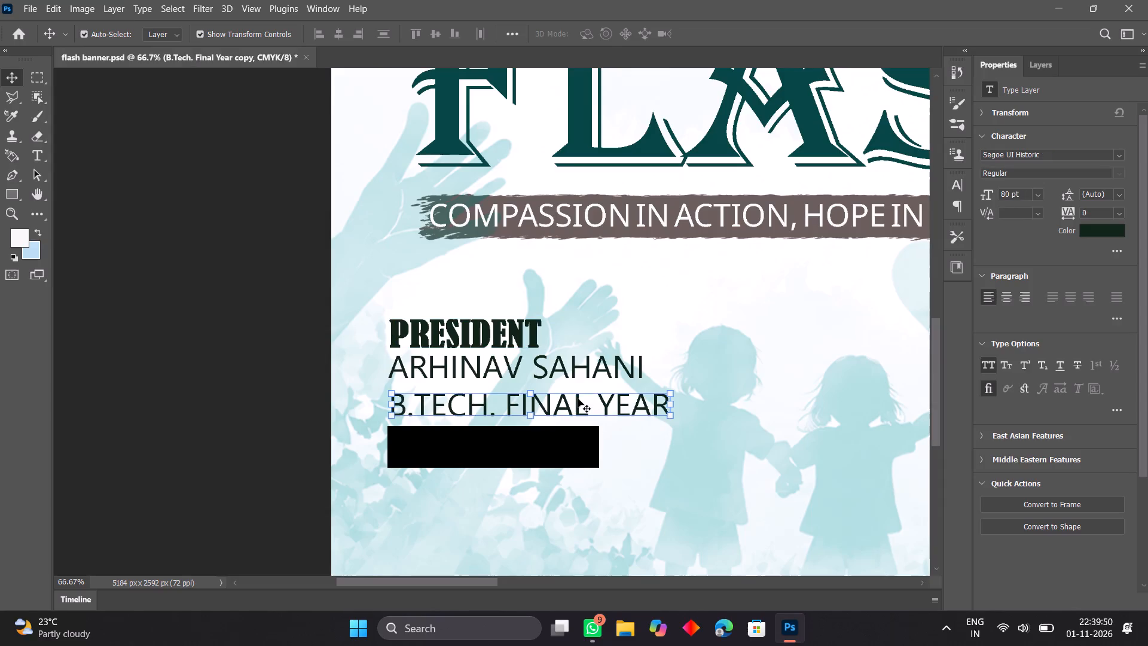
left_click(1044, 69)
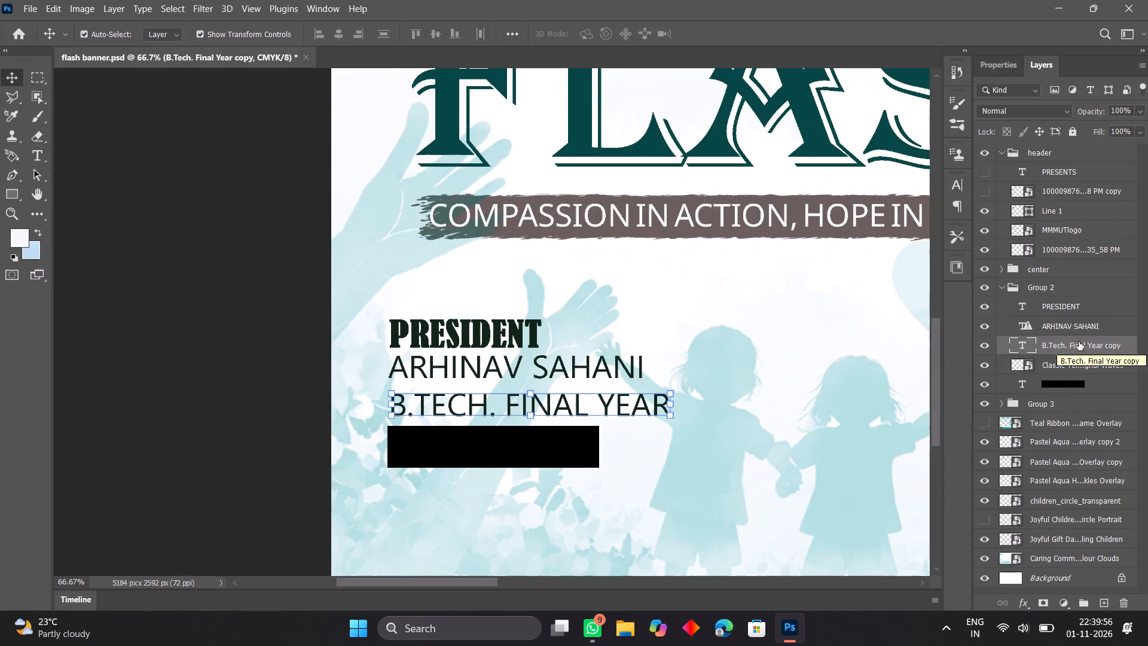
key("ctrl+j")
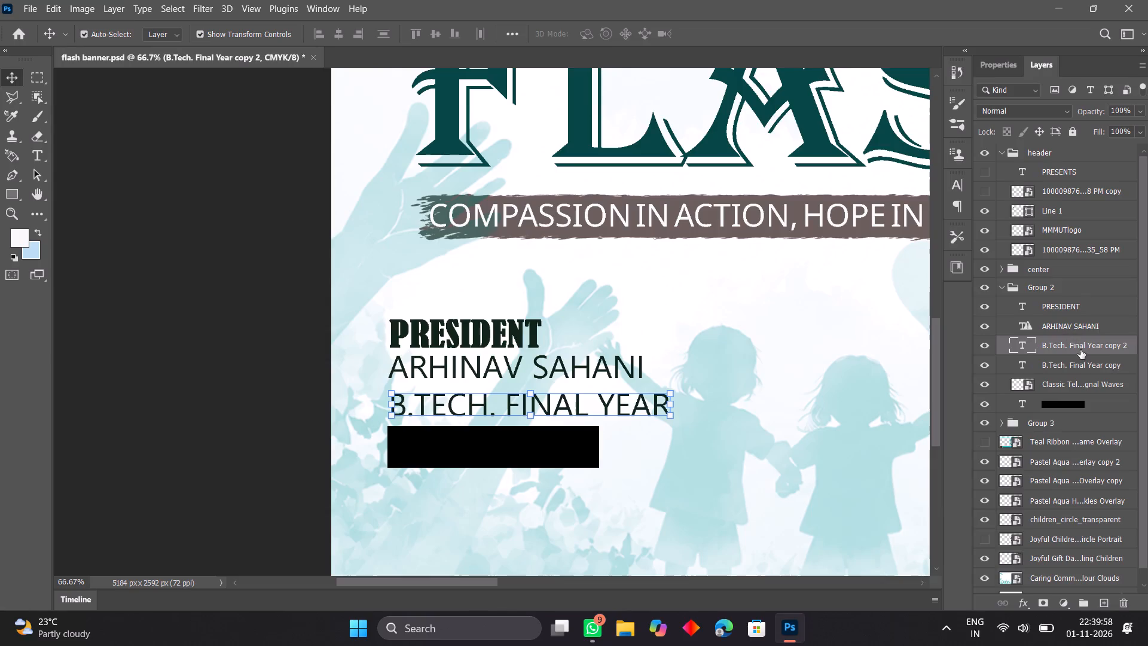
key("Down")
key("Down")
key("Down")
key("Down")
key("Down")
key("Down")
key("Down")
key("Down")
key("Down")
key("Down")
key("Down")
key("Down")
key("Down")
key("Down")
key("Down")
key("Down")
key("Down")
key("Down")
key("Down")
key("Down")
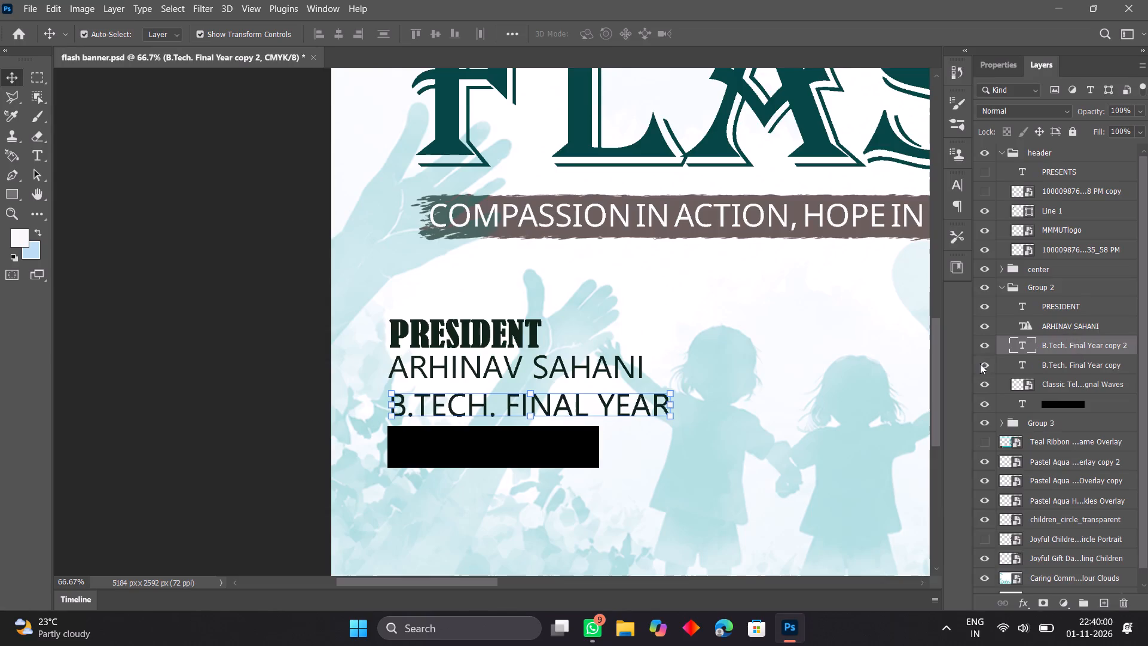
Nudge the president's phone number text straight down to make room for an extra line above it.
left_click(592, 447)
key("Down")
key("Down")
key("Down")
key("Down")
key("Down")
key("Down")
key("Down")
key("Down")
key("Down")
key("Down")
key("Down")
key("Down")
key("Down")
key("Down")
key("Down")
key("Down")
key("Down")
key("Down")
key("Down")
key("Down")
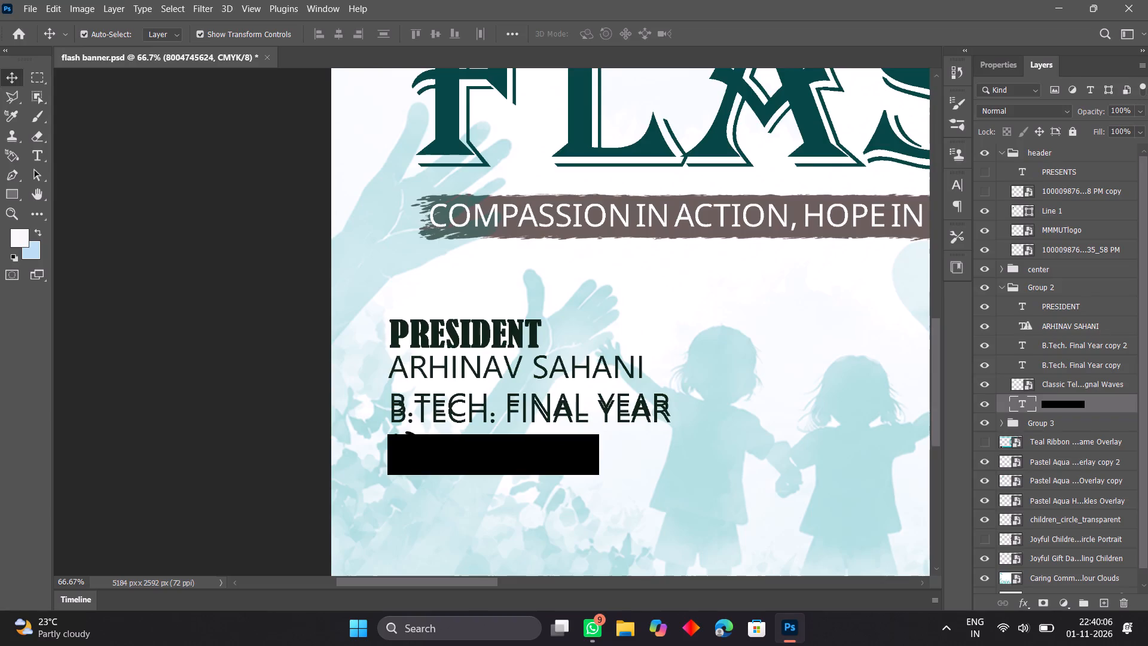
key("Down")
key("Down")
key("Down")
key("Down")
key("Down")
key("Down")
key("Down")
key("Down")
key("Down")
key("Down")
key("Down")
key("Down")
key("Down")
key("Down")
key("Down")
key("Down")
key("Down")
key("Down")
key("Down")
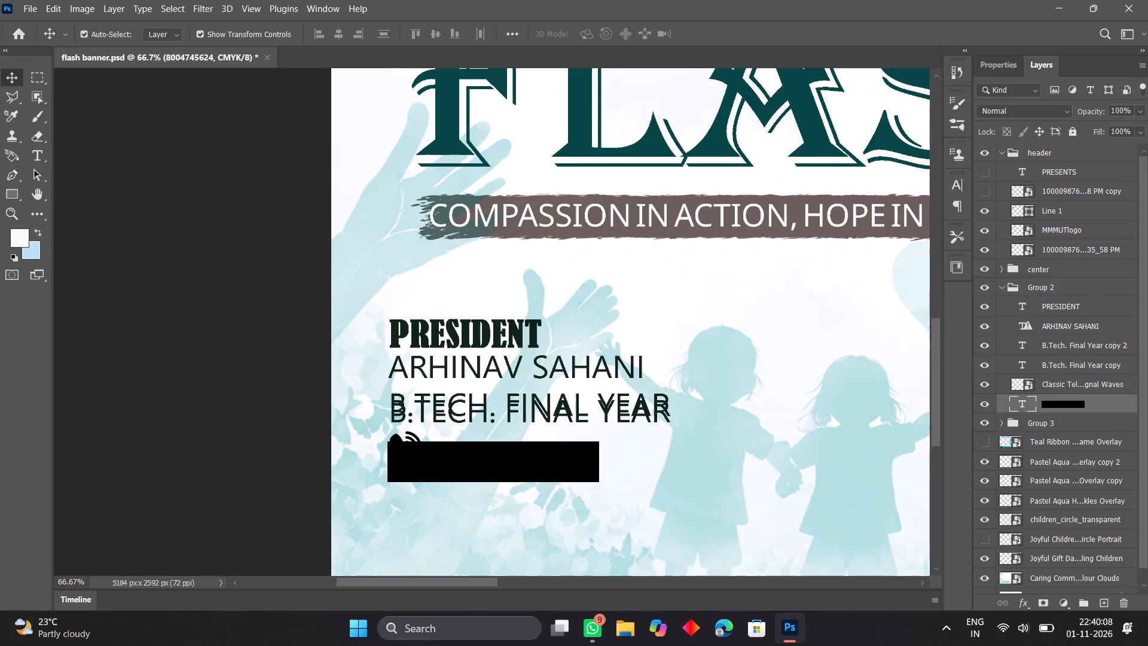
key("Down")
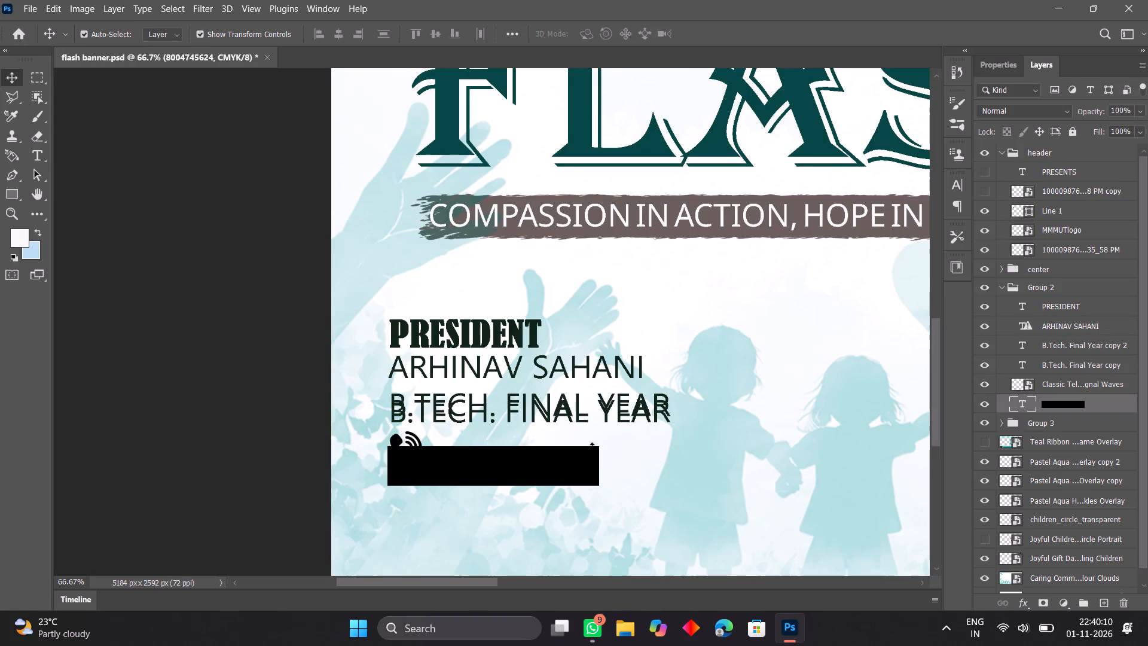
Nudge the president's telephone icon straight down to line up with the lowered phone number.
left_click(408, 459)
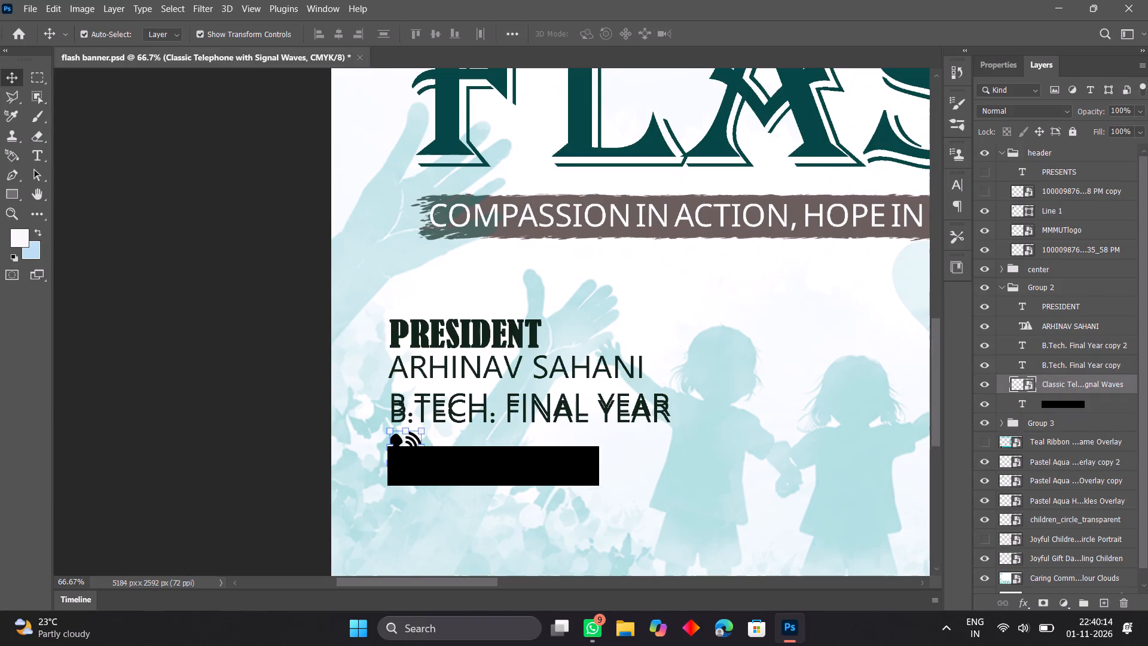
key("Down")
key("Down")
key("Down")
key("Down")
key("Down")
key("Down")
key("Down")
key("Down")
key("Down")
key("Down")
key("Down")
key("Down")
key("Down")
key("Down")
key("Down")
key("Down")
key("Down")
key("Down")
key("Down")
key("Down")
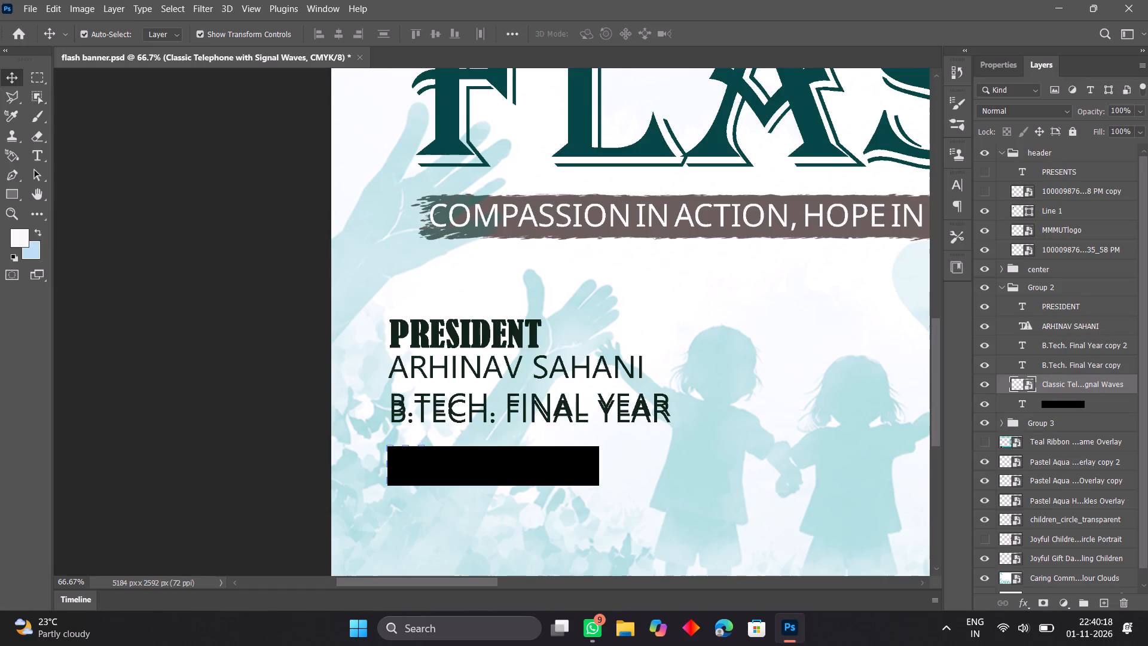
key("Down")
key("Down")
key("Down")
Nudge the duplicated B.Tech. Final Year copy 2 text down until it sits just below the original line.
left_click(1131, 346)
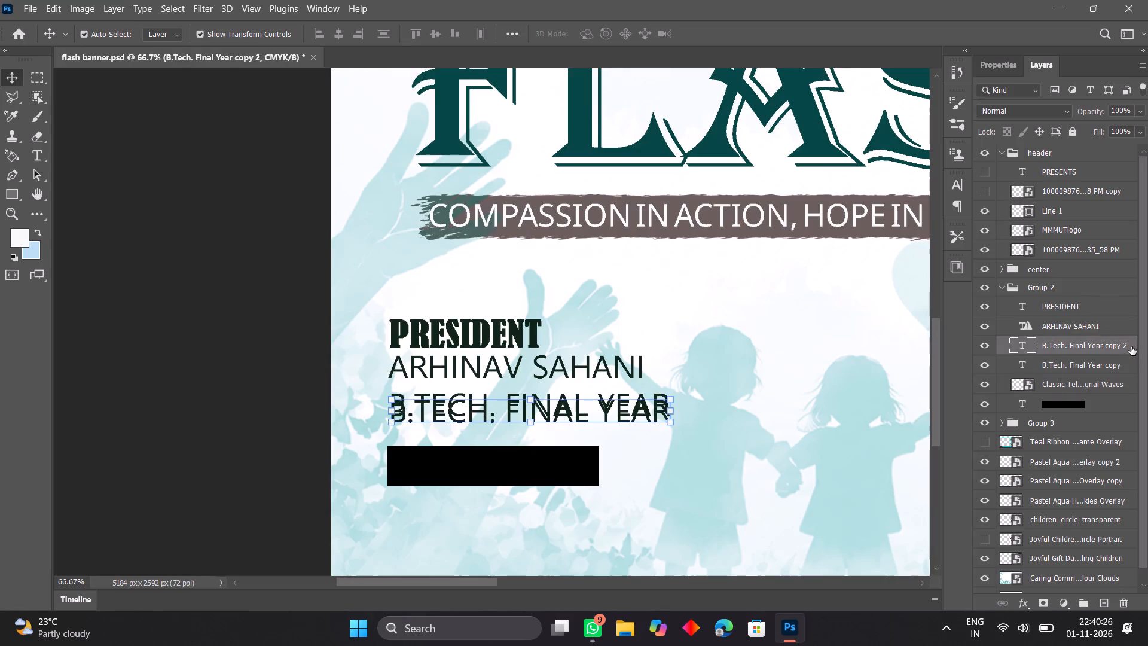
key("Down")
key("Down")
key("Down")
key("Down")
key("Down")
key("Down")
key("Down")
key("Down")
key("Down")
key("Down")
key("Down")
key("Down")
key("Down")
key("Down")
key("Down")
key("Down")
key("Down")
key("Down")
key("Down")
key("Down")
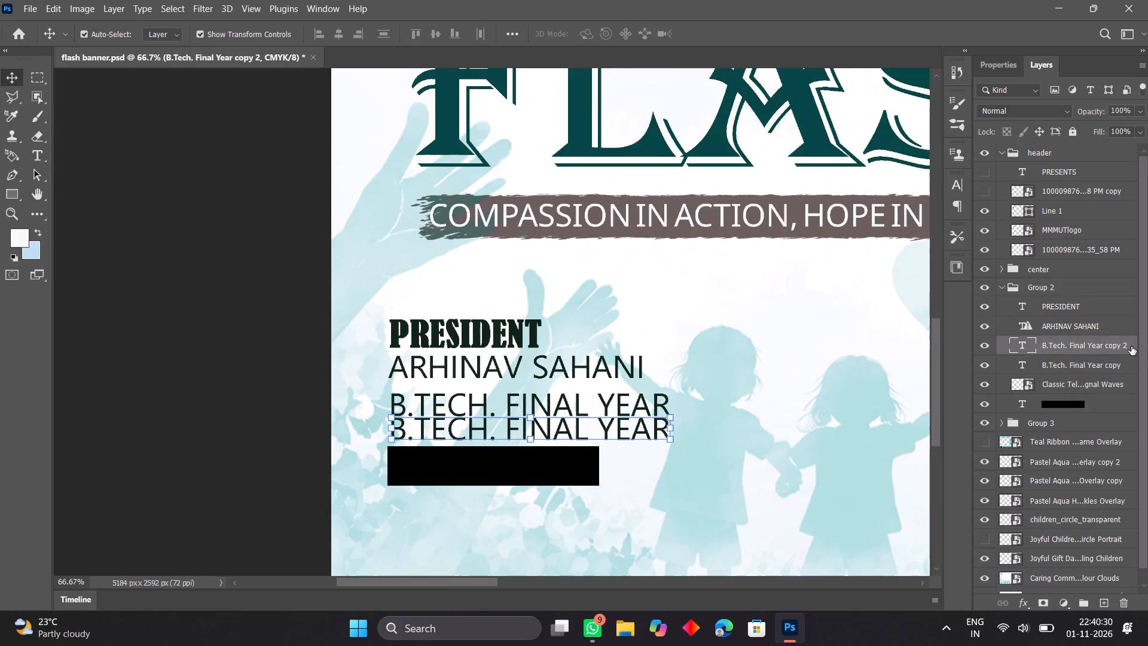
key("Down")
key("Down")
key("Down")
key("Down")
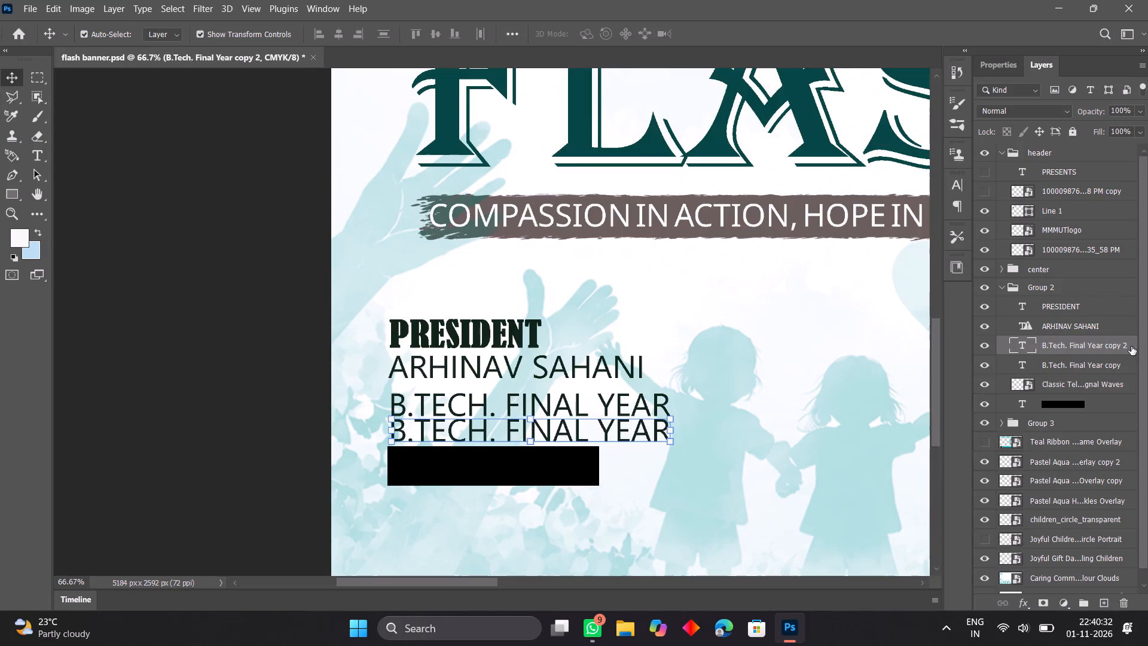
key("Down")
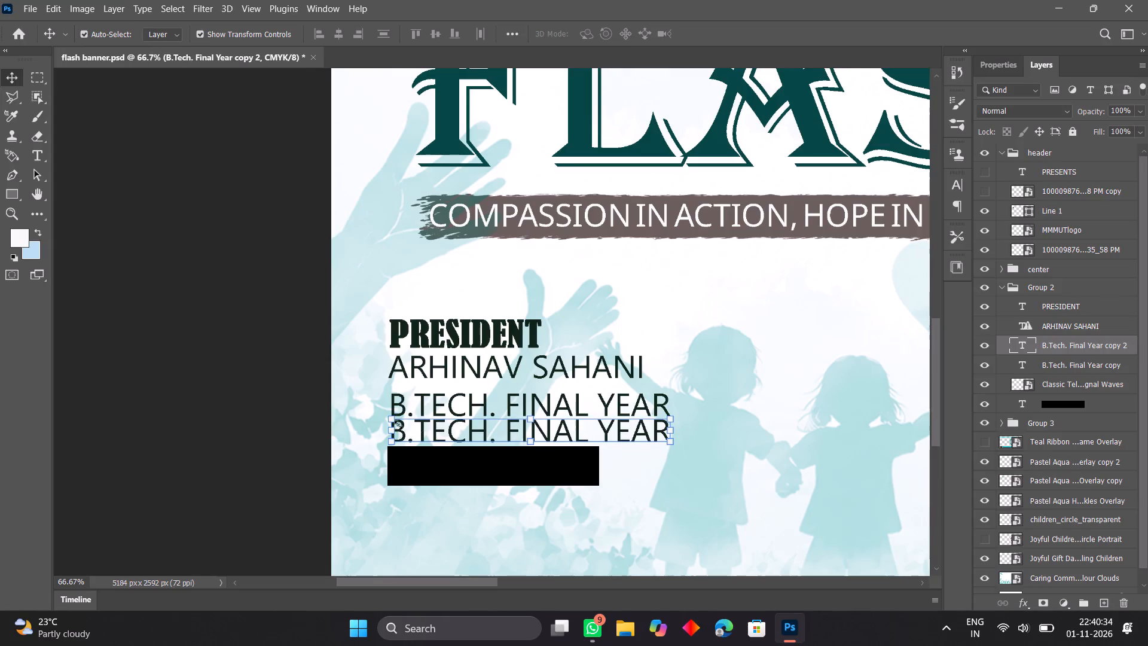
Replace the duplicated line's text with CHEMICAL ENGINEERING.
double_click(462, 432)
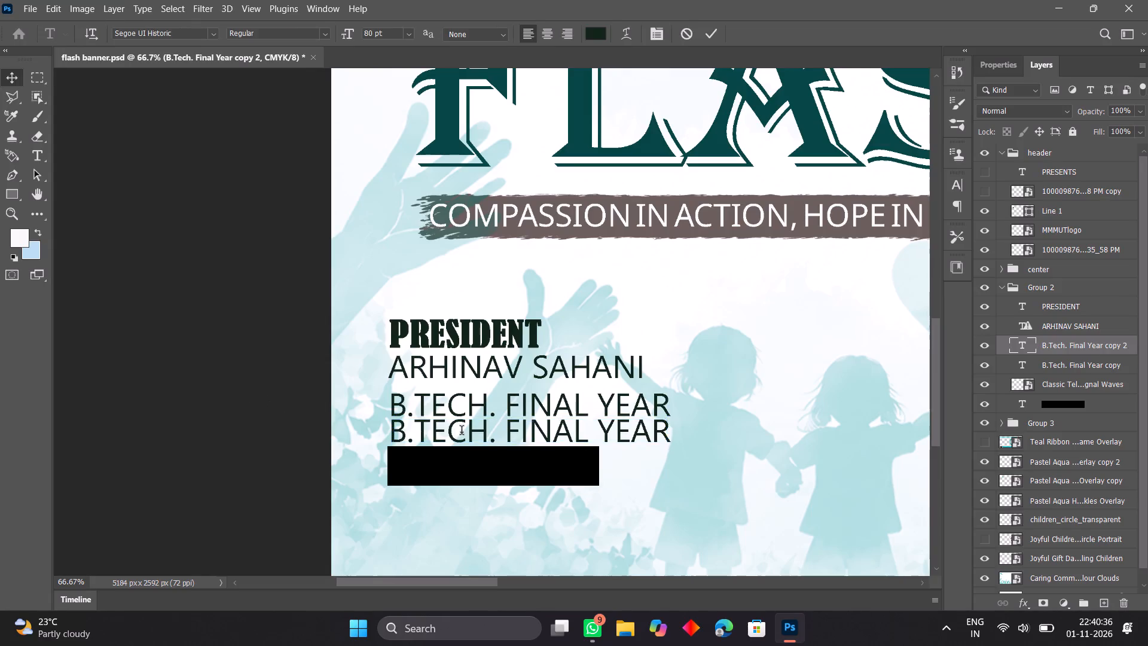
key("BackSpace")
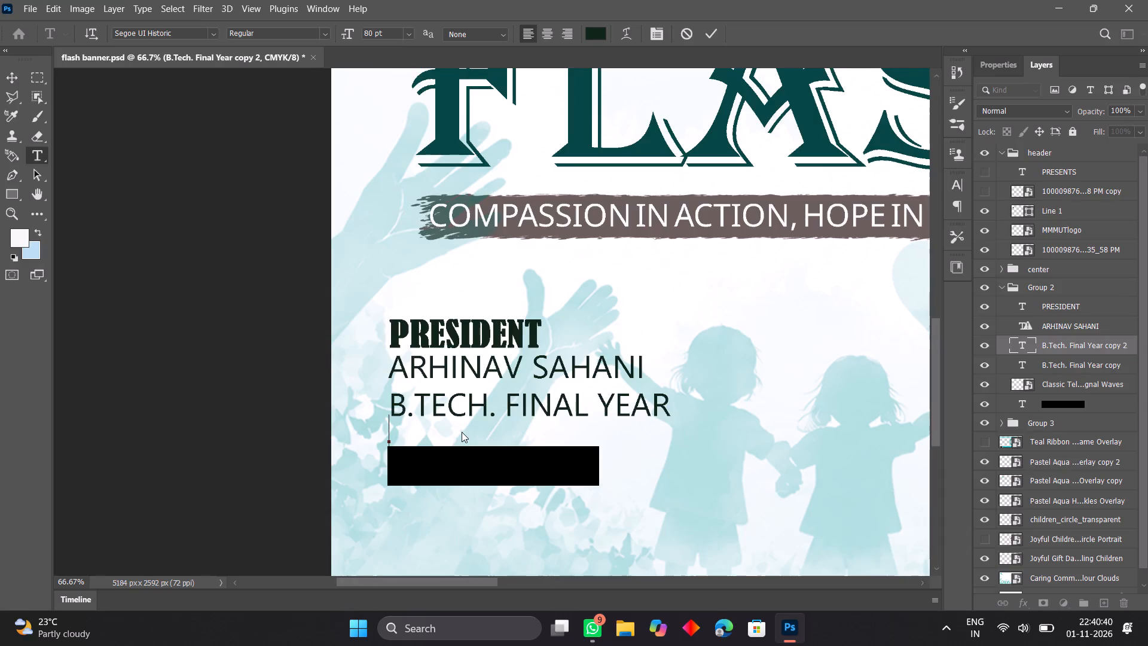
key("shift+c")
type("HE")
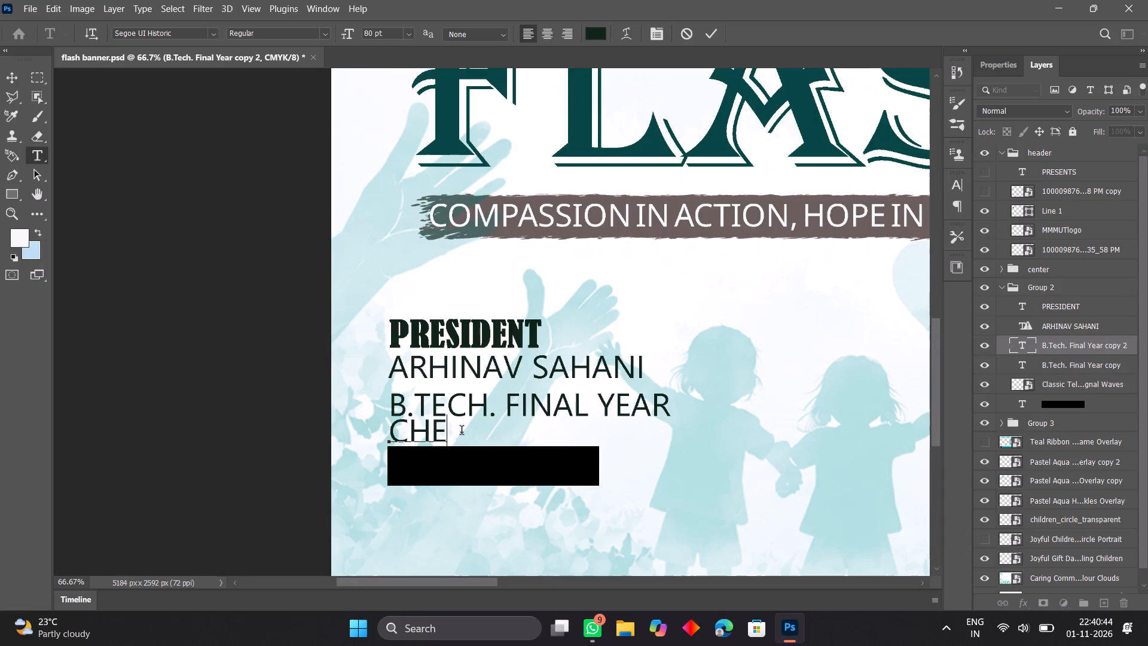
type("MICAL")
key("space")
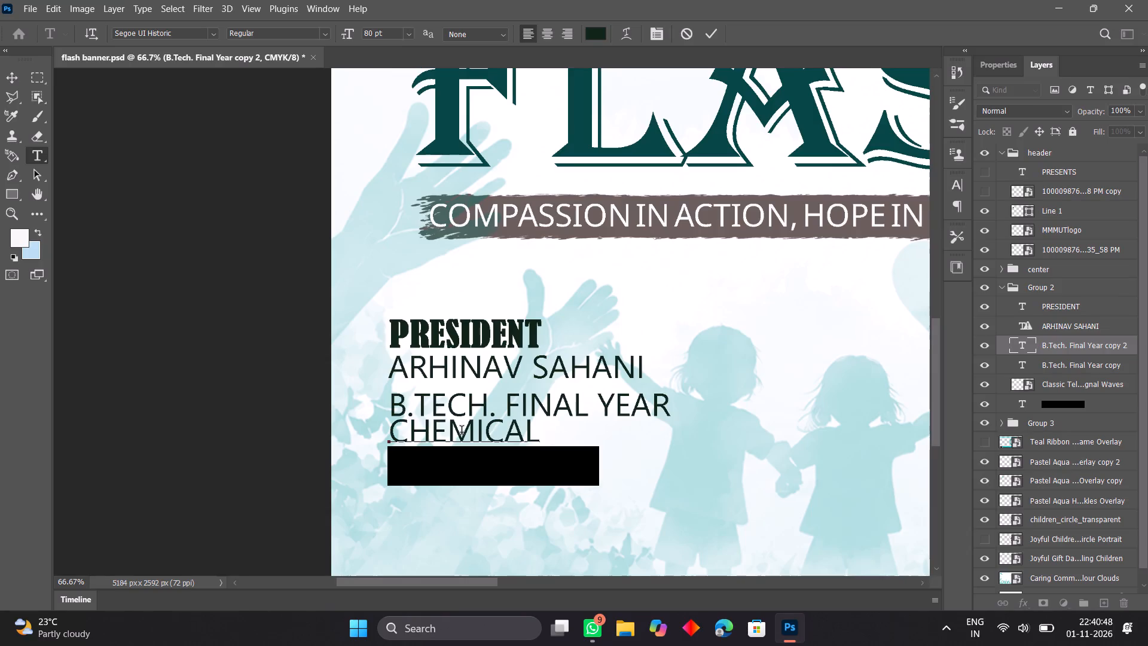
type("EN")
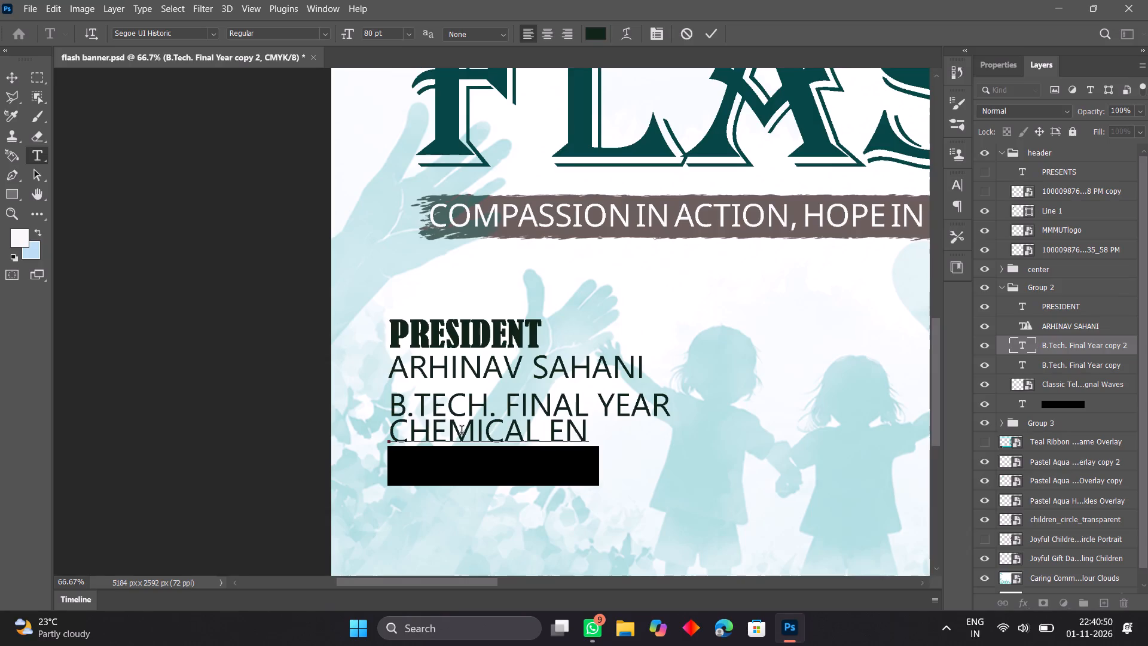
type("GIN")
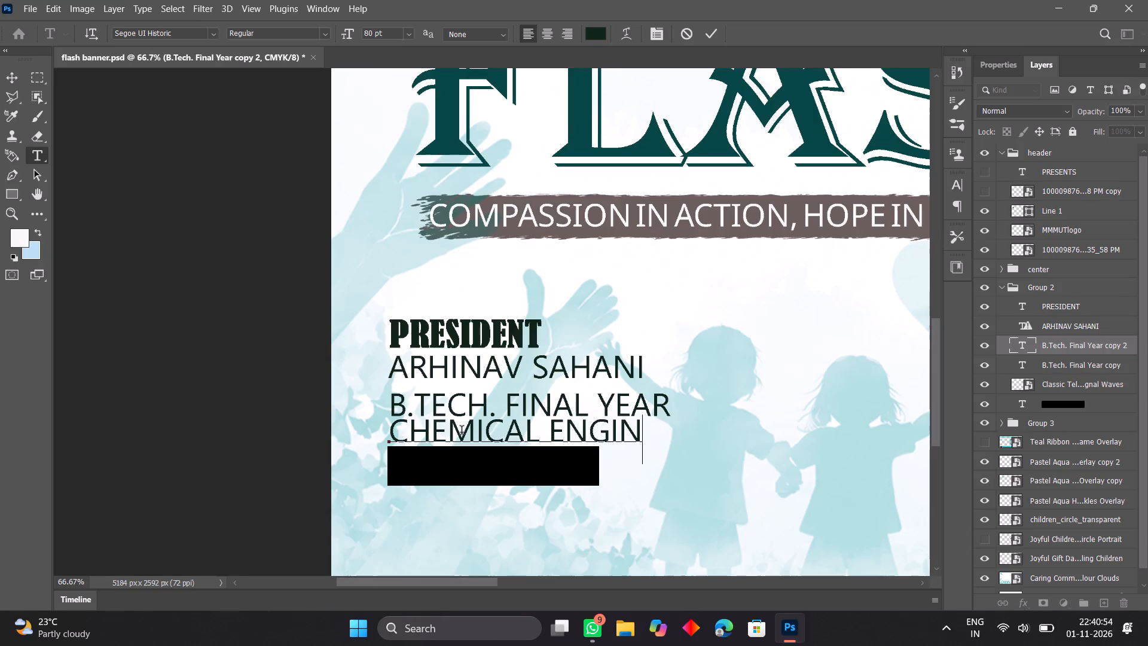
type("EERING")
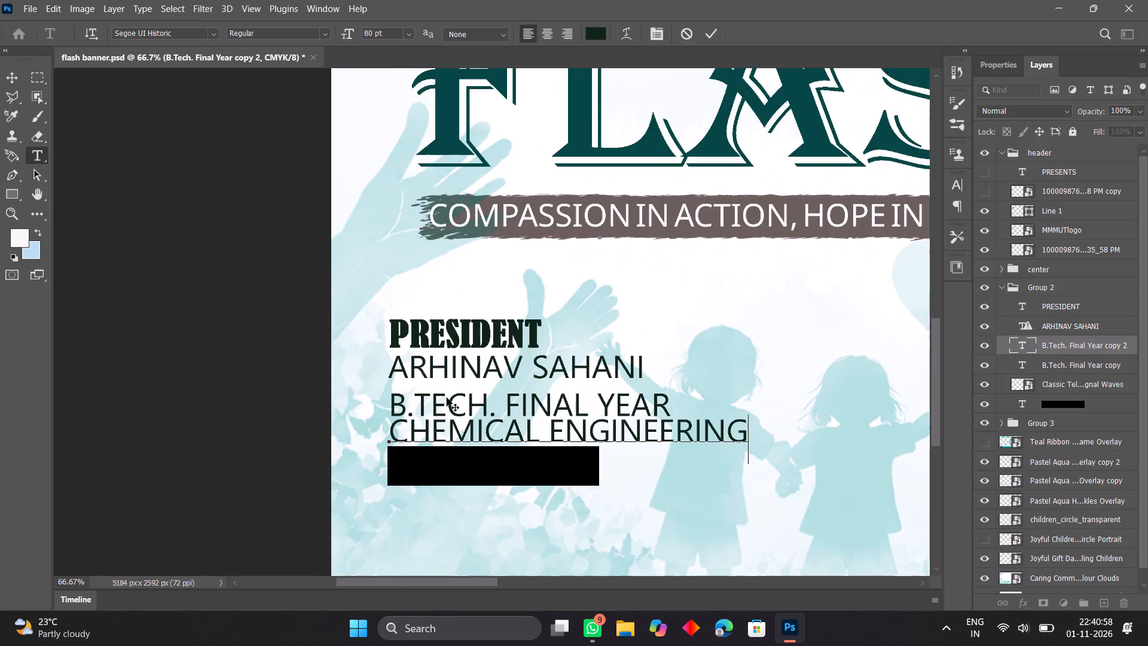
left_click(10, 80)
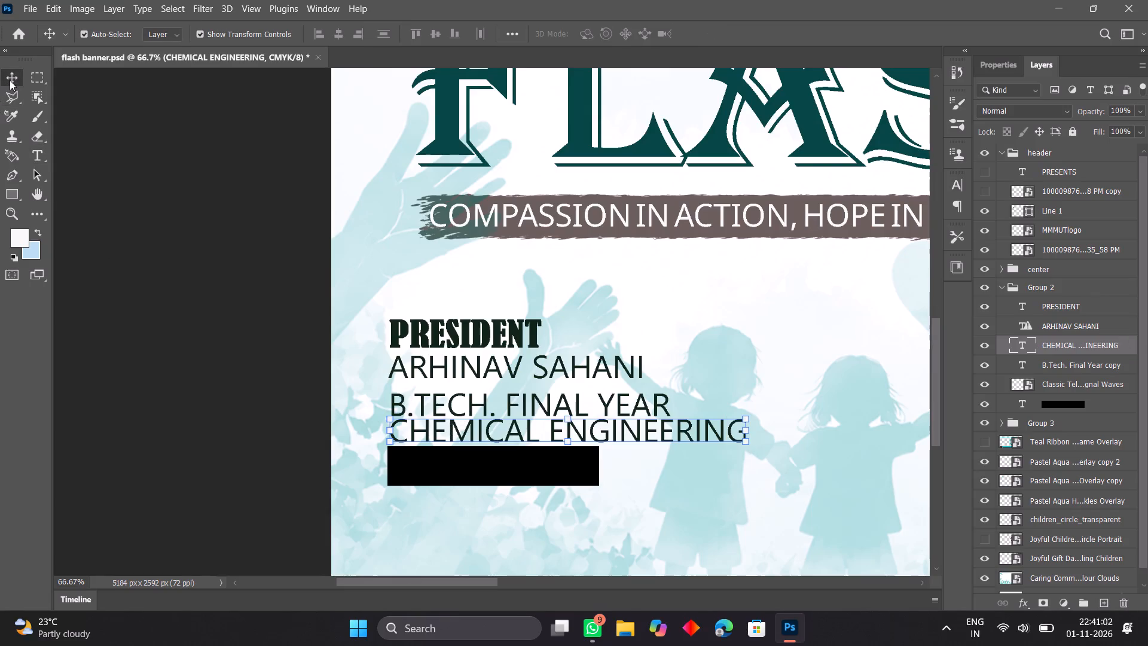
Nudge the CHEMICAL ENGINEERING line straight down to open a gap below the president's B.TECH. FINAL YEAR line.
key("Down")
key("Down")
key("Down")
key("Down")
key("Down")
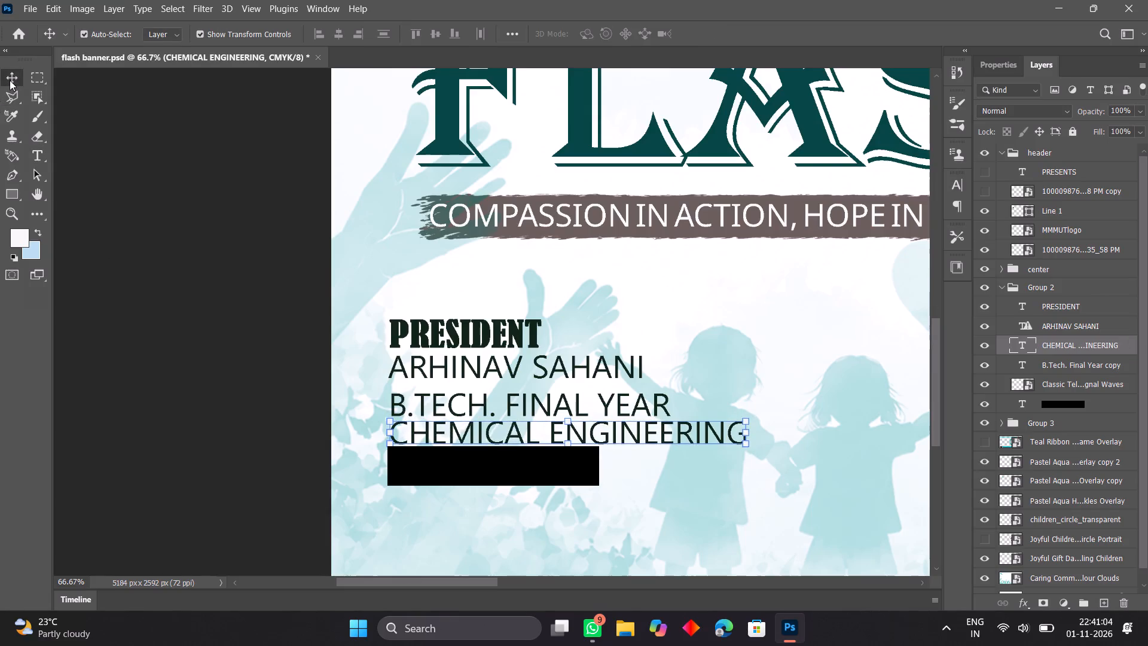
key("Down")
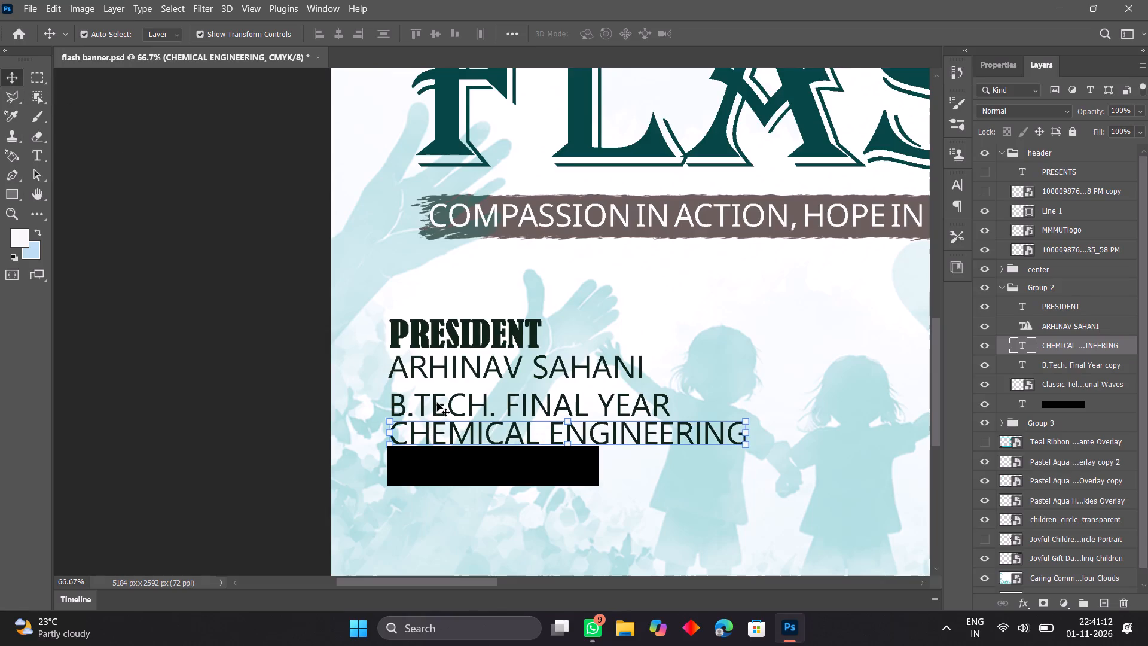
key("Down")
key("Down")
key("Down")
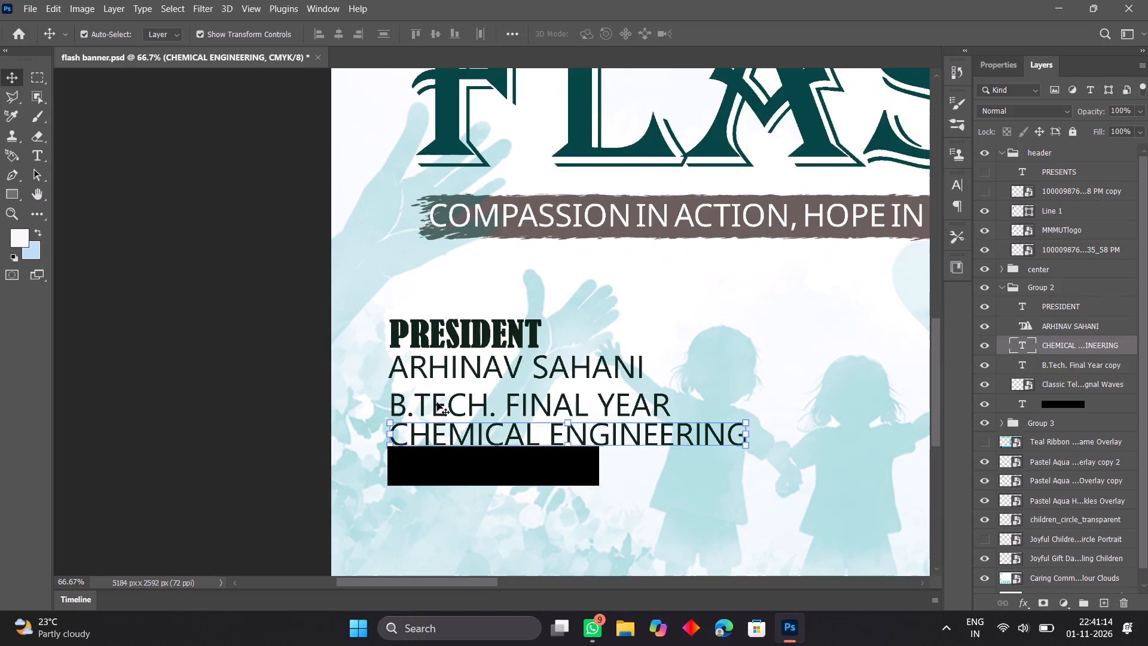
key("Down")
key("Down")
key("Down")
key("Down")
key("Down")
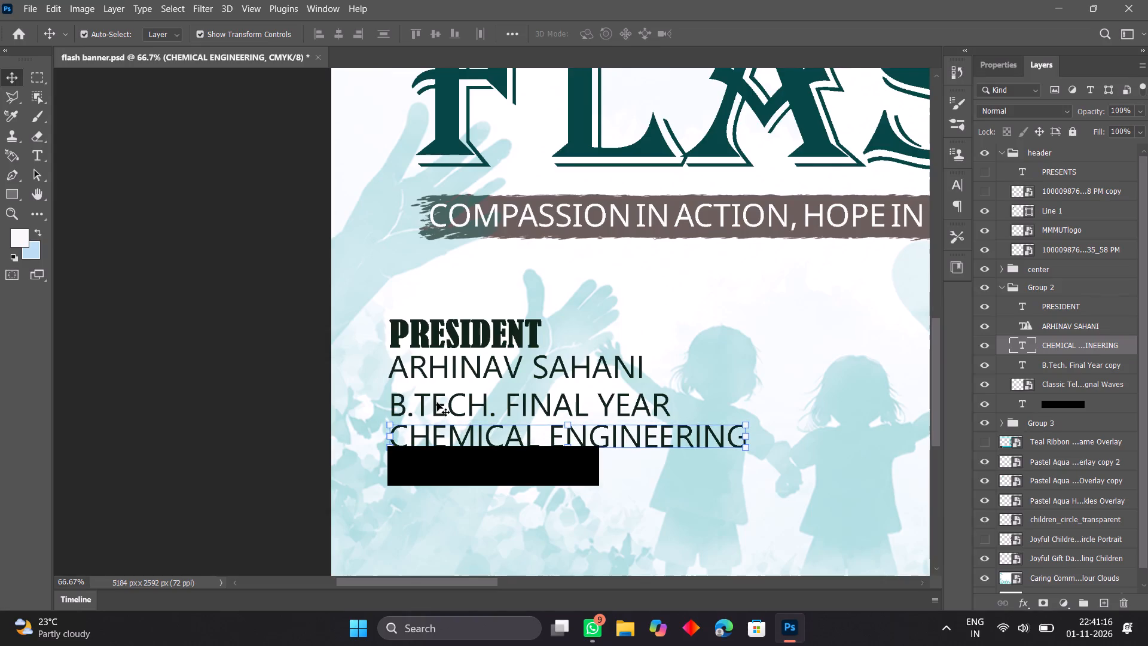
Nudge the president's B.TECH. FINAL YEAR line slightly up toward the name above it.
left_click(437, 403)
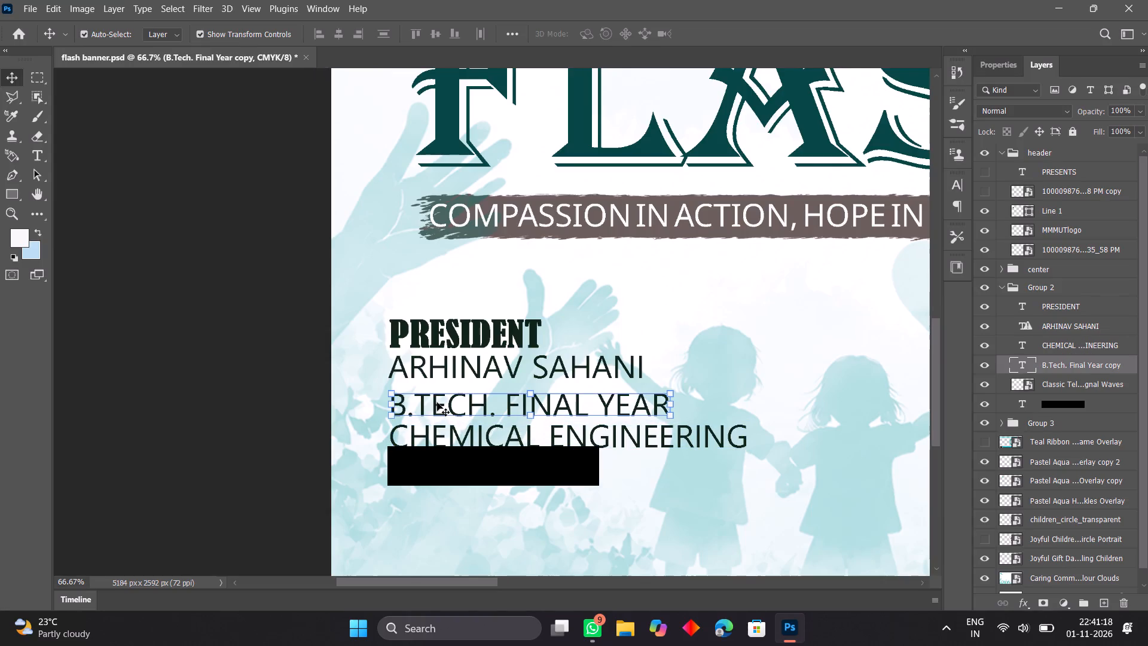
key("Up")
key("Up")
key("Up")
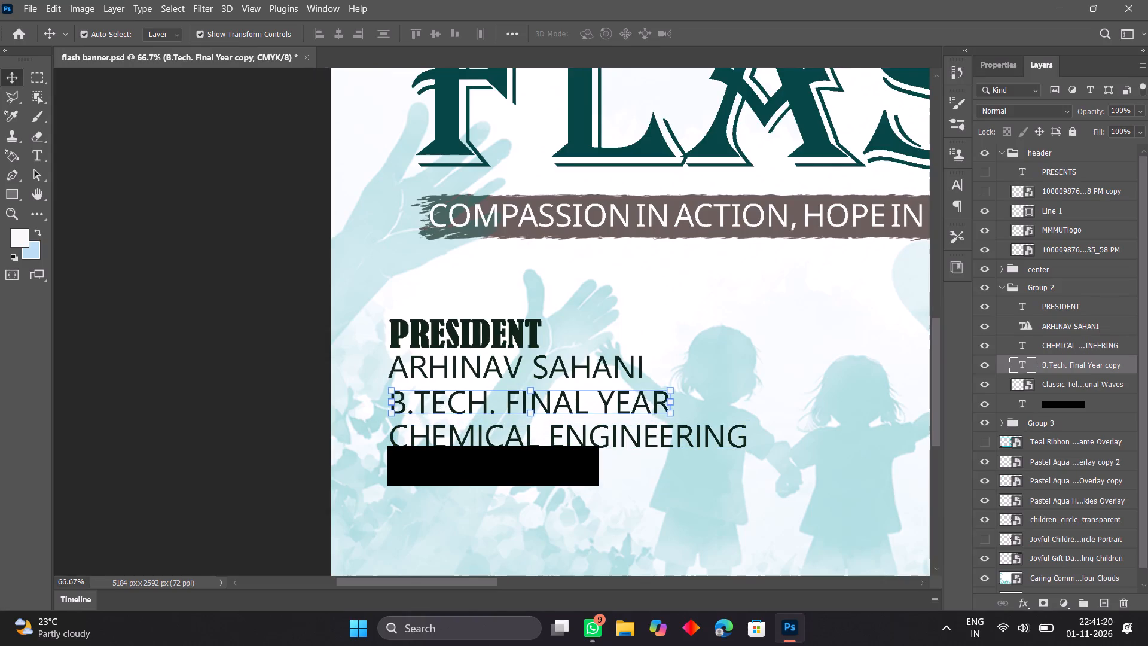
Nudge the president's phone number text slightly down, away from the CHEMICAL ENGINEERING line.
left_click(451, 474)
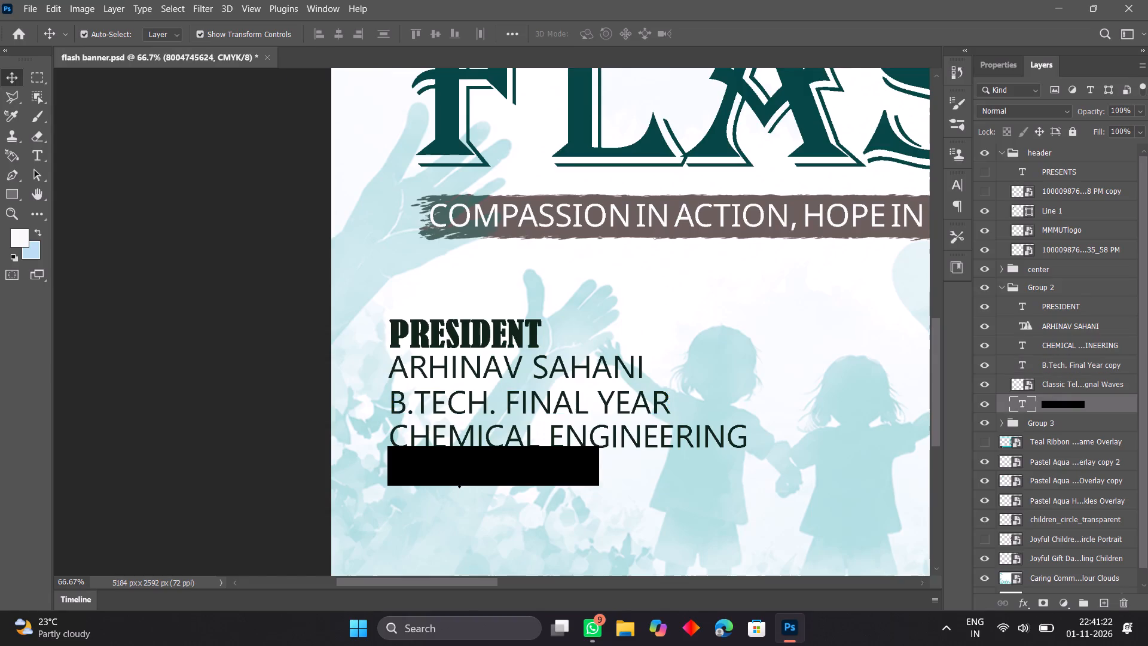
key("Down")
key("Down")
key("Down")
key("Down")
key("Down")
key("Down")
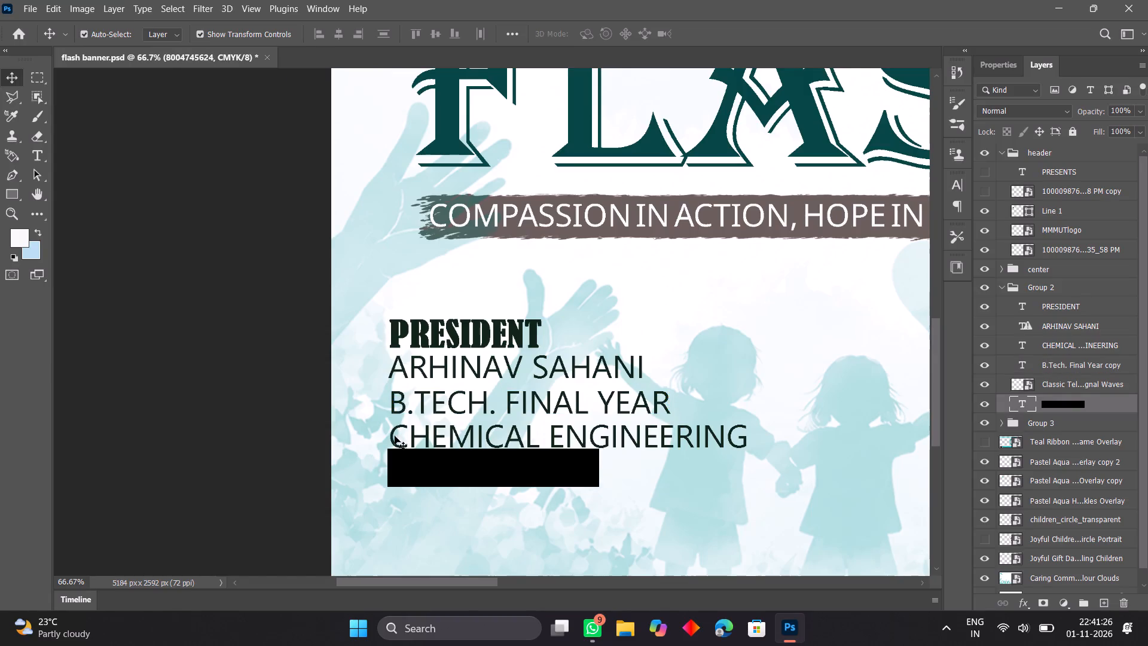
Nudge the president's telephone icon slightly down to line up with the phone number.
left_click(393, 459)
key("Down")
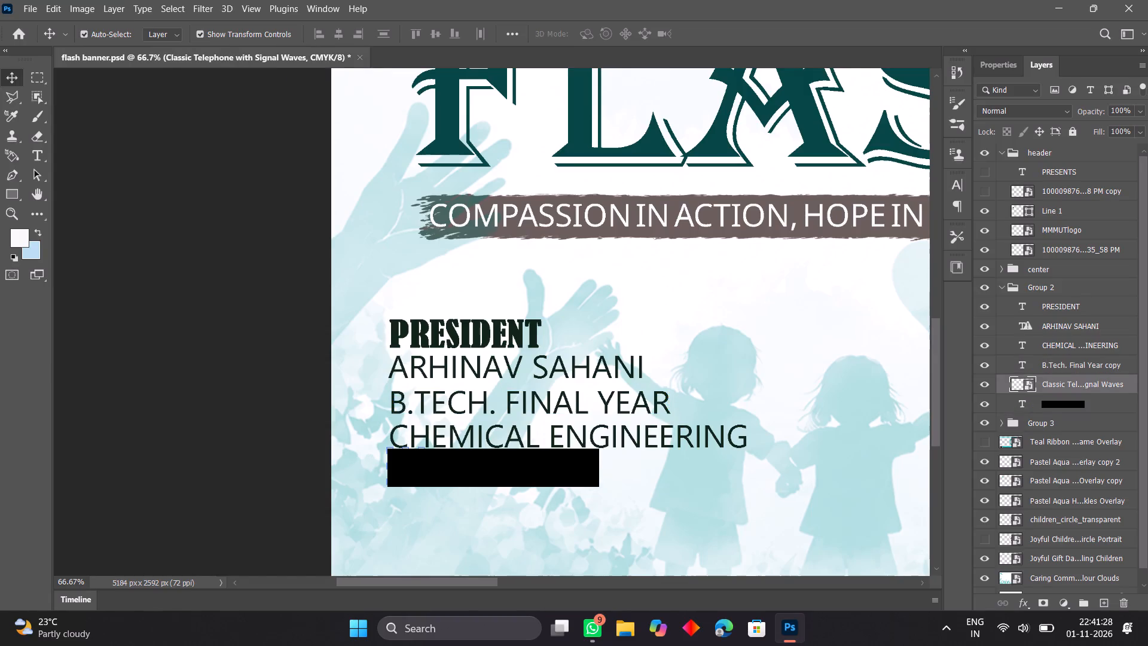
key("Down")
key("Down")
key("Down")
key("Down")
key("Down")
key("Down")
key("Down")
key("Down")
key("Down")
Even out the president's line spacing by nudging B.TECH. FINAL YEAR and CHEMICAL ENGINEERING slightly up.
left_click(442, 403)
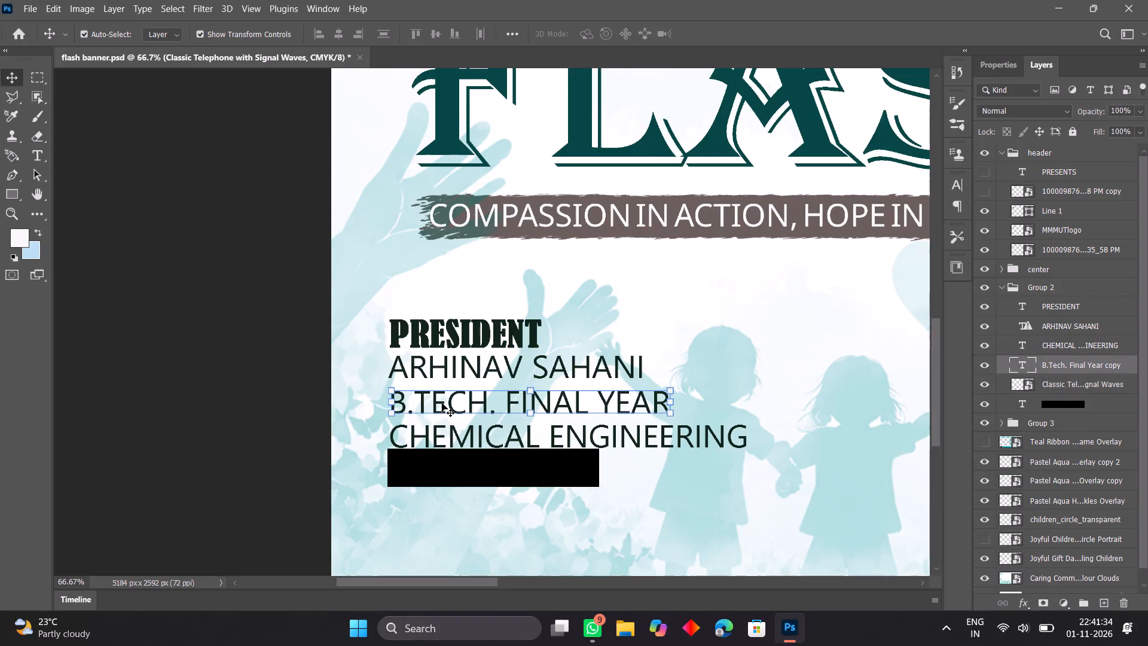
key("Up")
key("Up")
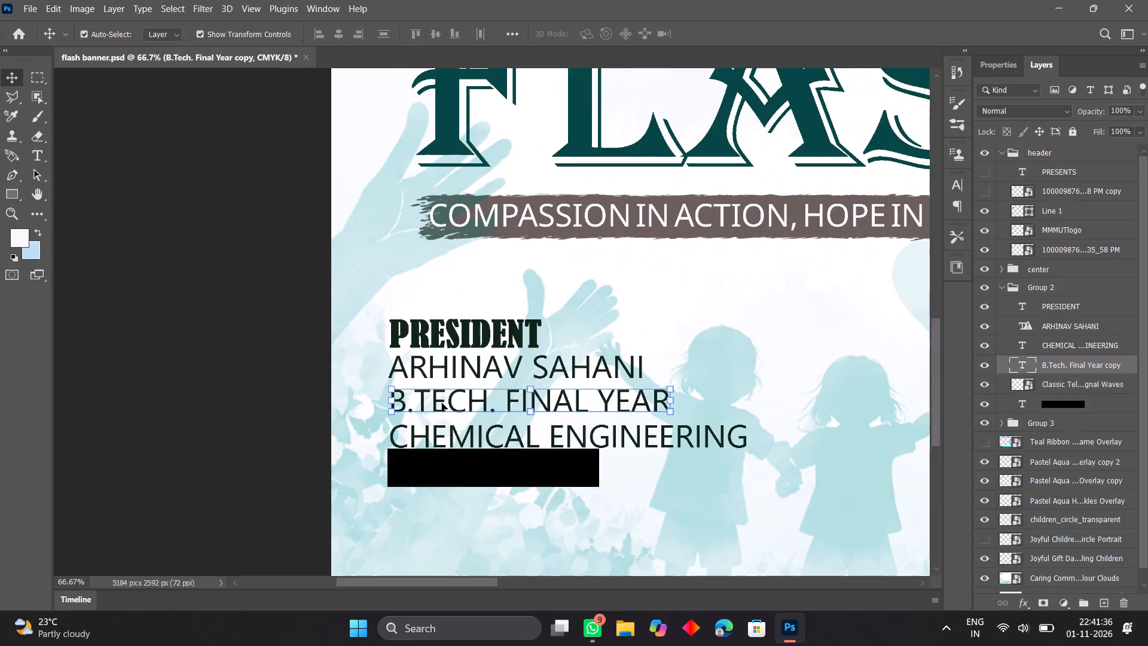
left_click(453, 436)
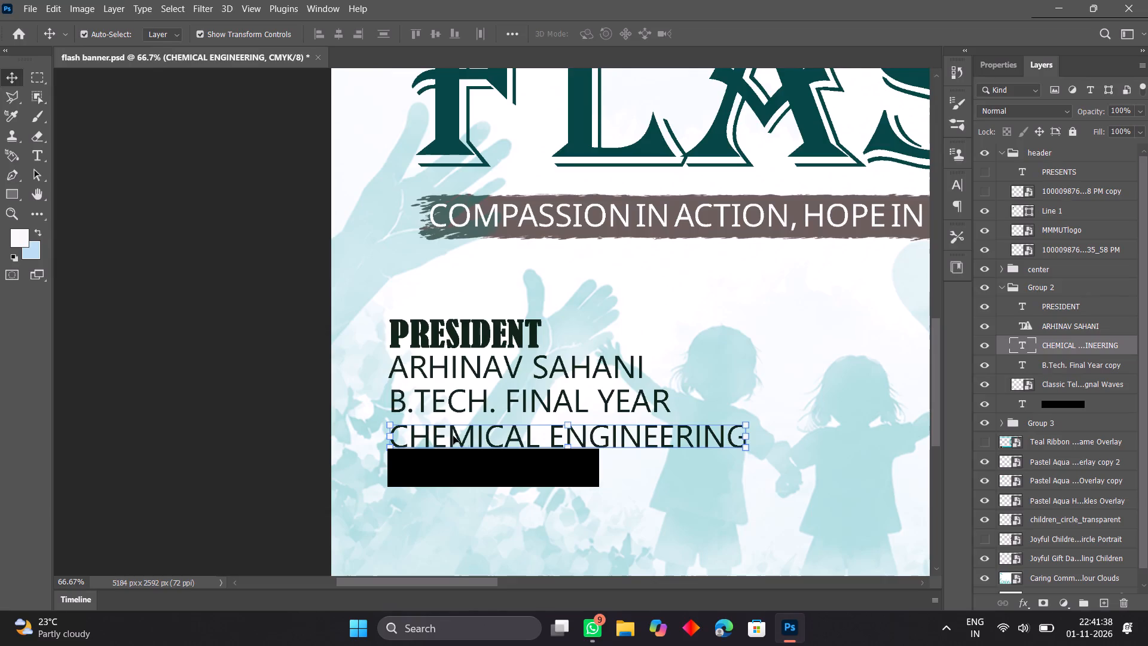
key("Up")
key("Up")
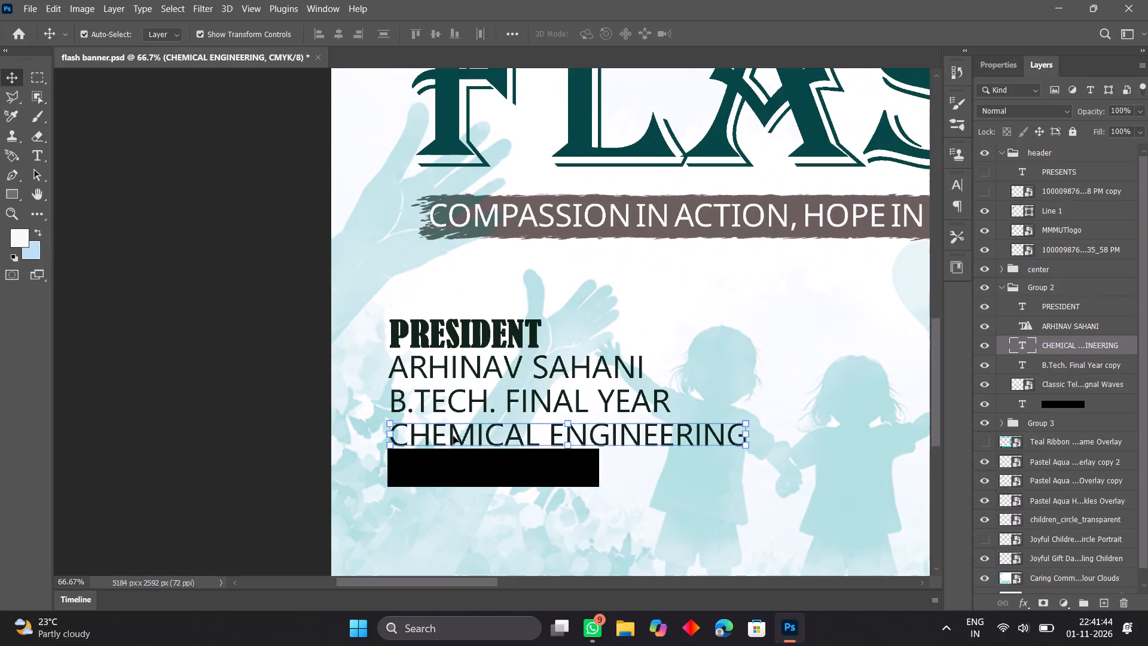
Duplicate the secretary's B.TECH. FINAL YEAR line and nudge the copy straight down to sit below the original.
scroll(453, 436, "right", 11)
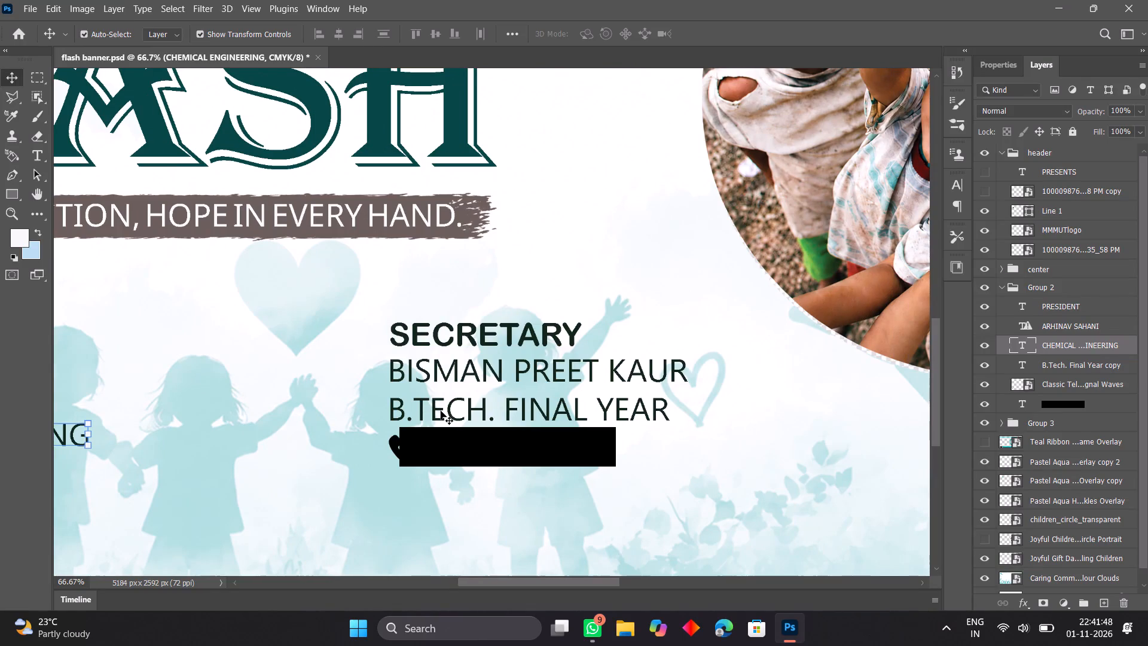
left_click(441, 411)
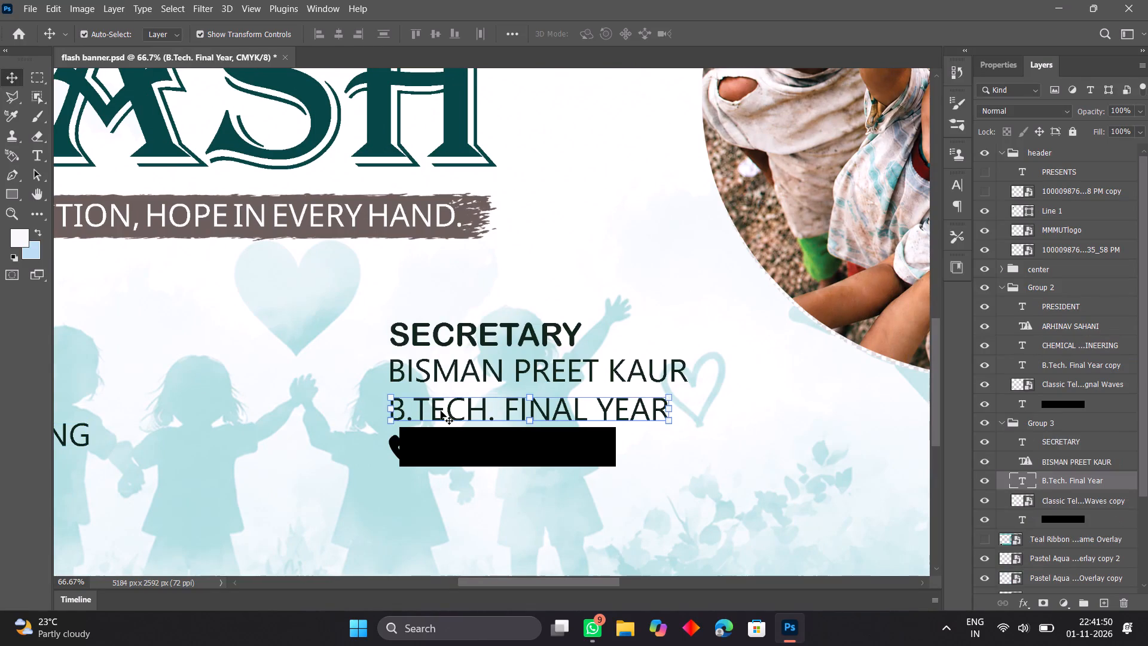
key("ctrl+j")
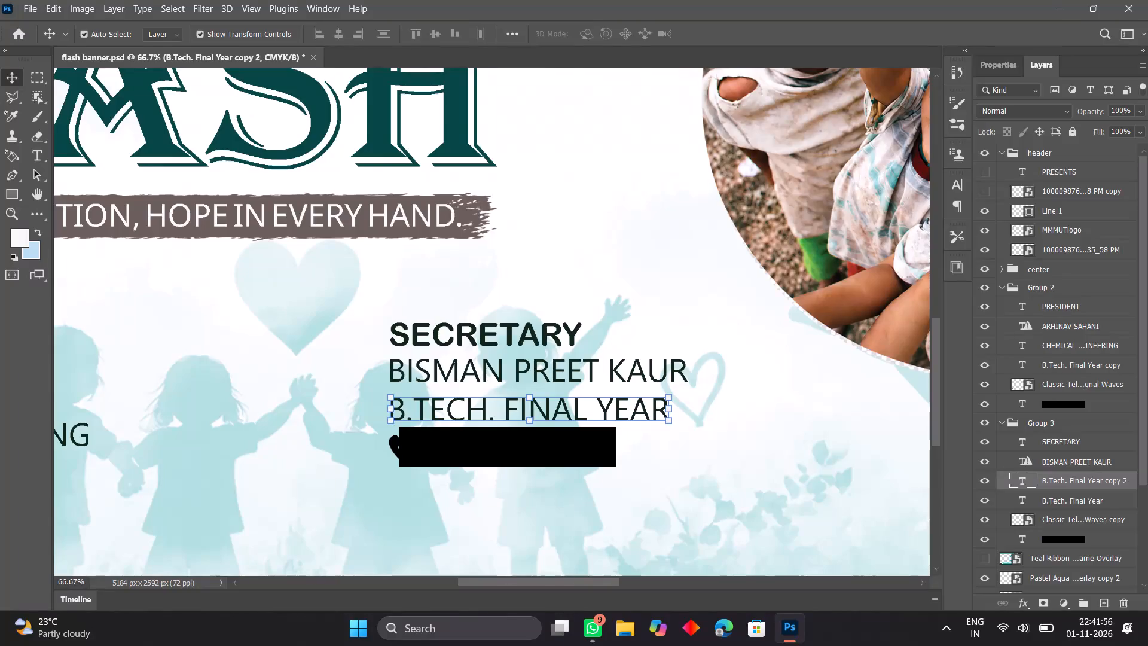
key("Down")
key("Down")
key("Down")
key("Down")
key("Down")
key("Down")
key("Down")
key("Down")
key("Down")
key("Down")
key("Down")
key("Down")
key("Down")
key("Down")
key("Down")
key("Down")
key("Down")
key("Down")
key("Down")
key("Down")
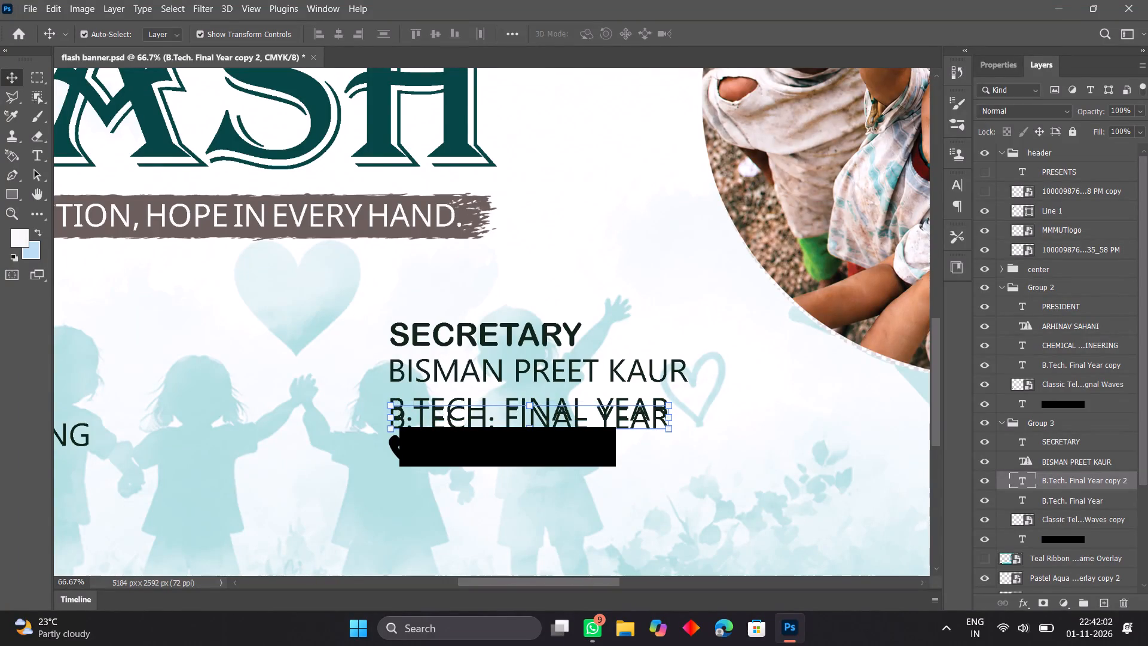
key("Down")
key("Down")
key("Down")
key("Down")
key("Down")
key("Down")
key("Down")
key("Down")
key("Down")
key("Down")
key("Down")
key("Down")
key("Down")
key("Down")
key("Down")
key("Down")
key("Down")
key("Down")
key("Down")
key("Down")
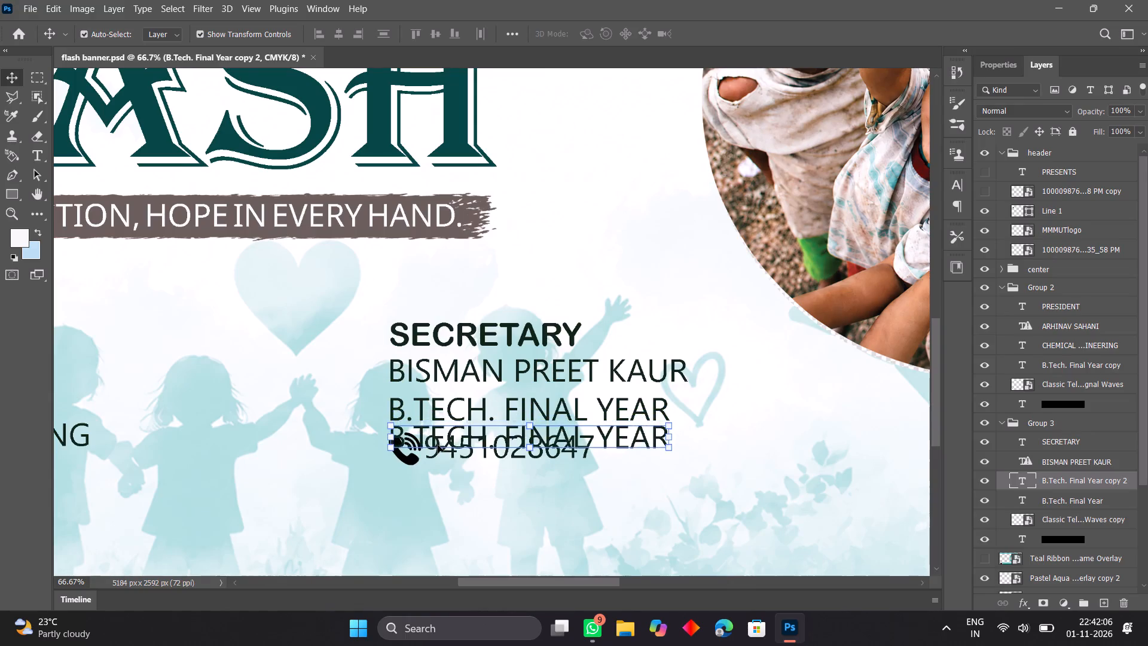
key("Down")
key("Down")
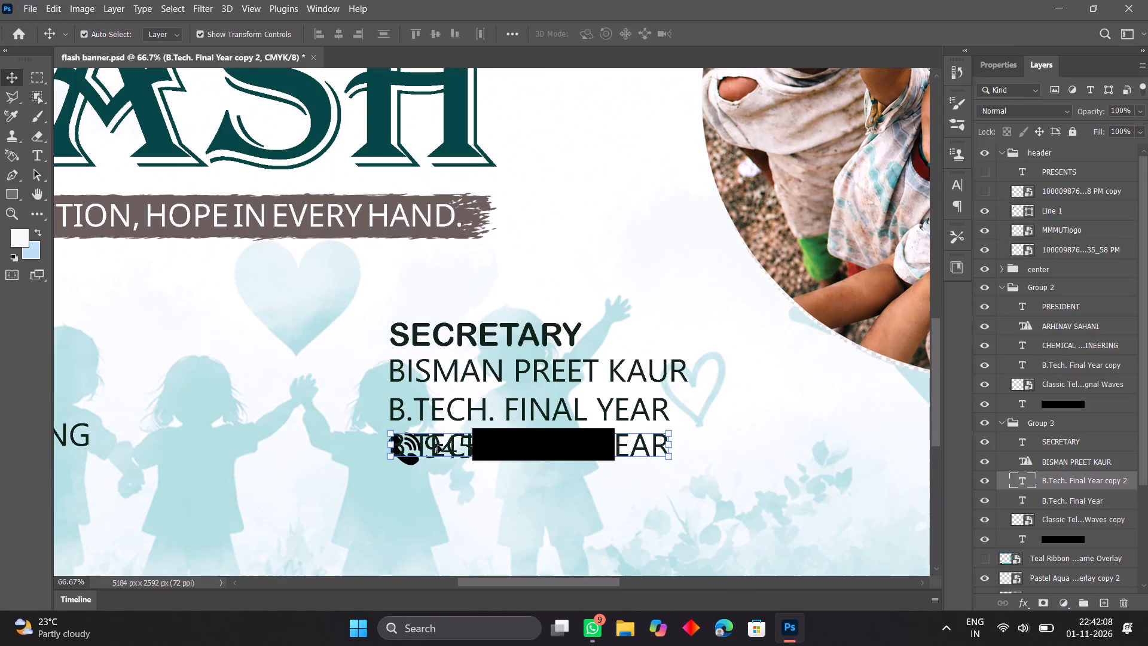
Nudge the secretary's phone number text straight down to make room for an extra line above it.
left_click(1103, 539)
key("Down")
key("Down")
key("Down")
key("Down")
key("Down")
key("Down")
key("Down")
key("Down")
key("Down")
key("Down")
key("Down")
key("Down")
key("Down")
key("Down")
key("Down")
key("Down")
key("Down")
key("Down")
key("Down")
key("Down")
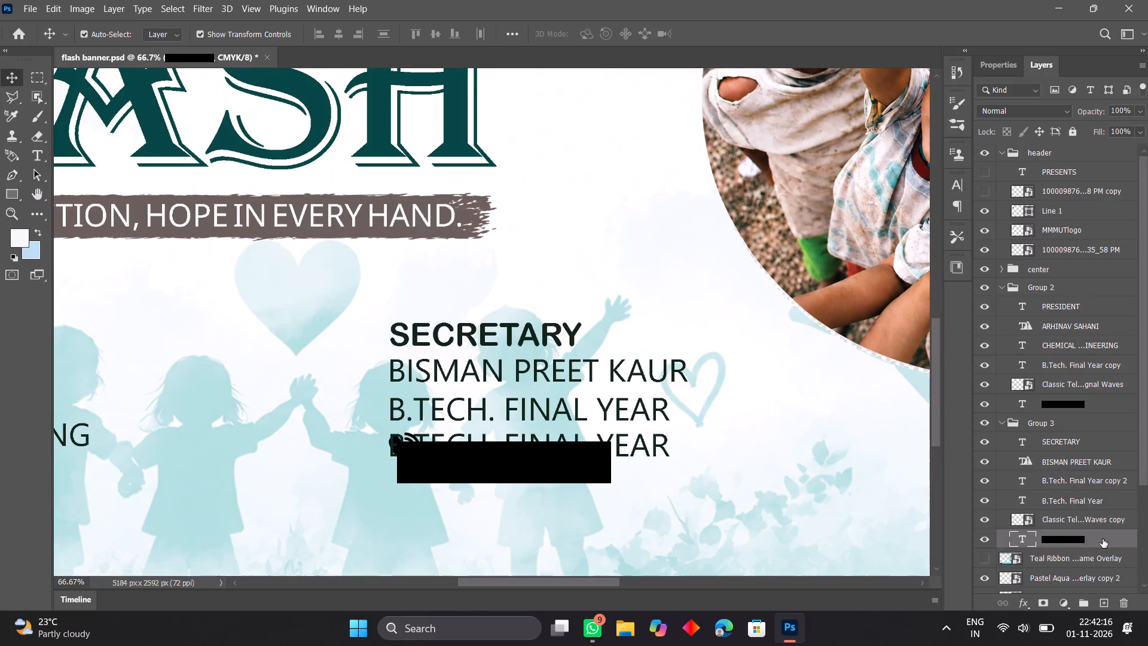
key("Down")
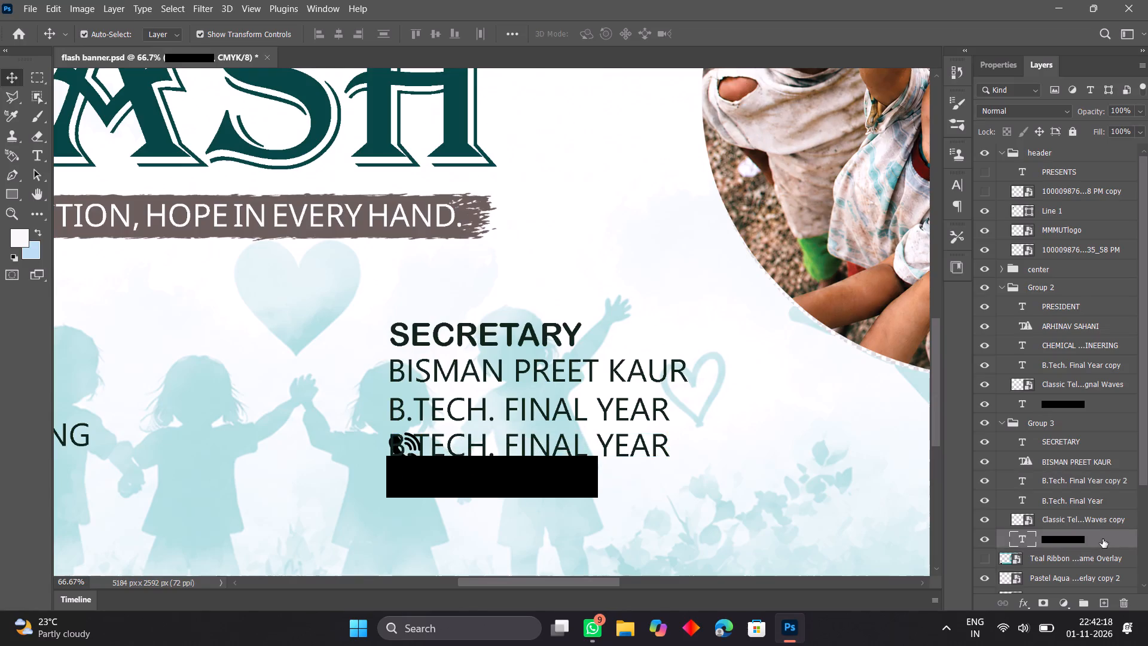
key("Down")
Nudge the secretary's telephone icon straight down to line up with the lowered phone number.
left_click(423, 379)
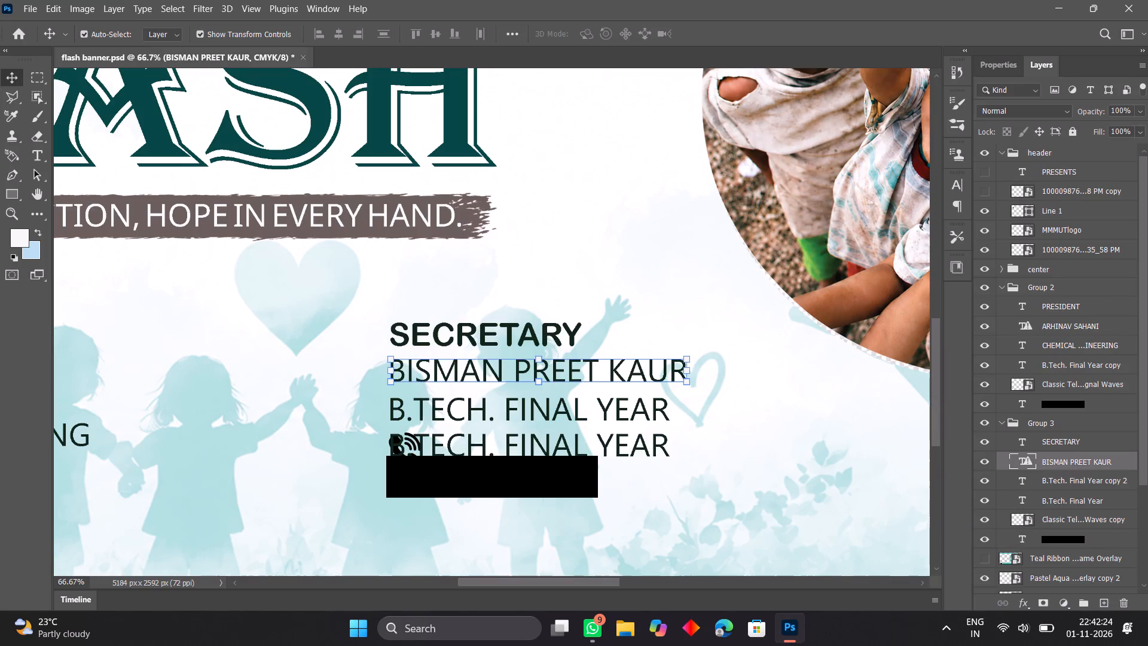
left_click(408, 461)
key("Down")
key("Down")
key("Down")
key("Down")
key("Down")
key("Down")
key("Down")
key("Down")
key("Down")
key("Down")
key("Down")
key("Down")
key("Down")
key("Down")
key("Down")
key("Down")
key("Down")
key("Down")
key("Down")
key("Down")
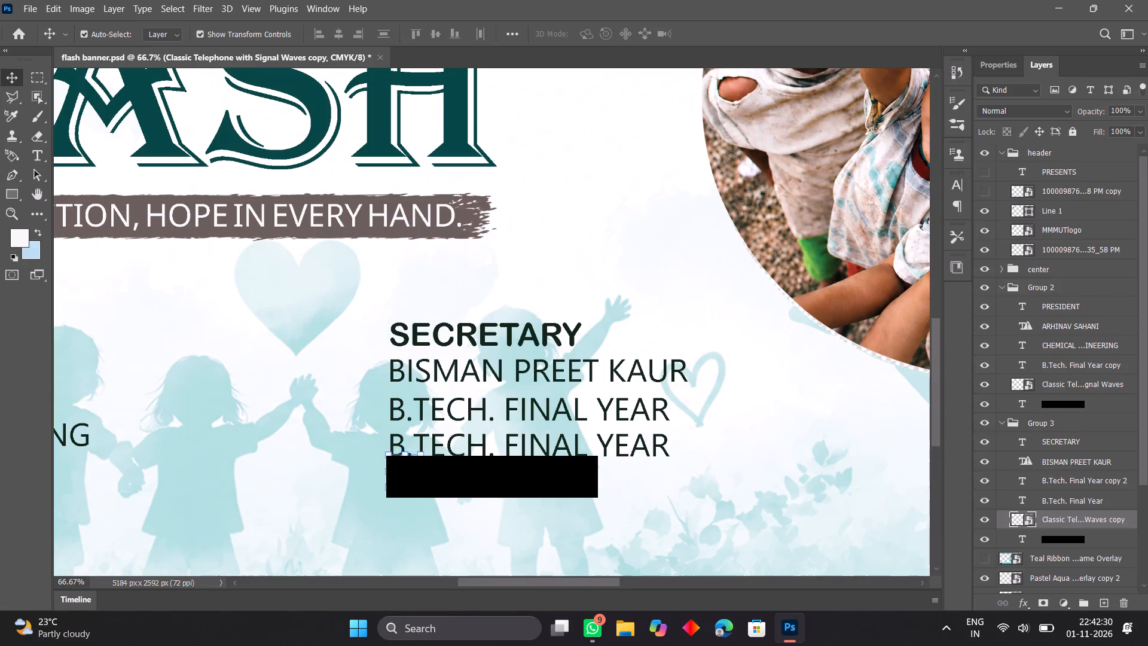
key("Down")
key("Down")
key("Down")
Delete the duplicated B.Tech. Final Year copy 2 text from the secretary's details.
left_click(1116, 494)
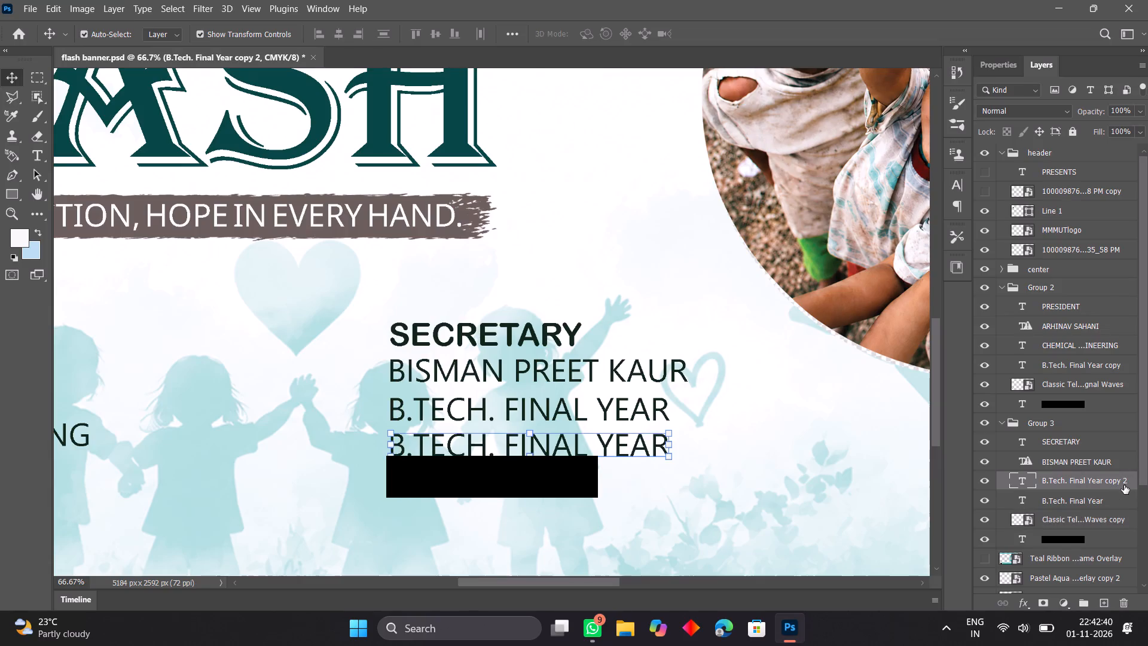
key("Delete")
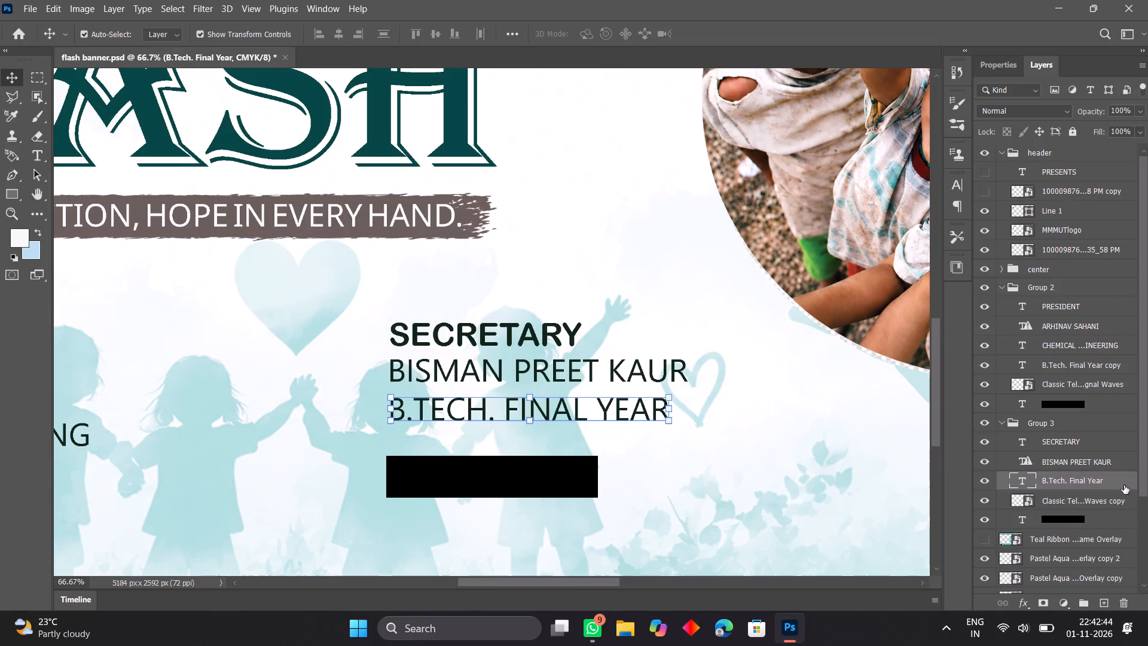
Duplicate the president's CHEMICAL ENGINEERING line and move the copy straight across toward the secretary's details.
scroll(597, 435, "left", 10)
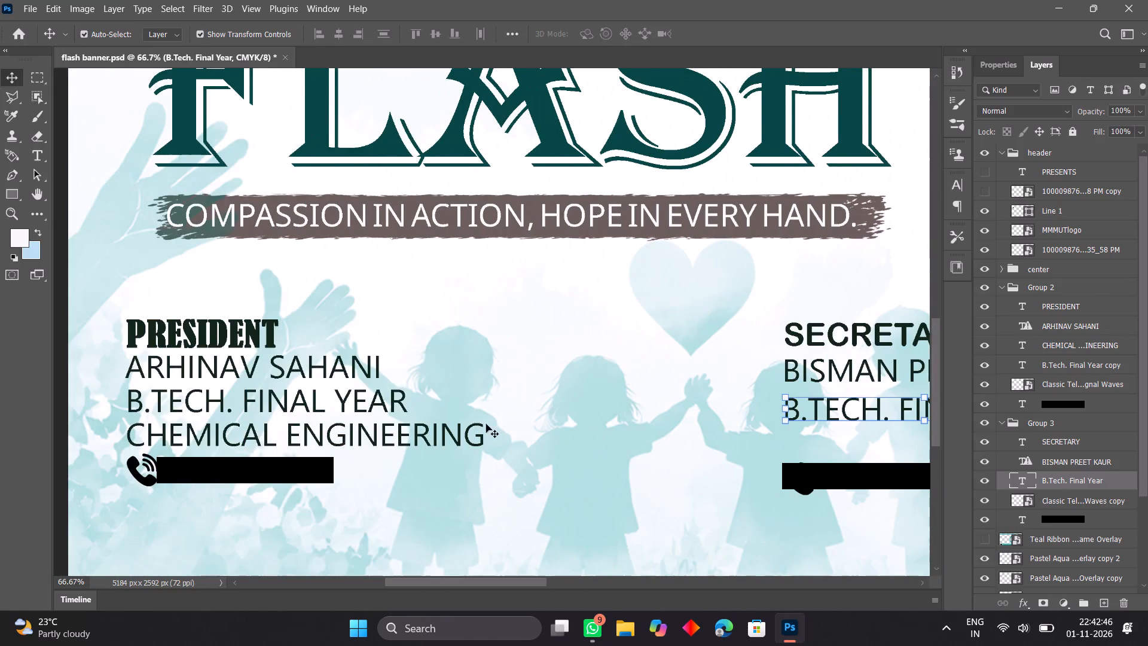
left_click(474, 441)
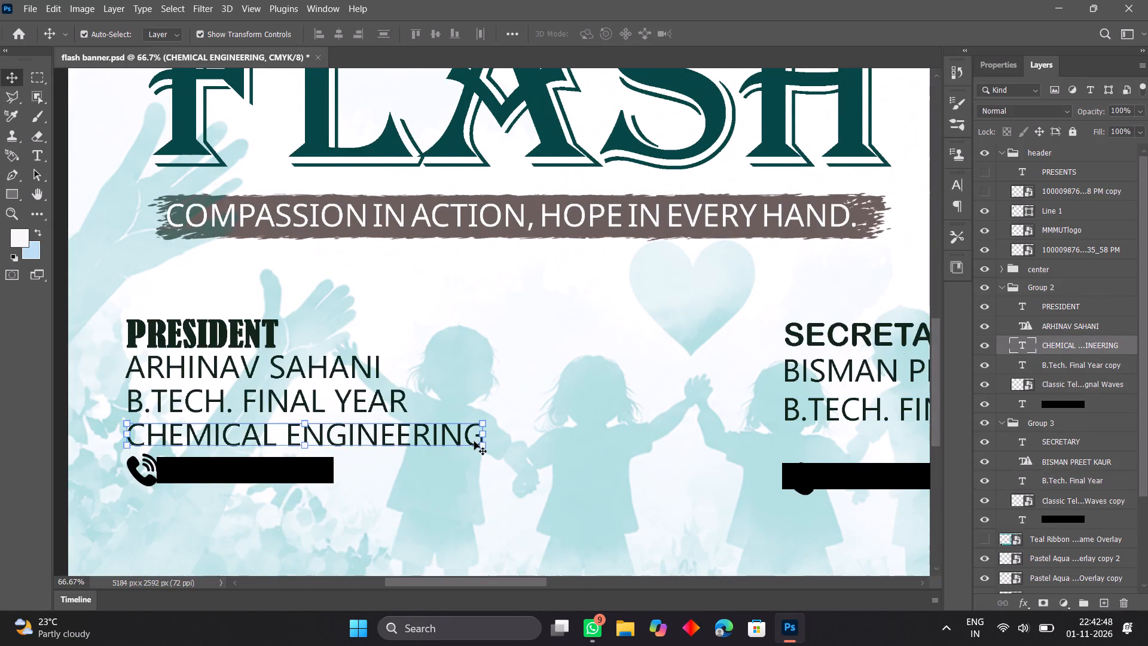
key("ctrl+j")
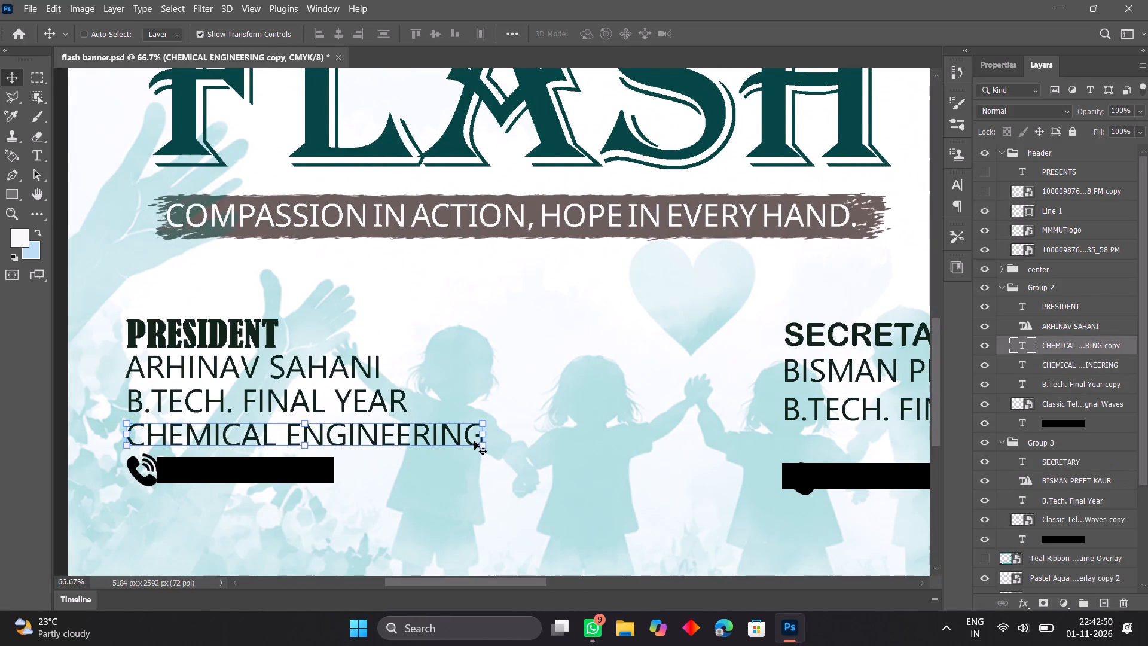
key("Right")
key("Right")
key("Right")
key("Right")
key("Right")
key("Right")
key("Right")
key("Right")
key("Right")
key("Right")
key("Right")
key("Right")
key("Right")
key("Right")
key("Right")
key("Right")
key("Right")
key("Right")
key("Right")
key("Right")
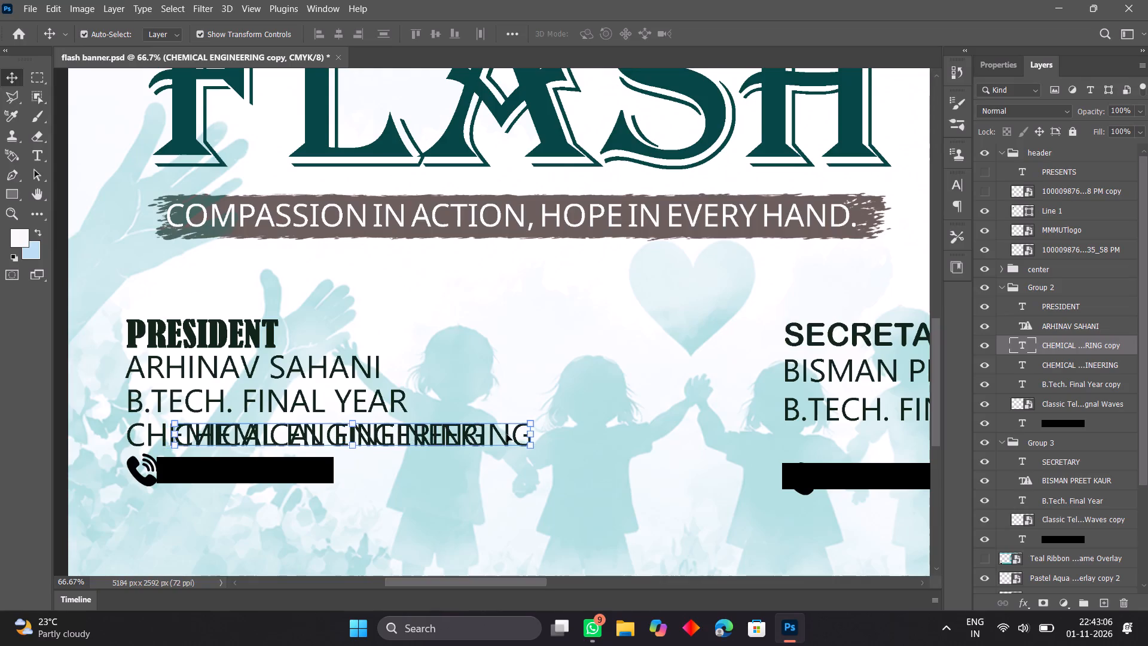
left_click_drag(506, 434, 542, 431)
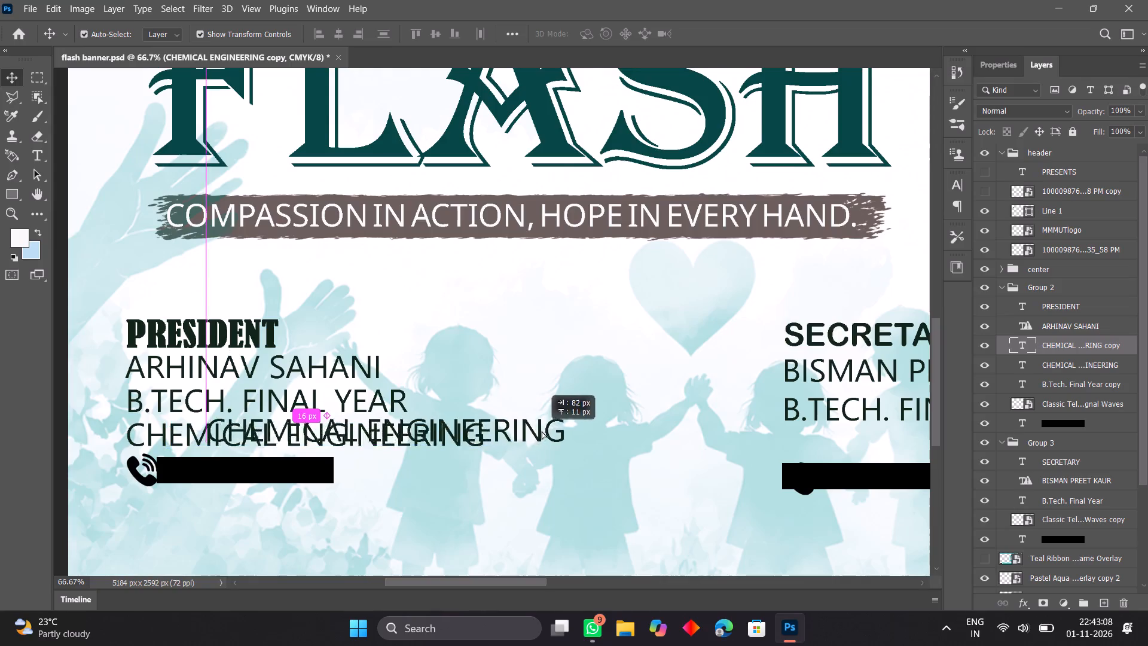
left_click_drag(542, 431, 602, 432)
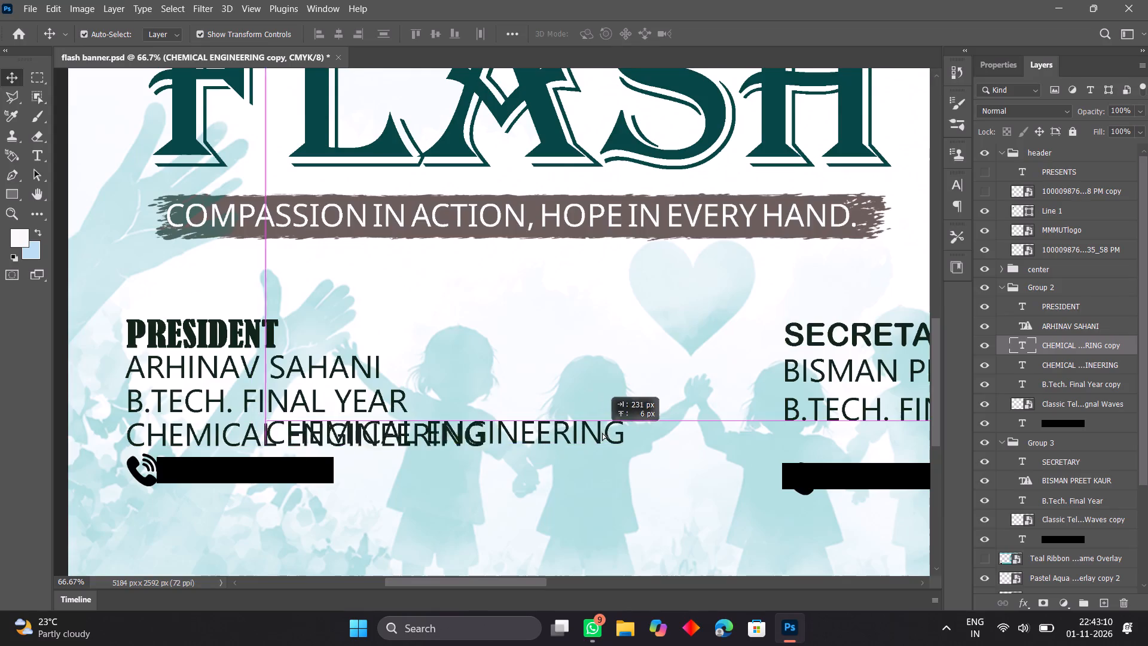
left_click_drag(602, 432, 621, 434)
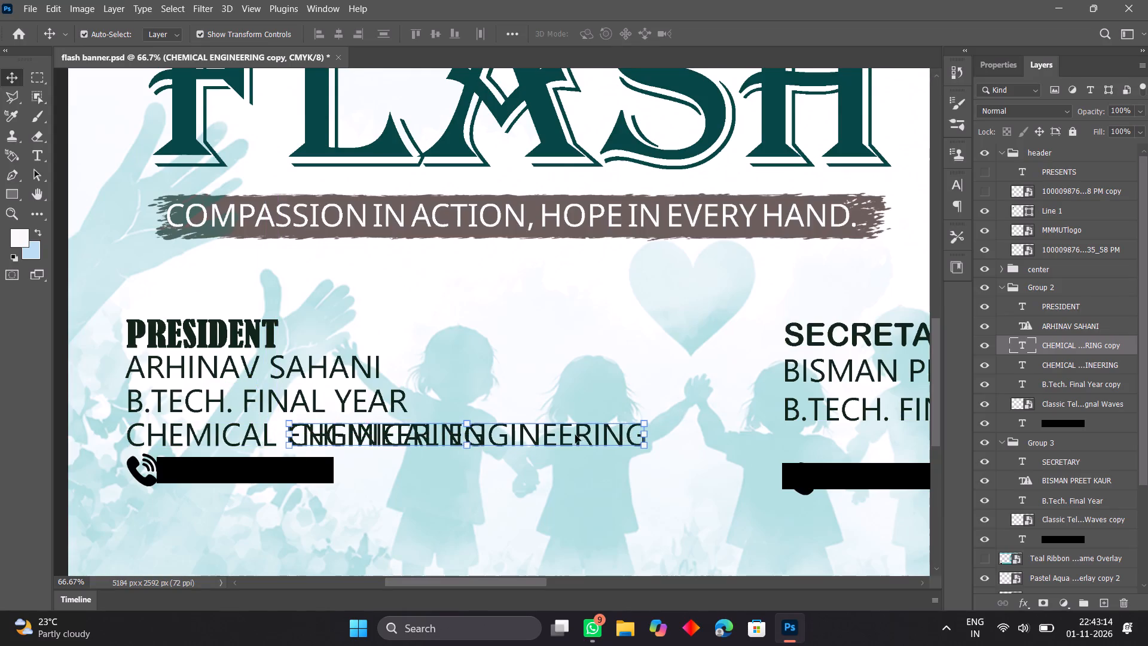
left_click_drag(566, 435, 624, 434)
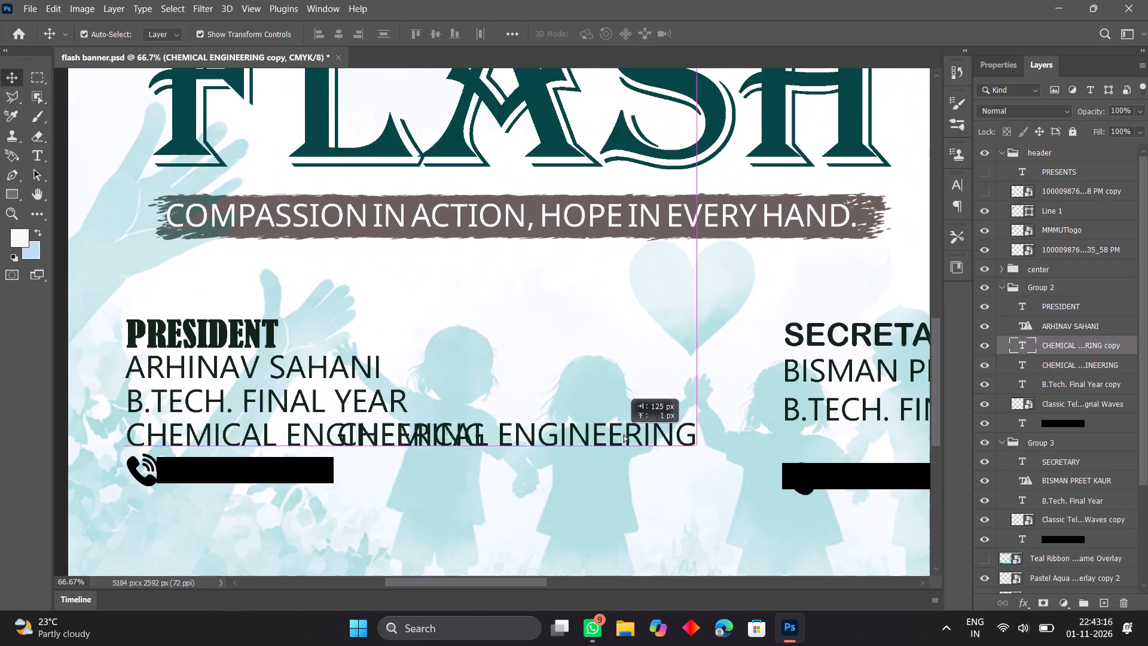
left_click_drag(624, 434, 700, 437)
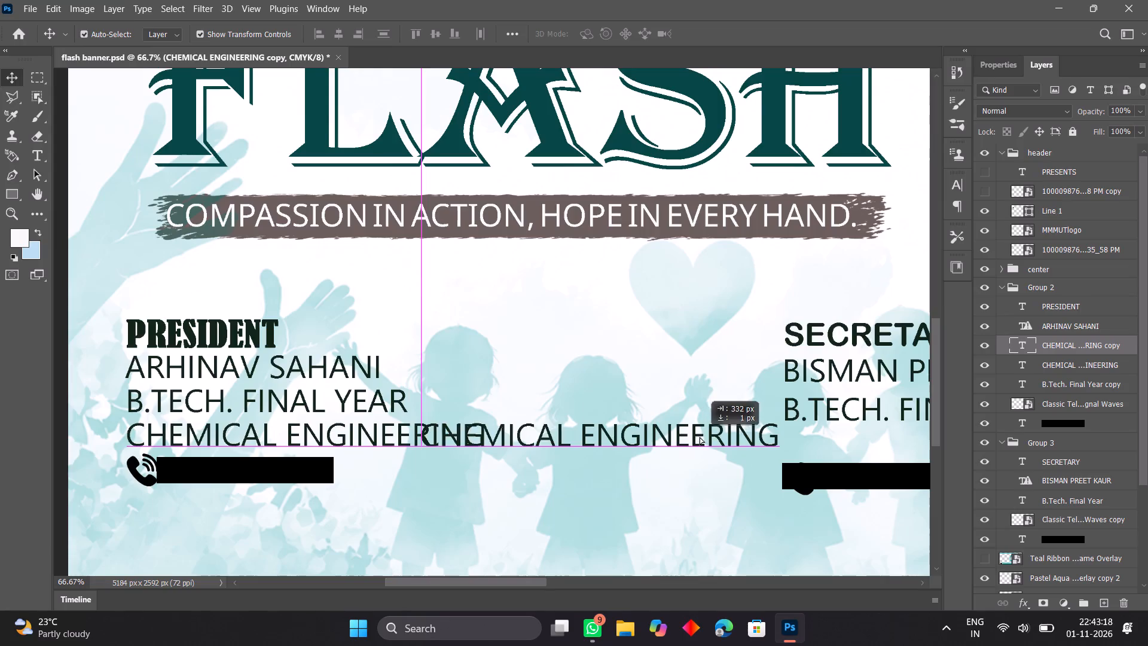
left_click_drag(700, 437, 717, 437)
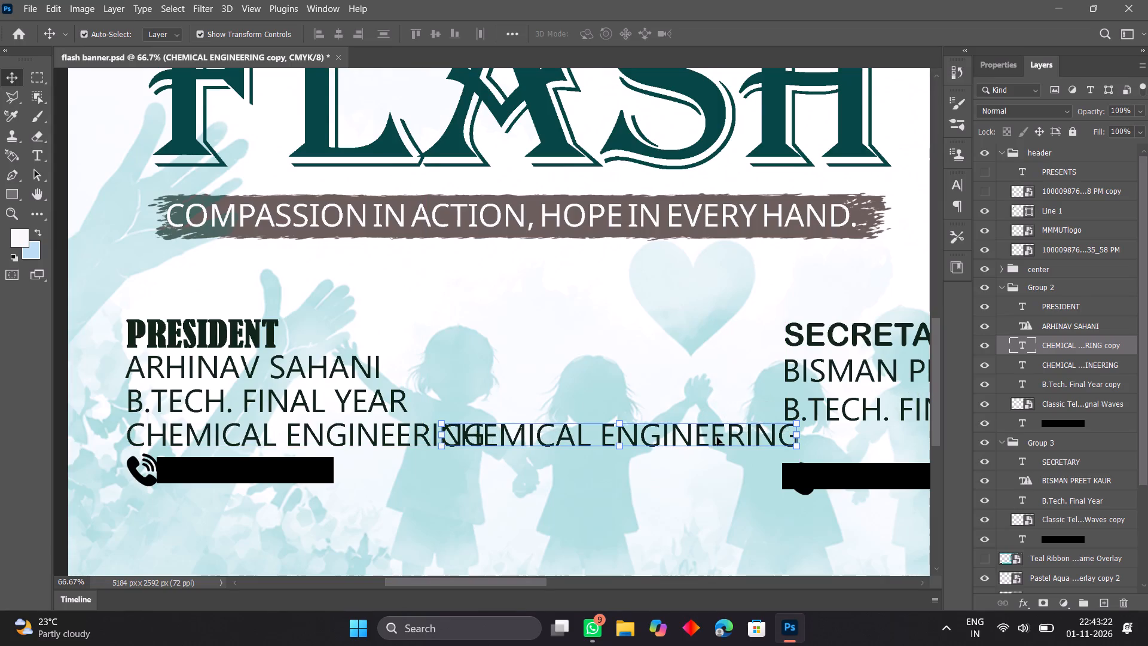
Nudge the secretary's B.TECH. FINAL YEAR line straight up, closer to the name above it.
left_click(850, 403)
key("Up")
key("Up")
key("Up")
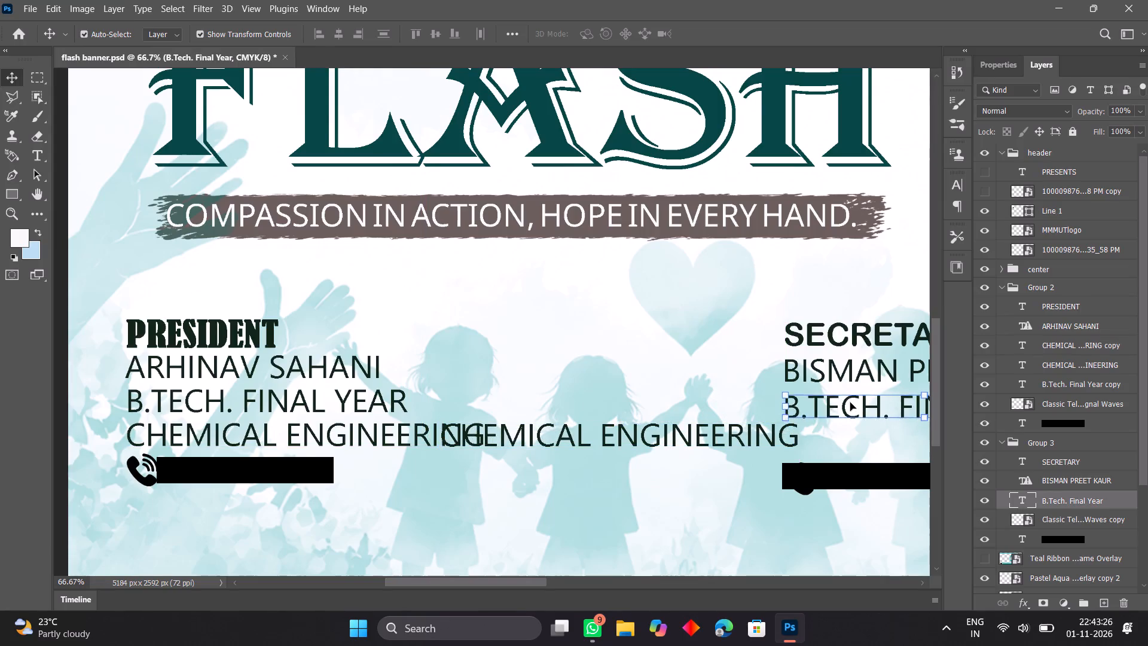
key("Up")
key("Up")
key("Up")
key("Up")
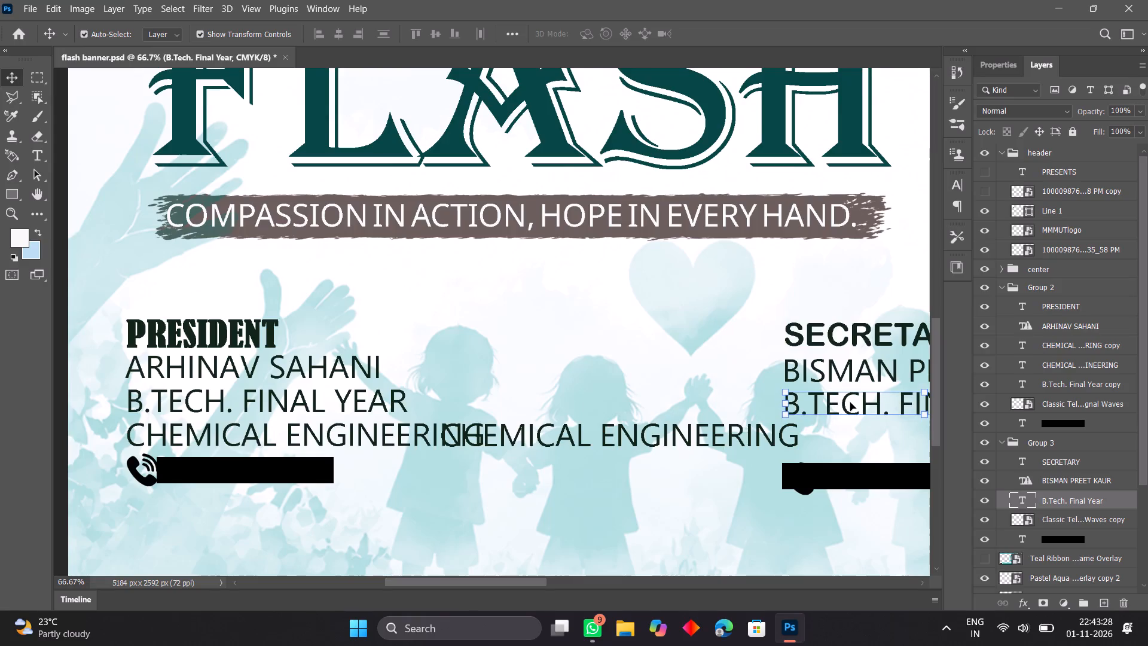
Move the CHEMICAL ENGINEERING copy directly beneath the secretary's B.TECH. FINAL YEAR line, aligned with its starting edge.
left_click_drag(752, 435, 794, 429)
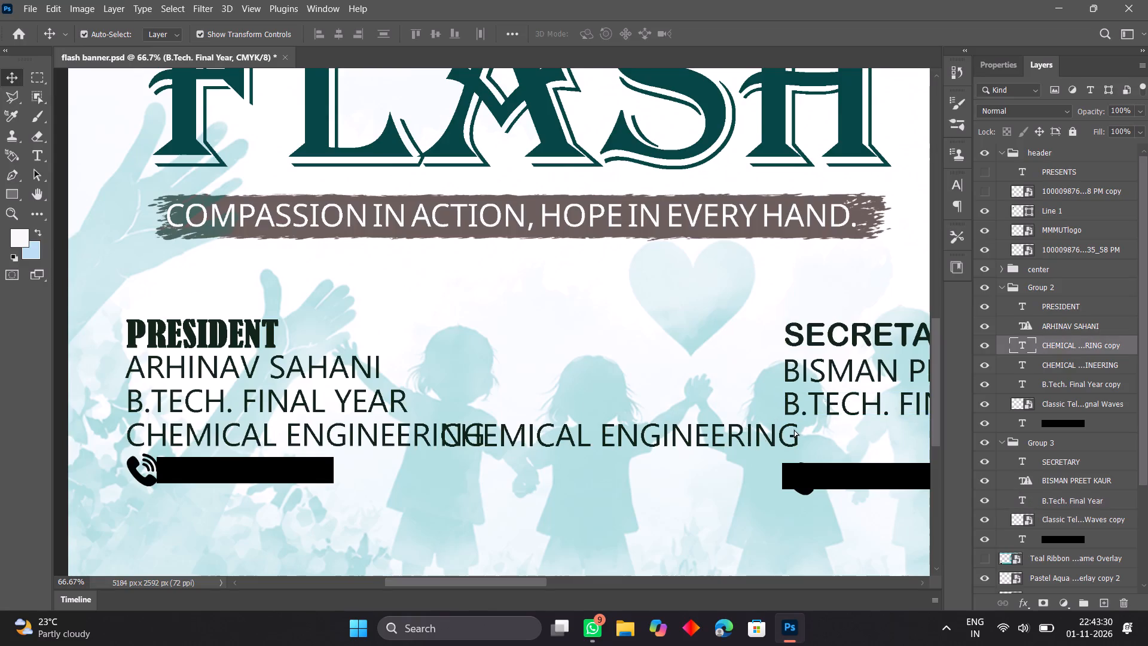
left_click_drag(794, 429, 847, 427)
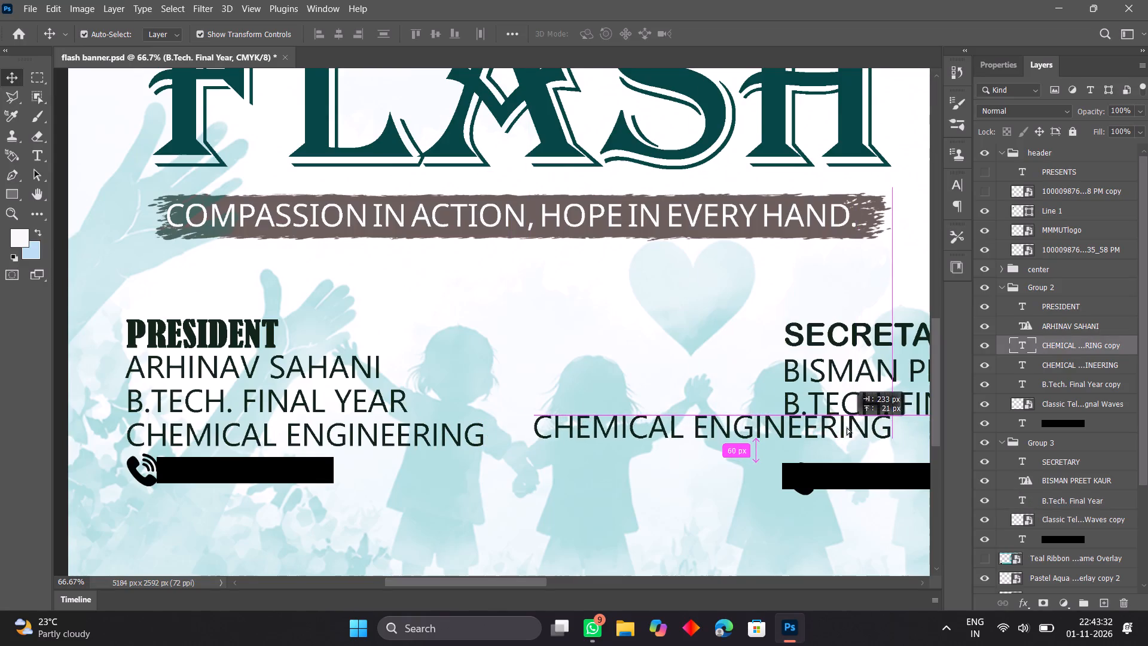
left_click_drag(847, 427, 879, 428)
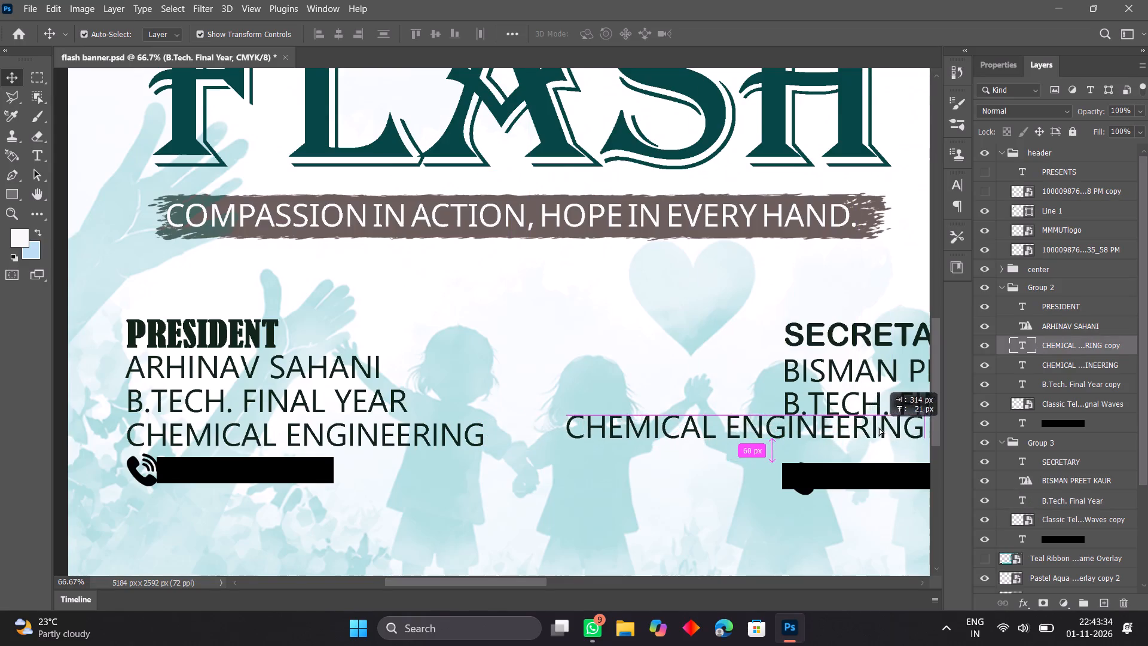
left_click_drag(879, 428, 908, 431)
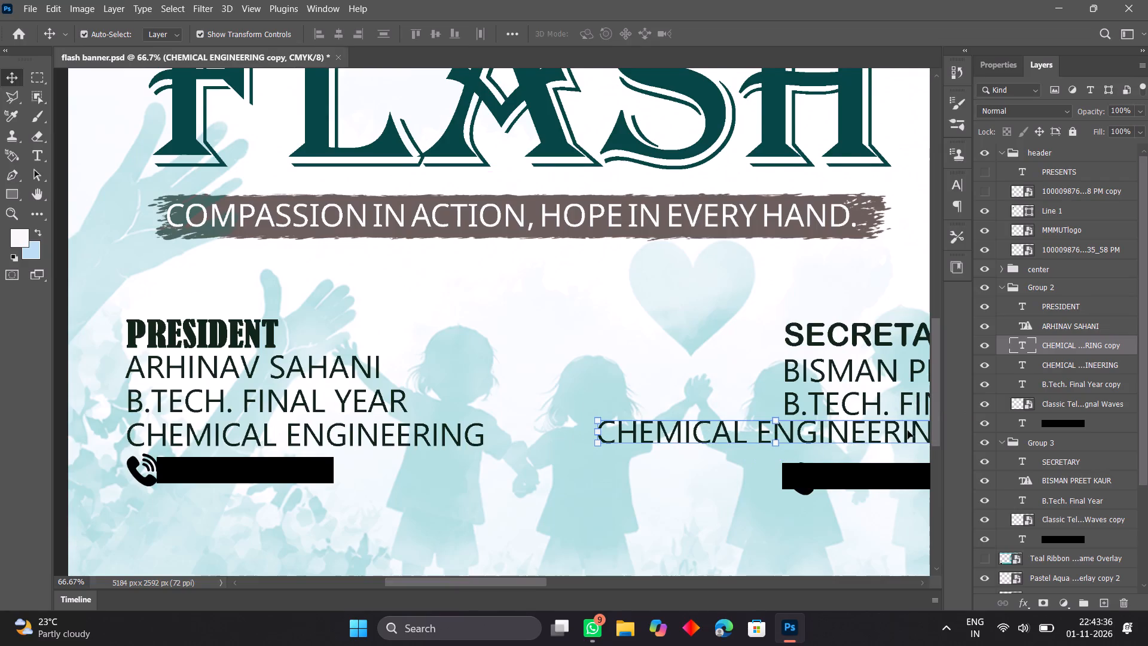
scroll(908, 431, "right", 10)
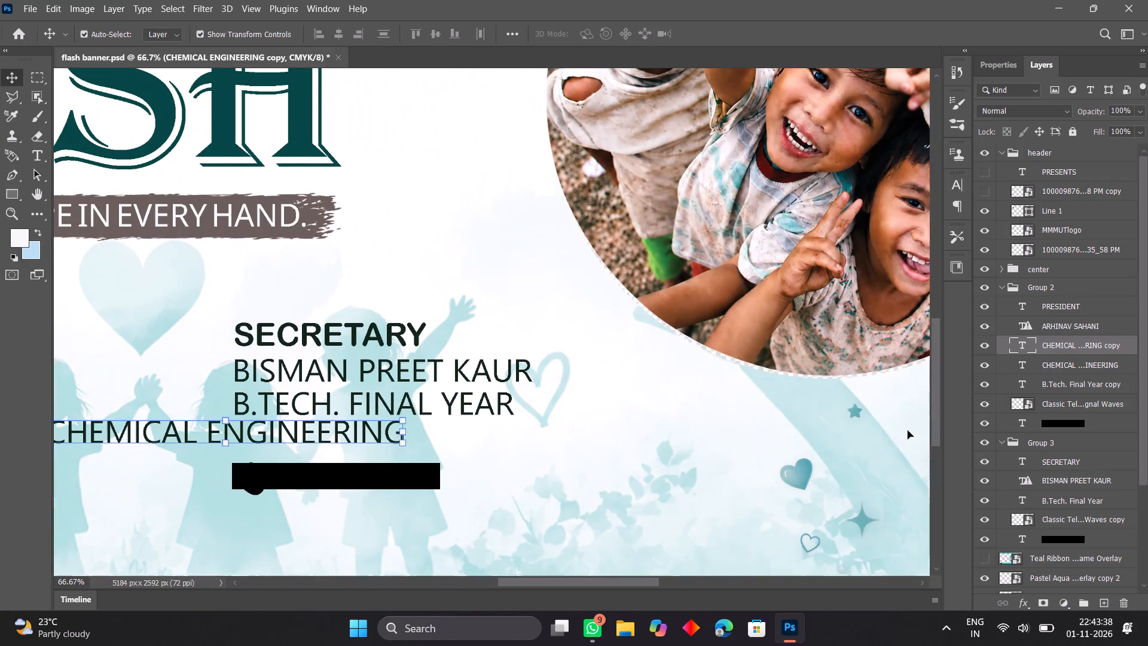
scroll(252, 448, "left", 1)
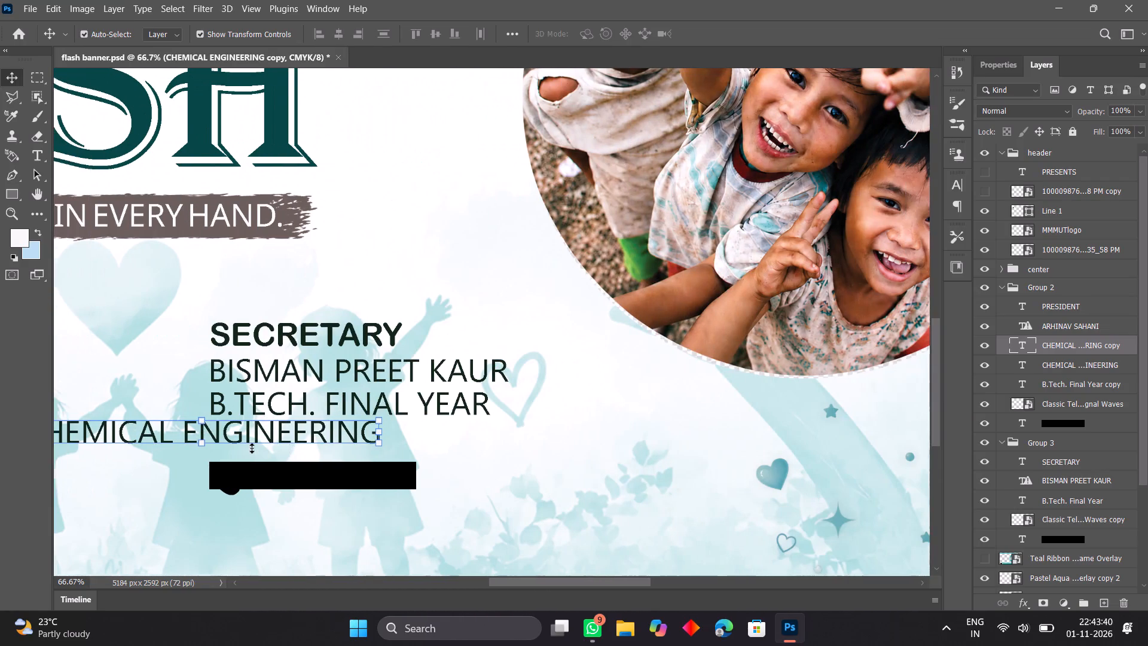
scroll(252, 448, "left", 2)
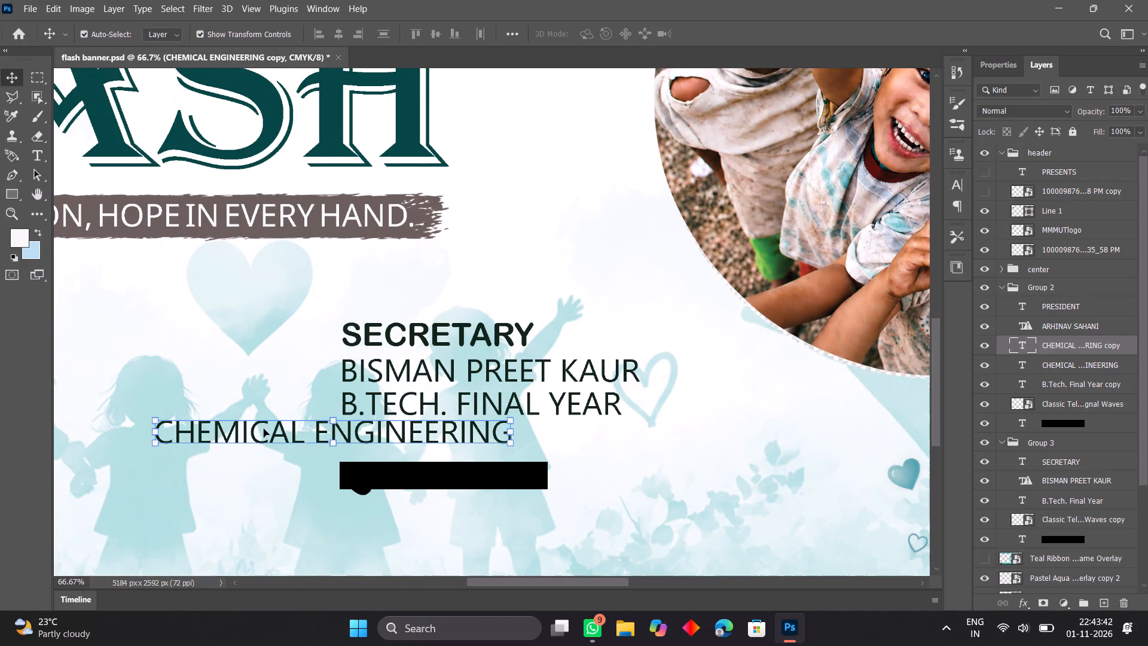
left_click_drag(252, 432, 267, 432)
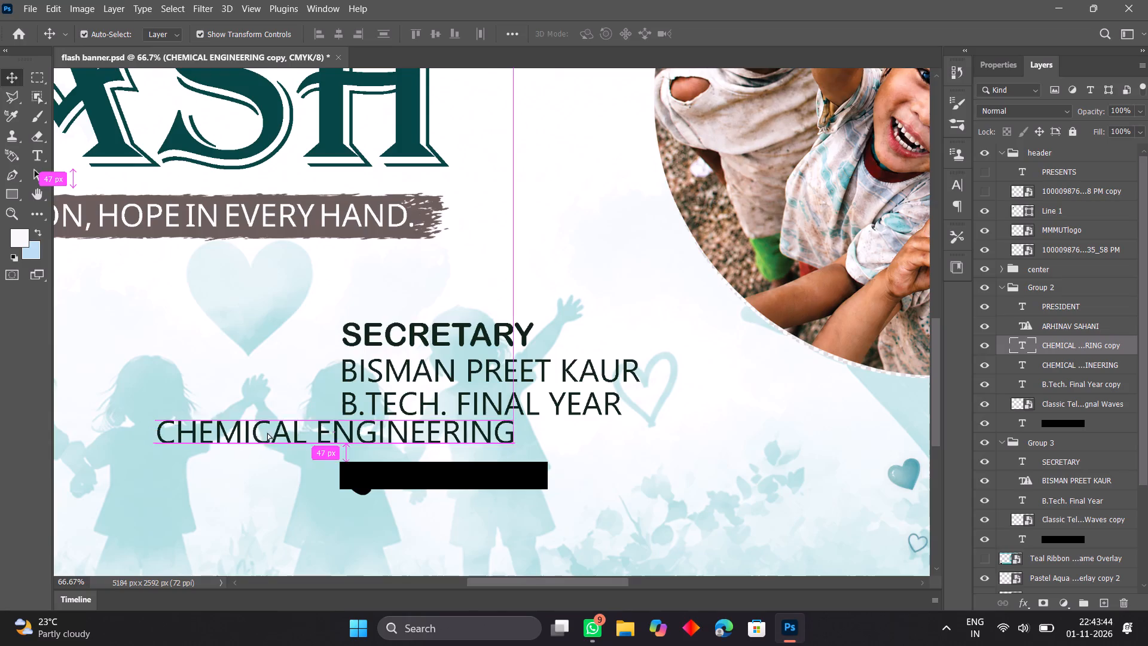
left_click_drag(267, 432, 404, 435)
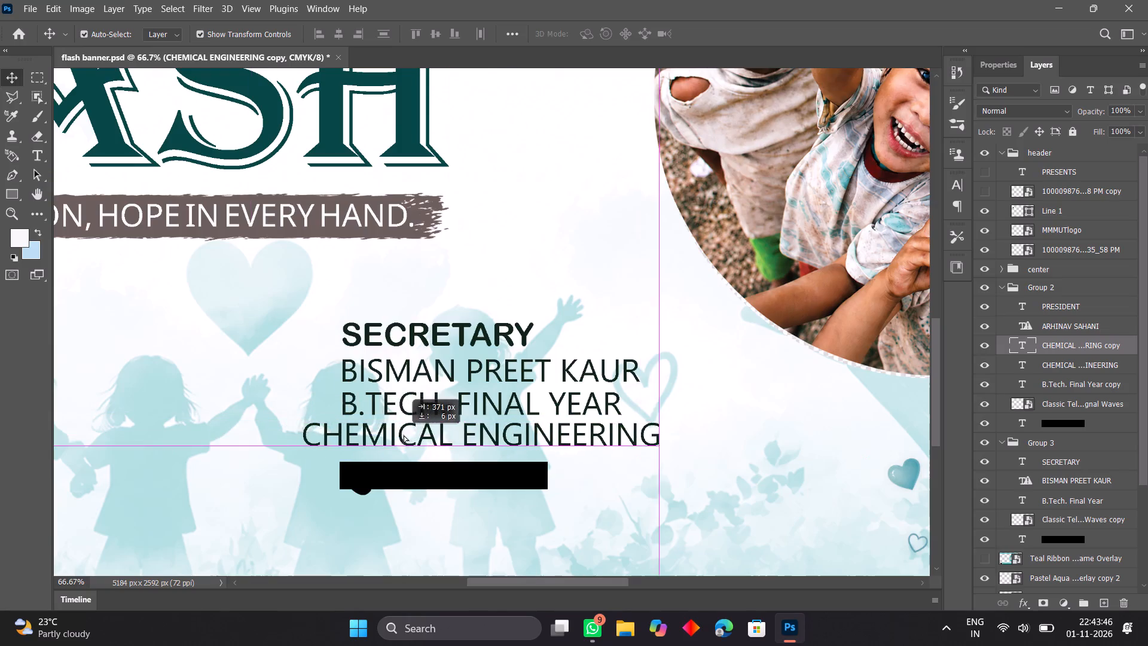
left_click_drag(404, 435, 434, 433)
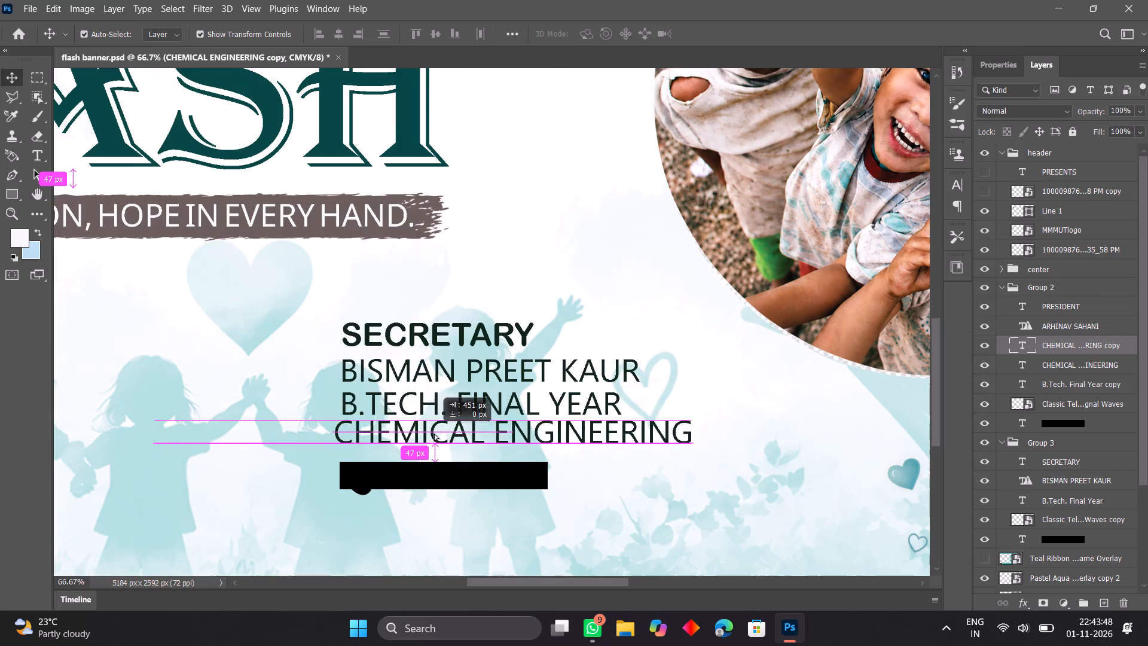
left_click_drag(434, 433, 436, 433)
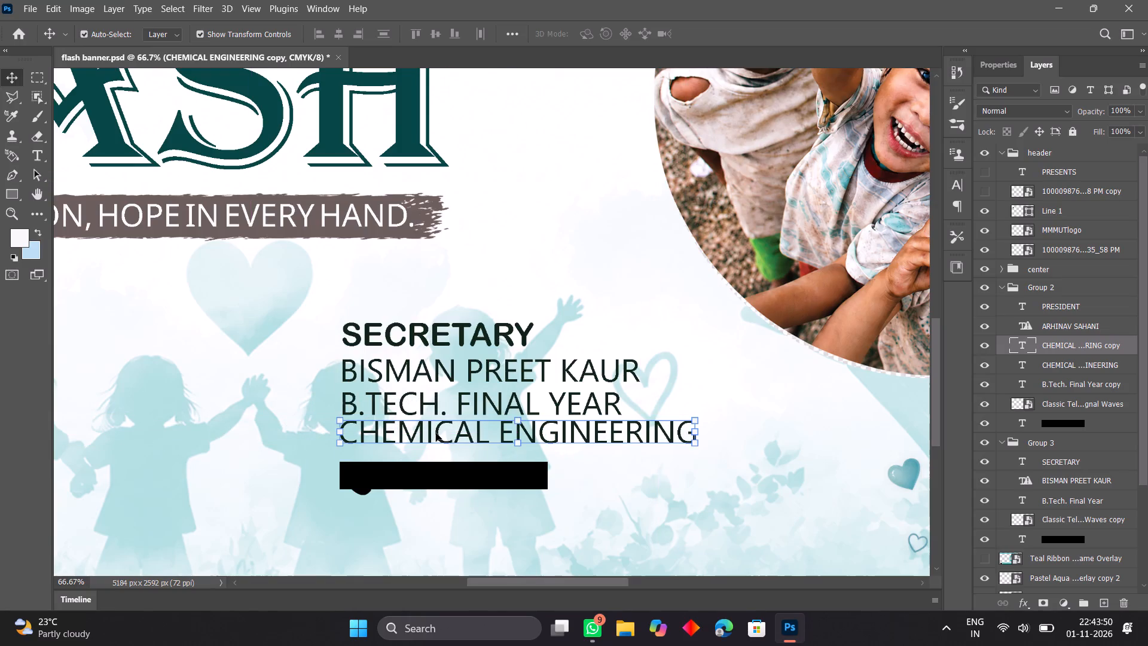
key("Right")
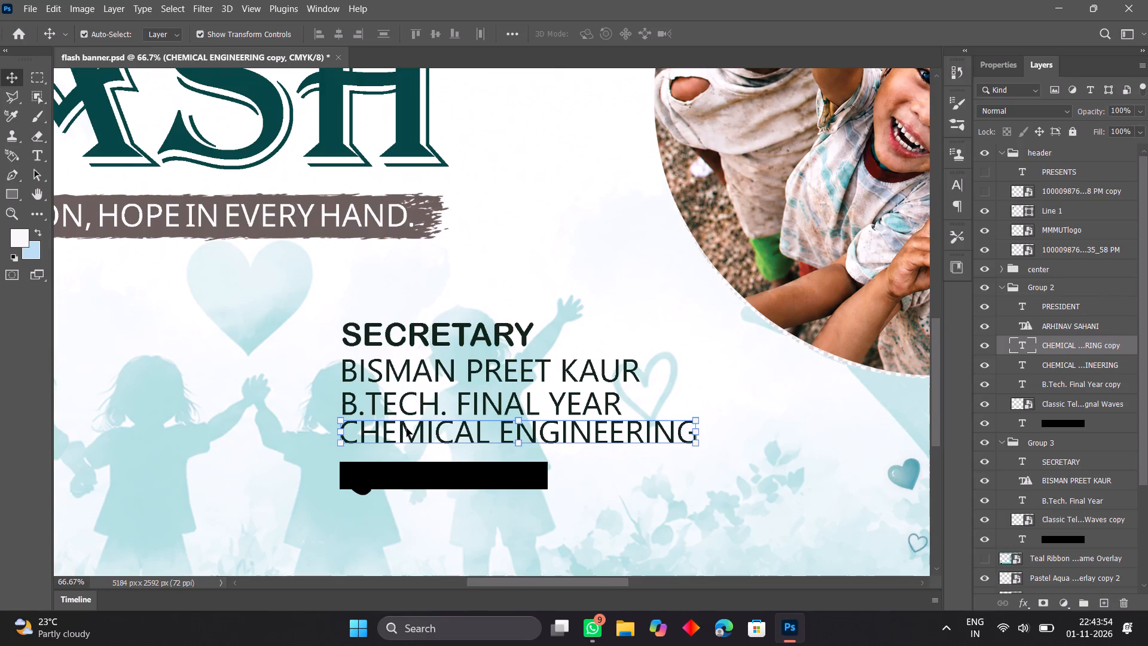
Nudge the secretary's B.TECH. FINAL YEAR line slightly up to even the spacing between the name and department lines.
left_click(387, 401)
key("Up")
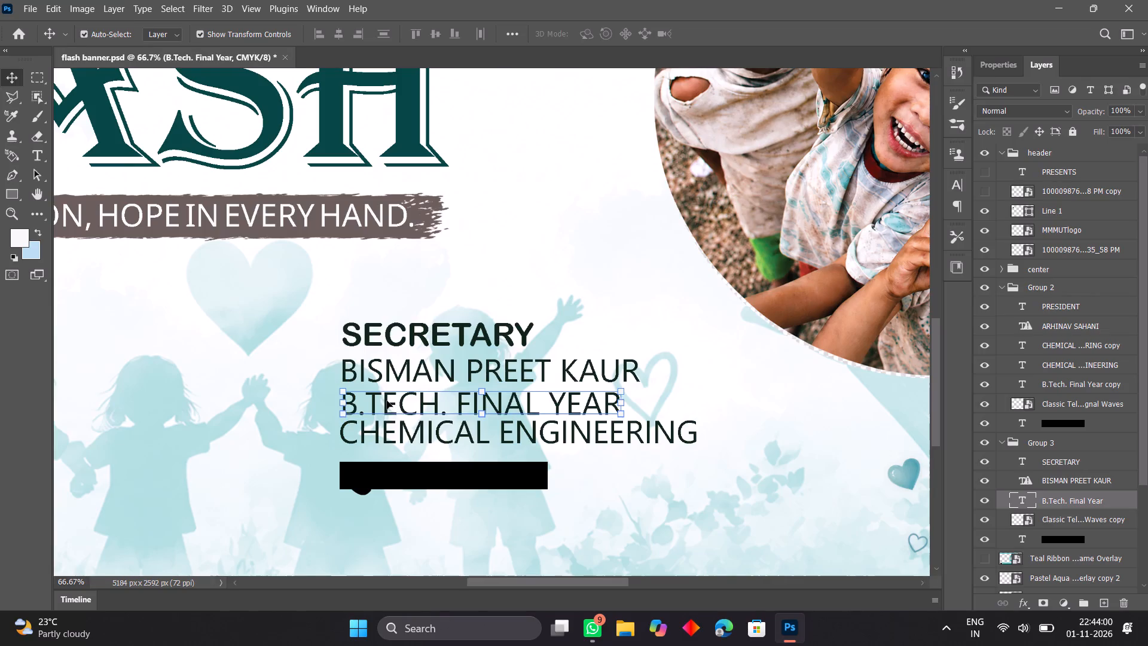
key("Up")
key("Up")
key("Up")
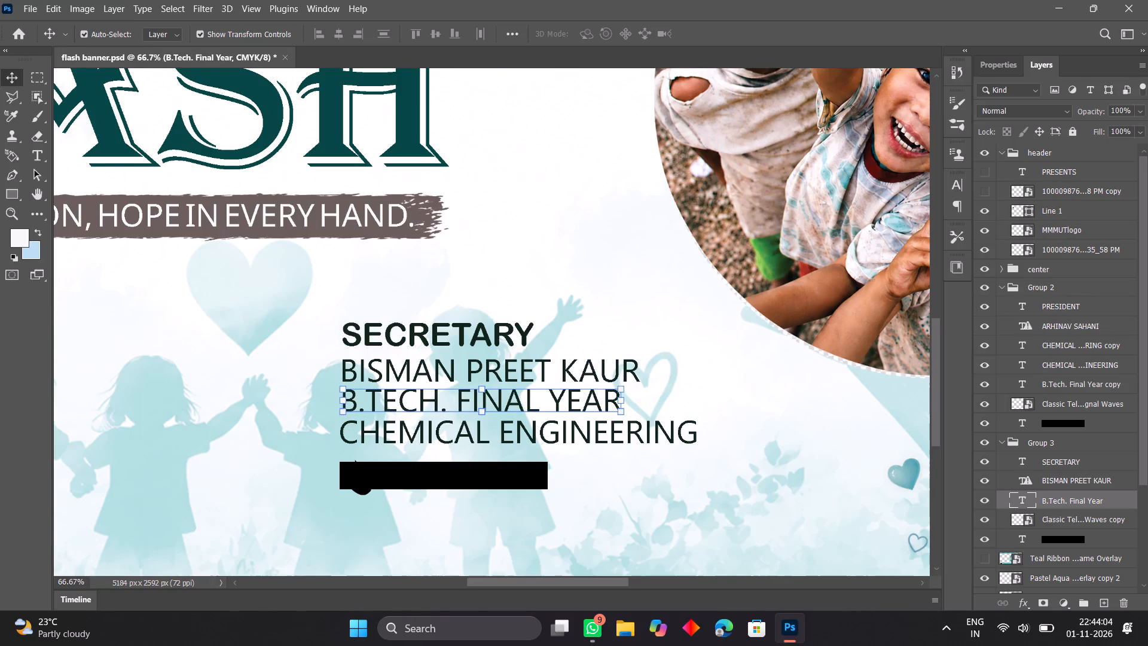
Change the font of the PRESIDENT heading to Bodoni MT.
scroll(355, 461, "left", 1)
key("ctrl+0")
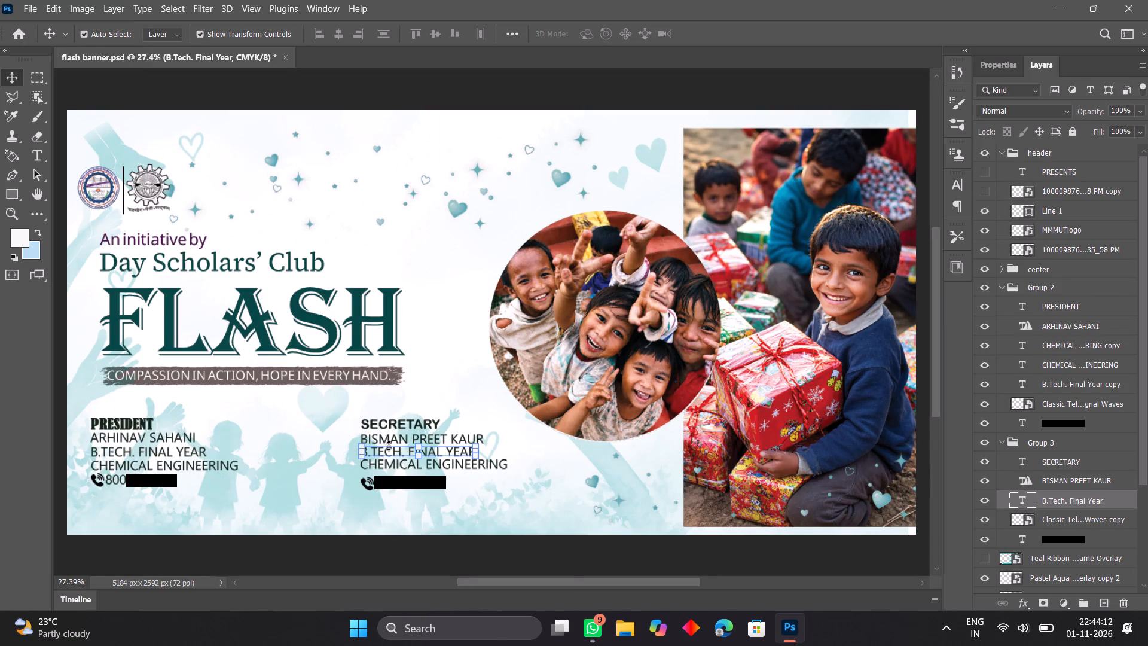
left_click(115, 428)
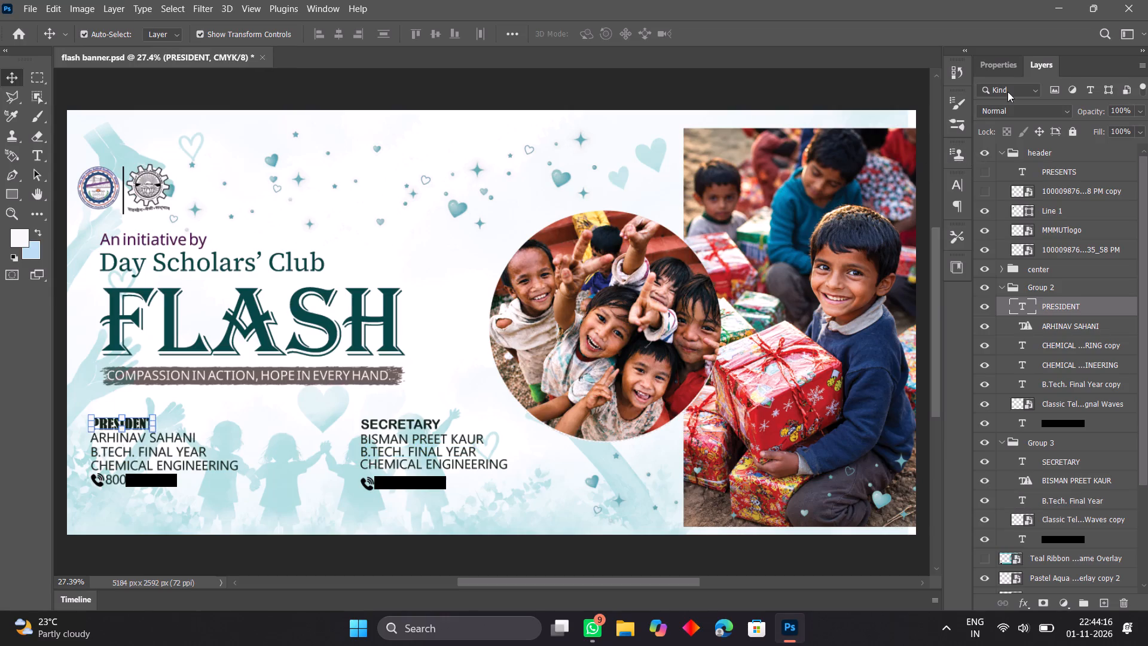
left_click(994, 63)
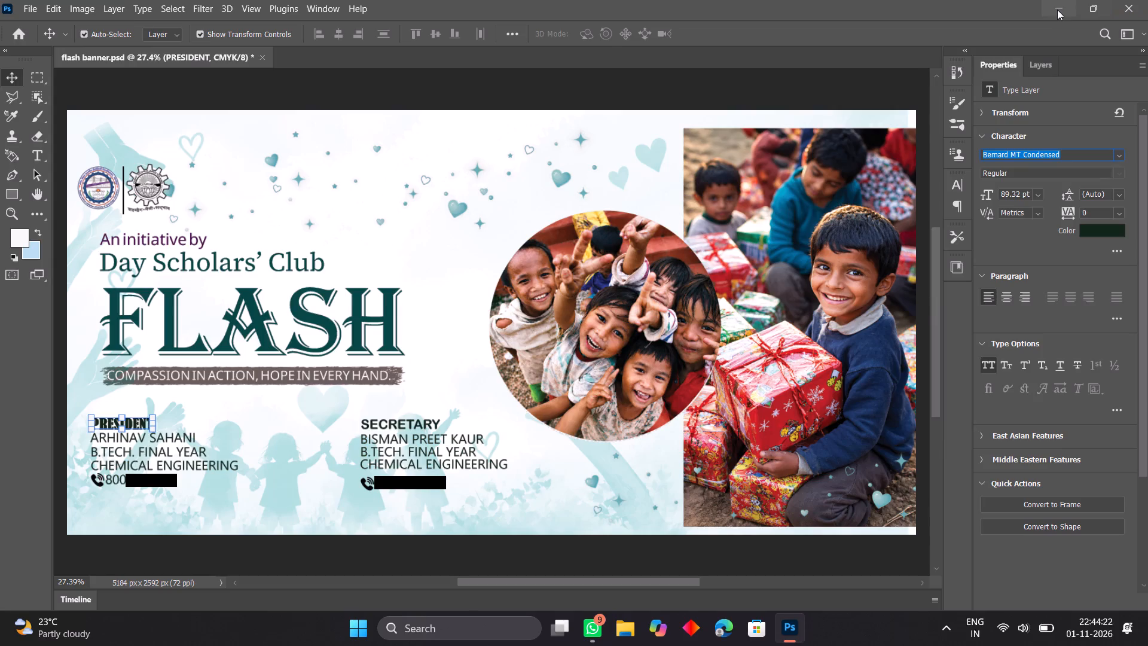
left_click(1119, 155)
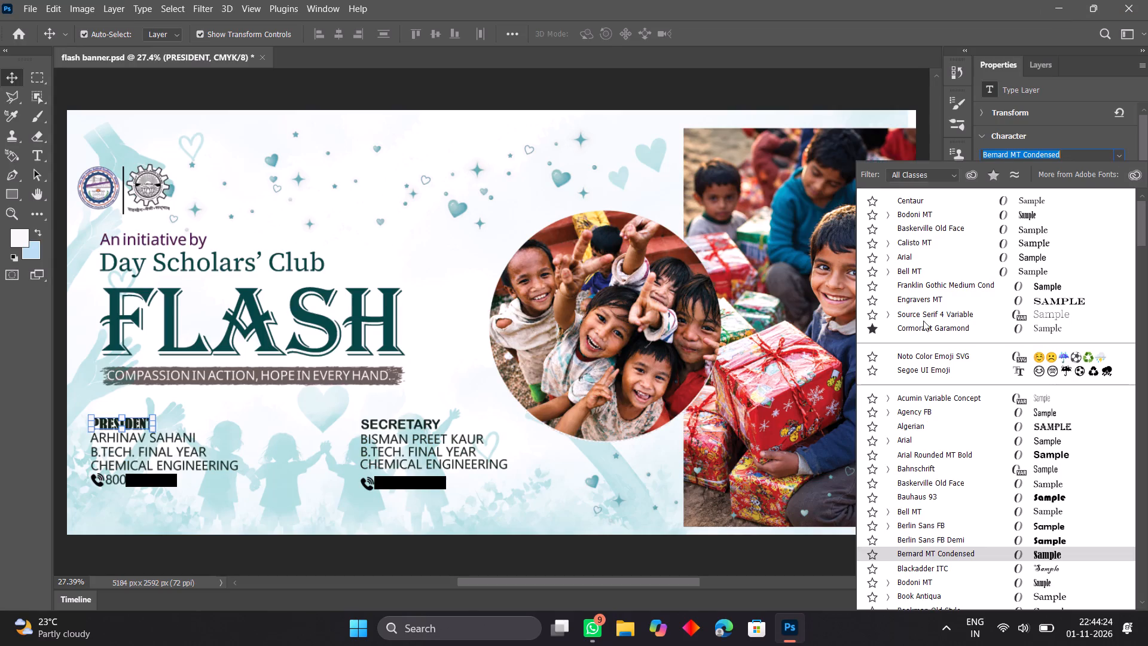
scroll(912, 468, "down", 3)
scroll(912, 468, "up", 1)
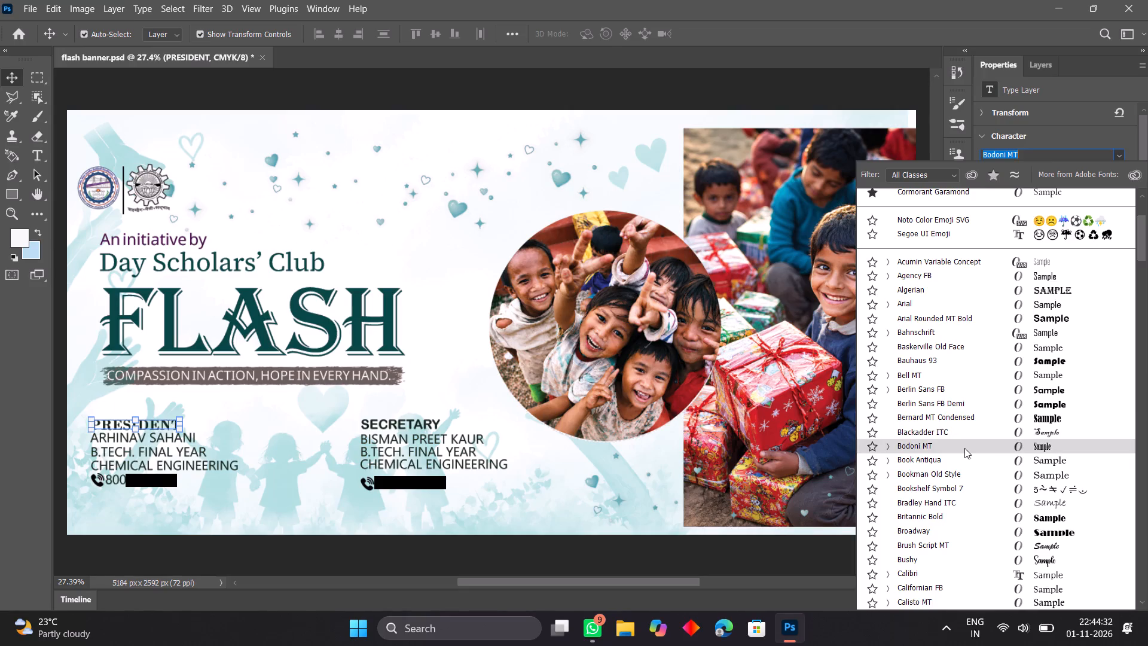
left_click(964, 448)
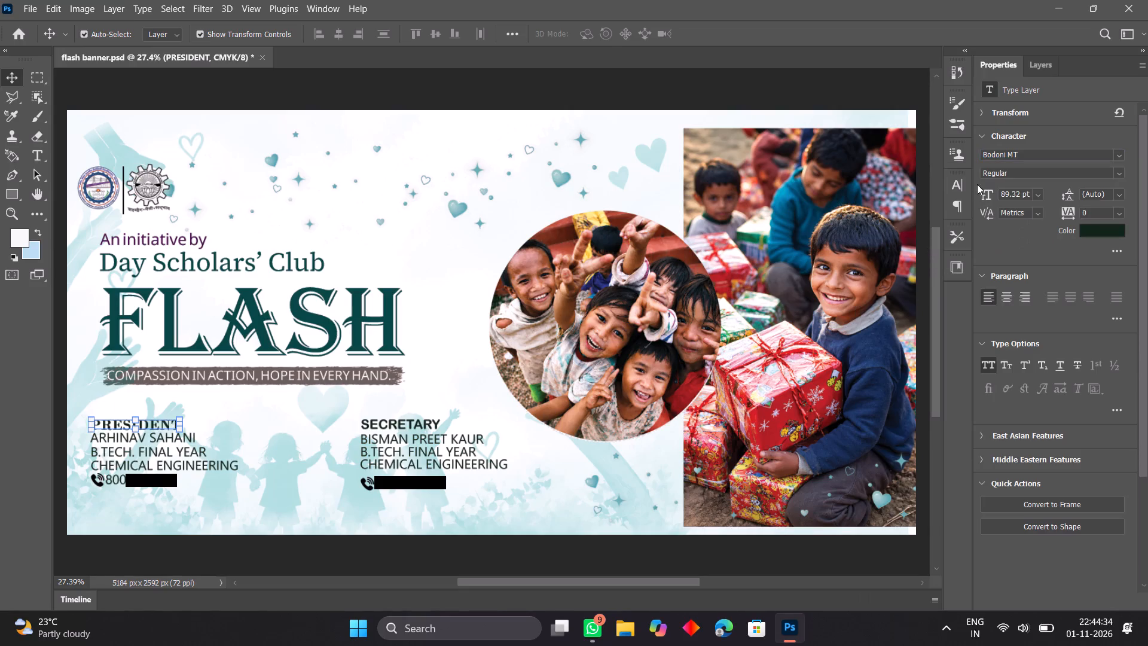
Change the font of the SECRETARY heading to Bodoni MT.
left_click(960, 189)
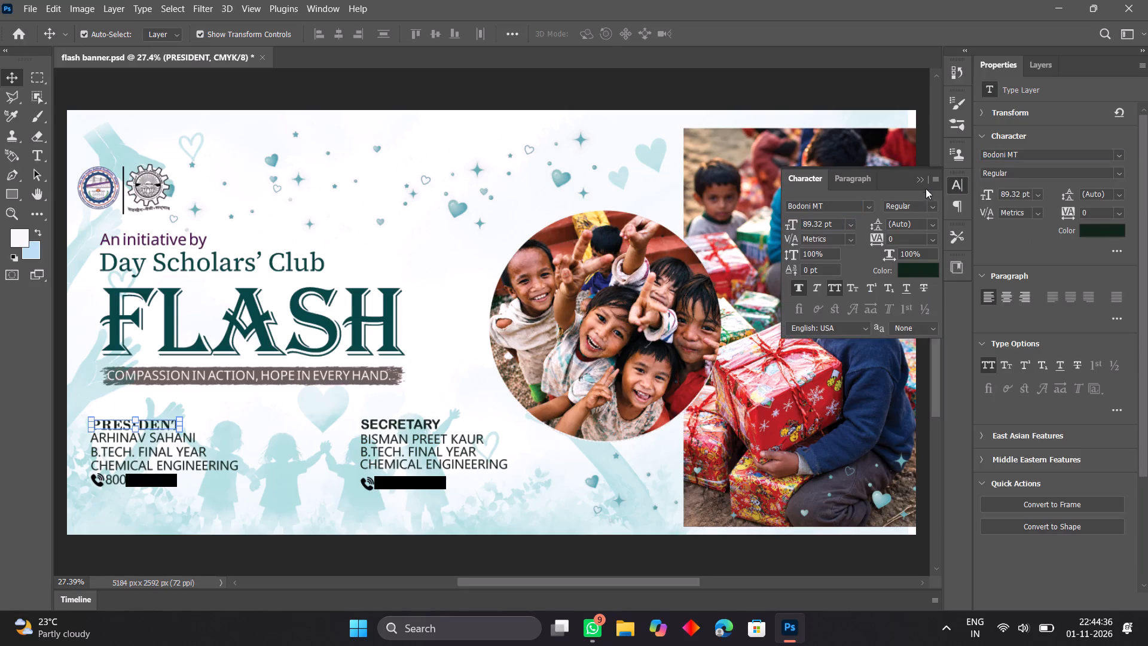
left_click(932, 182)
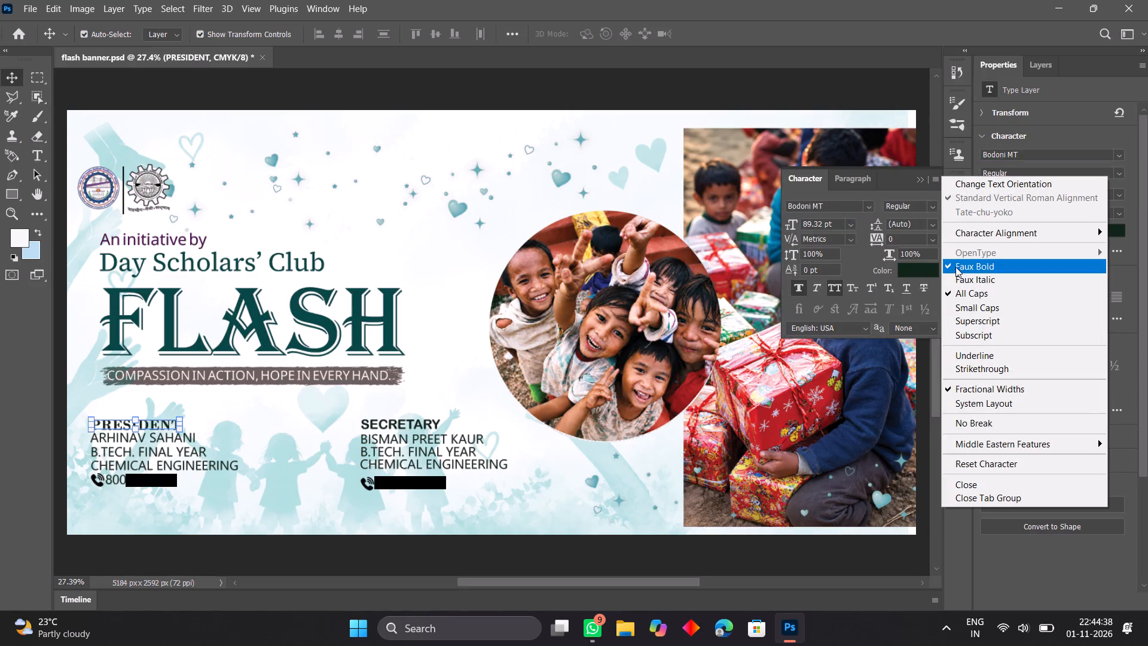
left_click(921, 178)
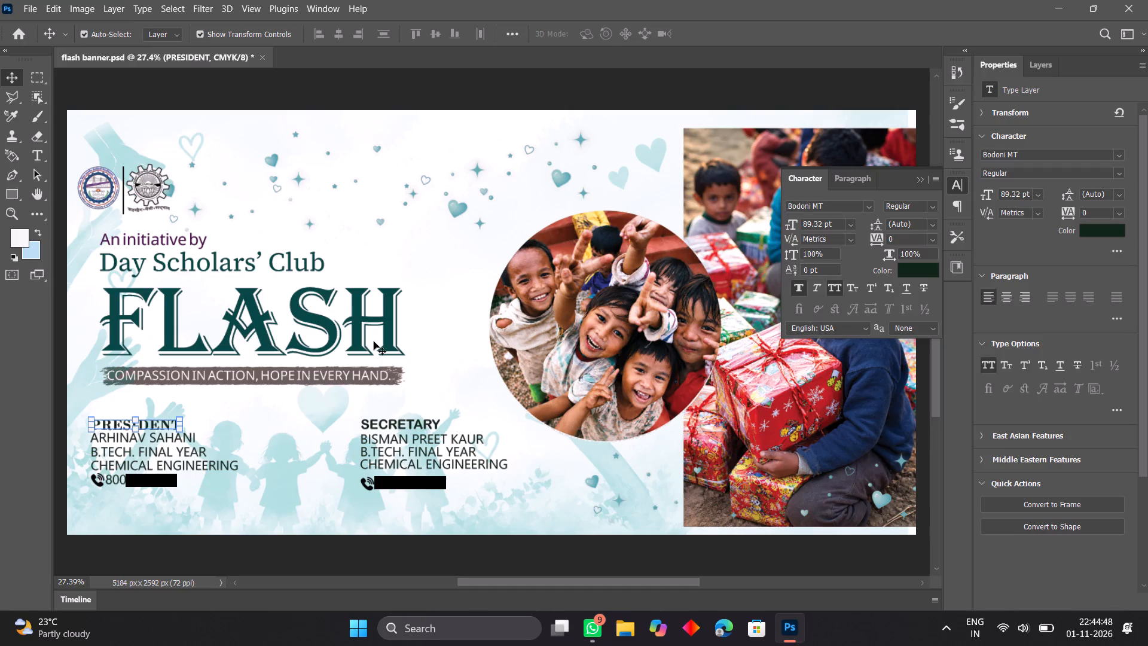
key("ctrl+plus")
key("ctrl+plus")
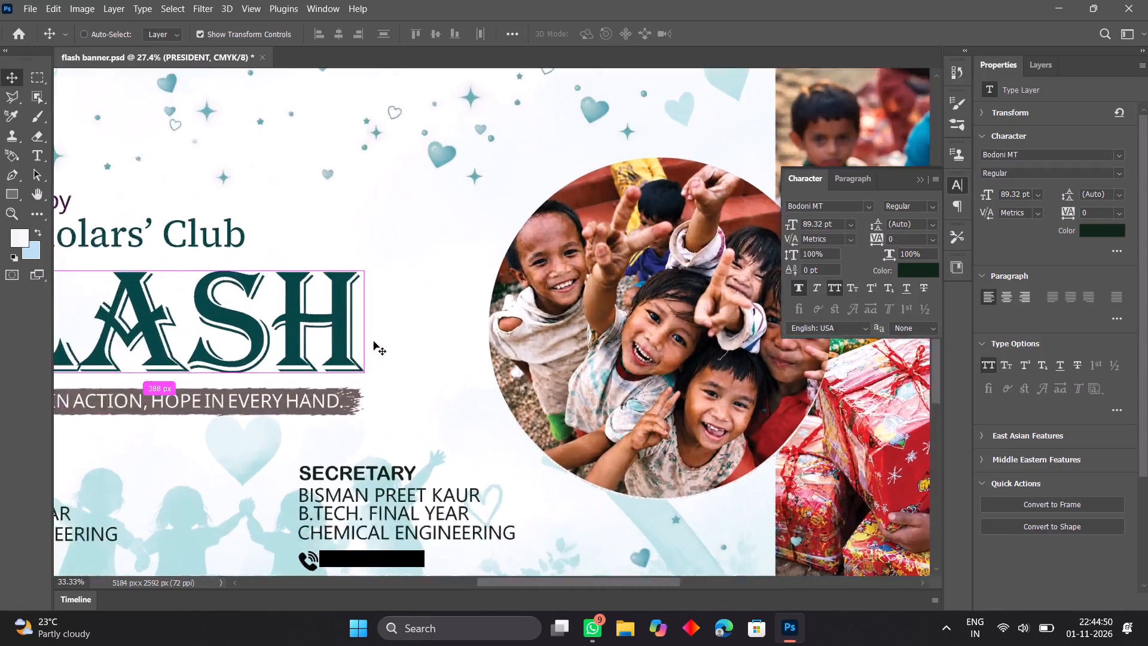
key("ctrl+plus")
scroll(374, 342, "left", 9)
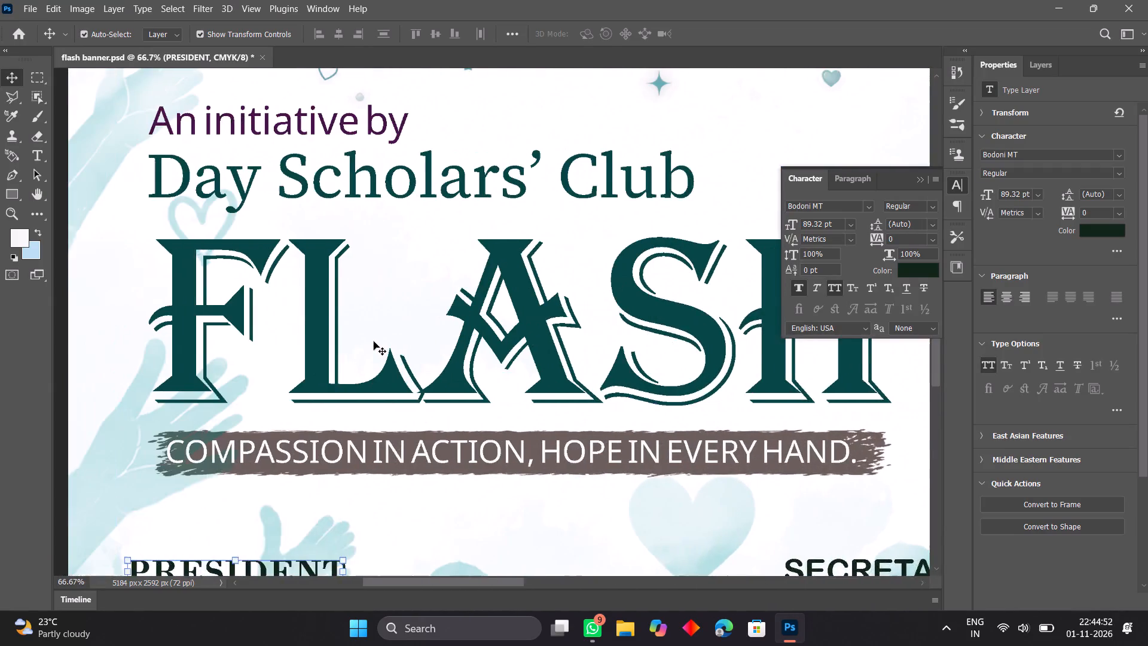
scroll(374, 342, "down", 3)
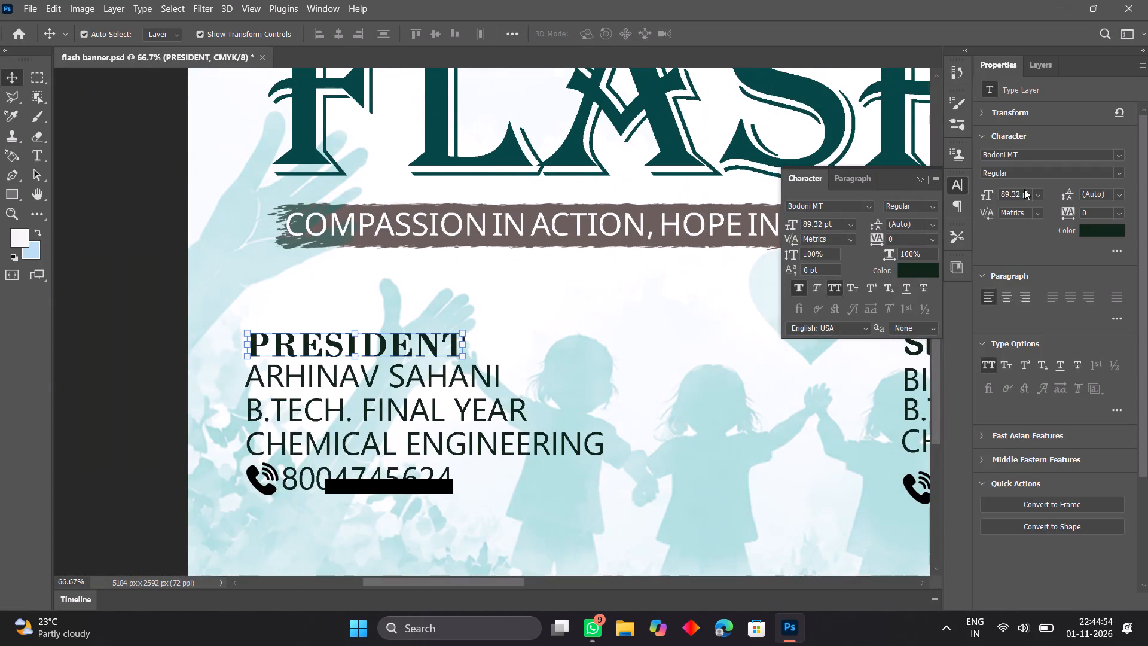
scroll(619, 450, "right", 2)
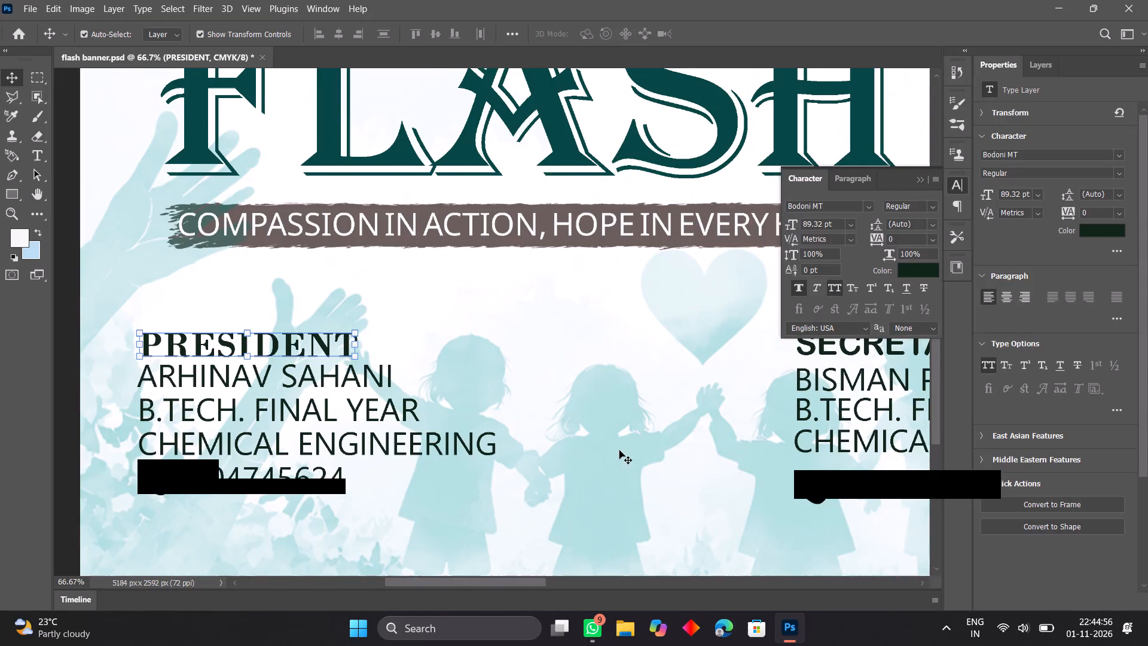
scroll(619, 450, "right", 3)
left_click(672, 345)
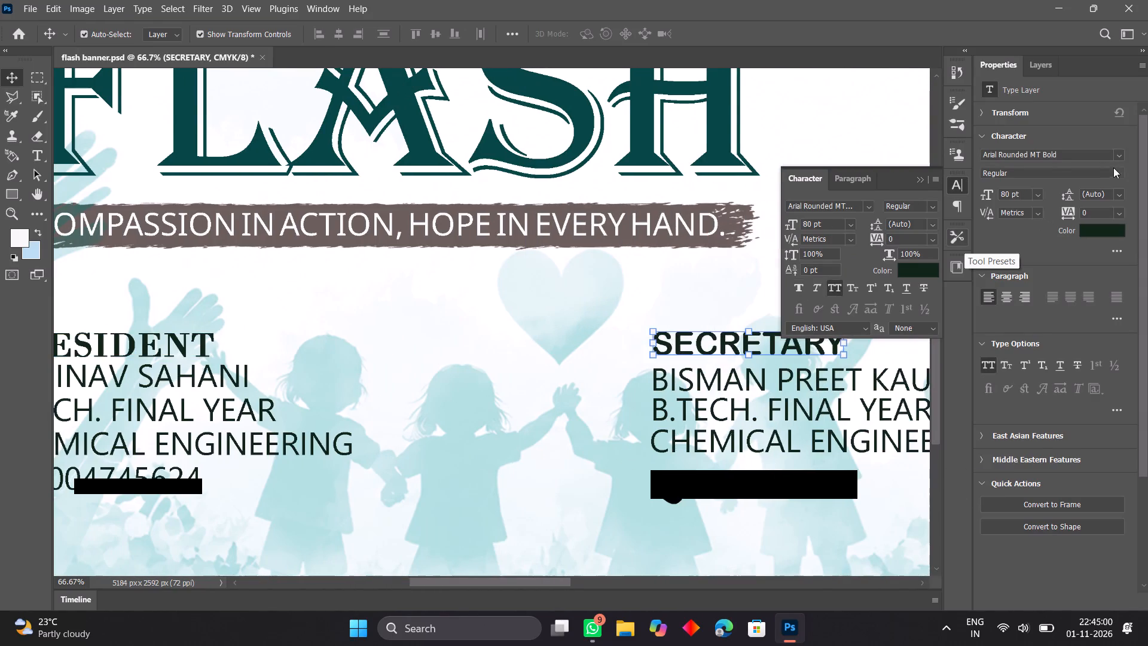
left_click(1120, 153)
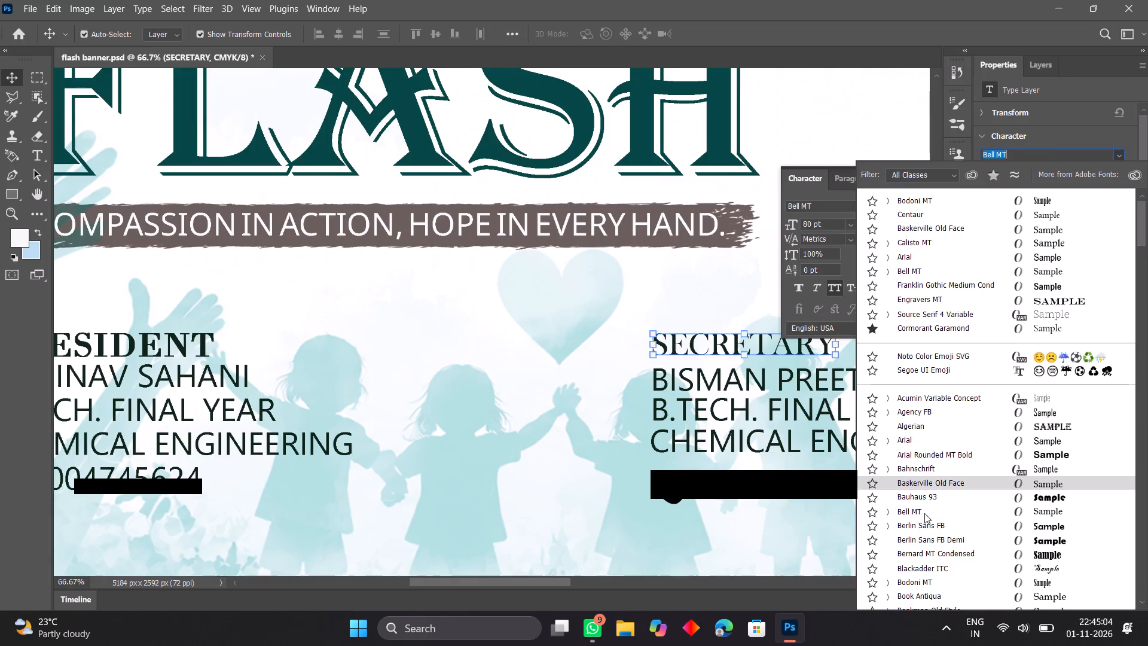
left_click(906, 583)
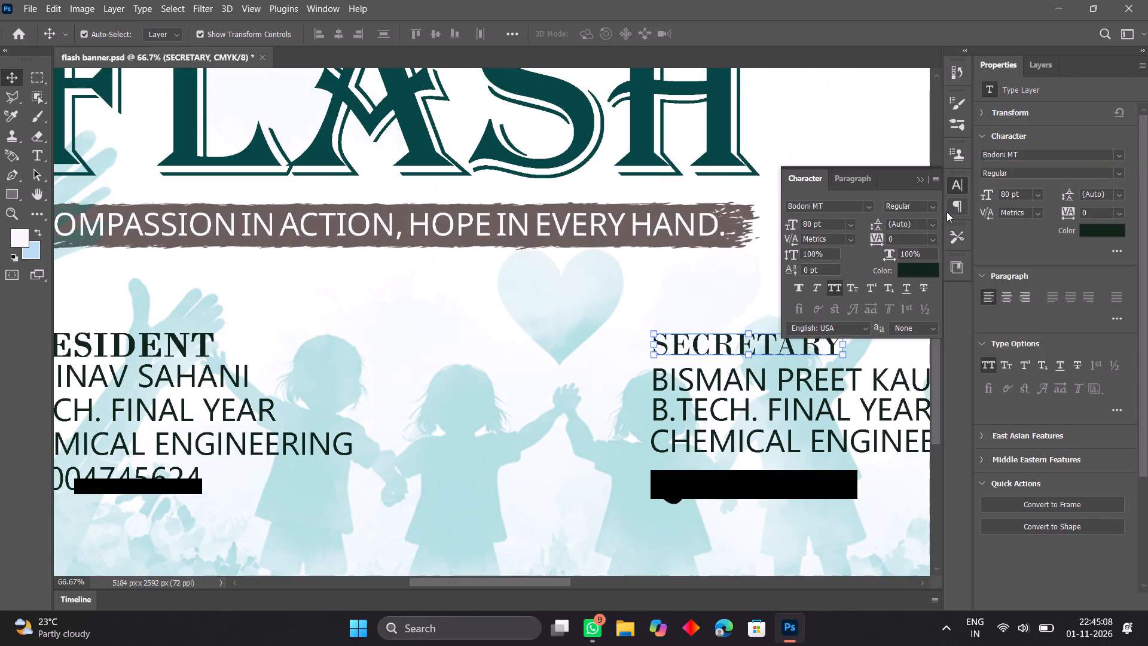
Apply Faux Bold to the SECRETARY heading to match the weight of the PRESIDENT heading.
left_click(936, 180)
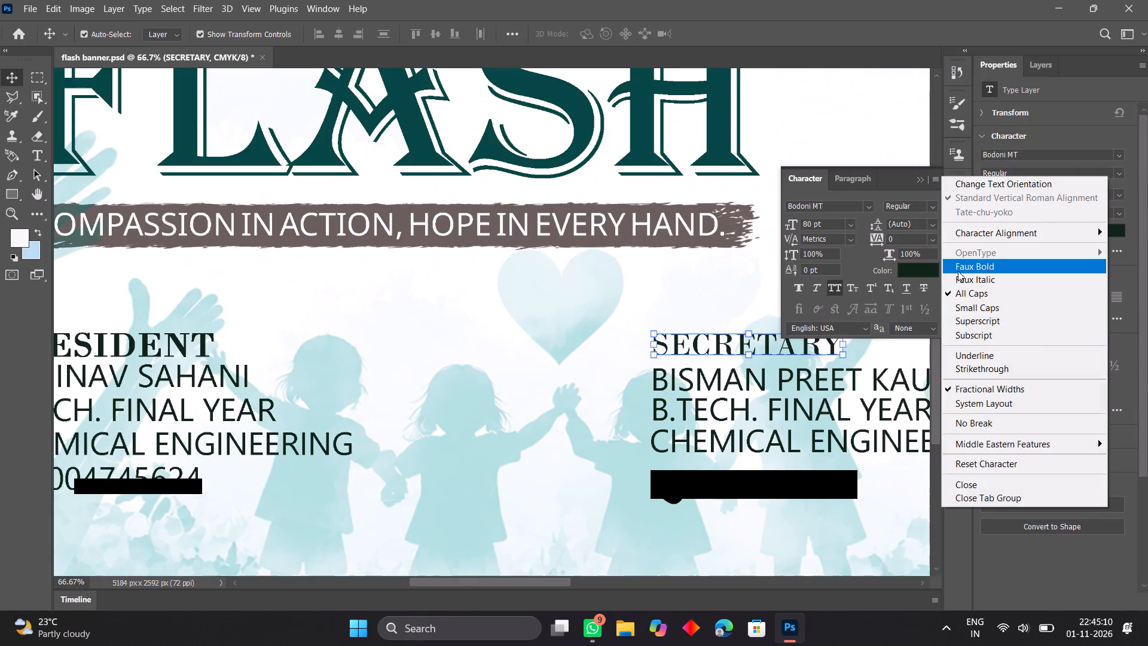
left_click(958, 266)
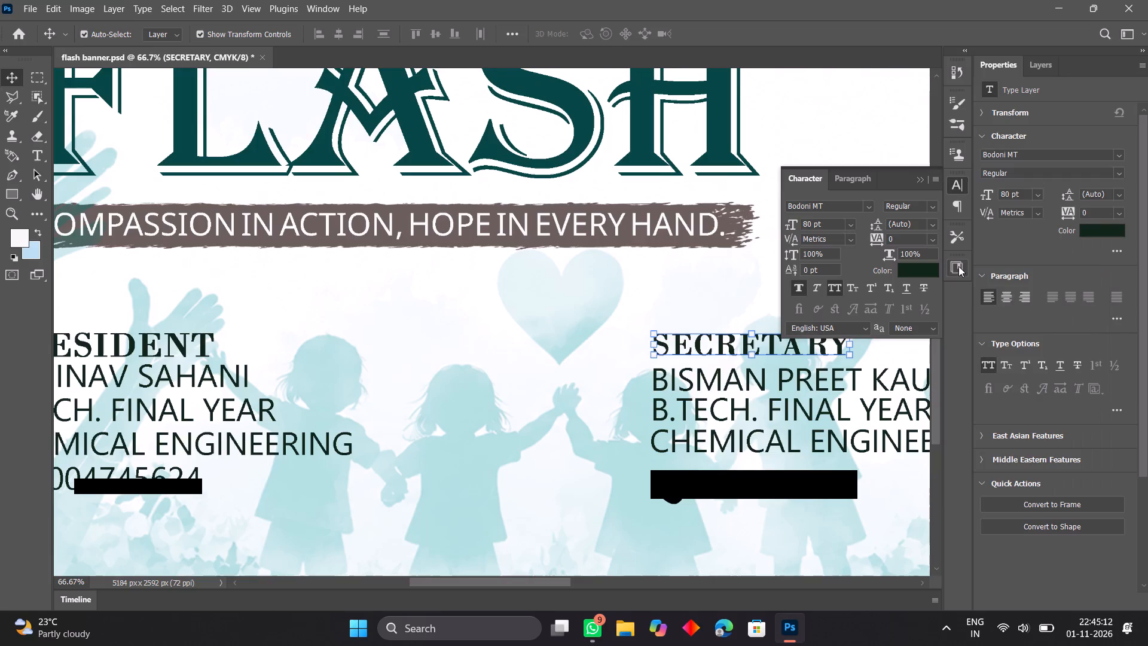
scroll(264, 390, "down", 1)
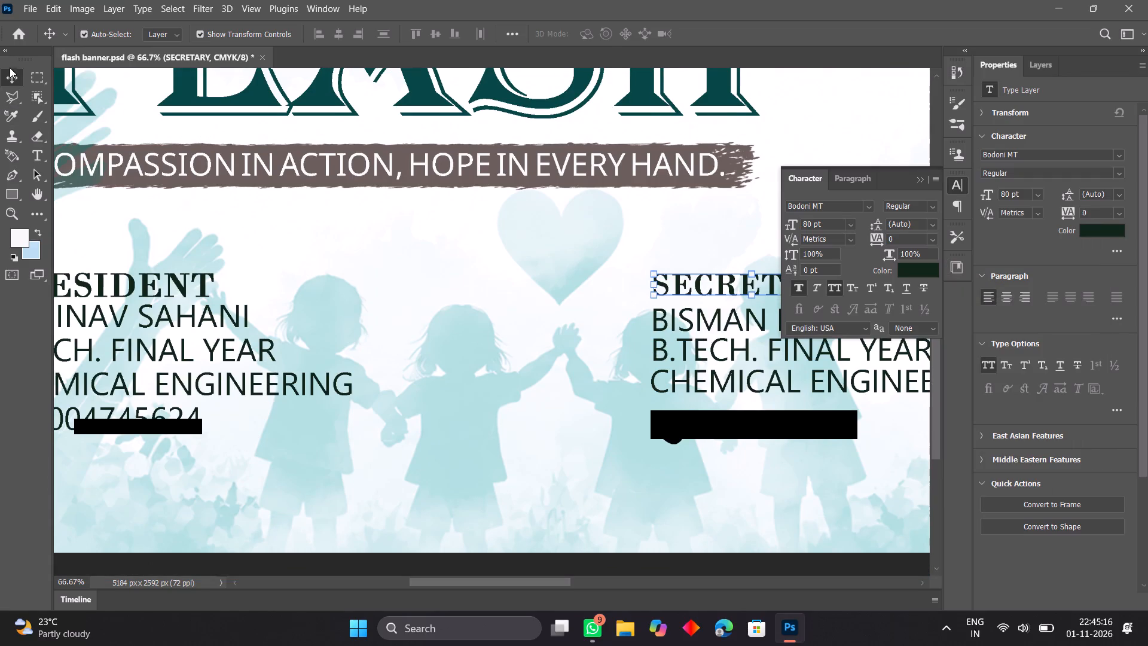
left_click(5, 75)
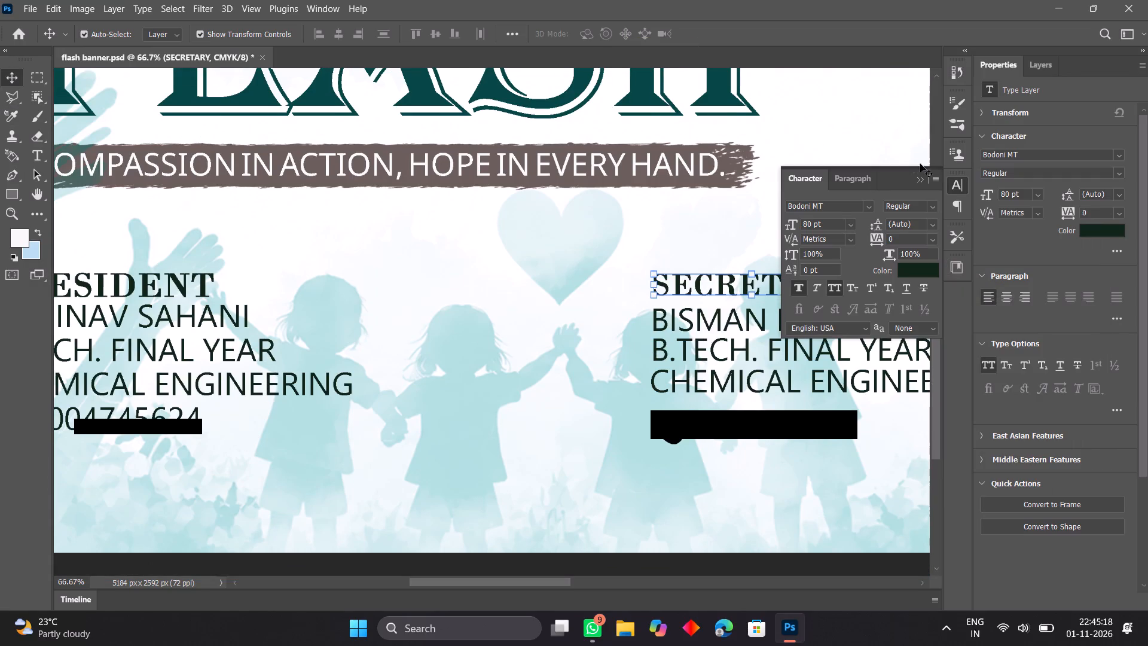
left_click(920, 175)
left_click(920, 178)
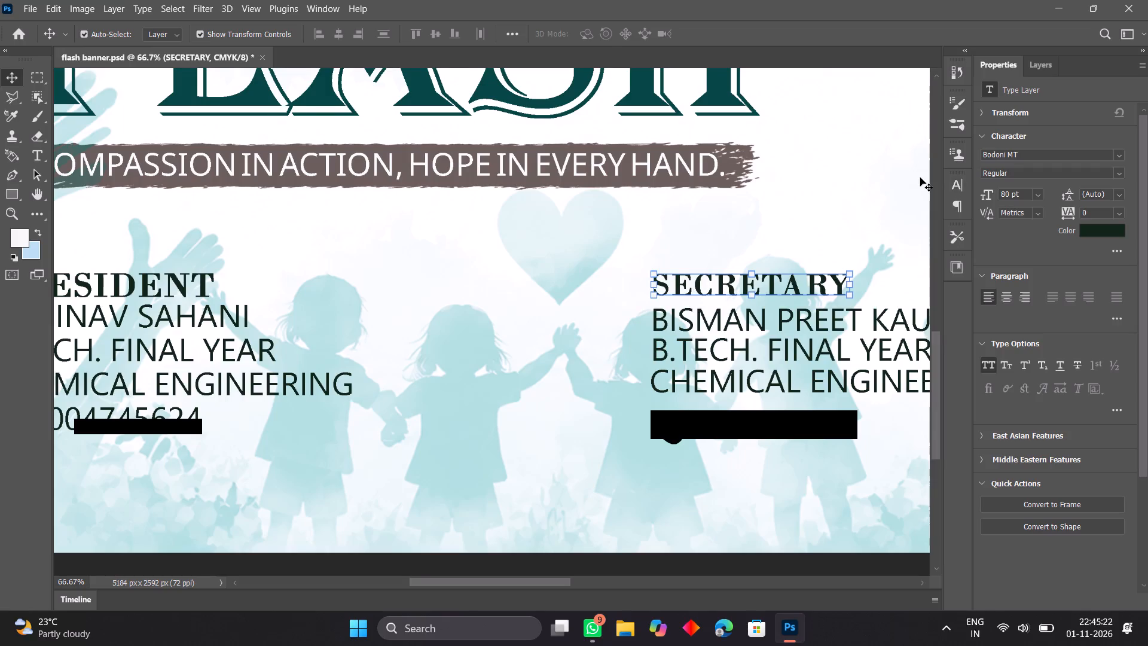
Nudge the president's phone number slightly down, away from the CHEMICAL ENGINEERING line above it.
scroll(762, 339, "left", 1)
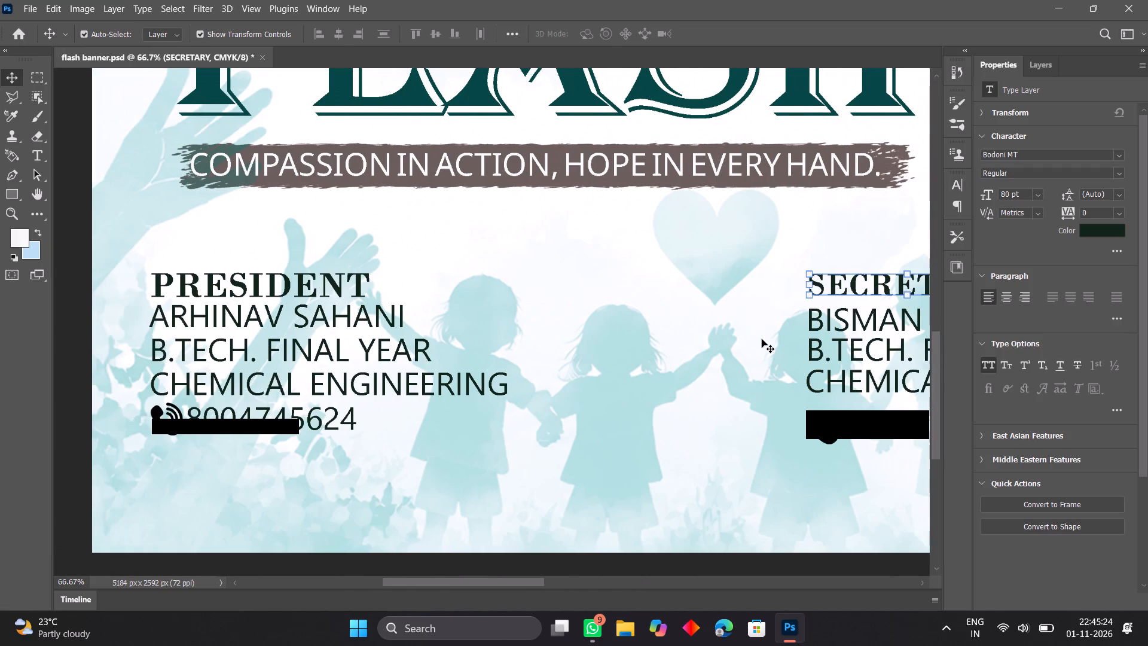
scroll(762, 339, "right", 1)
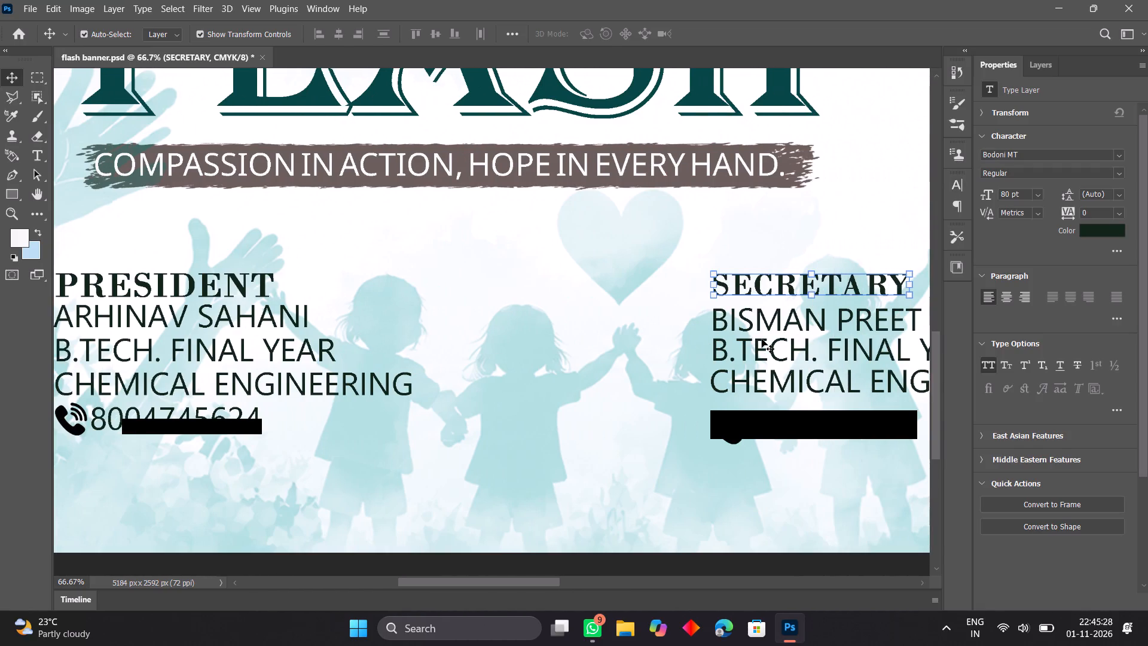
scroll(762, 339, "left", 2)
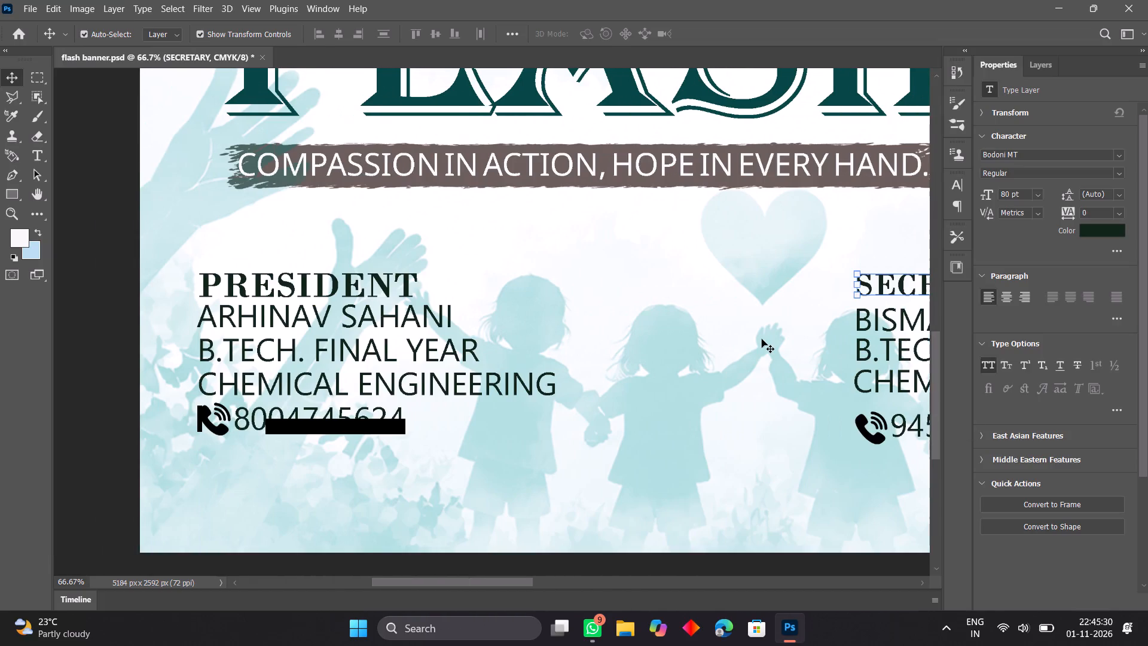
scroll(762, 339, "left", 2)
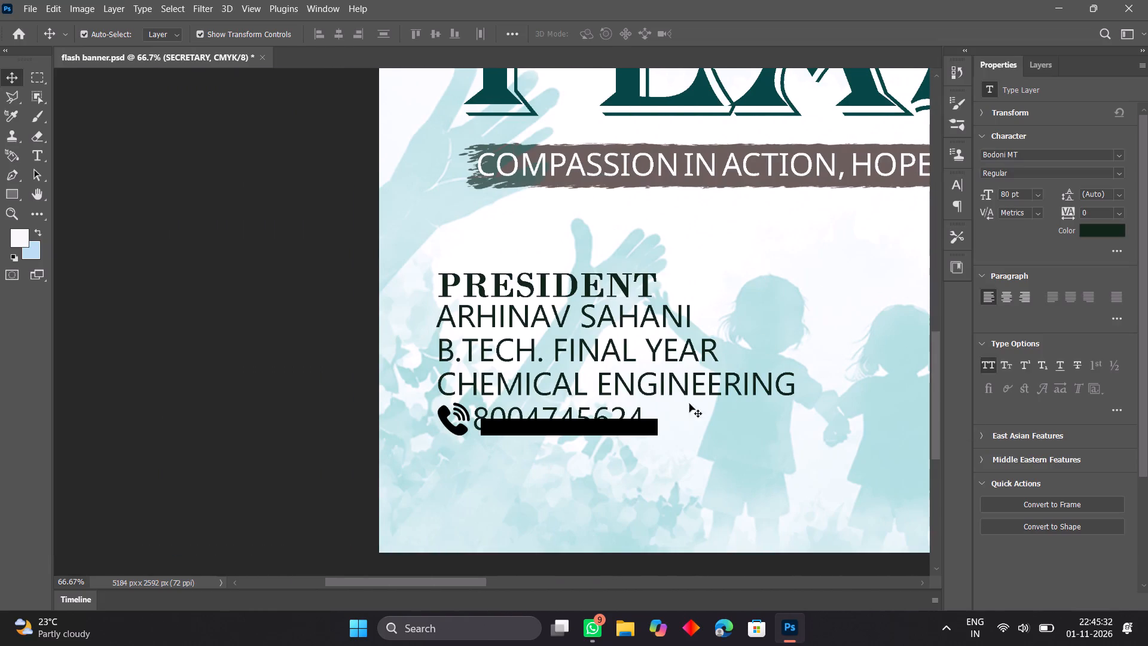
left_click(631, 423)
key("Down")
key("Down")
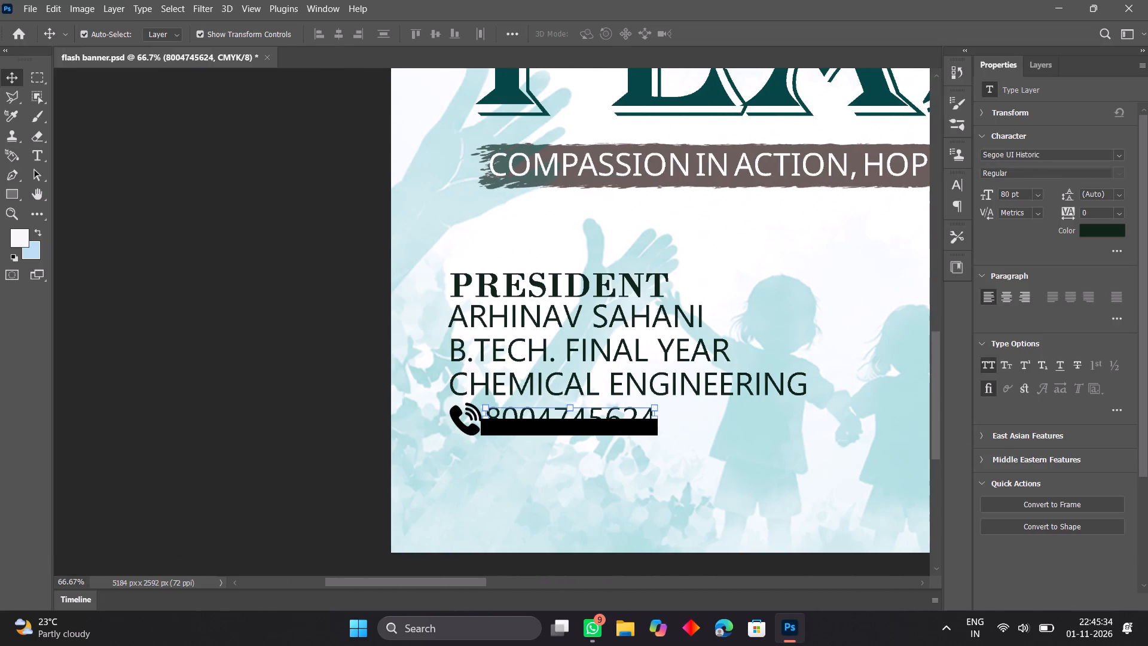
key("Down")
key("Down")
key("Down")
key("Down")
key("Down")
key("Down")
key("Down")
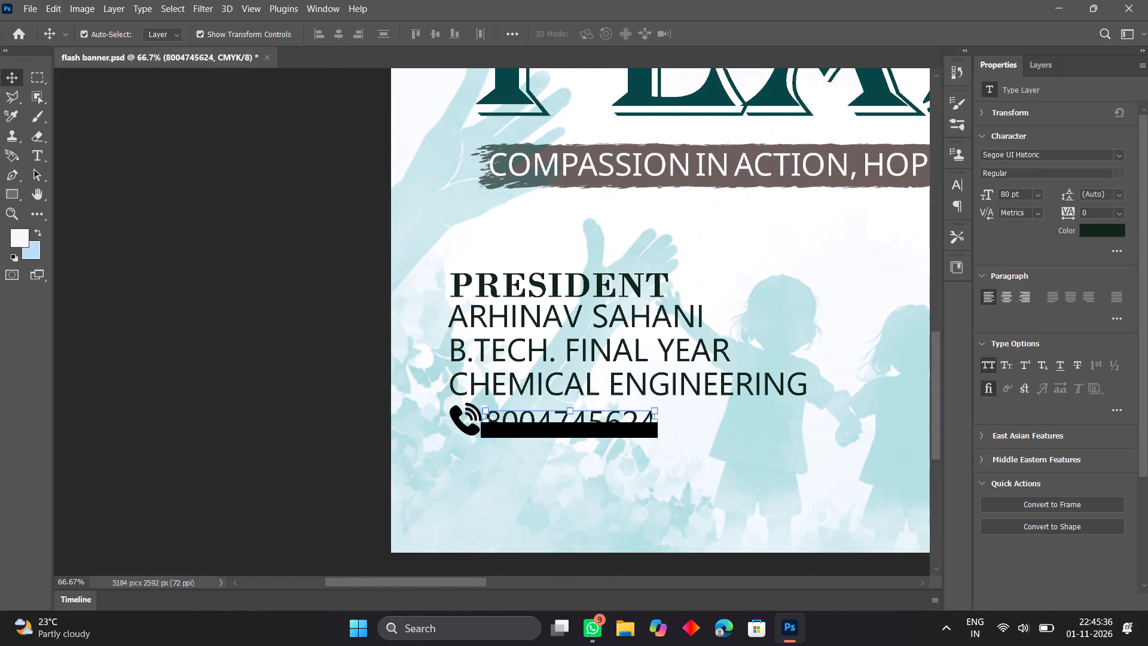
key("Down")
key("Down")
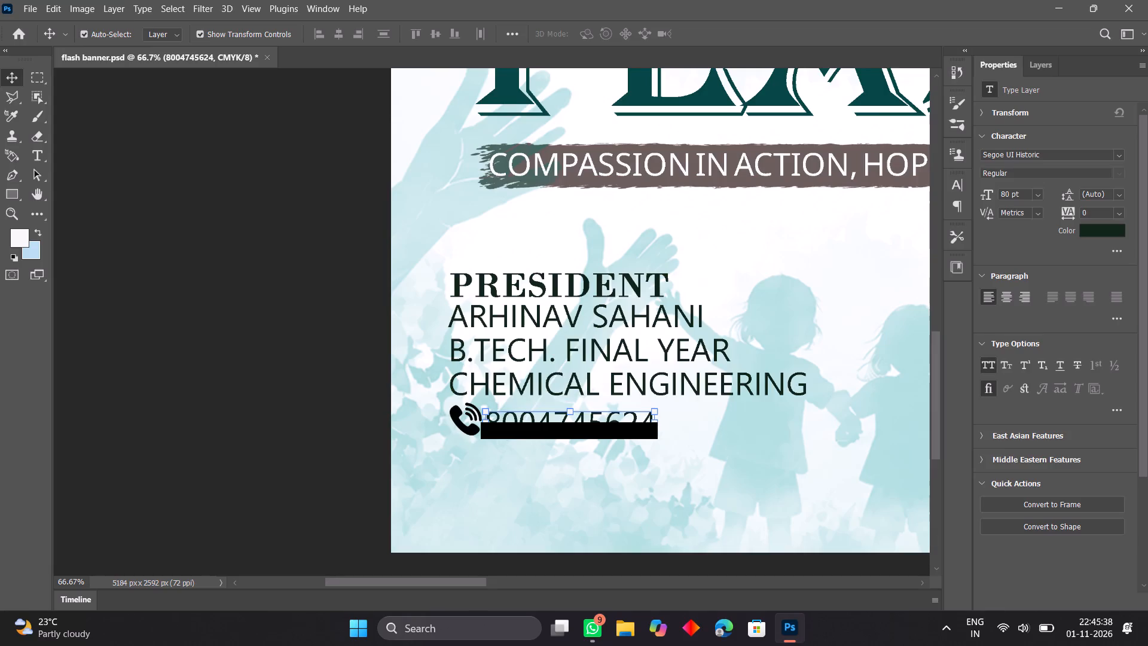
Nudge the president's telephone icon down to Y 2222 px so it sits level with the phone number.
left_click(455, 415)
key("Down")
key("Down")
key("Down")
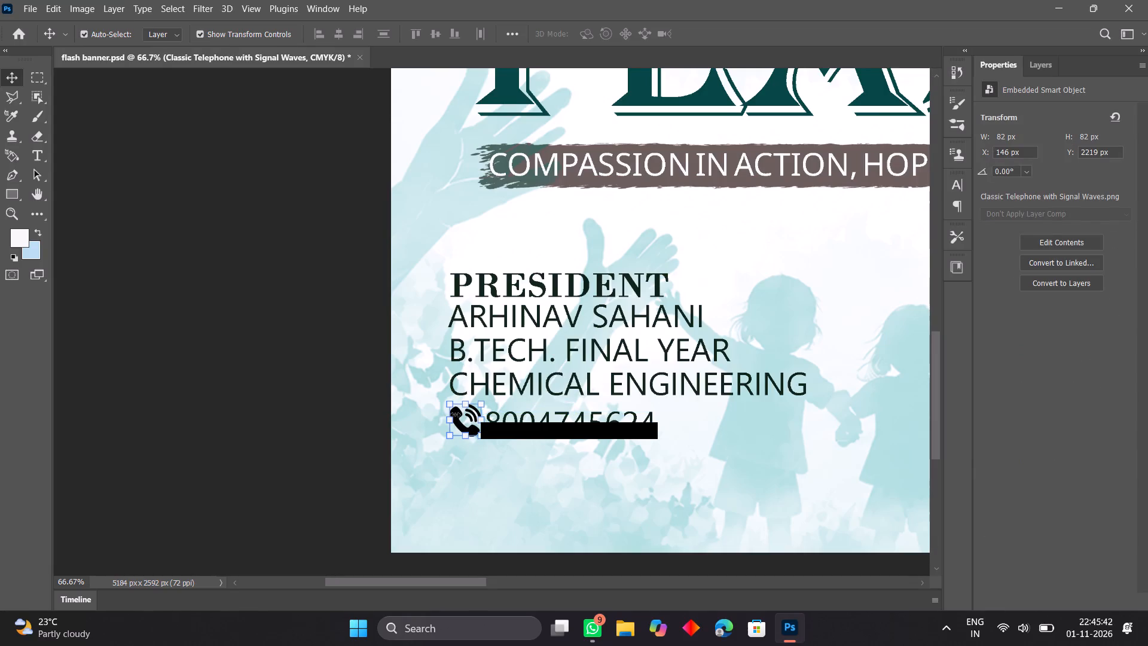
key("Down")
key("Down")
key("Down")
key("Down")
key("Down")
key("Down")
key("Down")
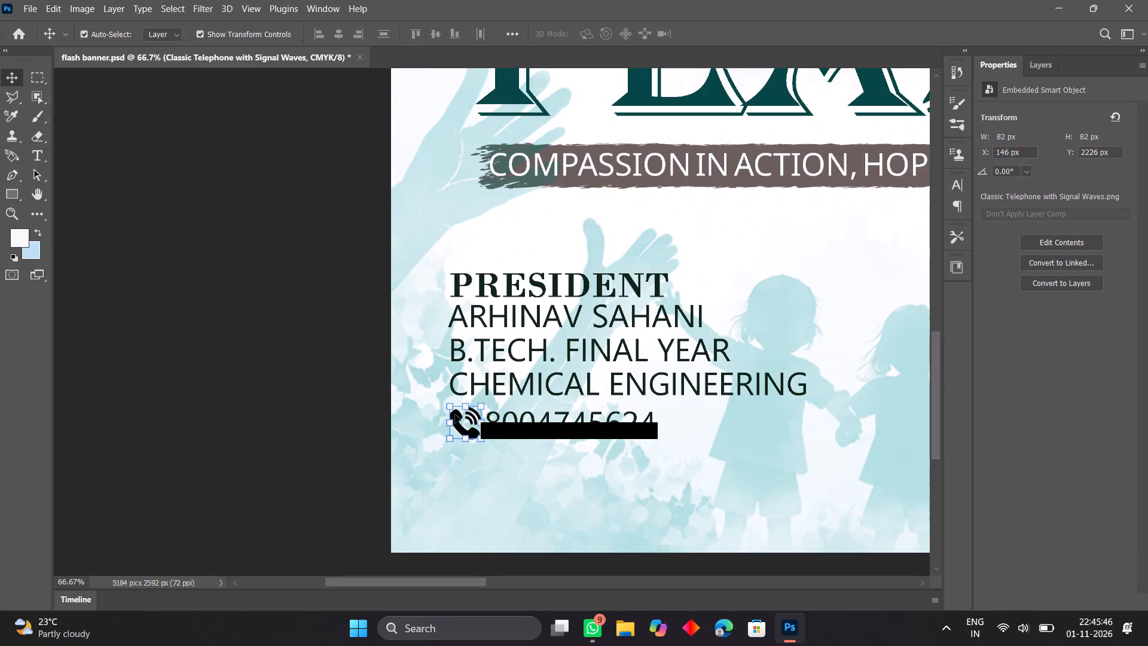
key("Up")
key("Up")
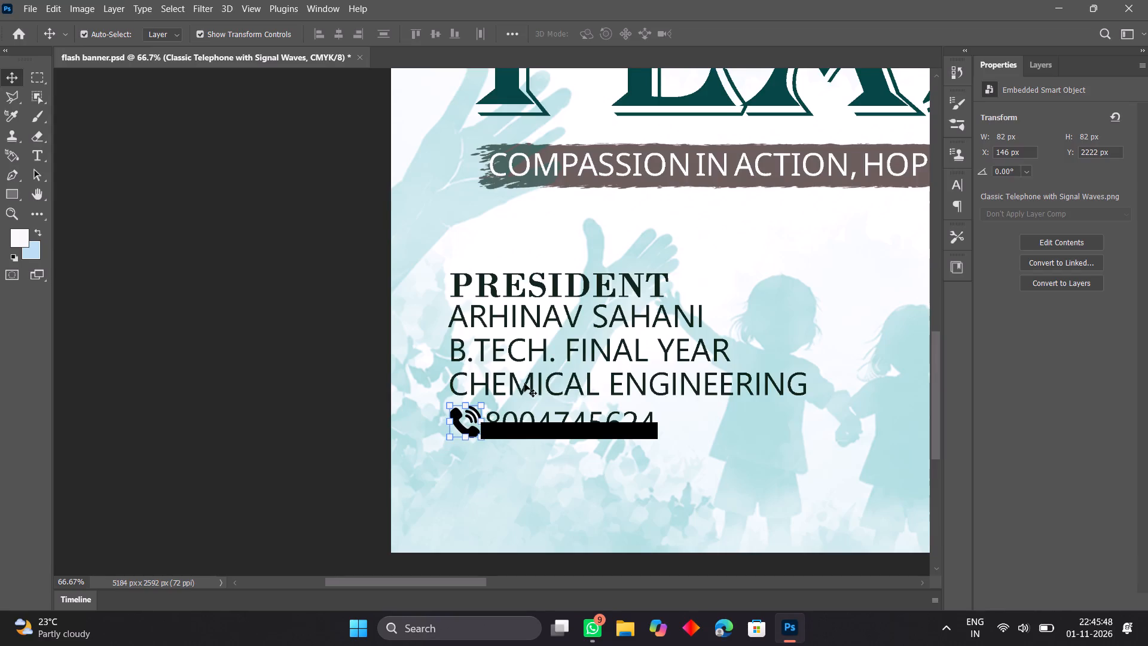
Nudge the president's CHEMICAL ENGINEERING line slightly down, closer to the phone number.
left_click(524, 383)
key("Down")
key("Down")
key("Down")
key("Down")
key("Down")
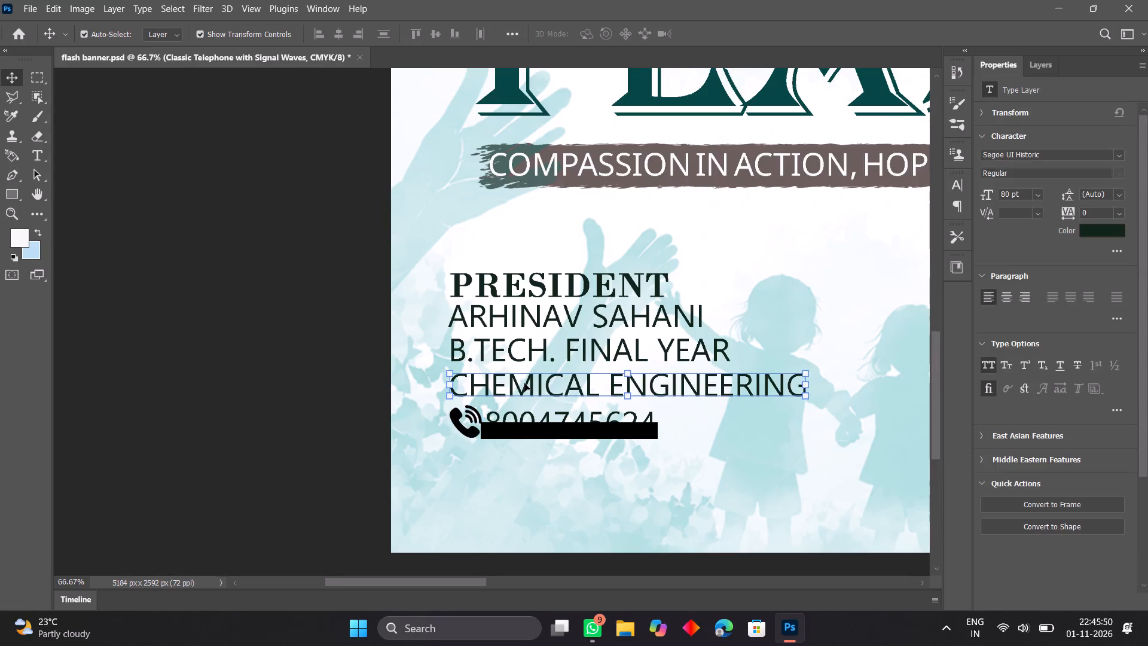
key("Down")
key("Down")
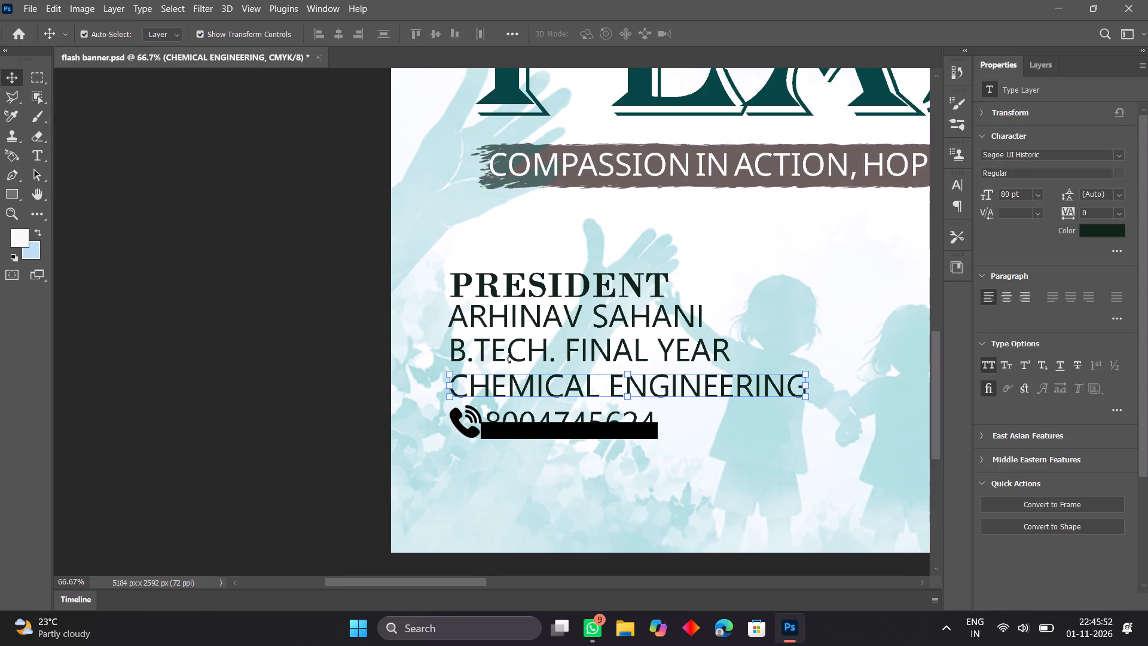
Nudge the president's B.TECH. FINAL YEAR line slightly down, closer to the CHEMICAL ENGINEERING line.
left_click(545, 349)
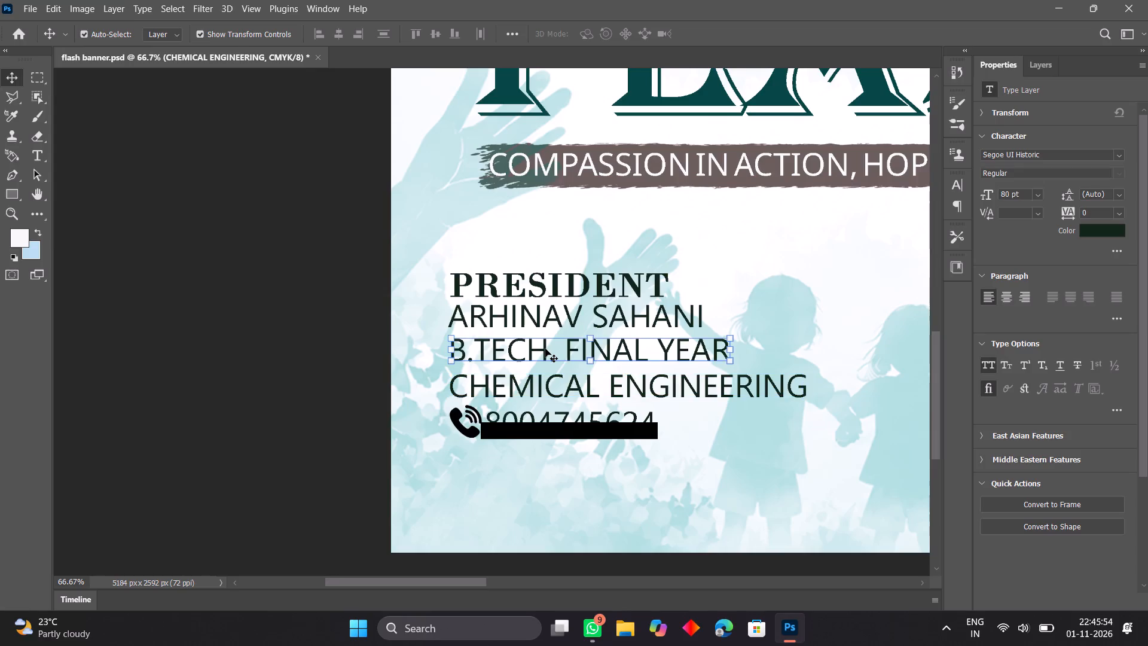
key("Down")
key("Down")
key("Down")
key("Down")
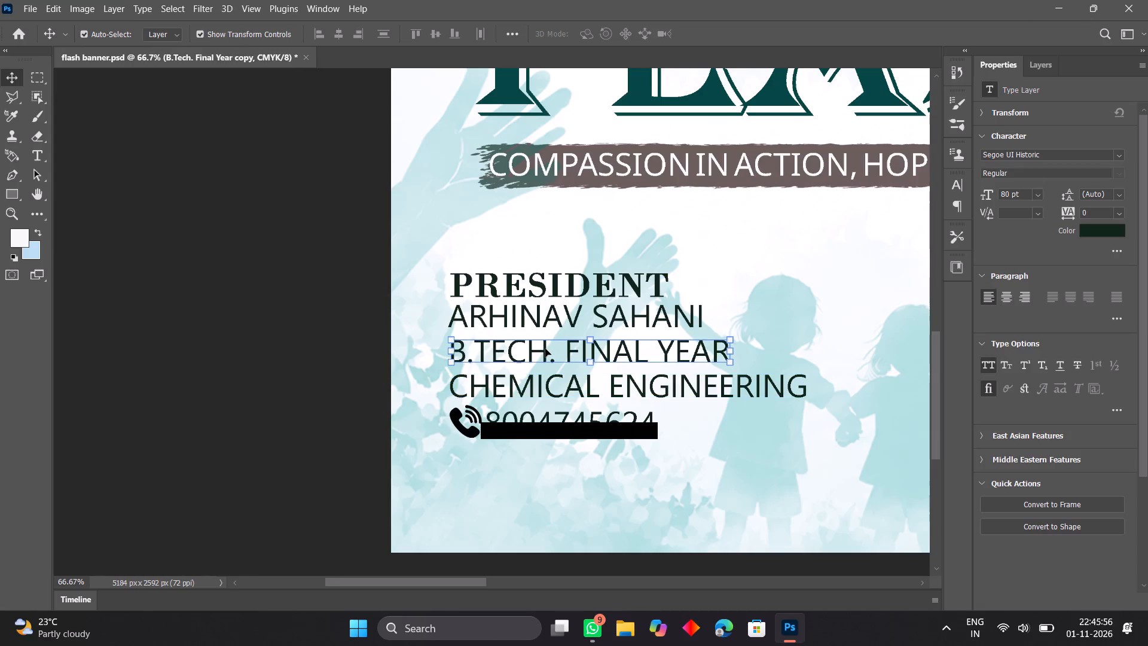
Nudge the president's name line slightly down, away from the PRESIDENT heading.
left_click(602, 309)
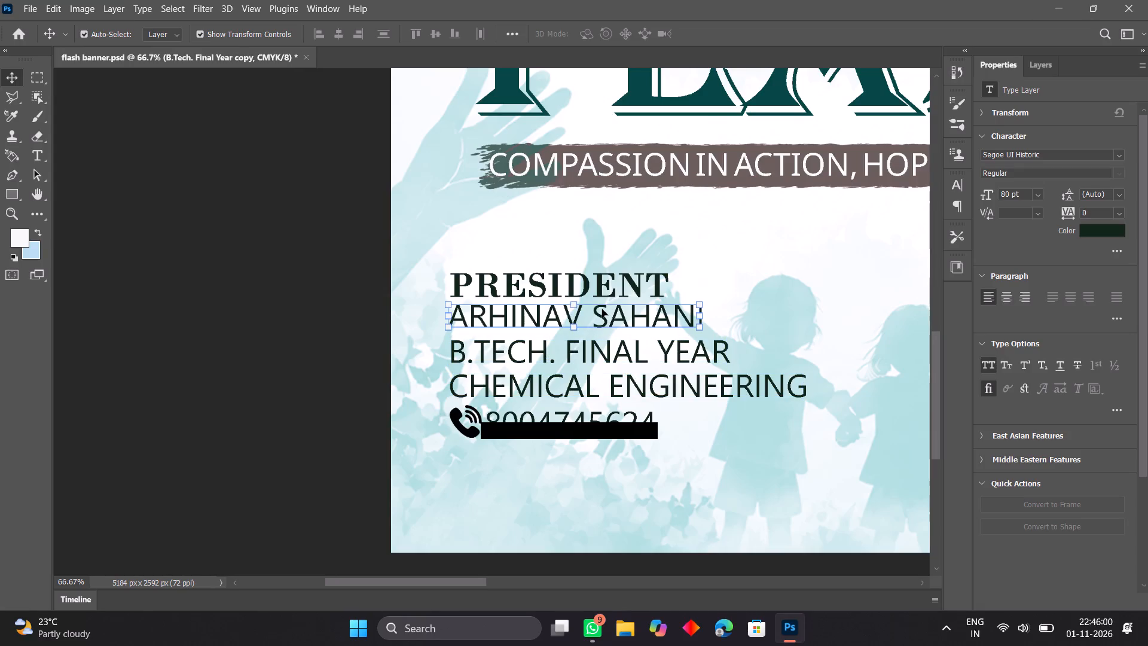
key("Down")
key("Down")
key("Down")
key("Down")
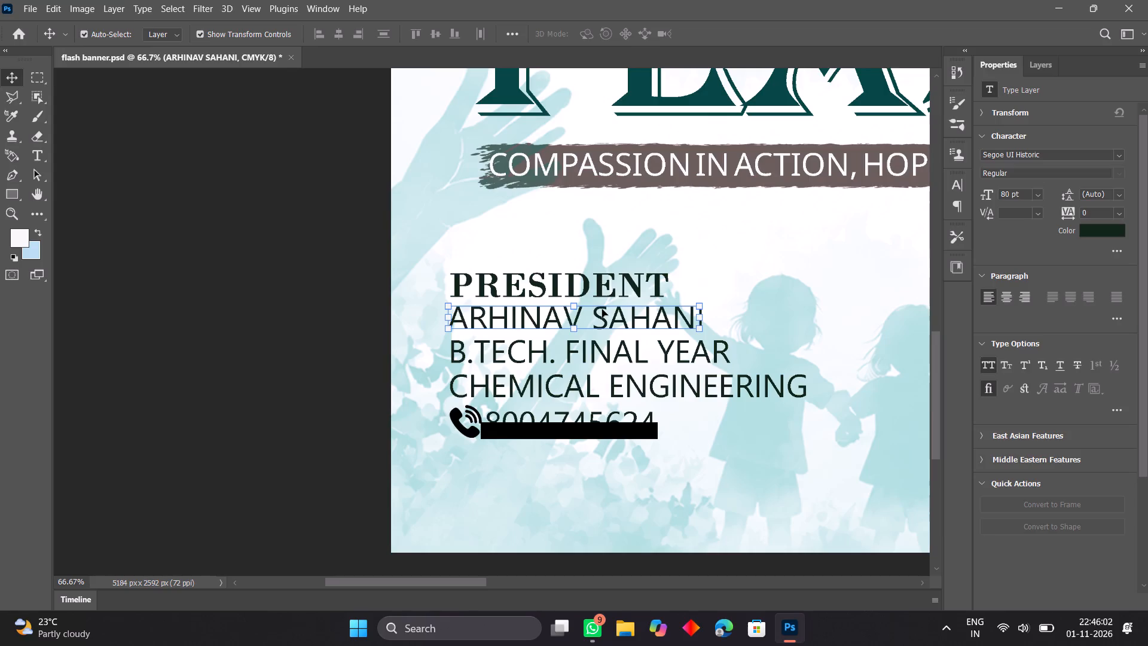
Nudge the secretary's CHEMICAL ENGINEERING line slightly down, away from the B.TECH. FINAL YEAR line.
scroll(602, 309, "right", 5)
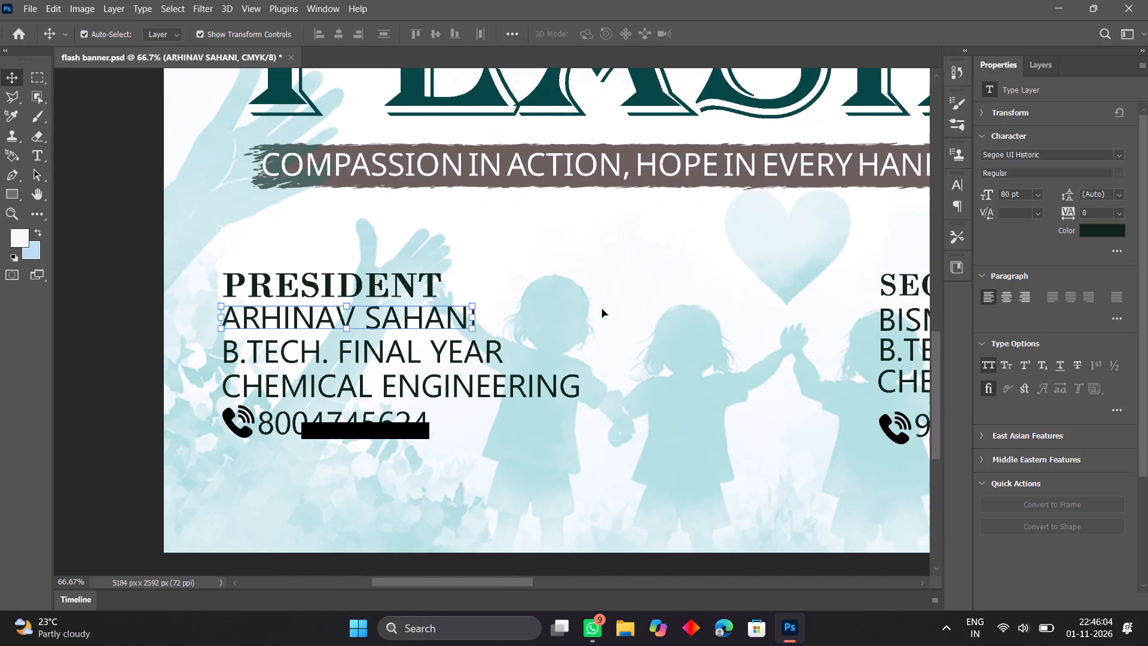
scroll(602, 309, "right", 4)
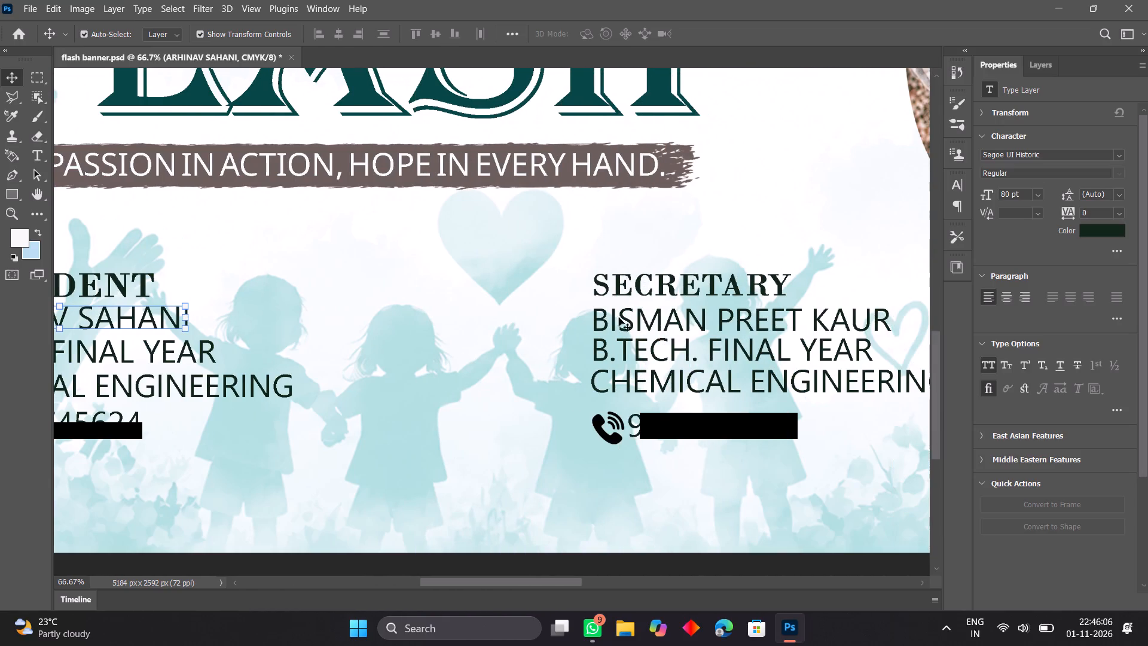
left_click(645, 391)
key("Down")
key("Down")
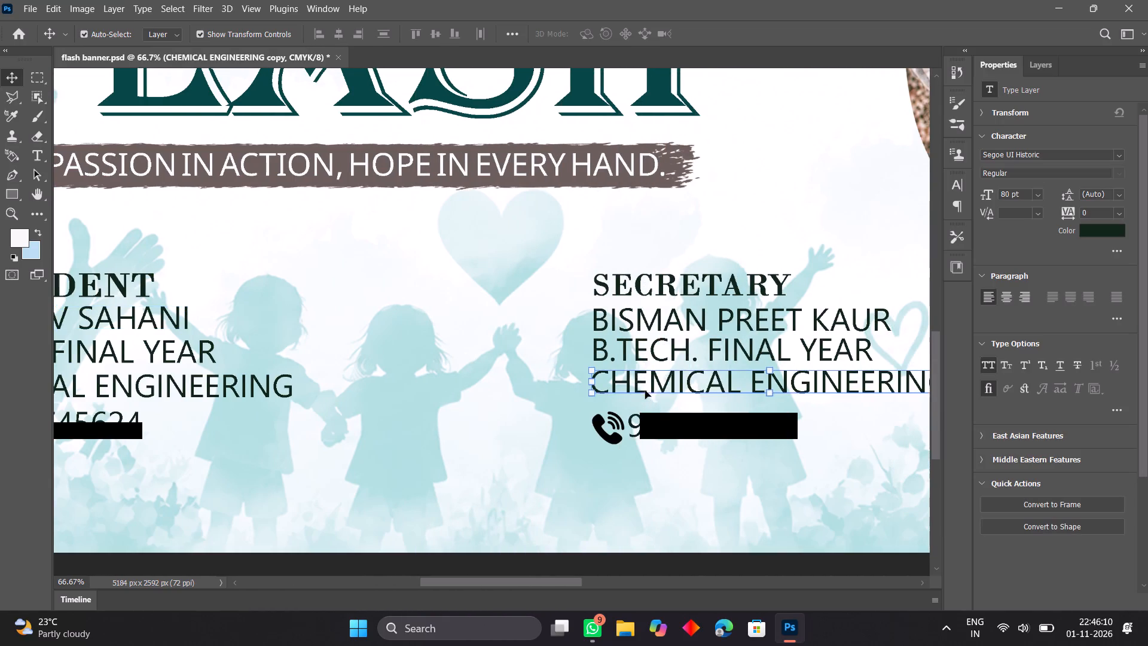
key("Down")
key("Down")
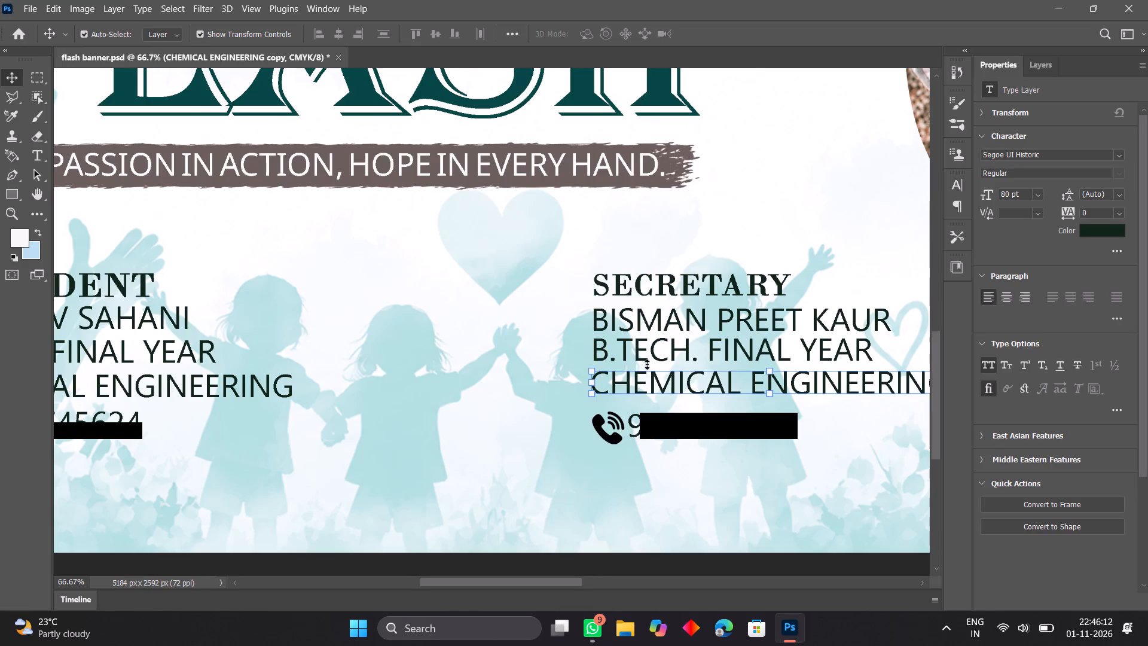
Nudge the secretary's name line slightly up, closer to the SECRETARY heading.
left_click(643, 319)
key("Up")
key("Up")
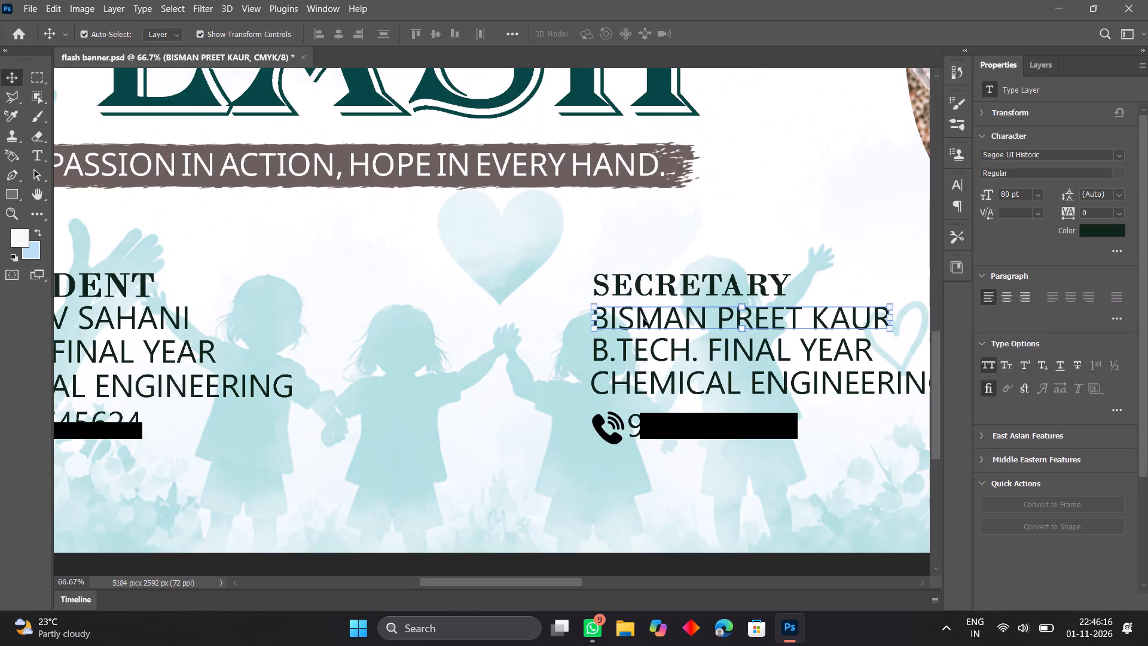
key("Up")
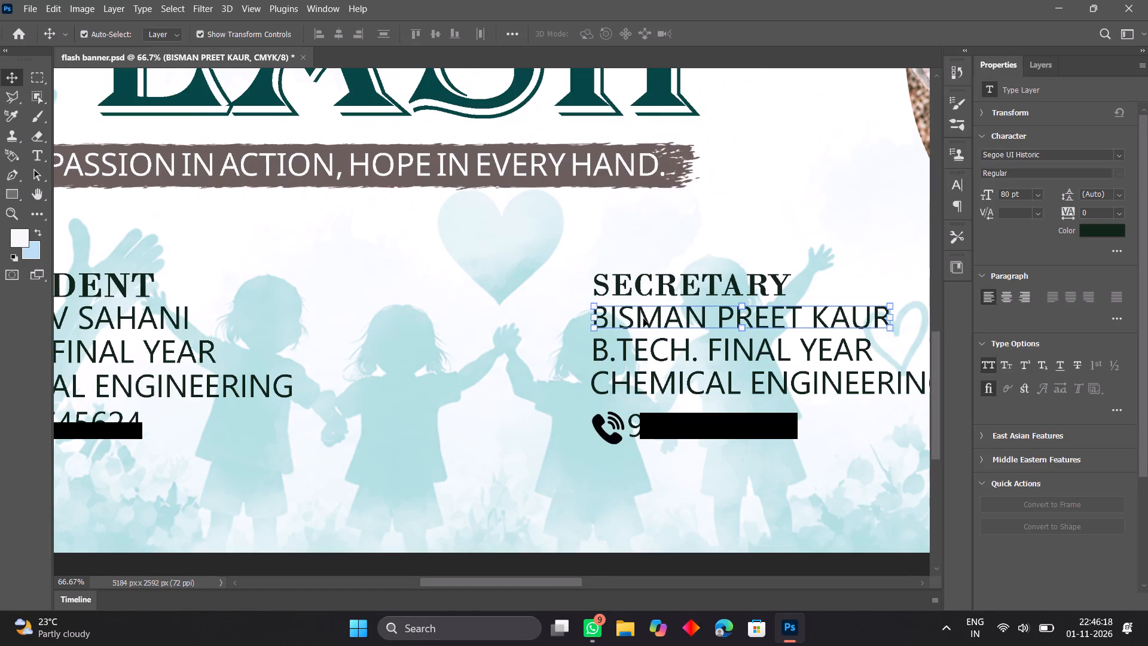
key("Down")
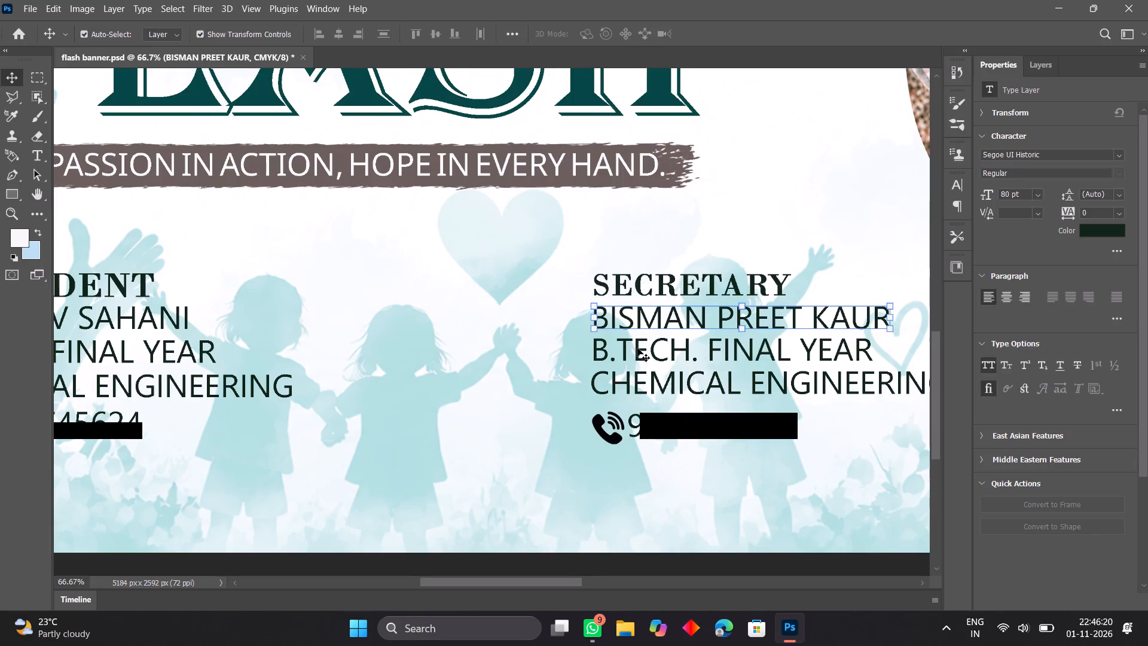
Nudge the secretary's B.TECH. FINAL YEAR line slightly up, closer to the secretary's name line.
left_click(637, 348)
key("Up")
key("Down")
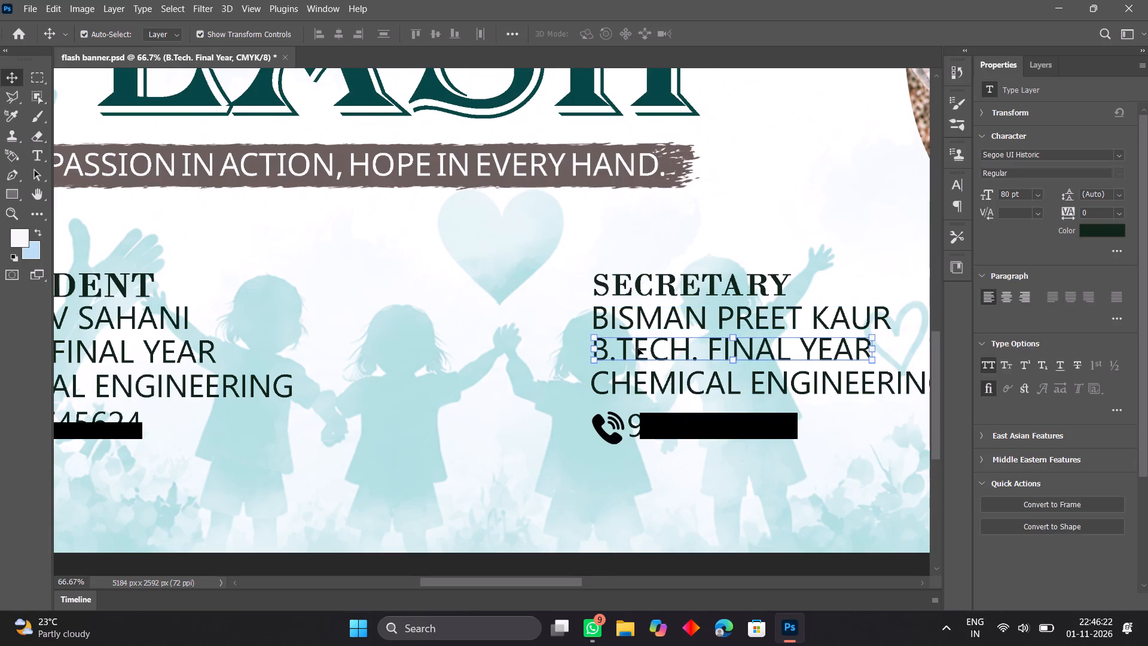
Review the whole banner and preview alternative fonts for the FLASH title.
scroll(637, 348, "left", 2)
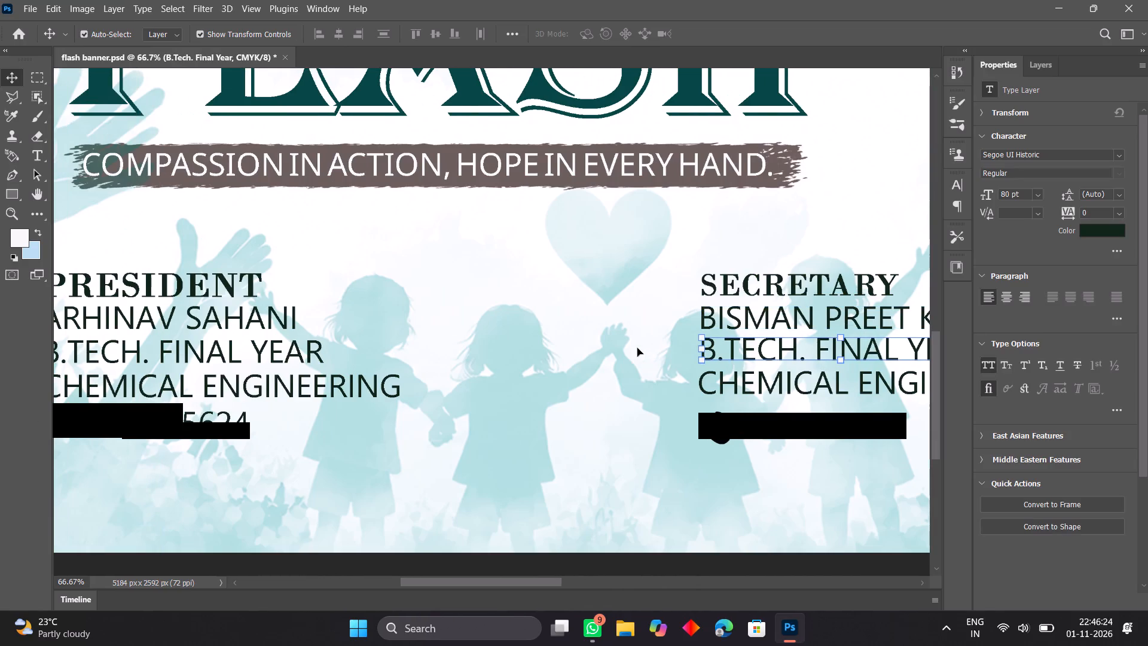
scroll(637, 348, "left", 2)
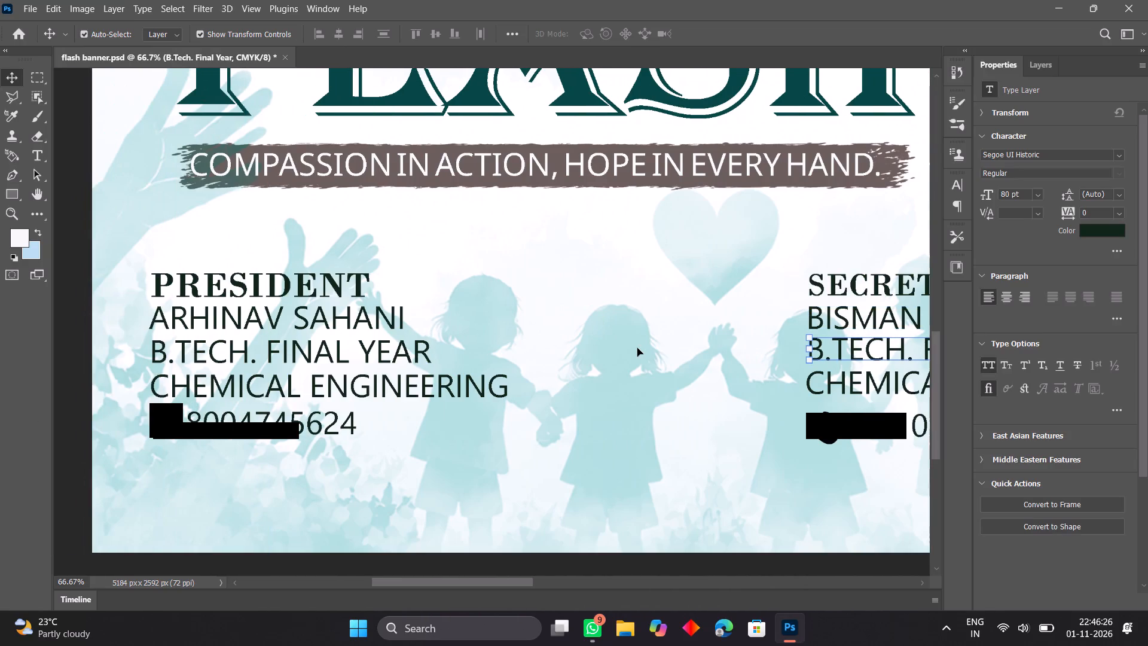
scroll(637, 348, "up", 5)
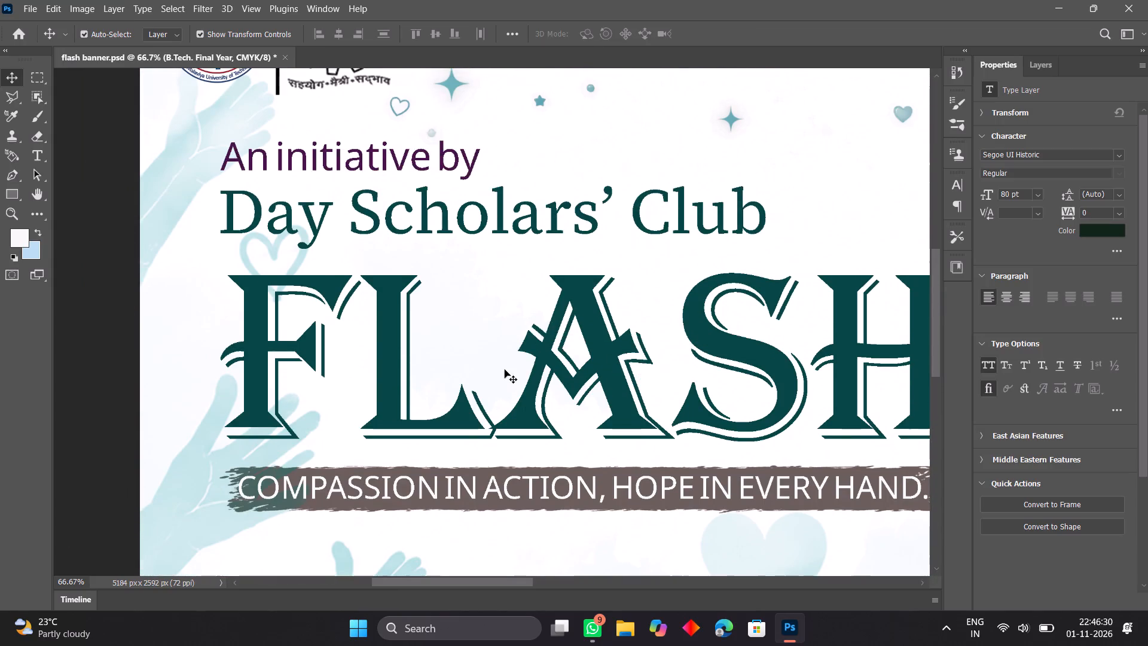
key("ctrl+0")
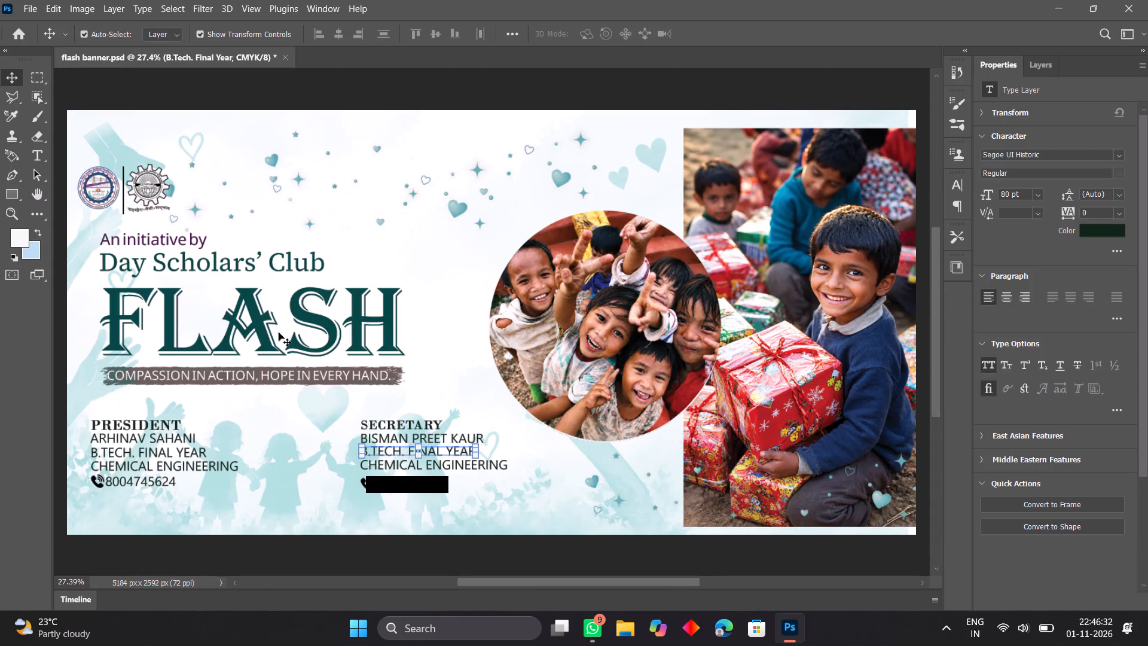
left_click(265, 351)
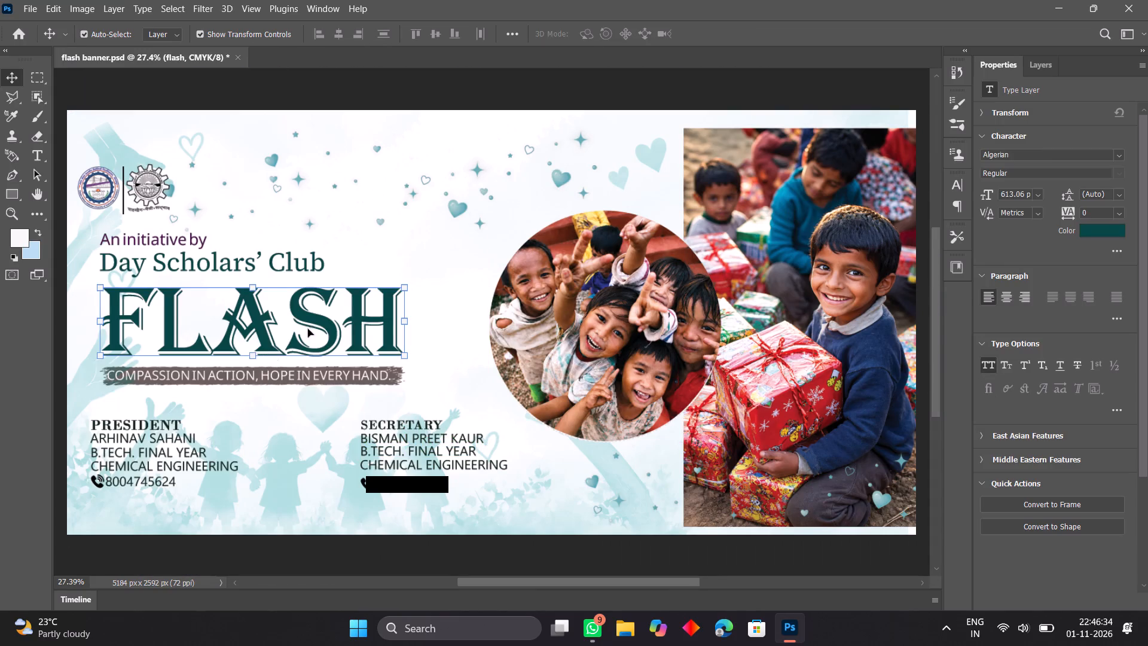
left_click(1120, 154)
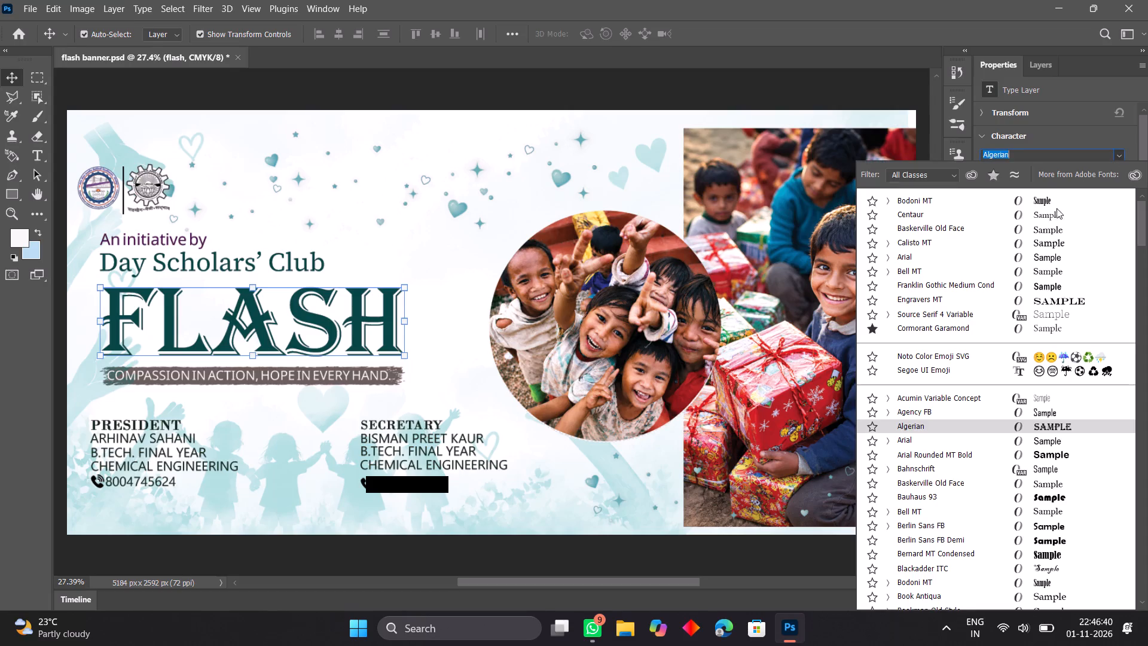
scroll(971, 440, "down", 4)
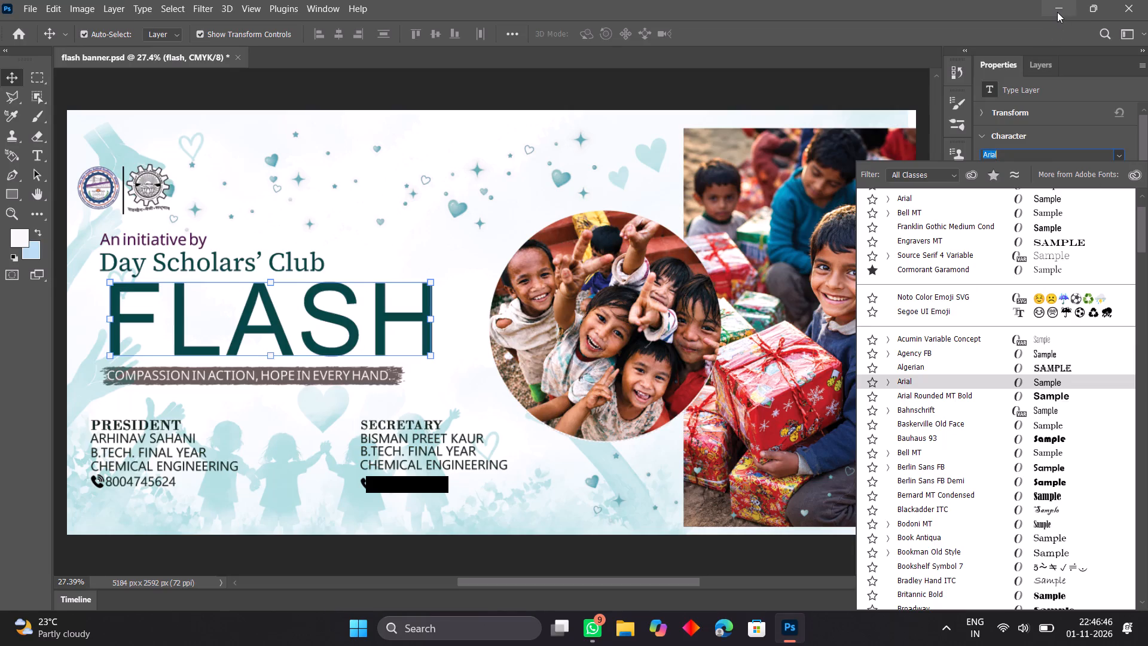
Save the flash banner.psd file under its existing name and minimise the Photoshop window.
left_click(35, 8)
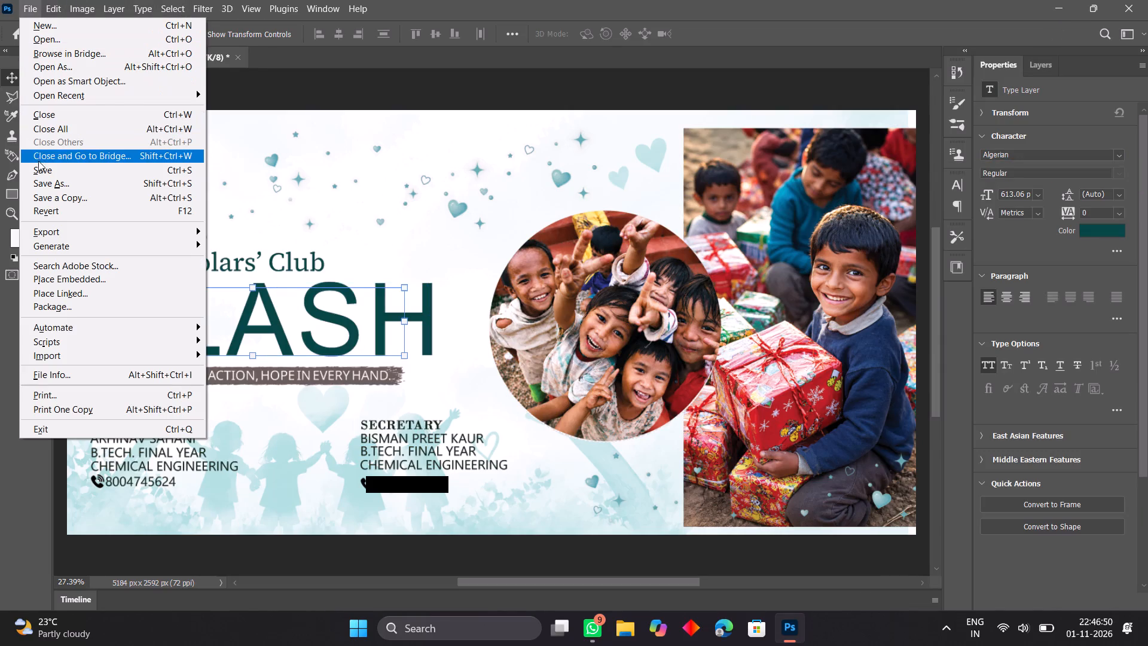
left_click(40, 165)
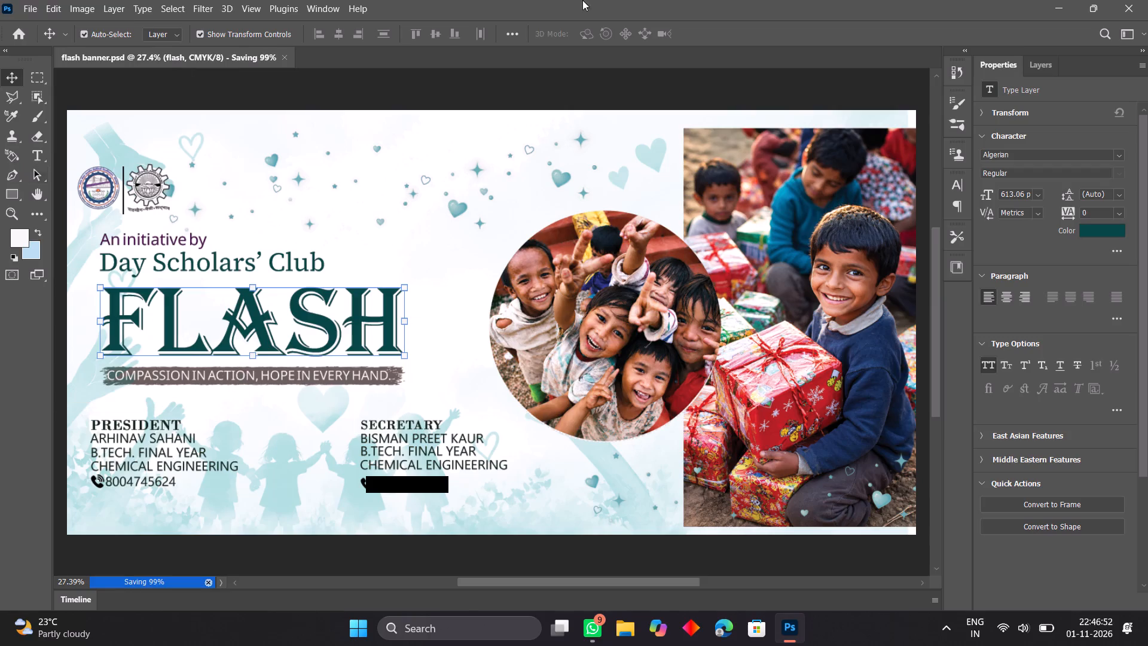
left_click(1061, 9)
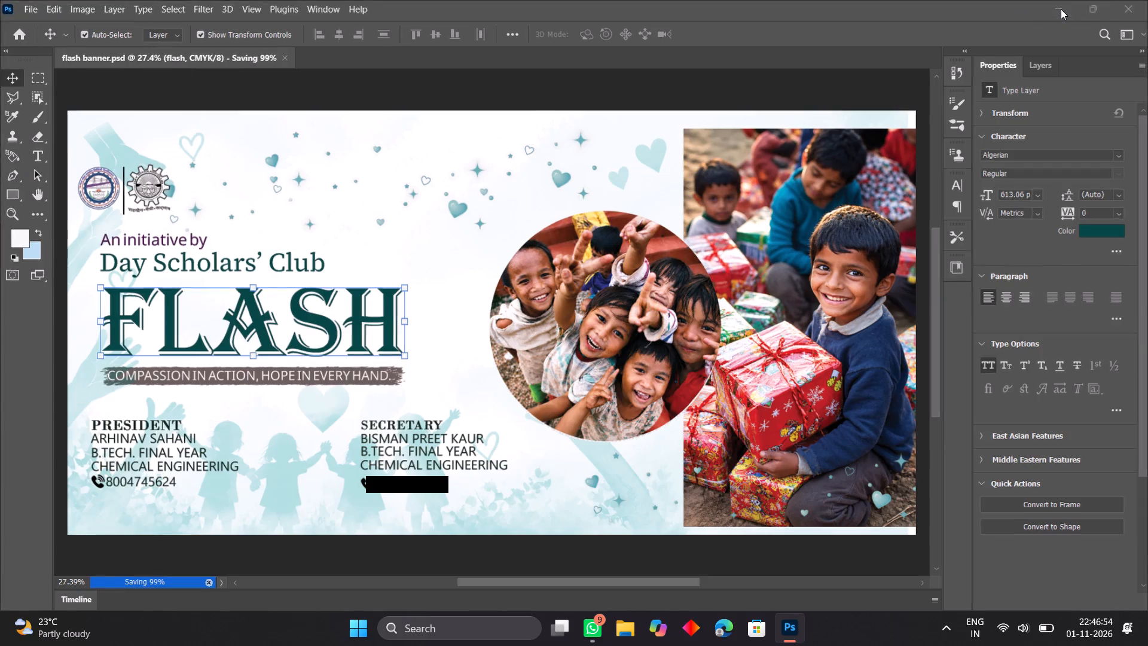
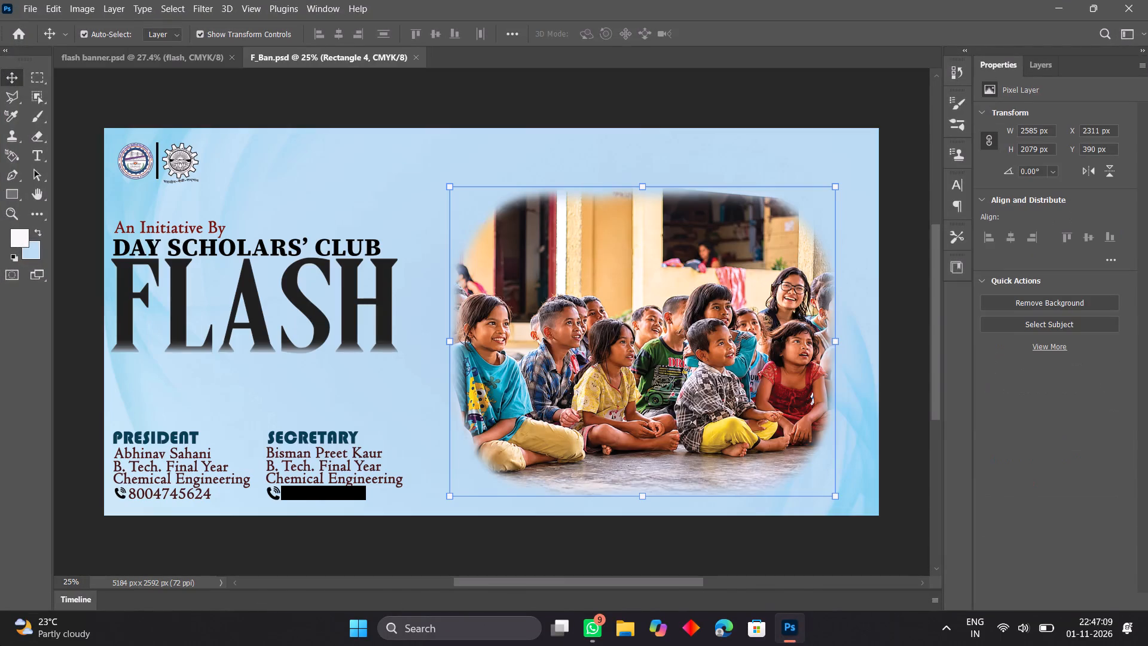
Select the large FLASH title text below the DAY SCHOLARS' CLUB line.
left_click(315, 342)
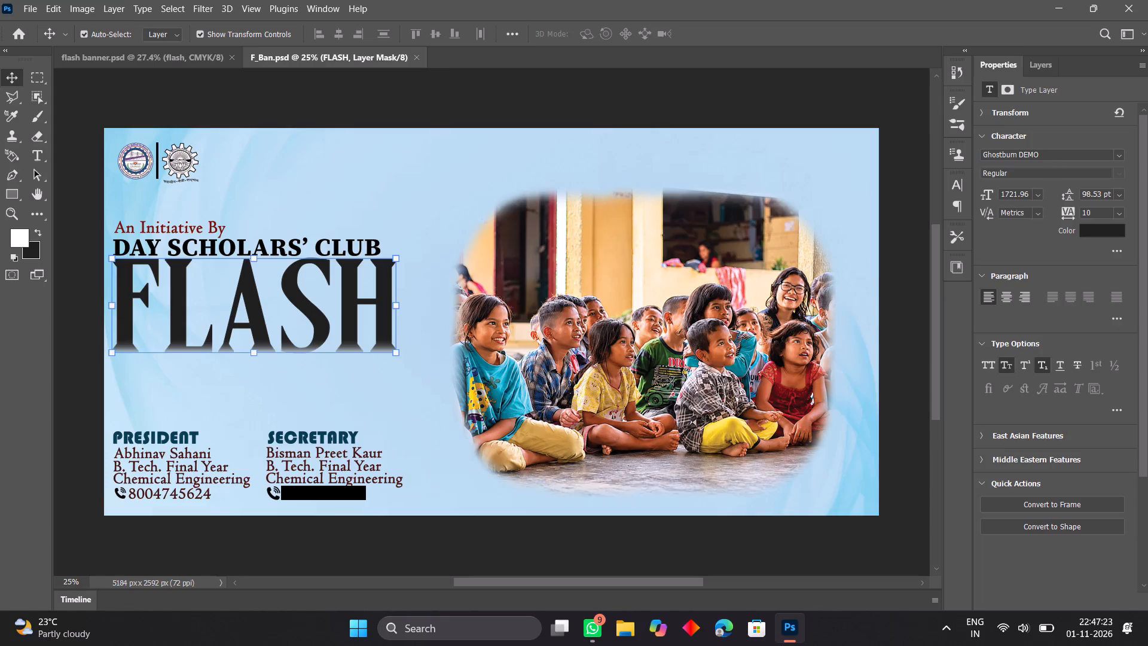
Copy the FLASH title's font, Ghostburn DEMO, from F_Ban.psd and apply it to the FLASH title in flash banner.psd.
left_click_drag(1038, 154, 1045, 156)
key("ctrl+c")
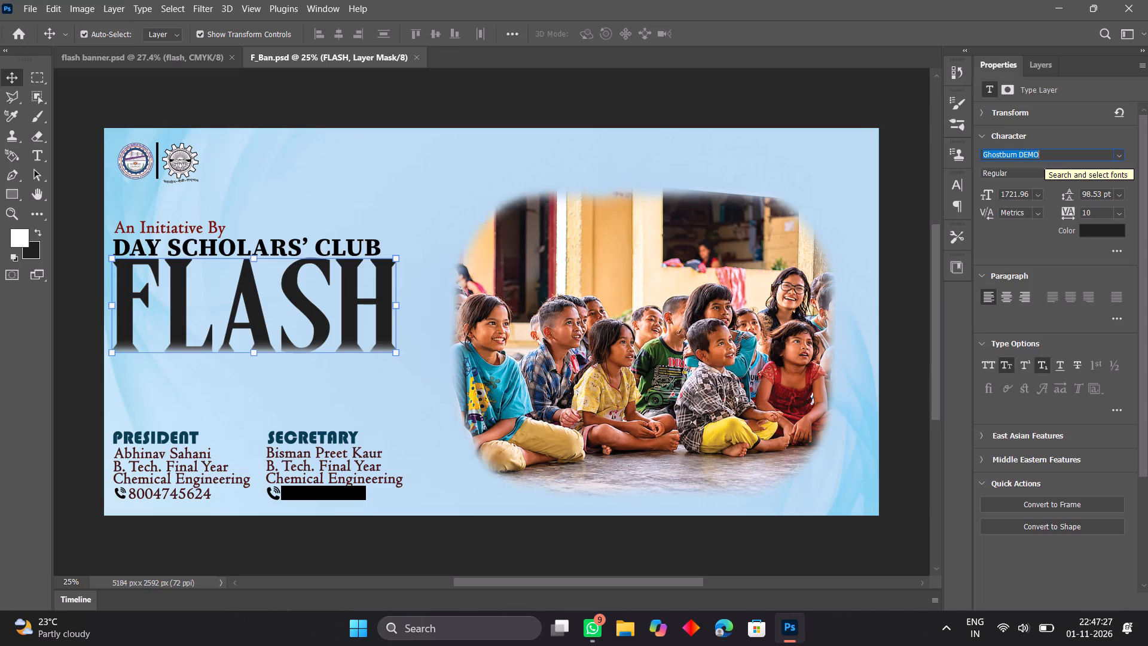
left_click(167, 51)
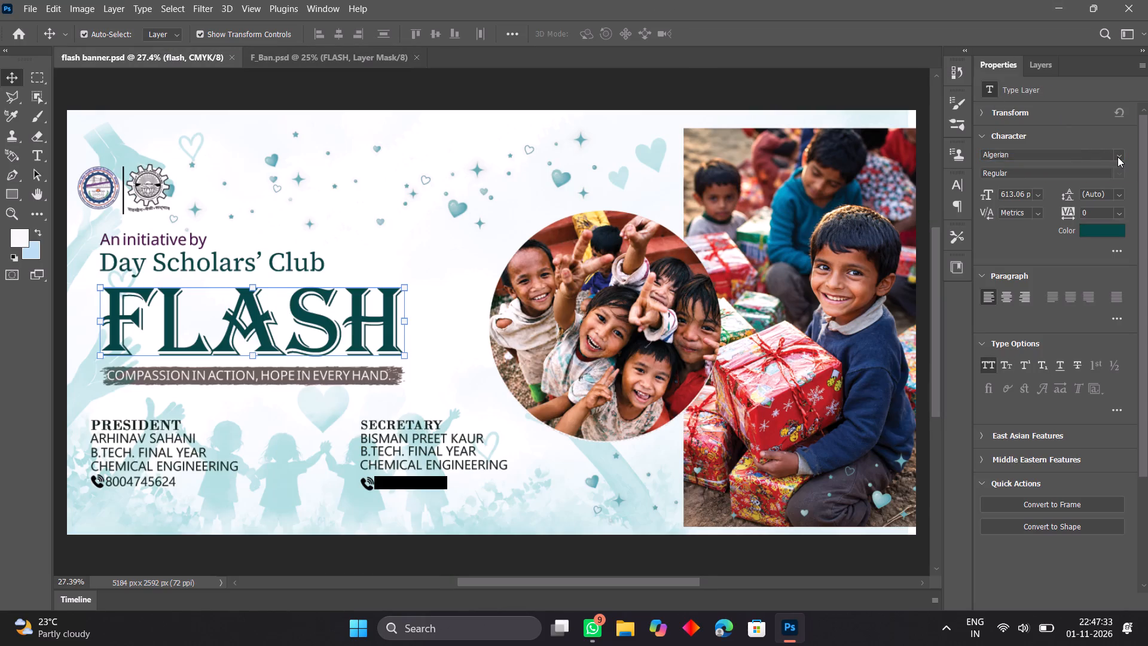
left_click(1011, 153)
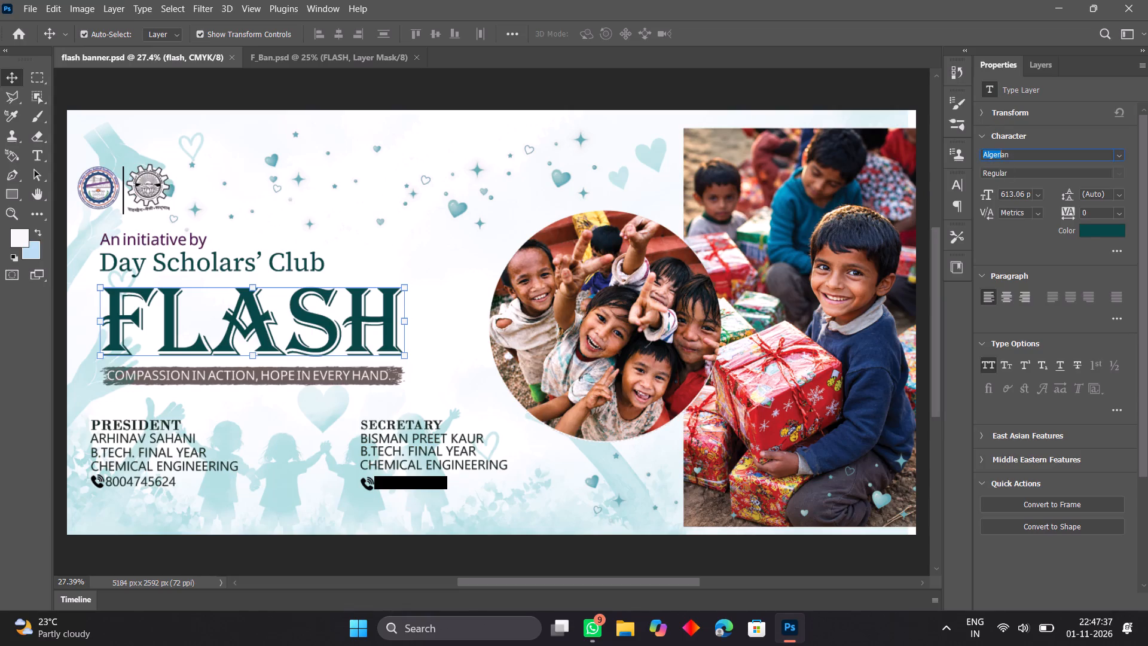
key("BackSpace")
key("ctrl+v")
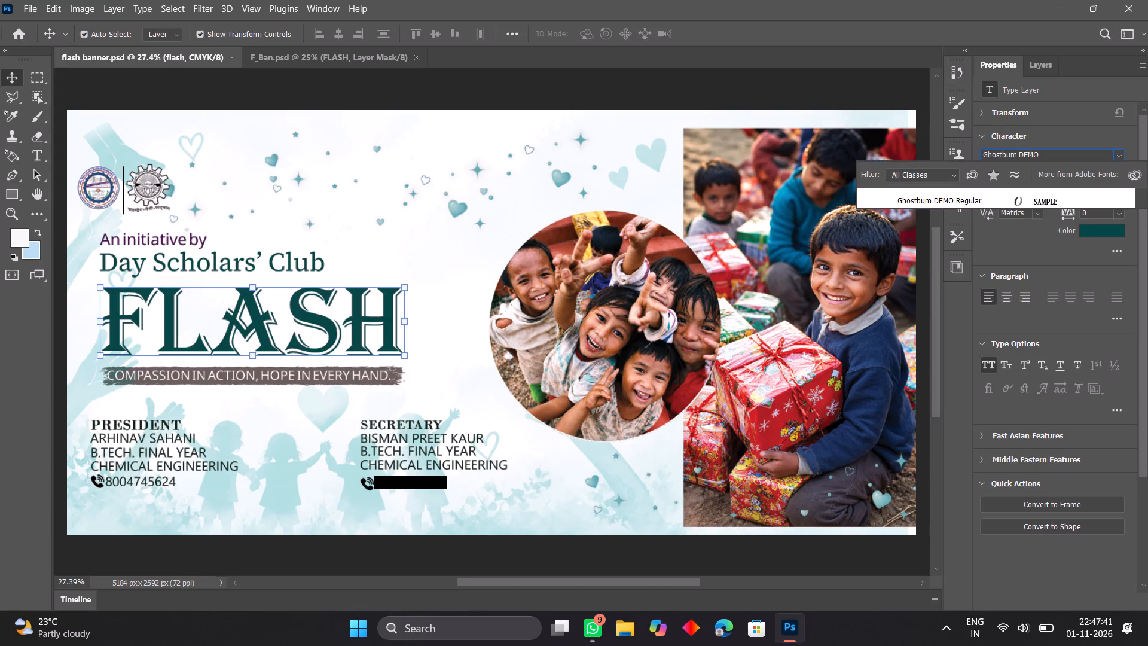
left_click(945, 202)
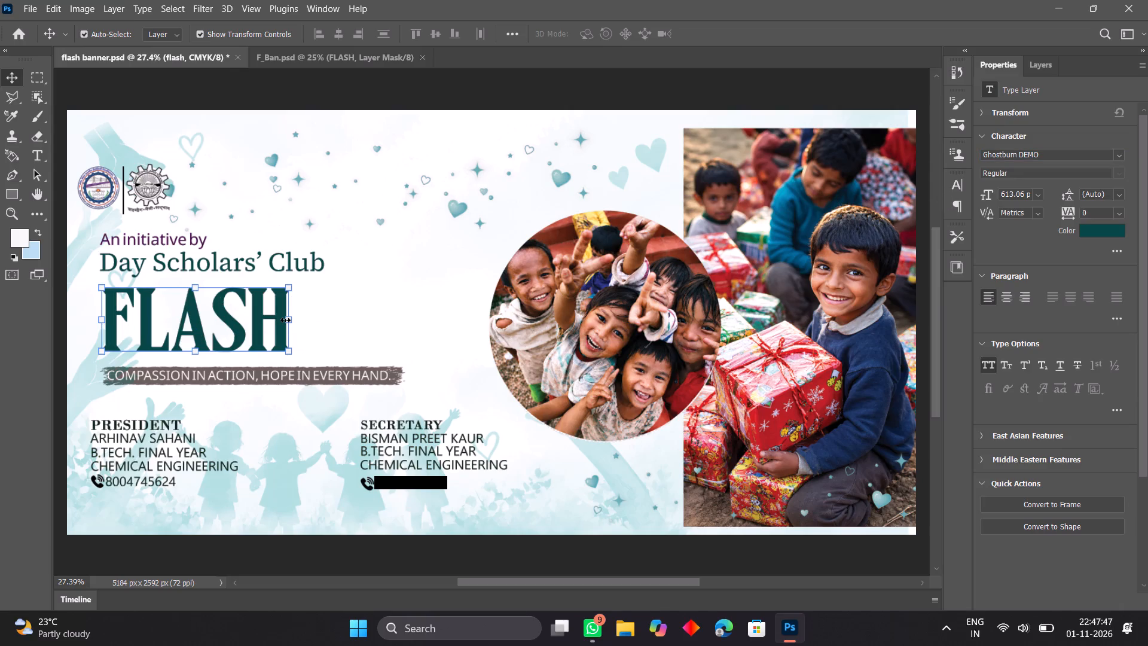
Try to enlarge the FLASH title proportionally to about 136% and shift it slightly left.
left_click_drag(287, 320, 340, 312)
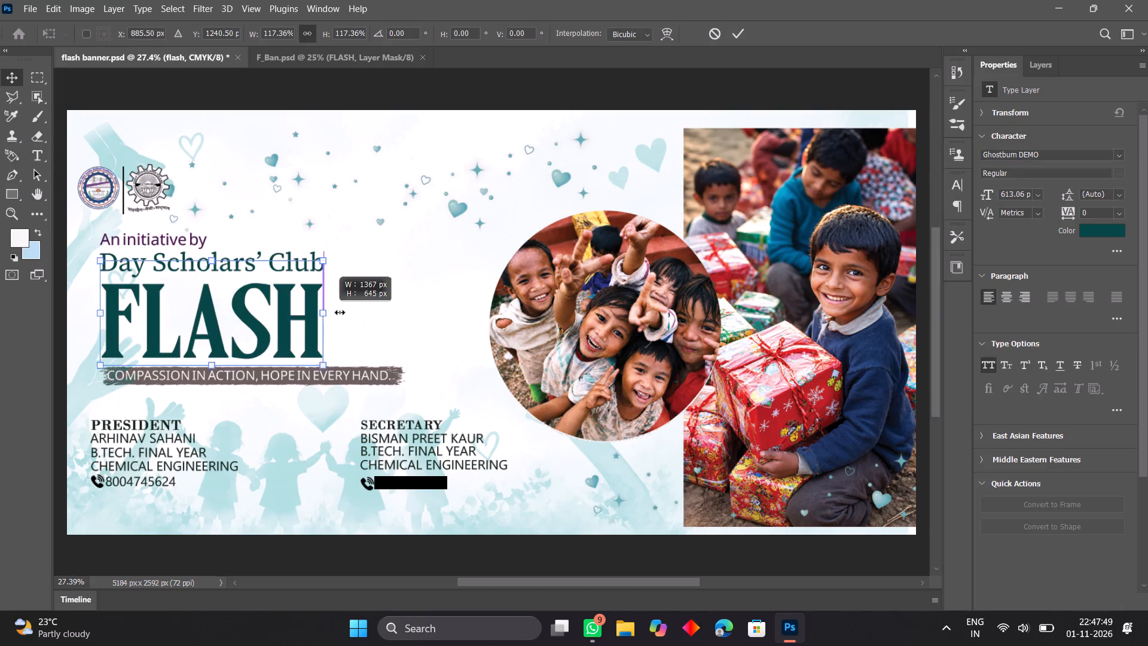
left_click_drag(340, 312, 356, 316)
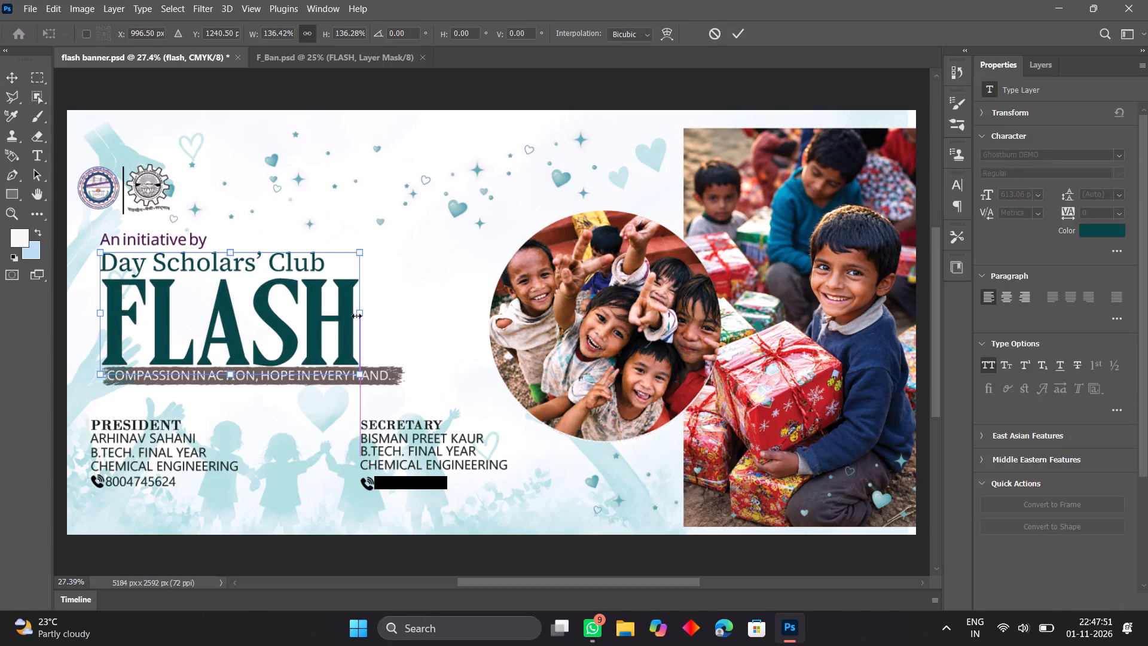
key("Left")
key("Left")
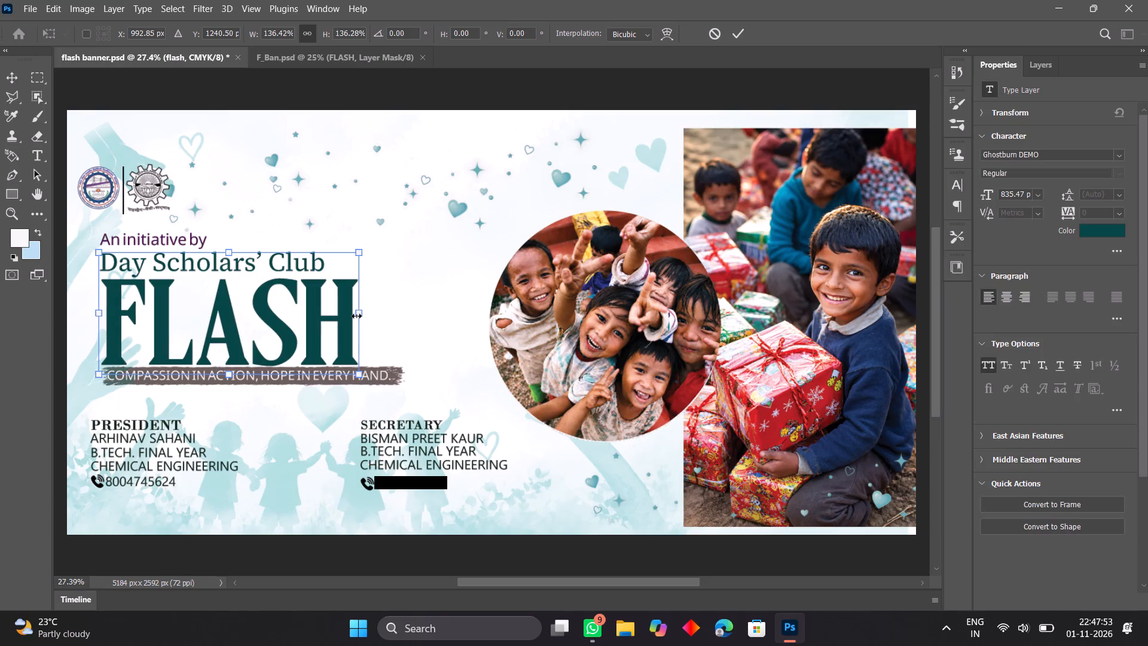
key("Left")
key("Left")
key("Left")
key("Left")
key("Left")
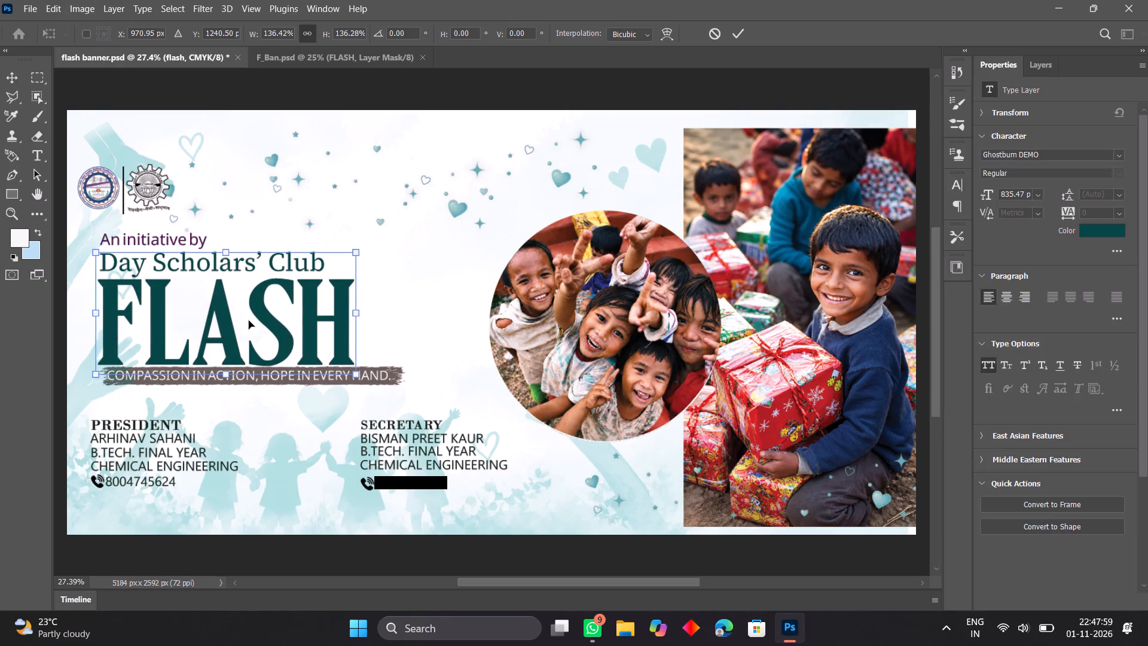
Compare the text settings of the An Initiative By line in F_Ban.psd with the matching line in flash banner.psd.
left_click(302, 65)
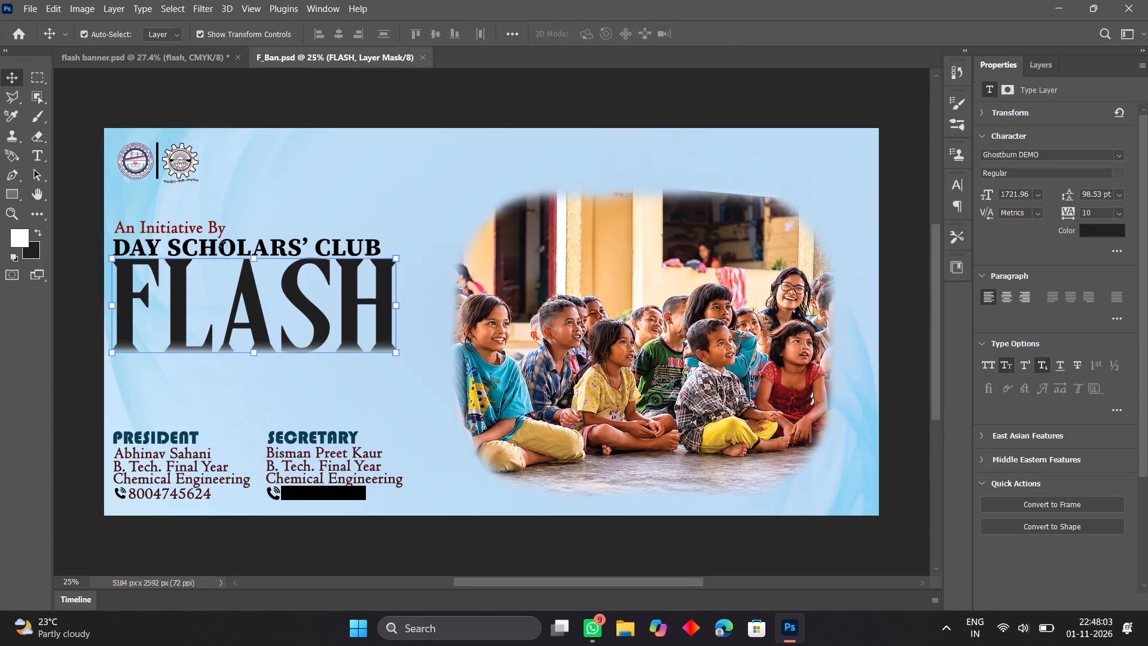
left_click(184, 226)
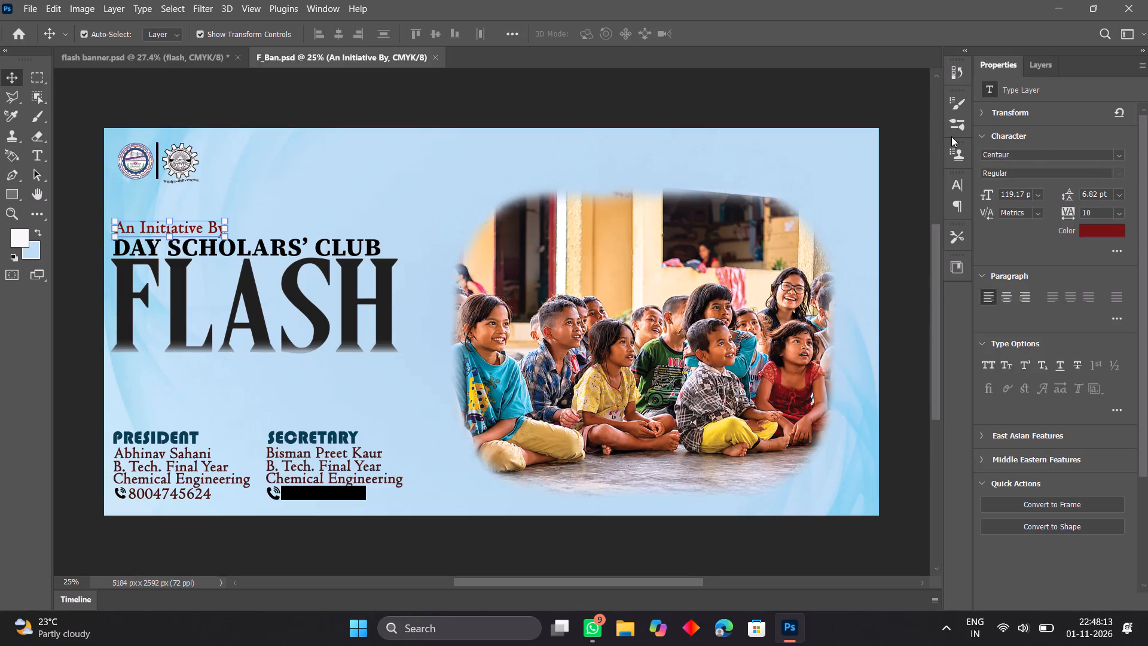
left_click(176, 57)
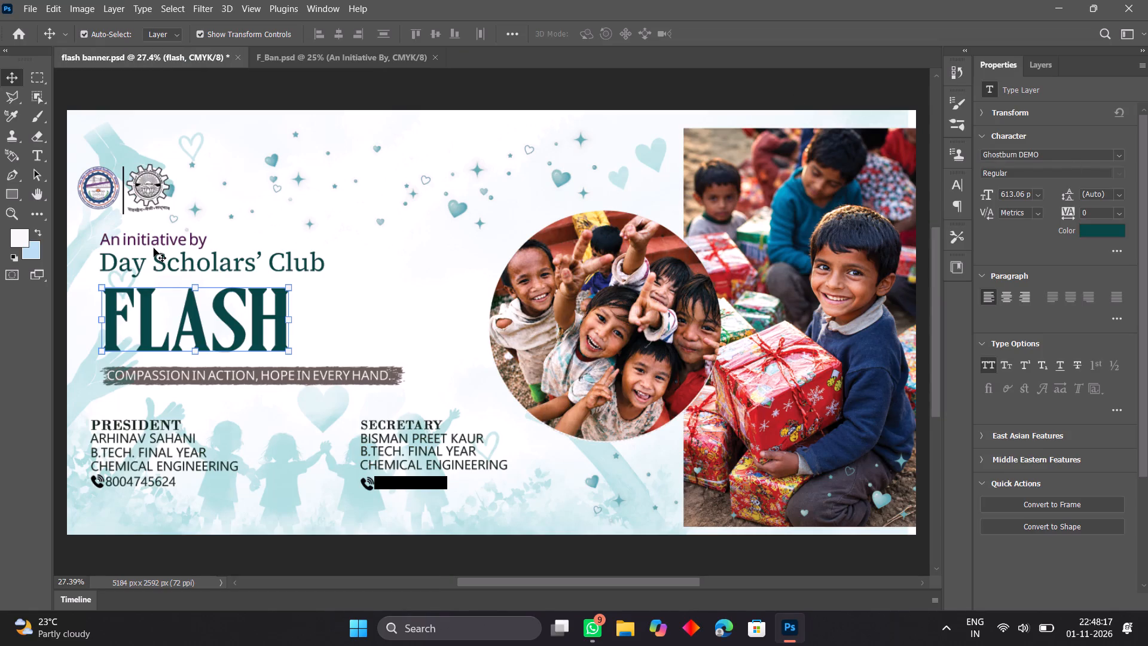
left_click(156, 243)
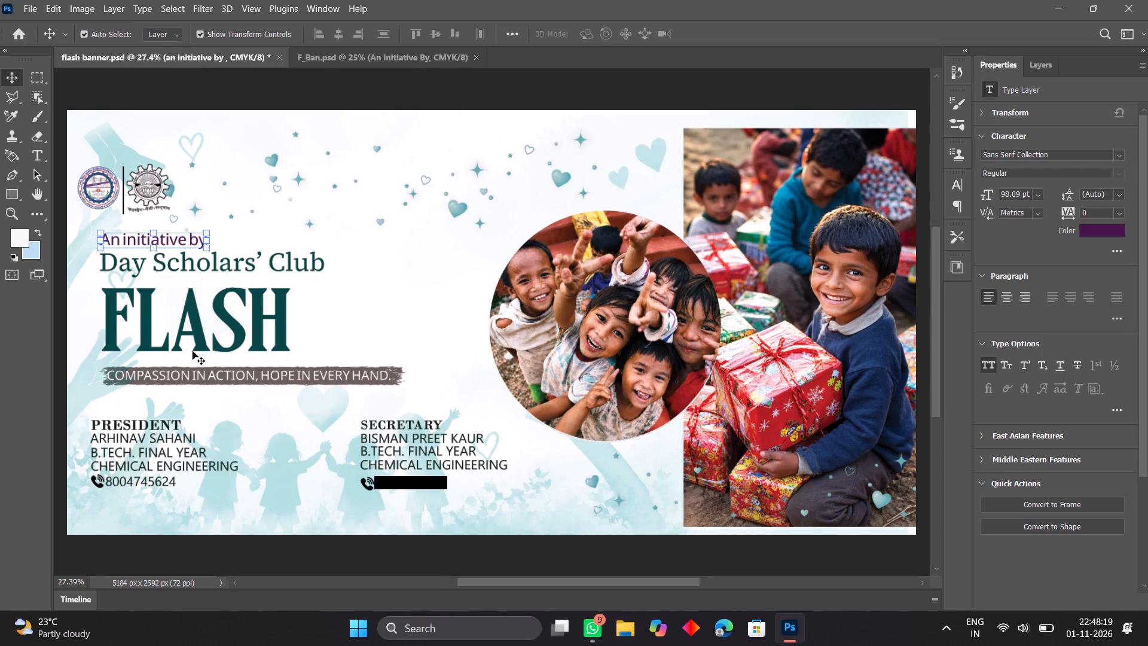
Set the FLASH title's tracking to 100.
left_click(240, 336)
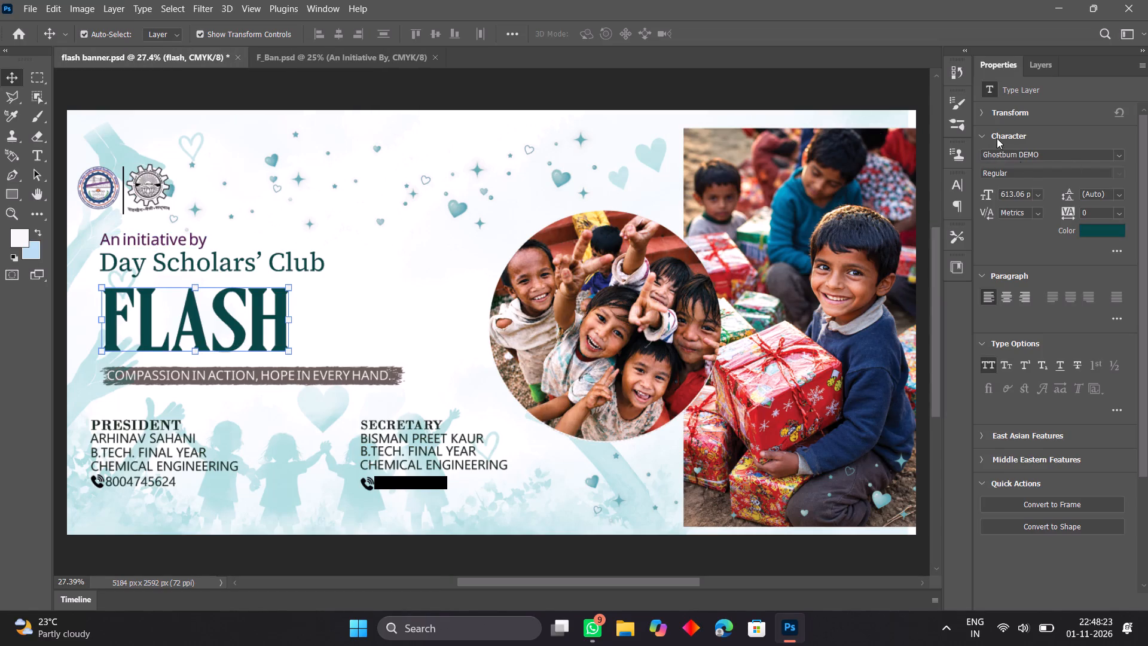
left_click(1120, 212)
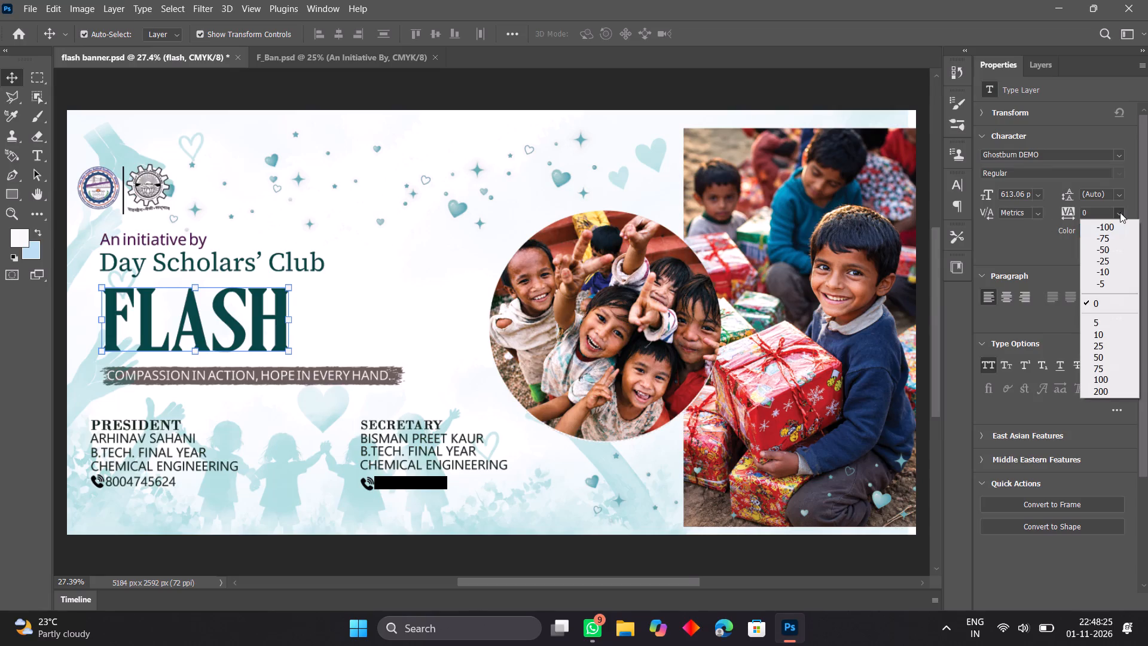
left_click(1100, 343)
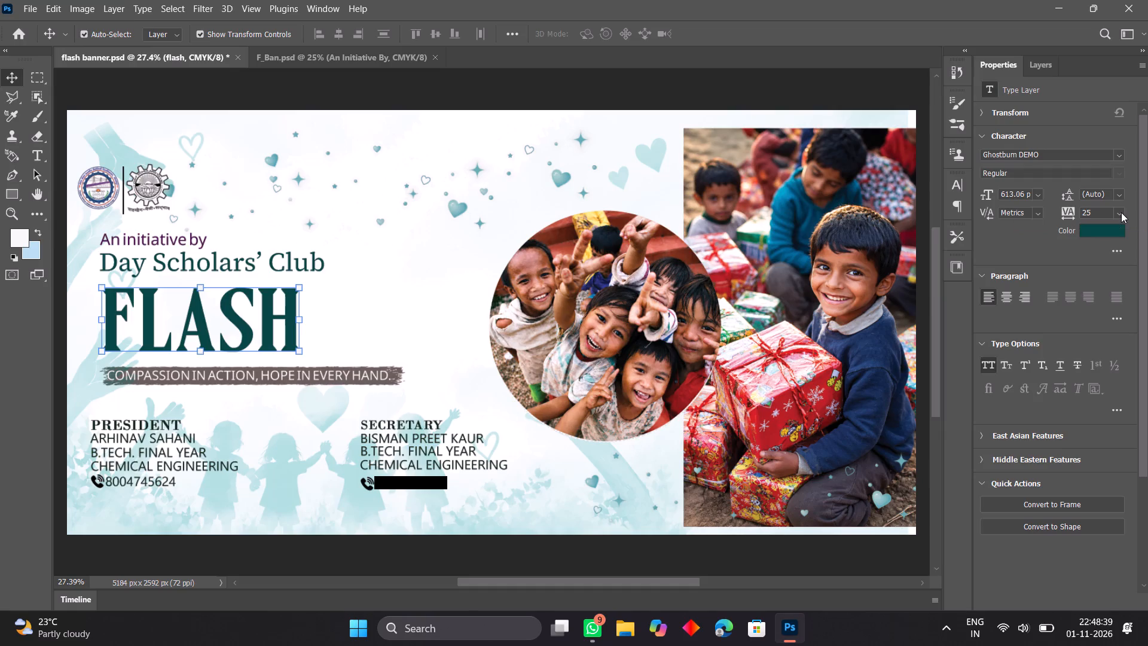
left_click(1118, 212)
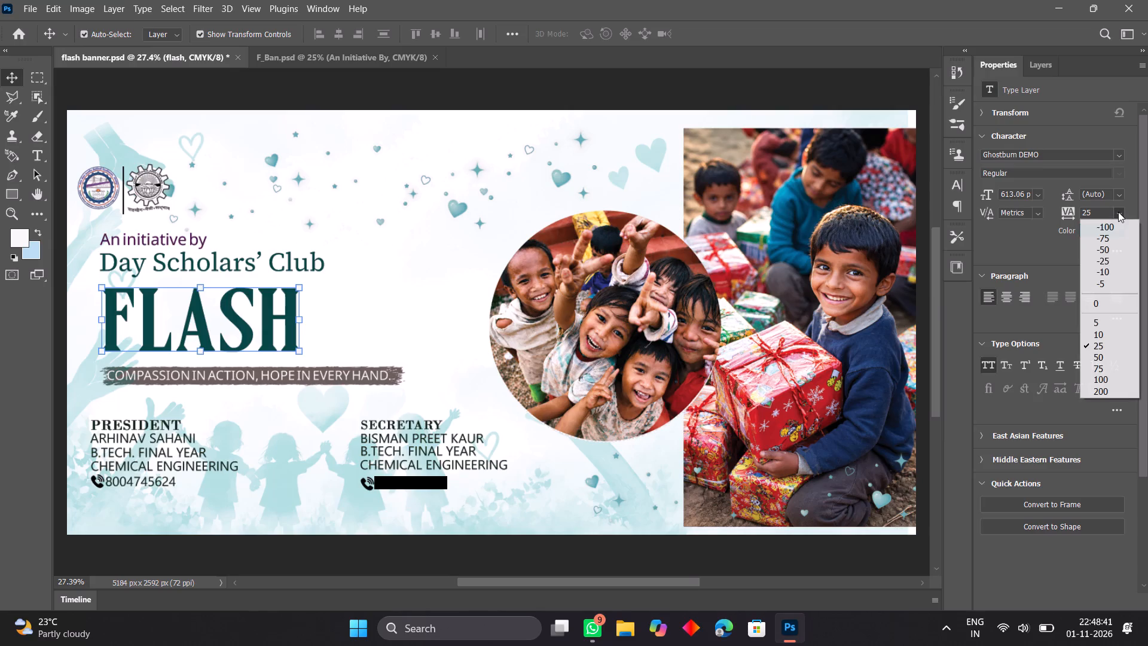
left_click(1103, 370)
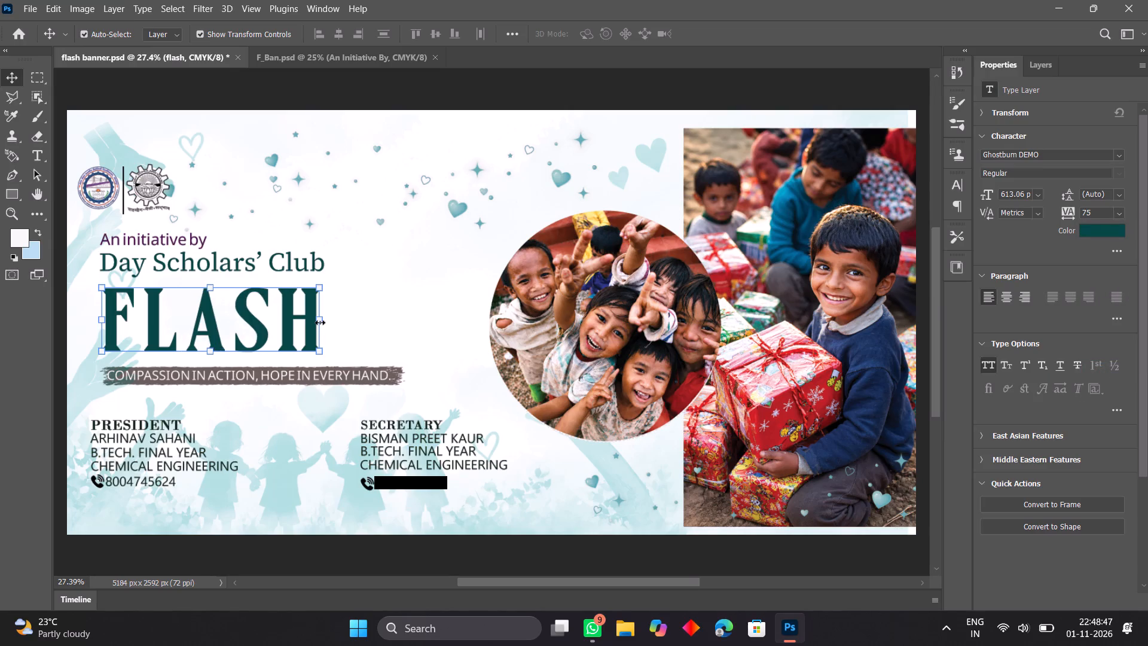
left_click(1119, 212)
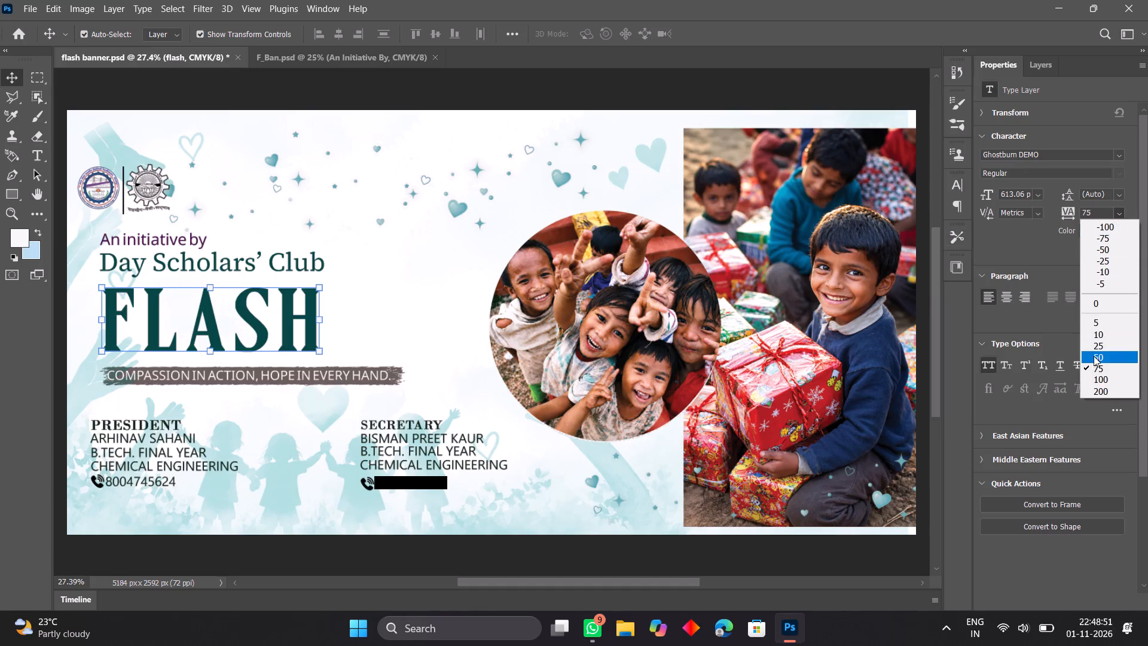
left_click(1094, 379)
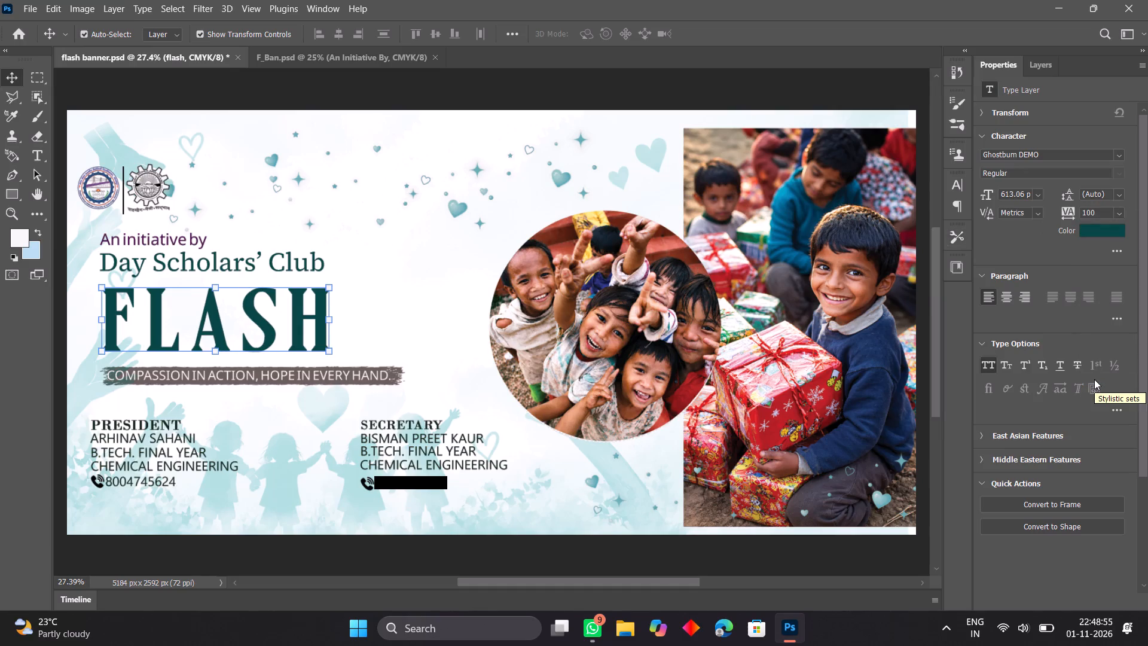
Nudge the FLASH title up and slightly left, closer to and aligned with the Day Scholars' Club line.
key("Up")
key("Up")
key("Up")
key("Up")
key("Up")
key("Up")
key("Up")
key("Up")
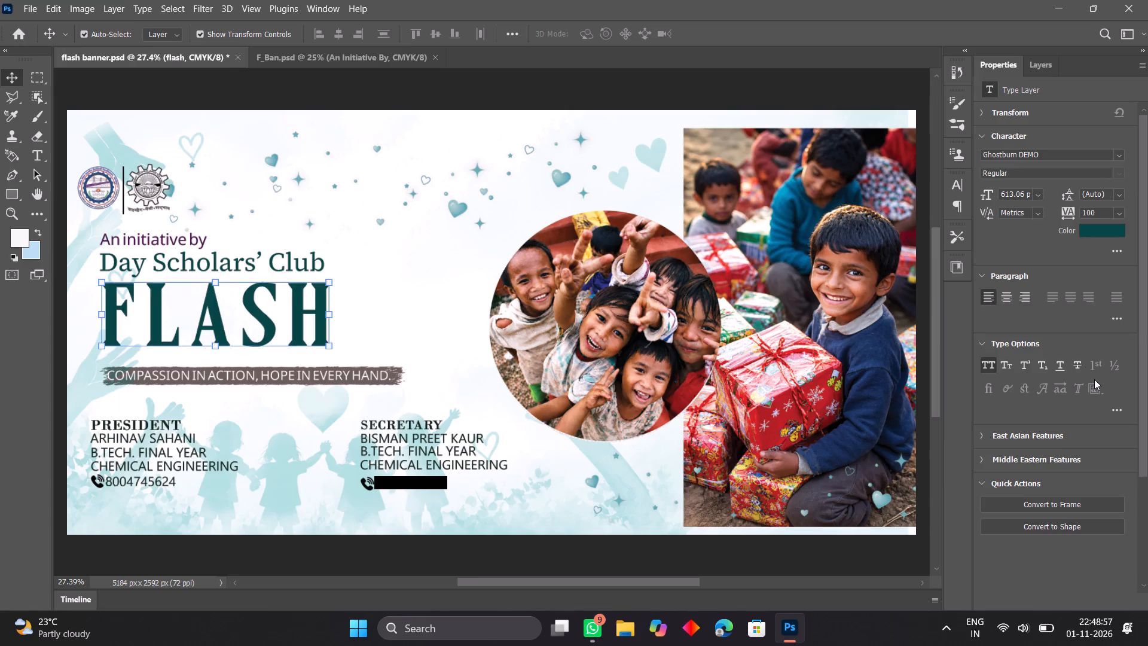
key("Up")
key("Up")
key("Up")
key("Left")
key("Left")
key("Left")
key("Left")
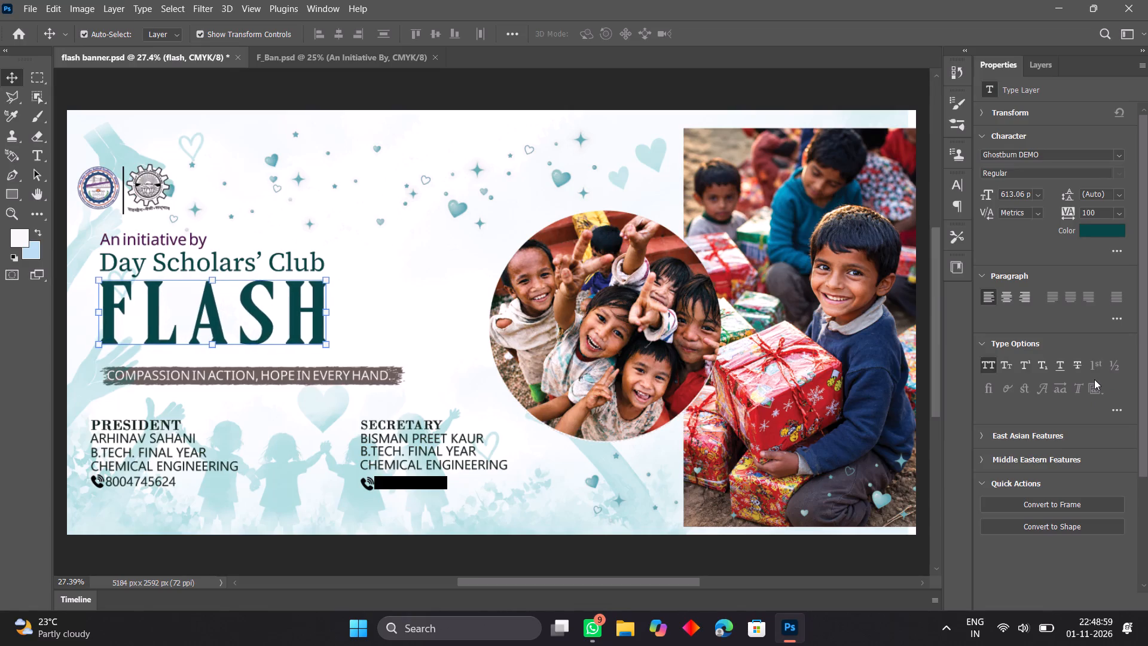
key("Up")
key("Left")
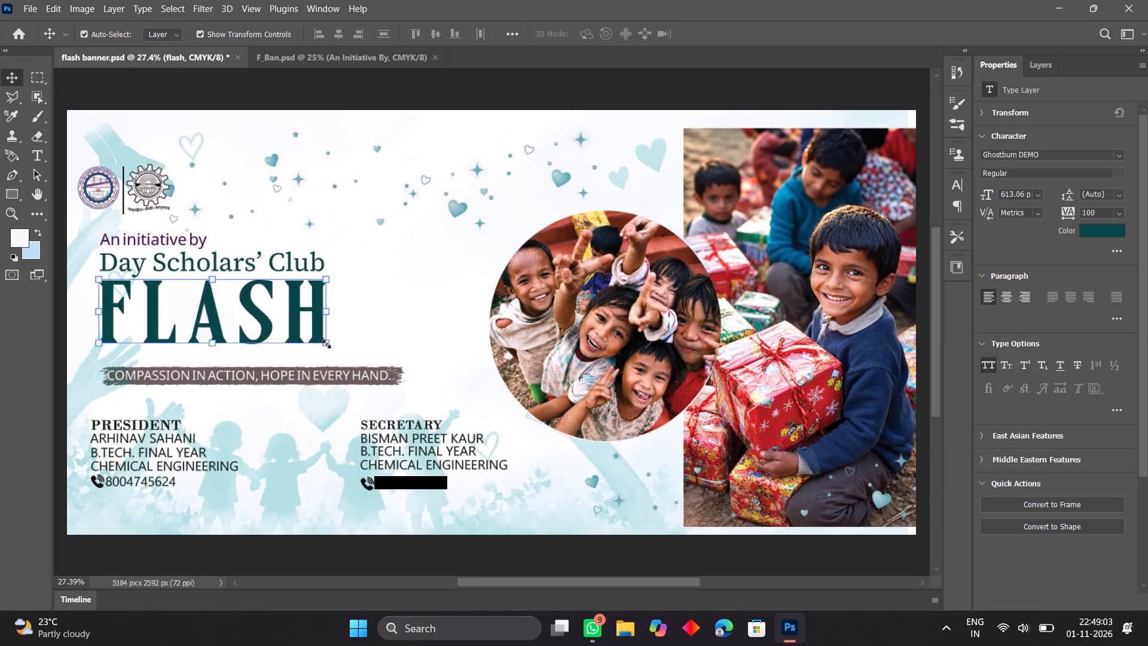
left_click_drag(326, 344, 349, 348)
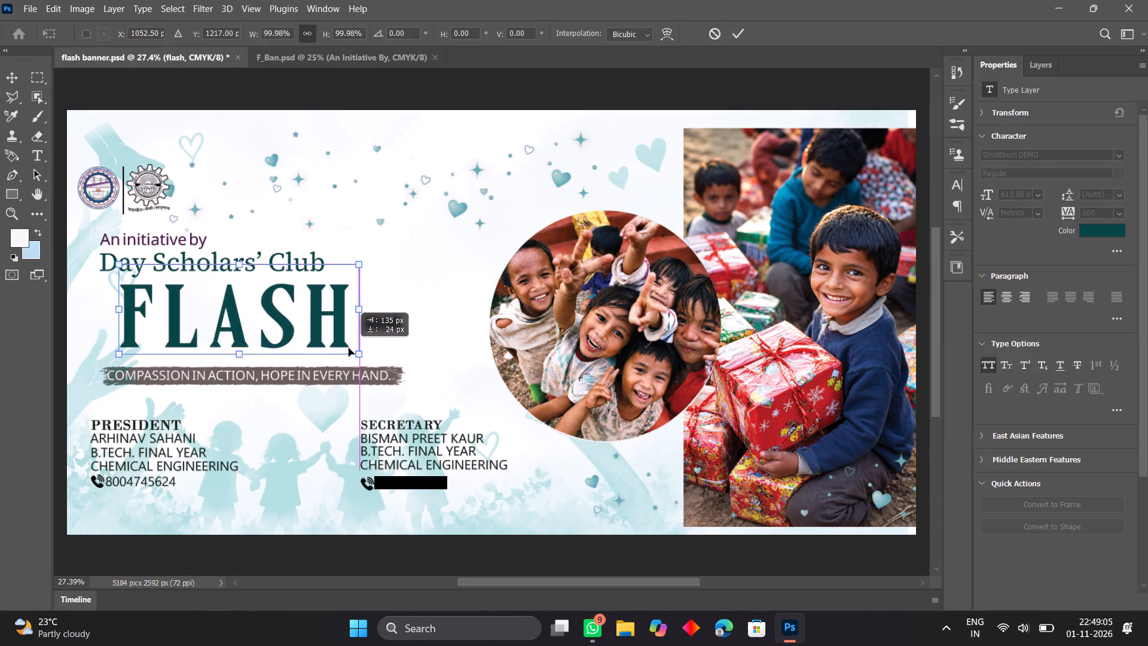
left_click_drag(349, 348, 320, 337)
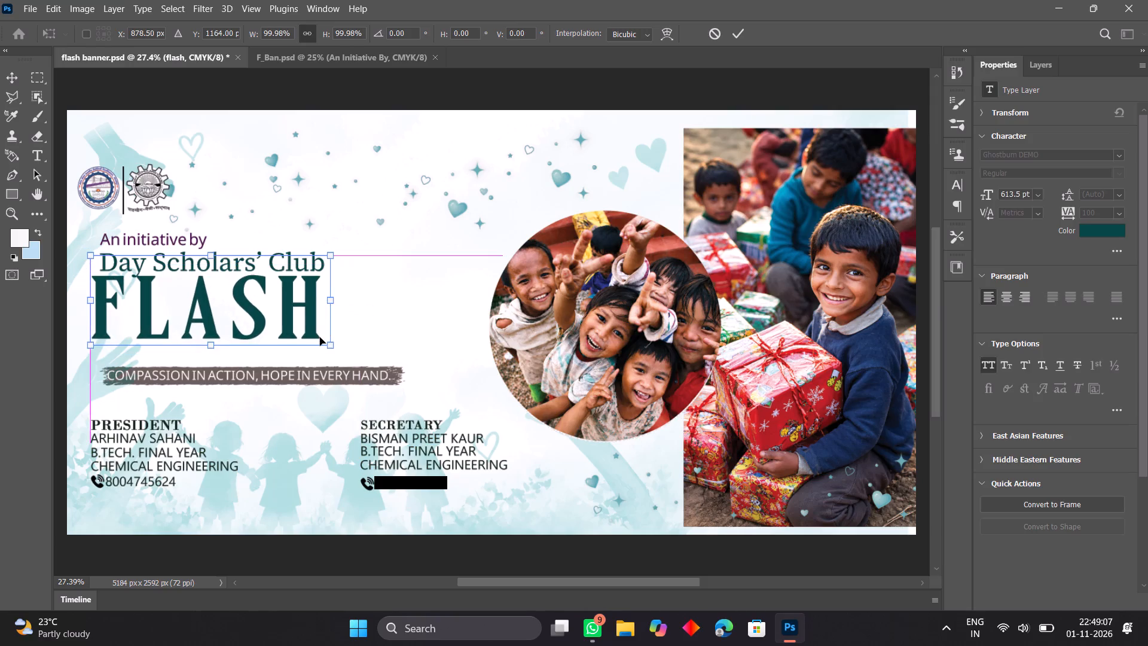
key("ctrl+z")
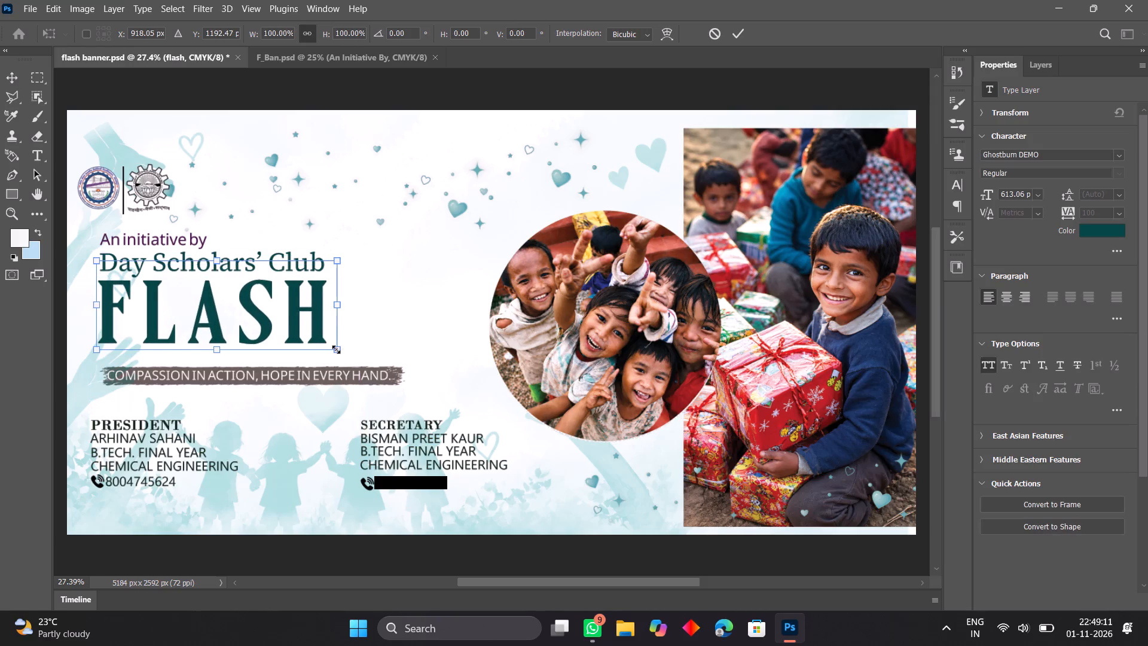
Enlarge the FLASH title proportionally to about 111% and nudge it up to sit just below the Day Scholars' Club line.
left_click_drag(336, 349, 362, 358)
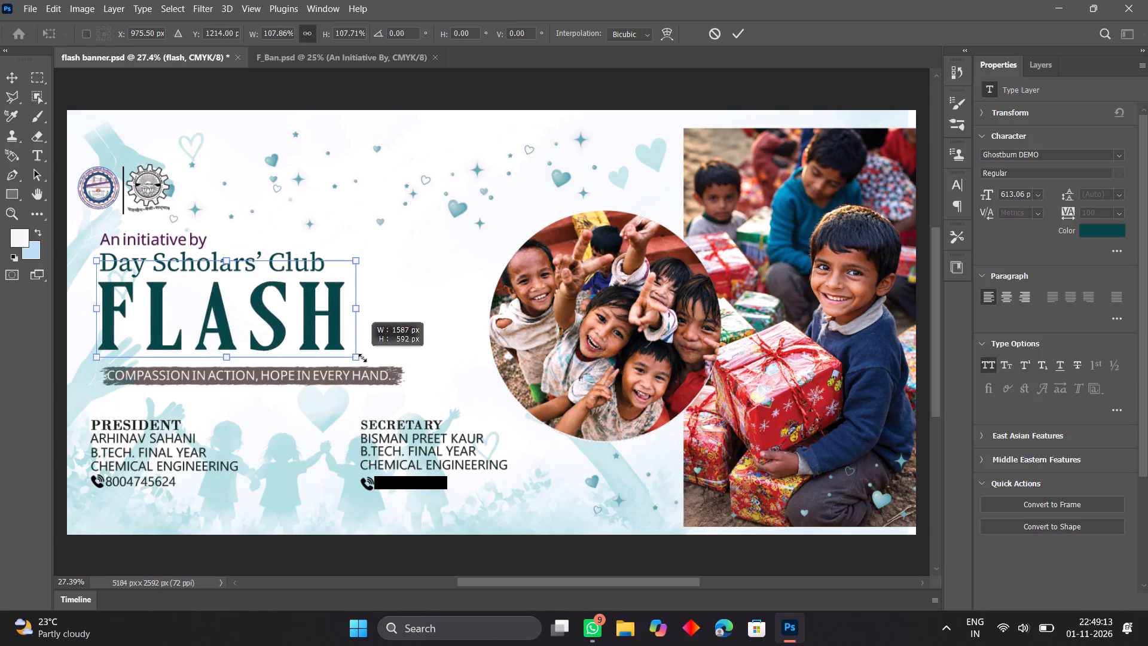
left_click_drag(362, 358, 363, 358)
key("Up")
key("Up")
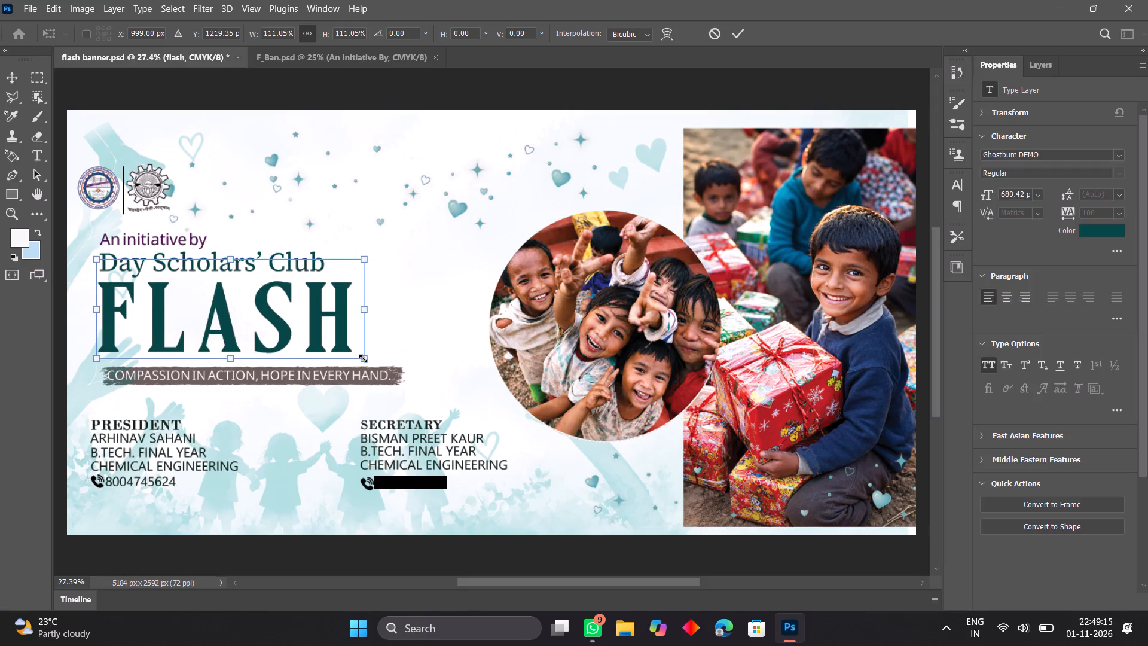
key("Up")
key("Up")
key("Up")
key("Up")
key("Up")
key("Up")
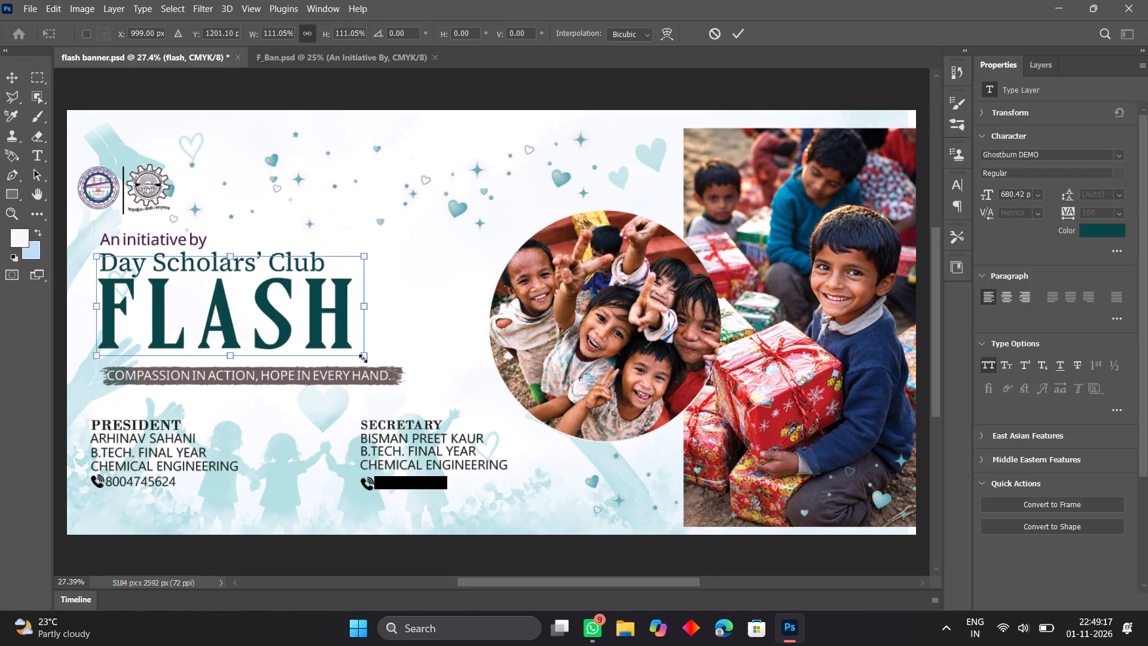
key("Up")
key("Left")
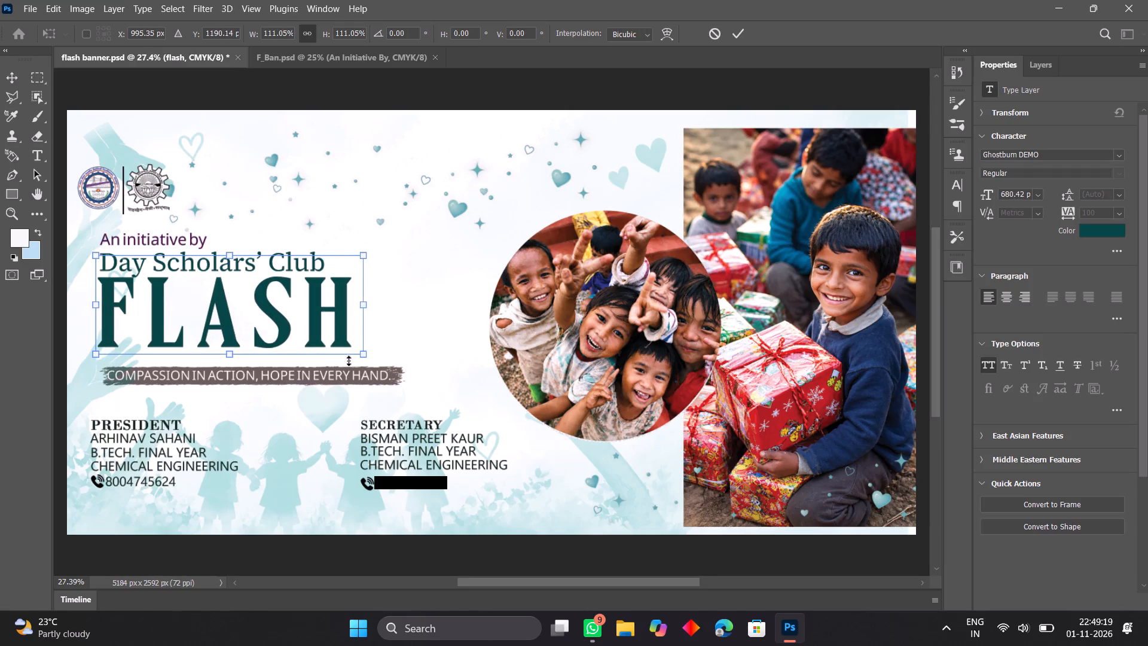
key("Right")
key("Right")
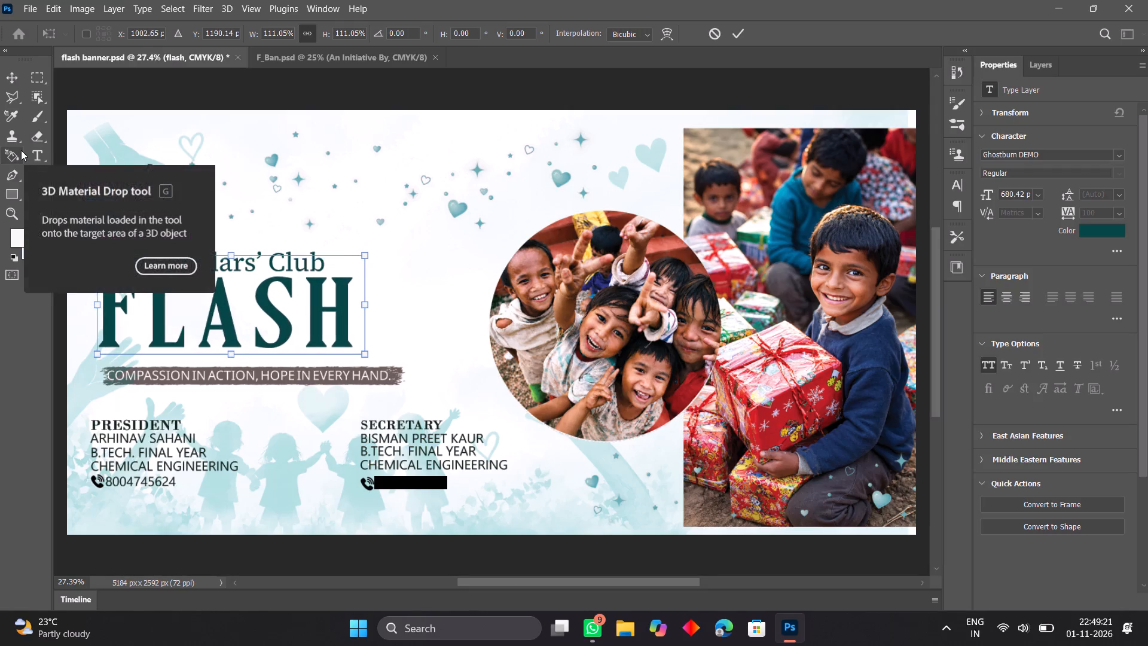
left_click(8, 77)
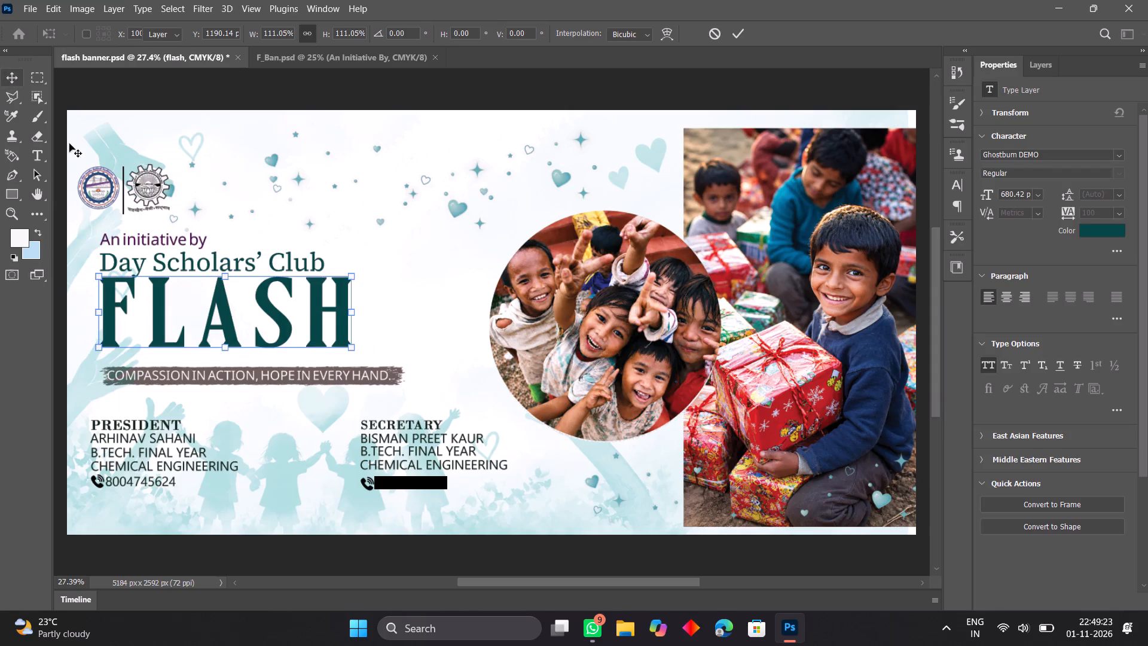
Set the An initiative by line's font to Centaur, matching F_Ban.psd, and apply Faux Bold to it.
left_click(139, 243)
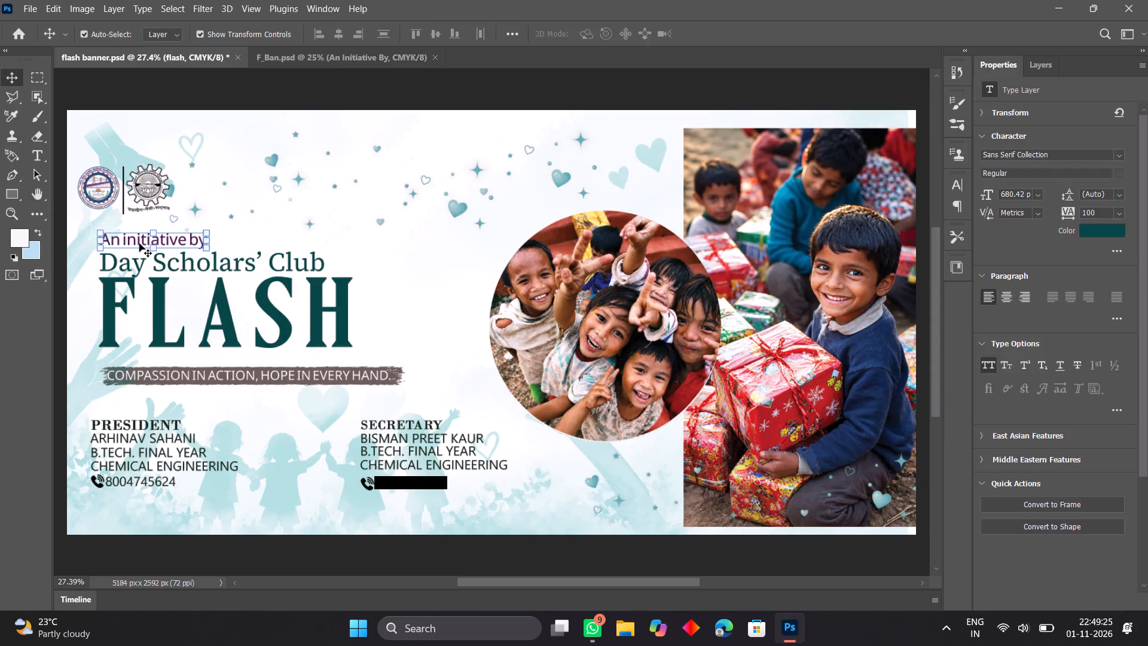
left_click(310, 54)
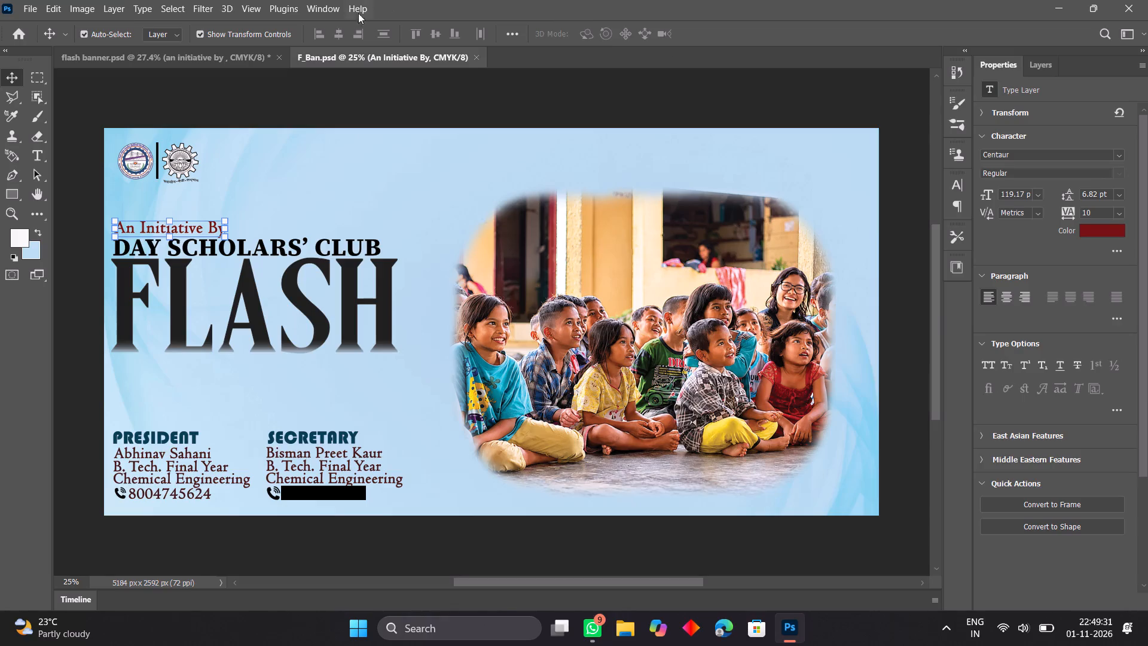
left_click(251, 59)
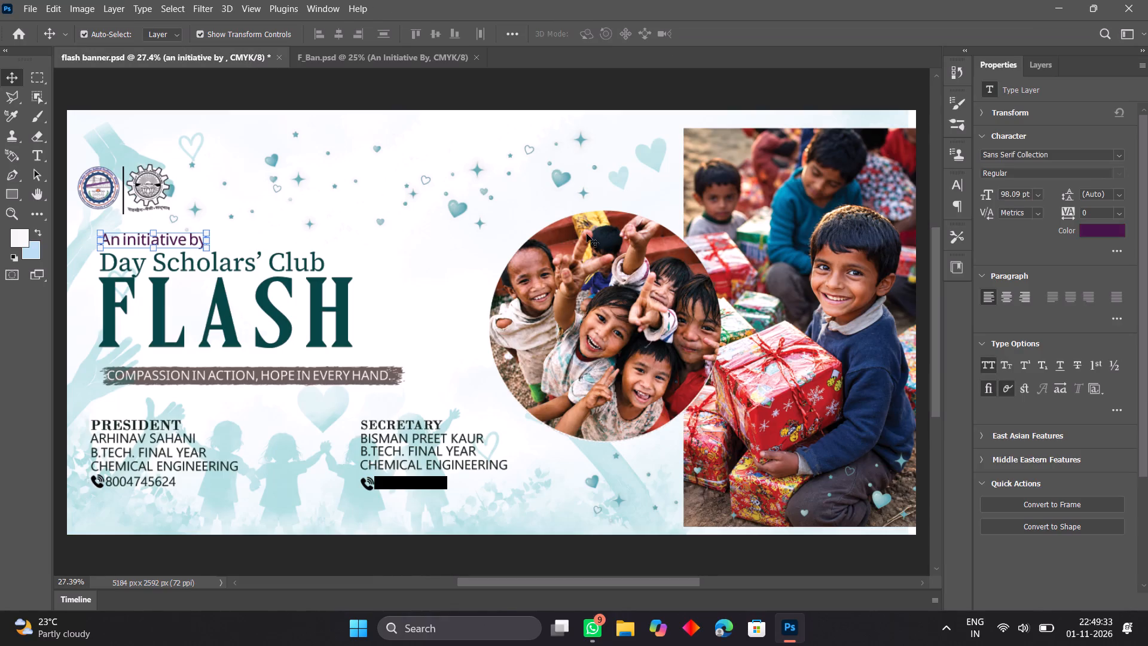
left_click(1048, 155)
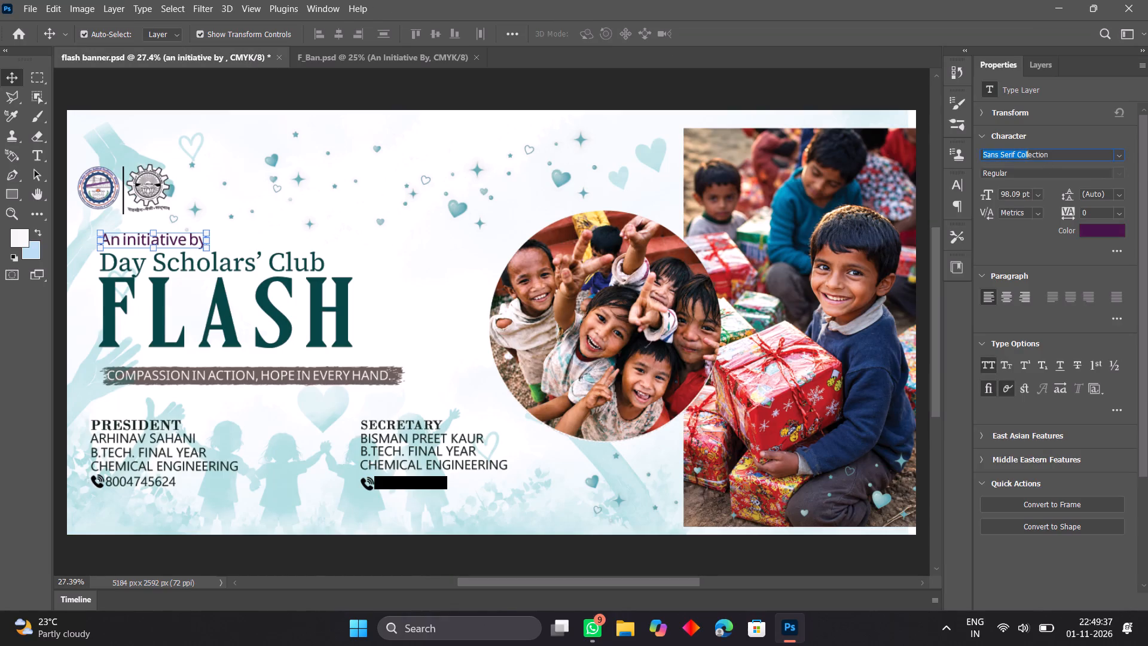
key("BackSpace")
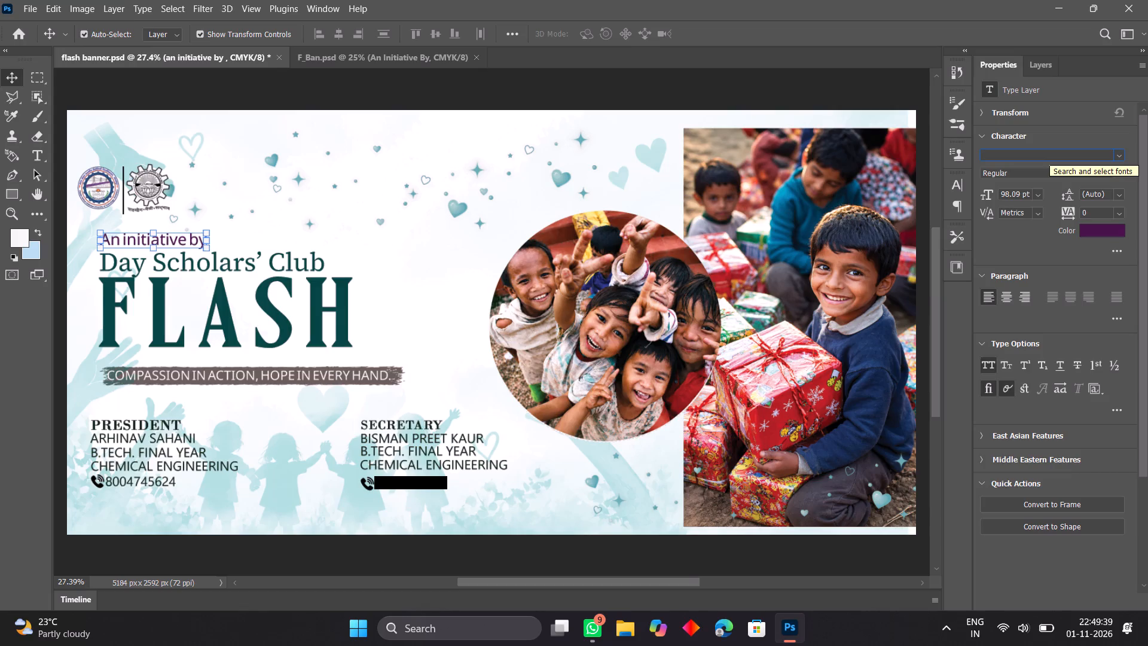
type("CENT")
type("AUR")
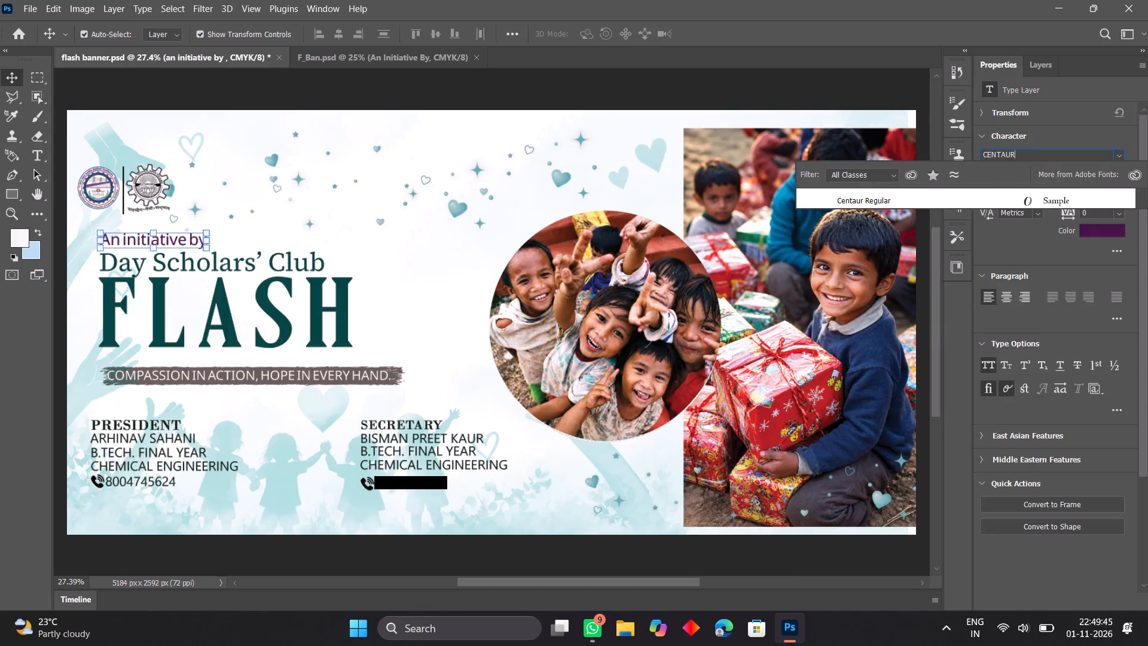
left_click(897, 205)
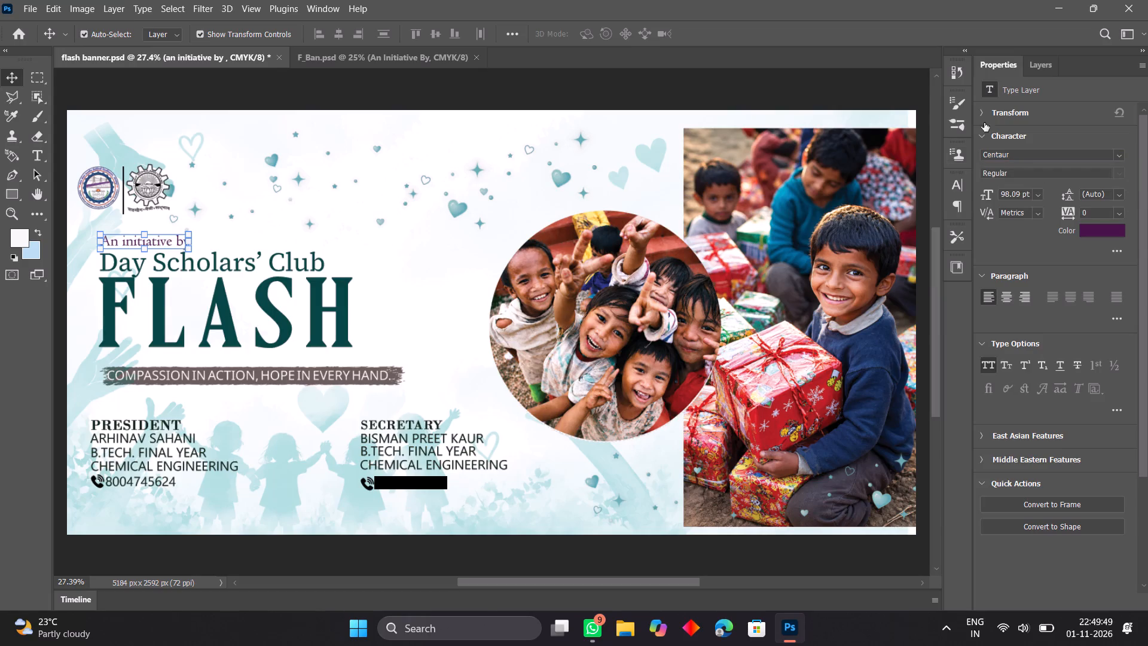
left_click(957, 187)
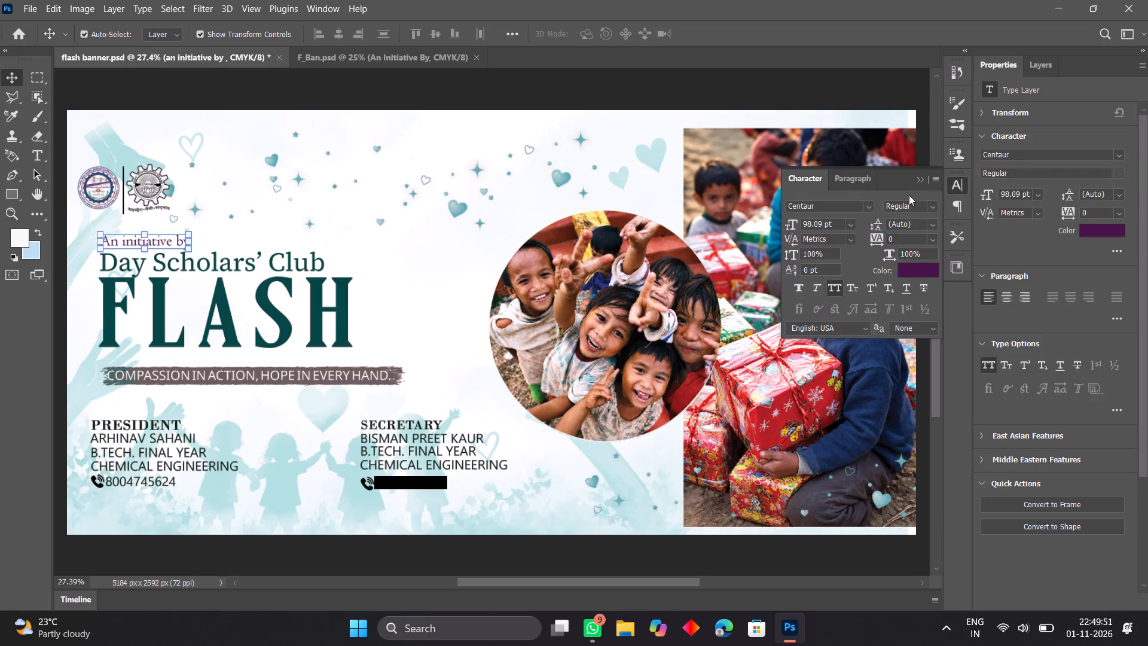
left_click(936, 179)
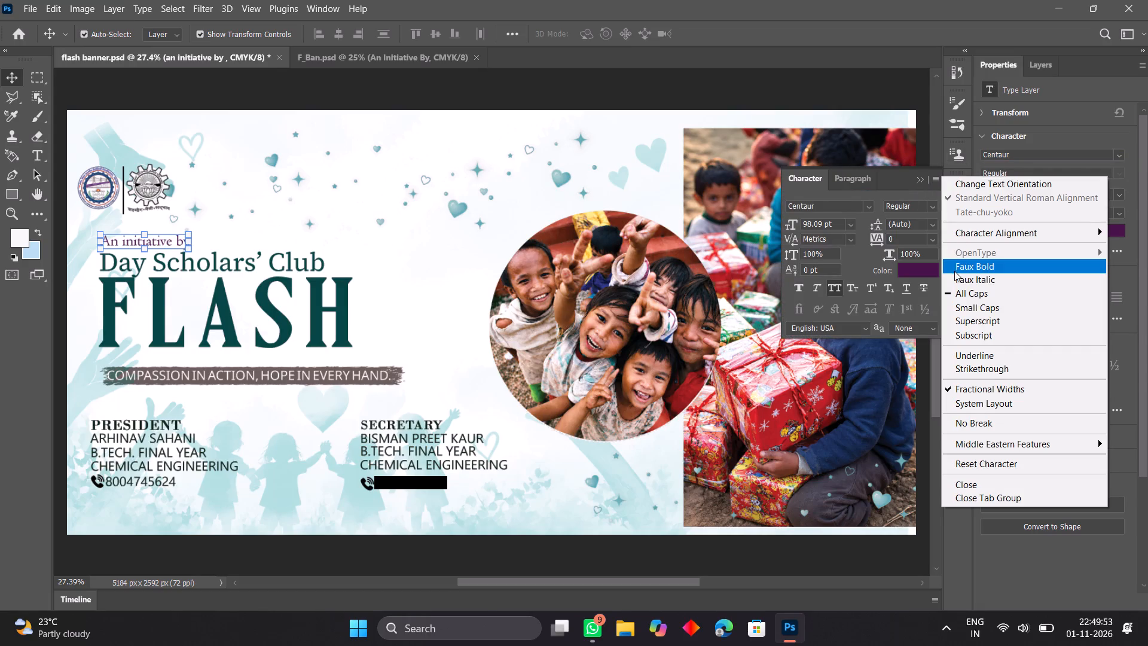
left_click(953, 269)
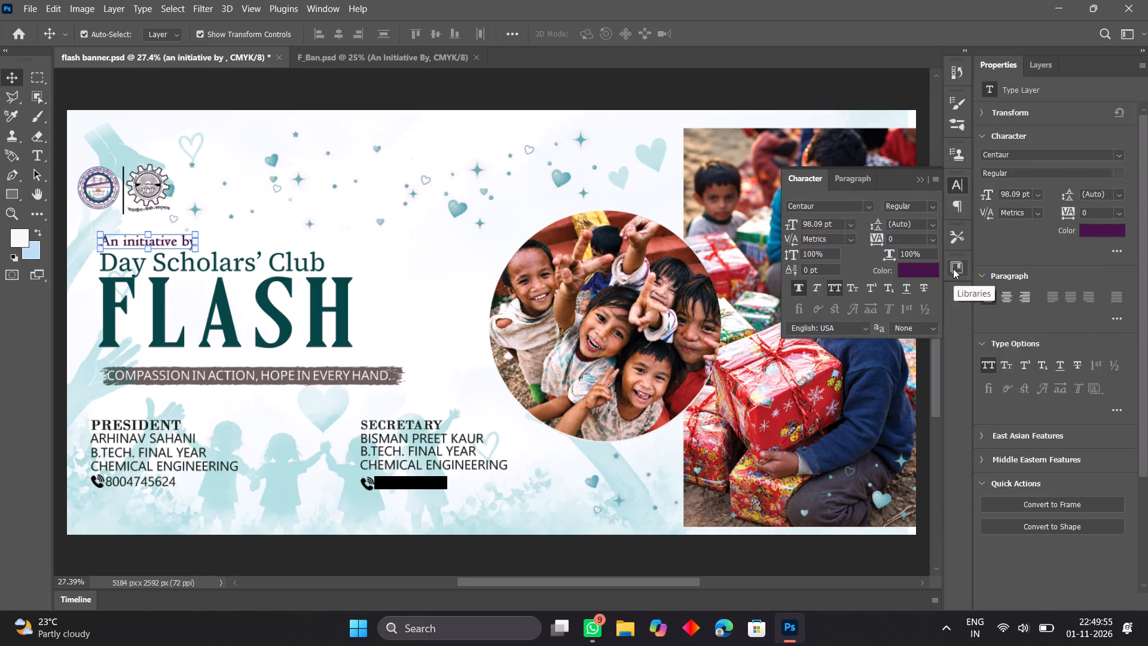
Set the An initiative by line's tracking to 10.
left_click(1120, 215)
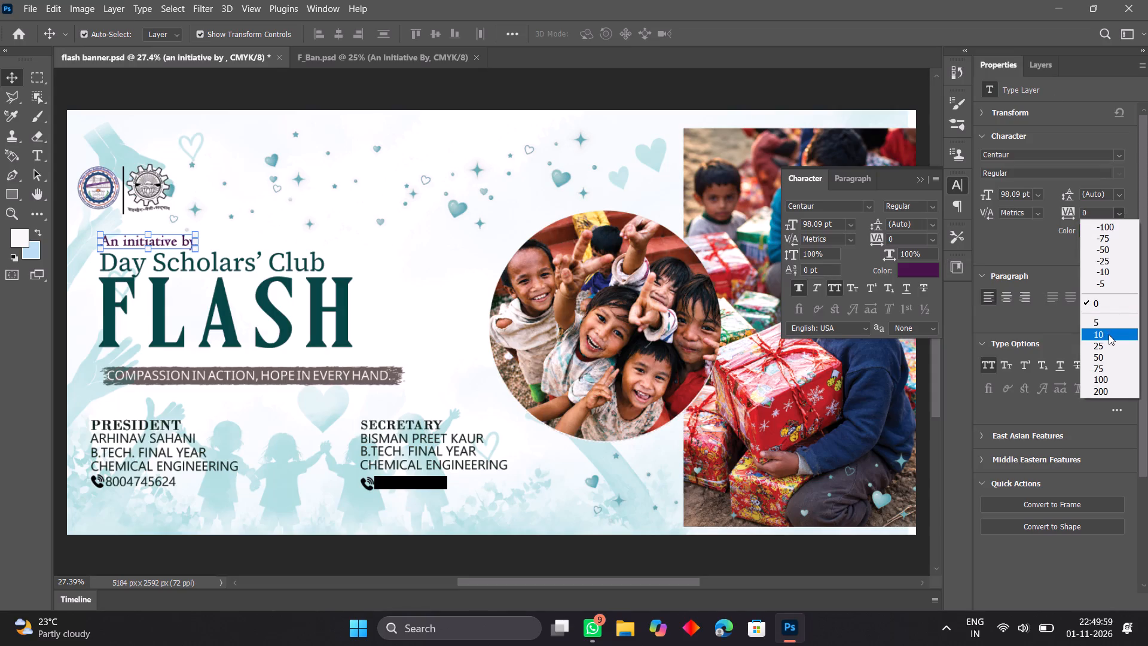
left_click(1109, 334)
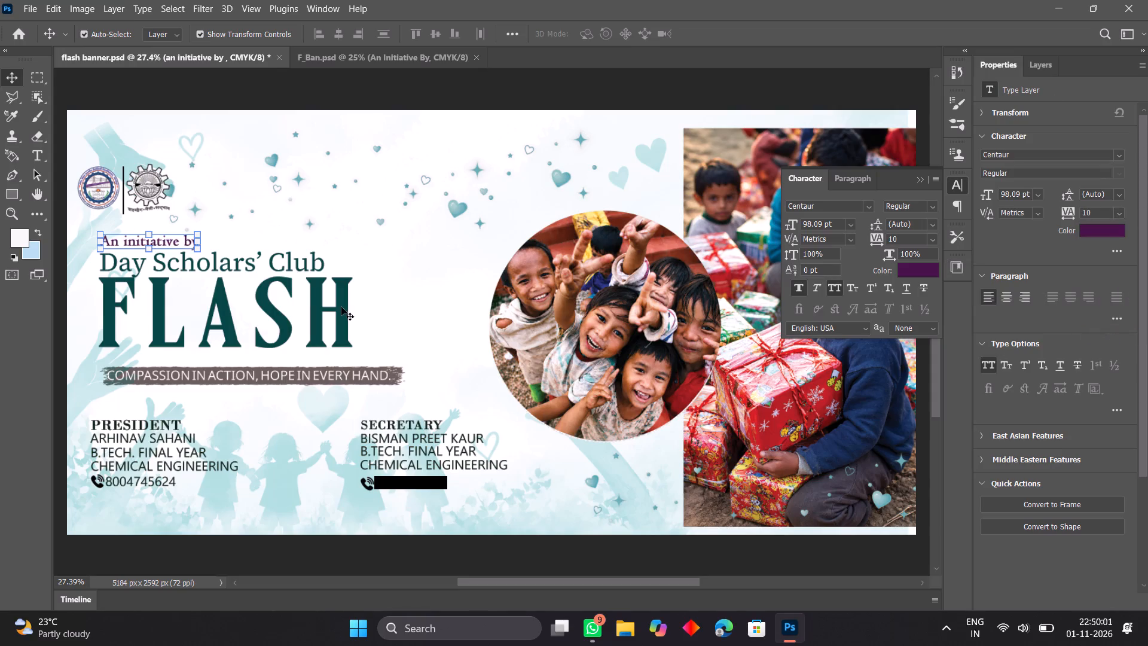
Compare the Day Scholars' Club line's text settings with the matching line in F_Ban.psd and copy that line's font name, Source Serif 4 Variable.
left_click(297, 268)
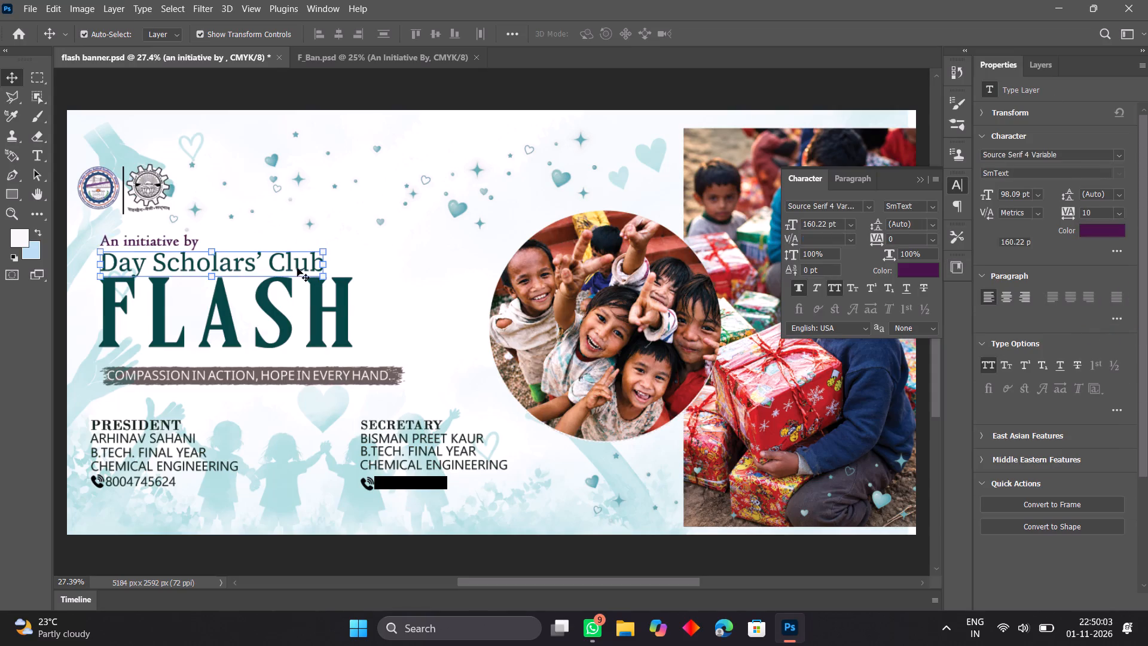
left_click(323, 66)
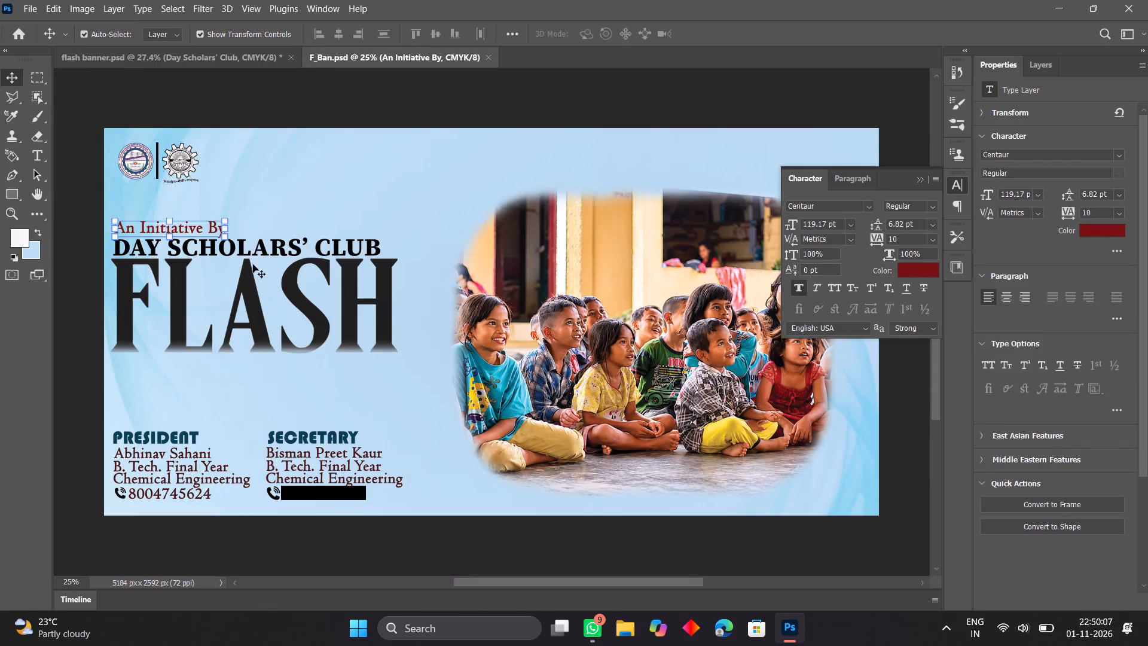
left_click(261, 248)
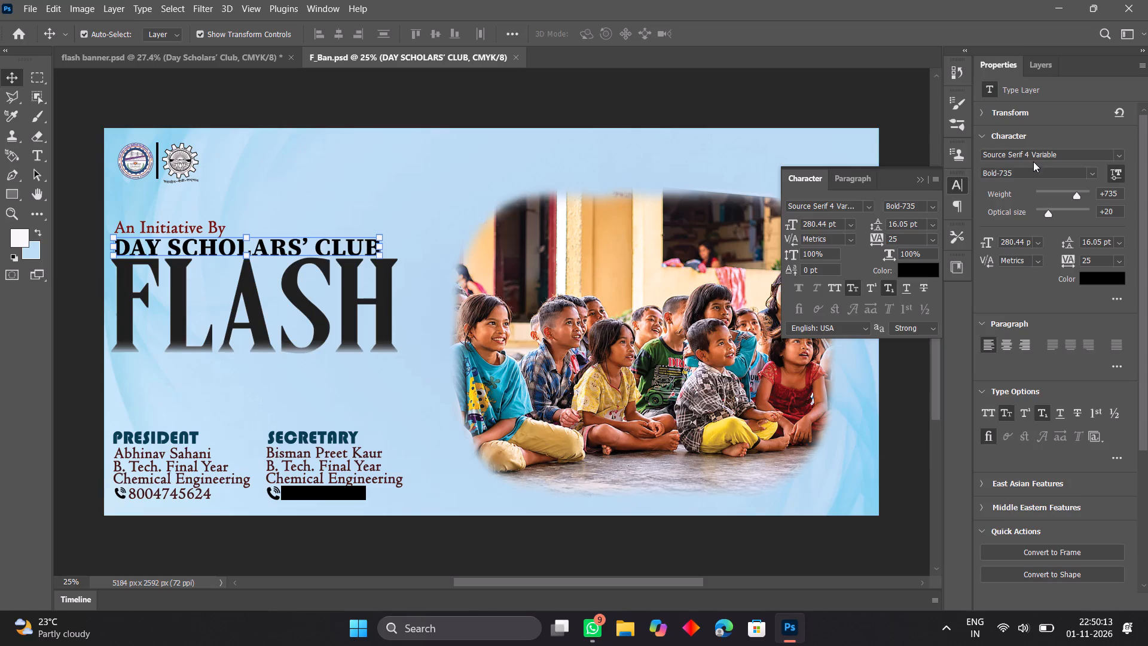
left_click(1057, 154)
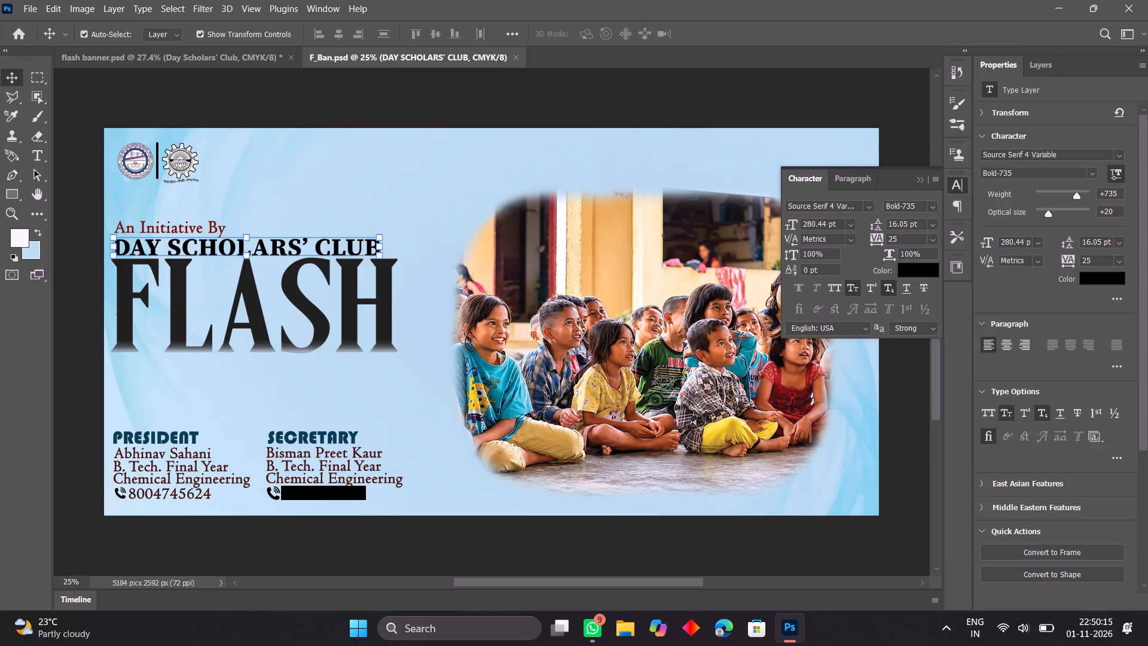
left_click(1057, 154, "ctrl")
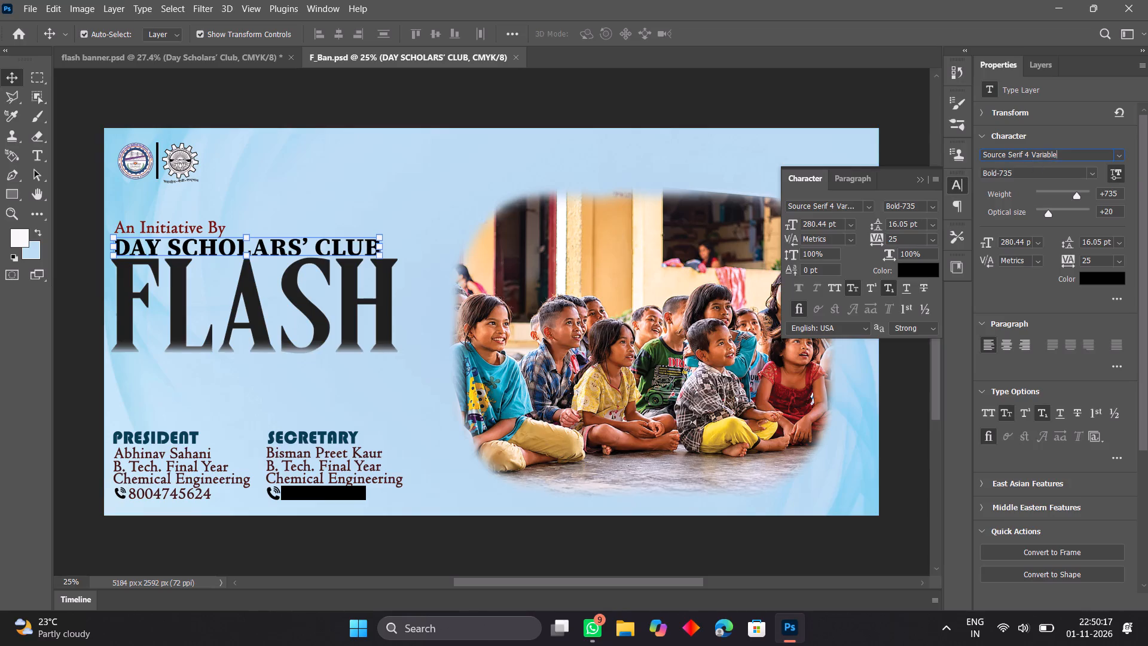
key("ctrl+c")
left_click_drag(1058, 154, 982, 150)
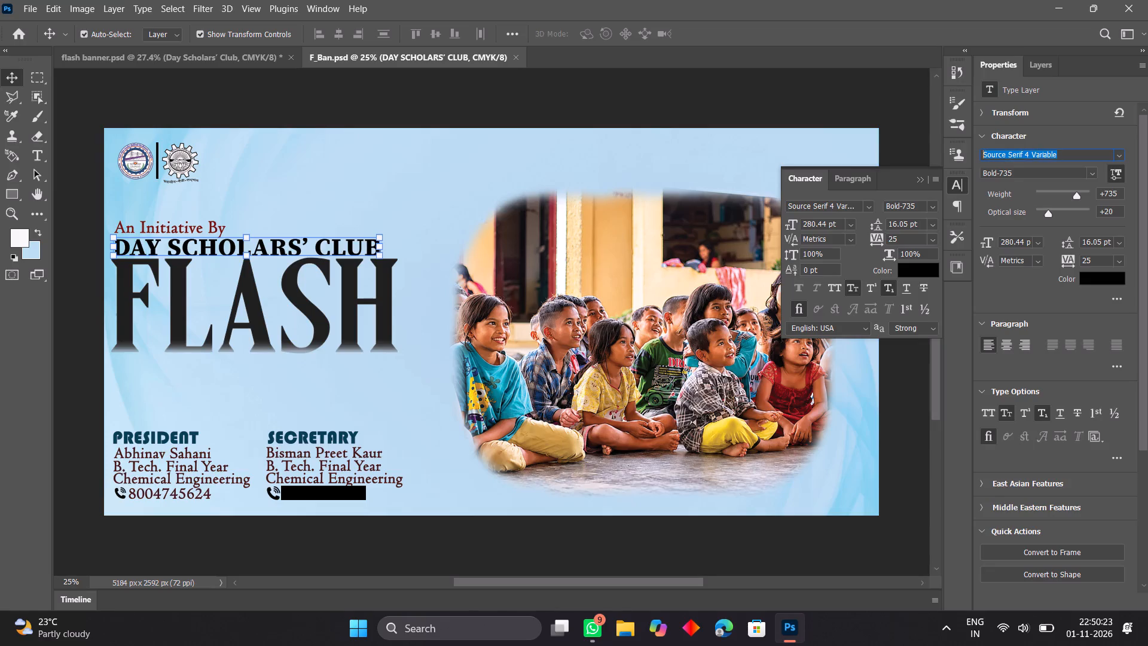
key("ctrl+c")
Switch between flash banner.psd and F_Ban.psd to compare the artwork in the two documents.
left_click(258, 54)
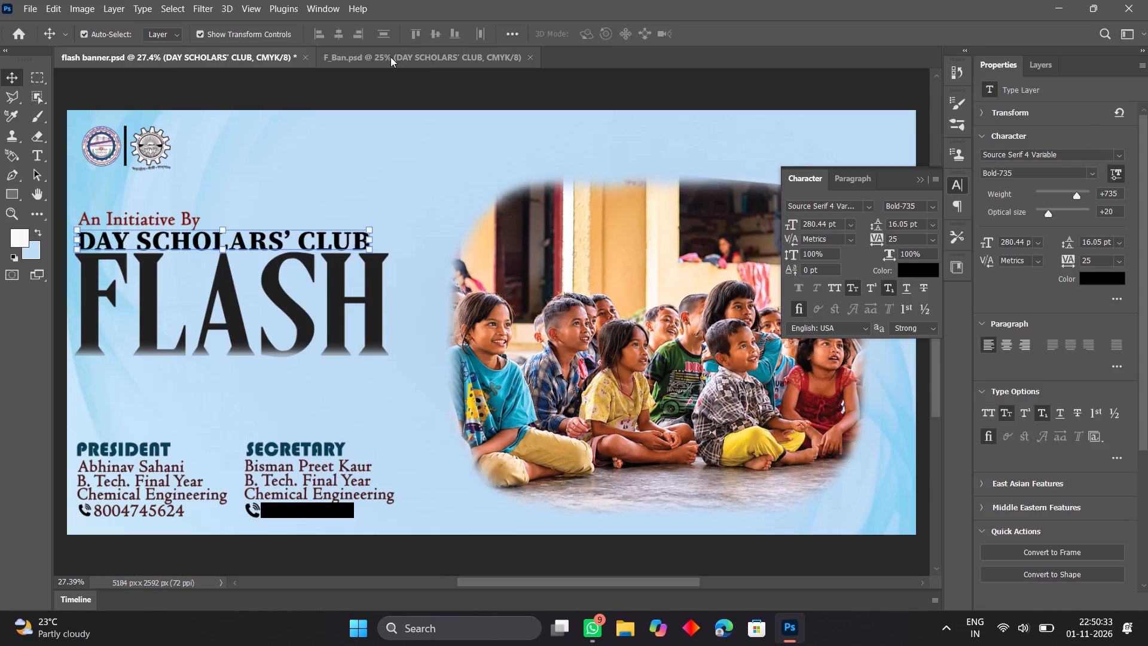
left_click(251, 59)
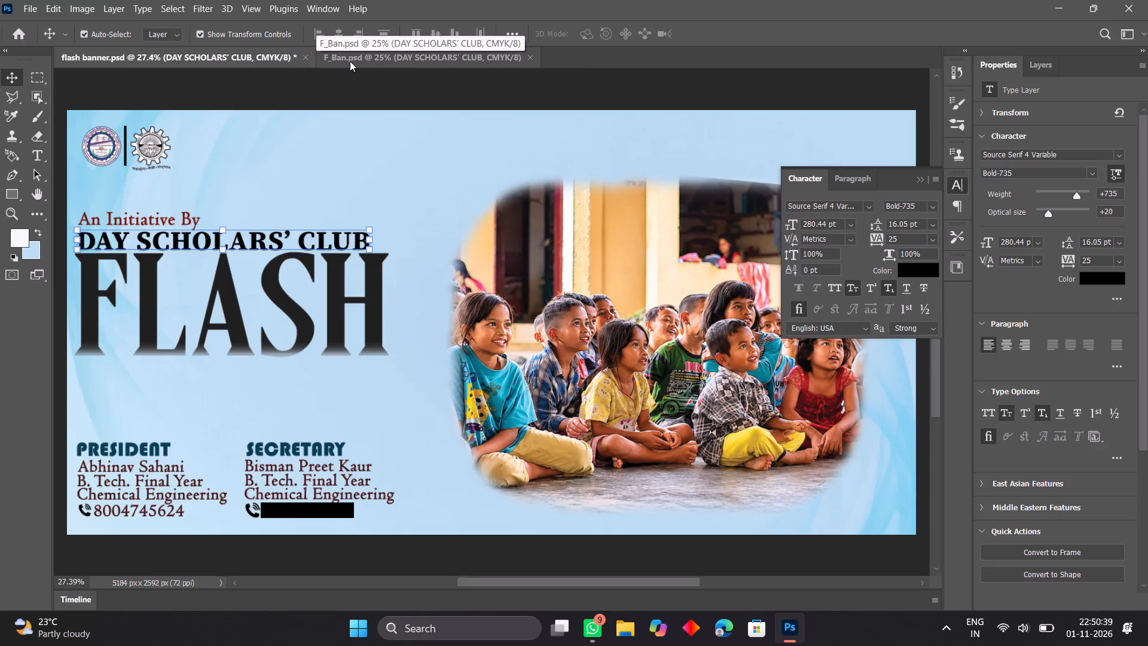
left_click(350, 59)
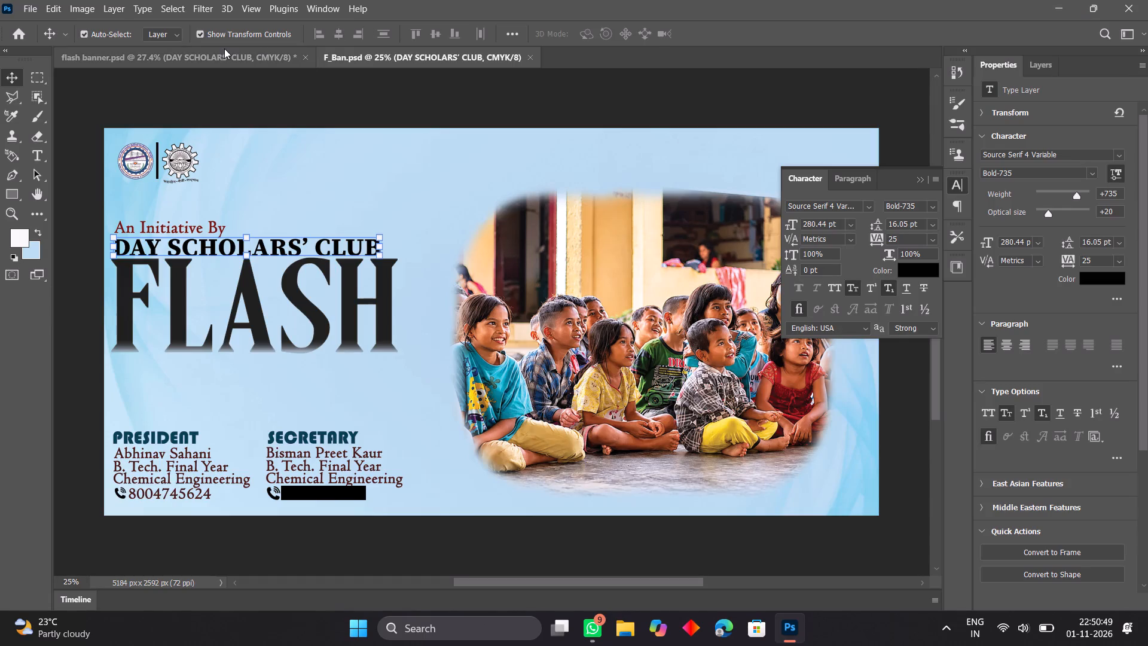
left_click(201, 57)
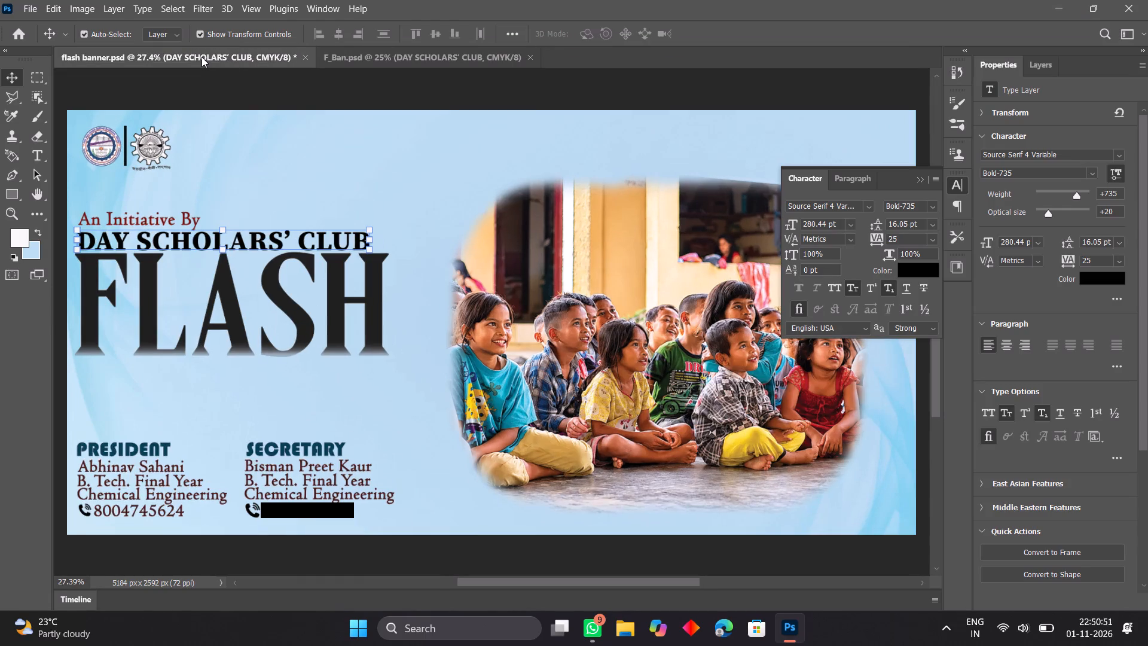
left_click(1048, 2)
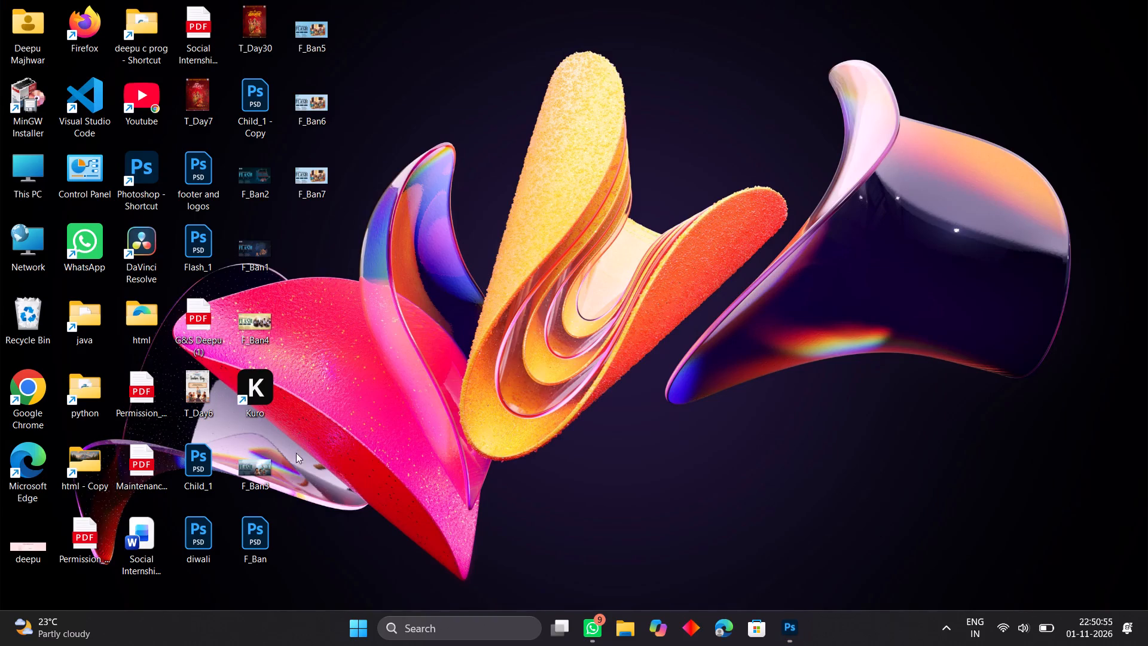
left_click(792, 629)
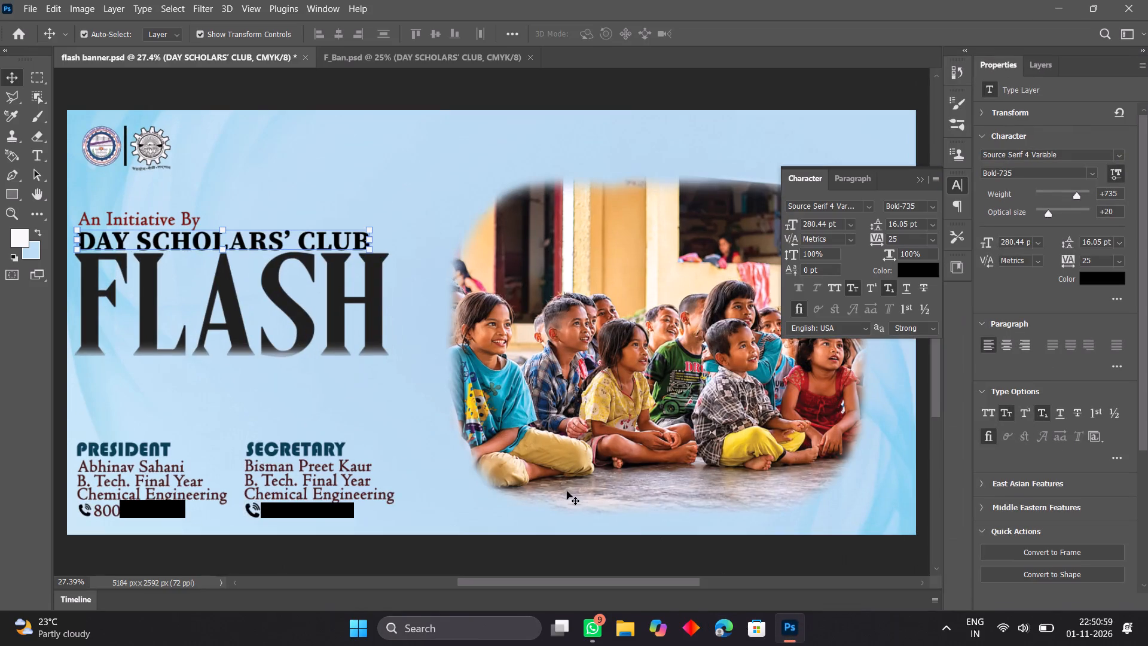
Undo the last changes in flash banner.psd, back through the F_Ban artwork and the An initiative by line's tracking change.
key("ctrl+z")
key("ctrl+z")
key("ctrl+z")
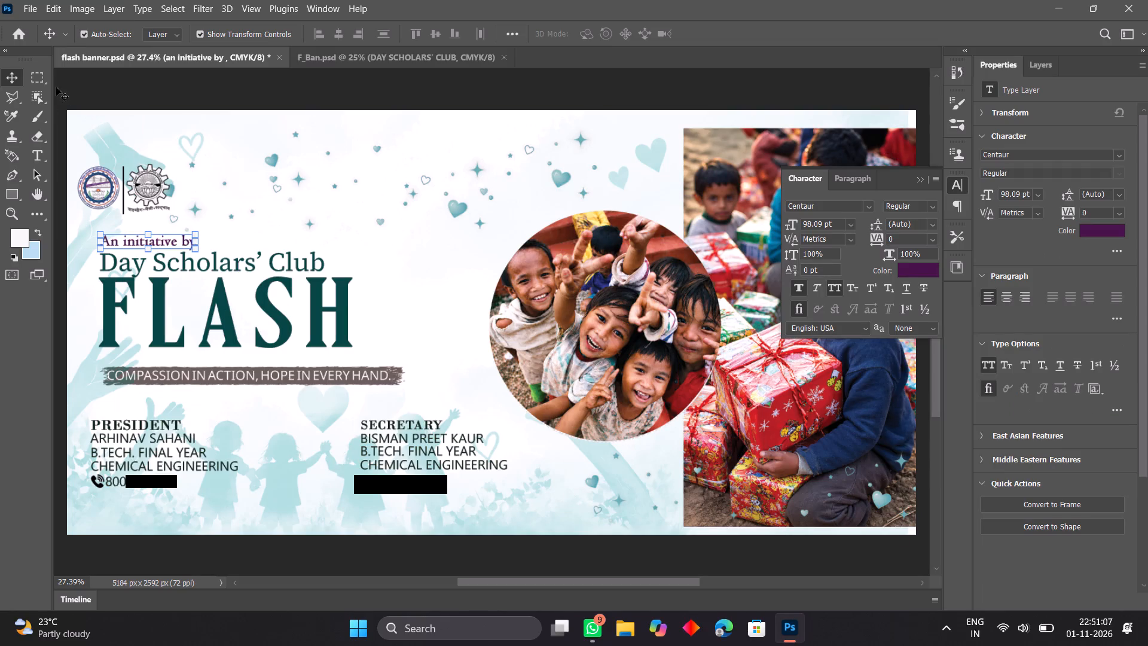
Save flash banner.psd.
left_click(32, 8)
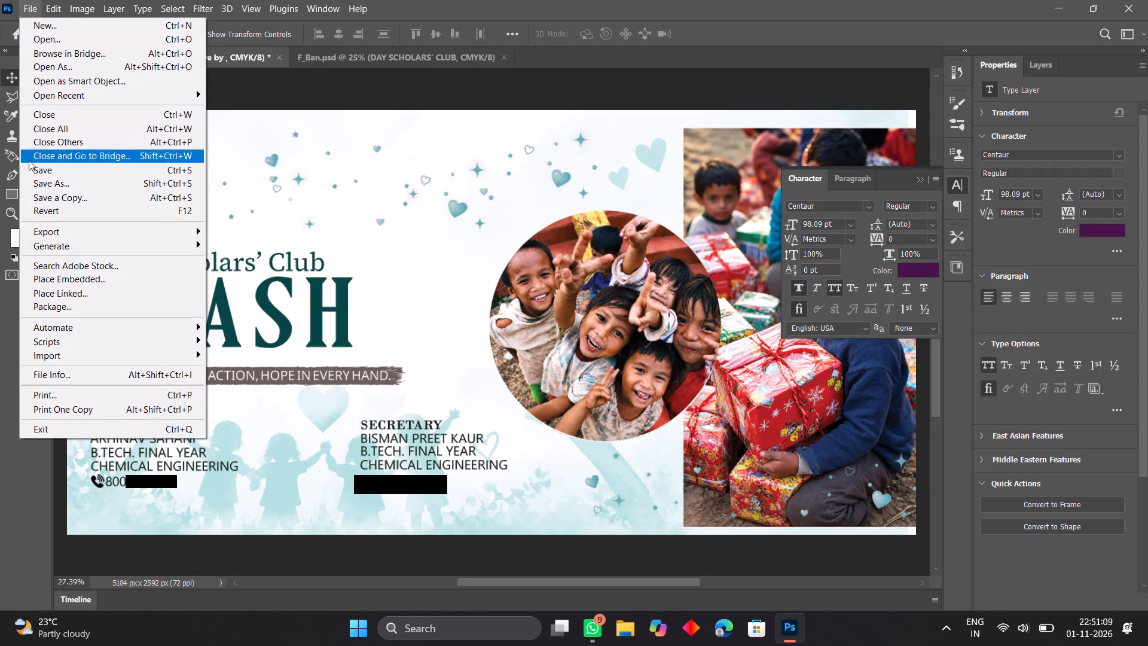
left_click(33, 174)
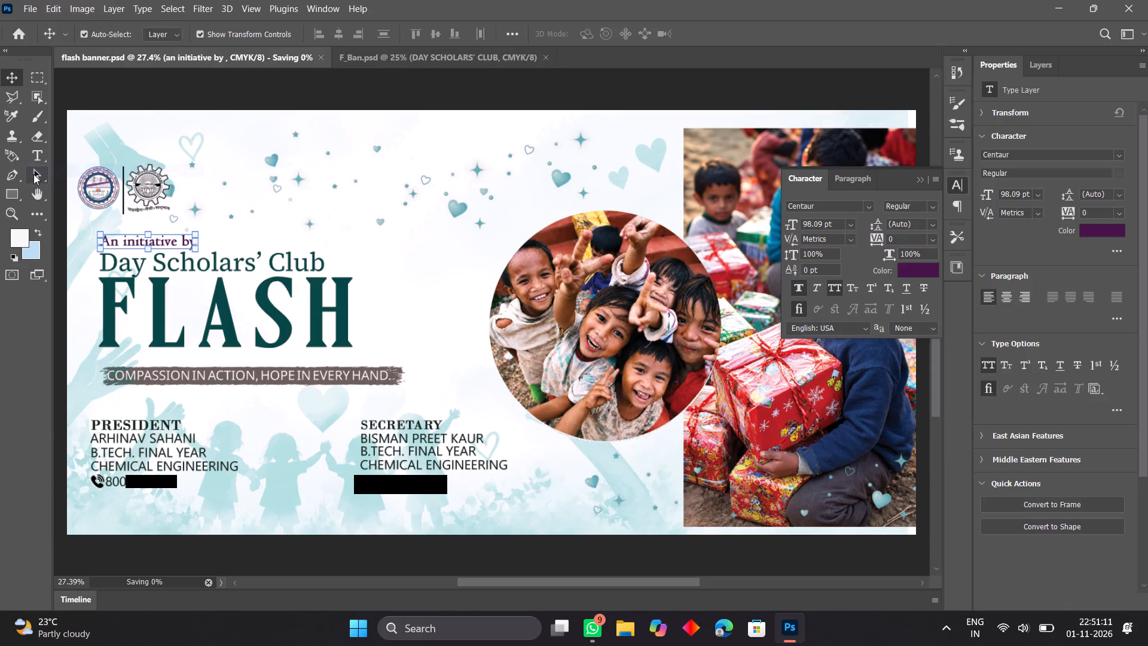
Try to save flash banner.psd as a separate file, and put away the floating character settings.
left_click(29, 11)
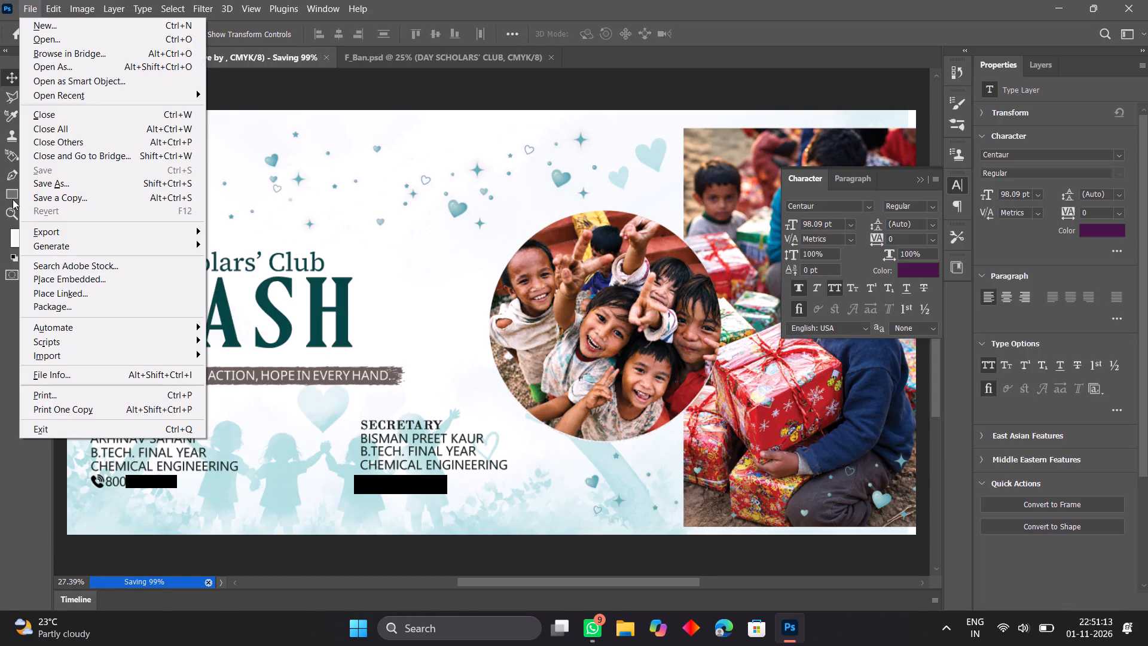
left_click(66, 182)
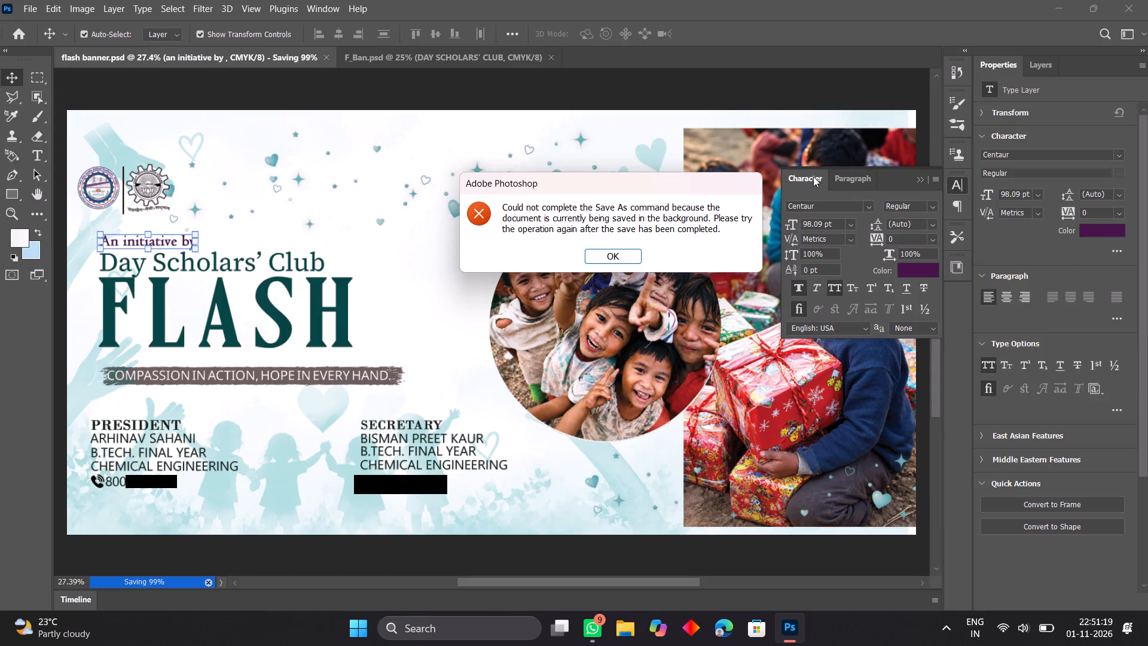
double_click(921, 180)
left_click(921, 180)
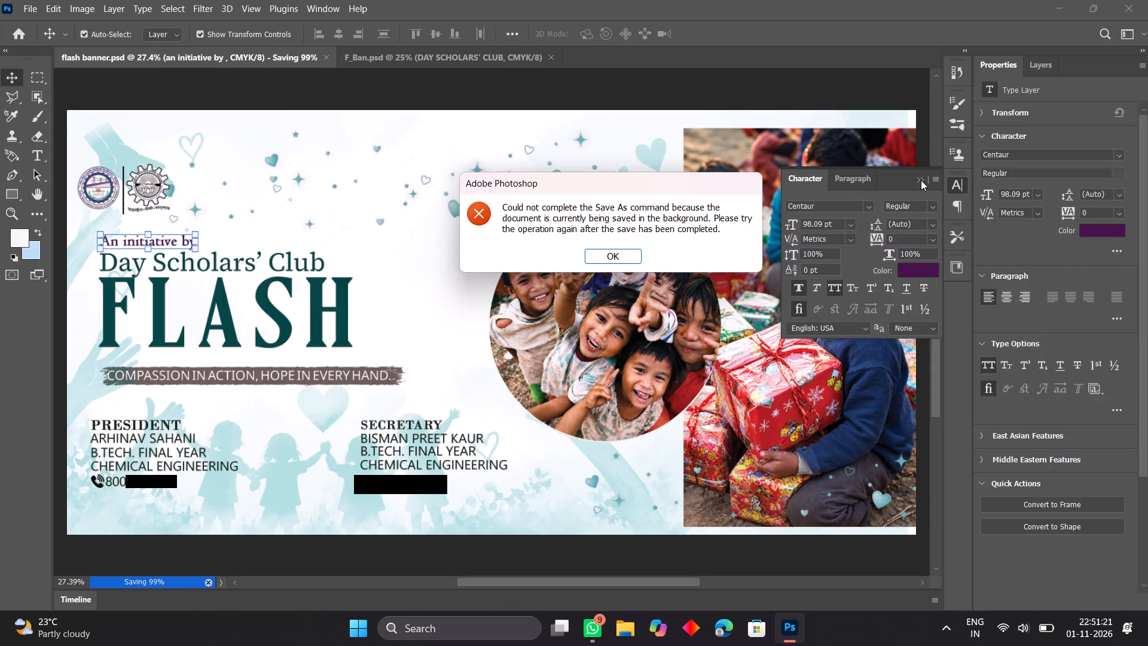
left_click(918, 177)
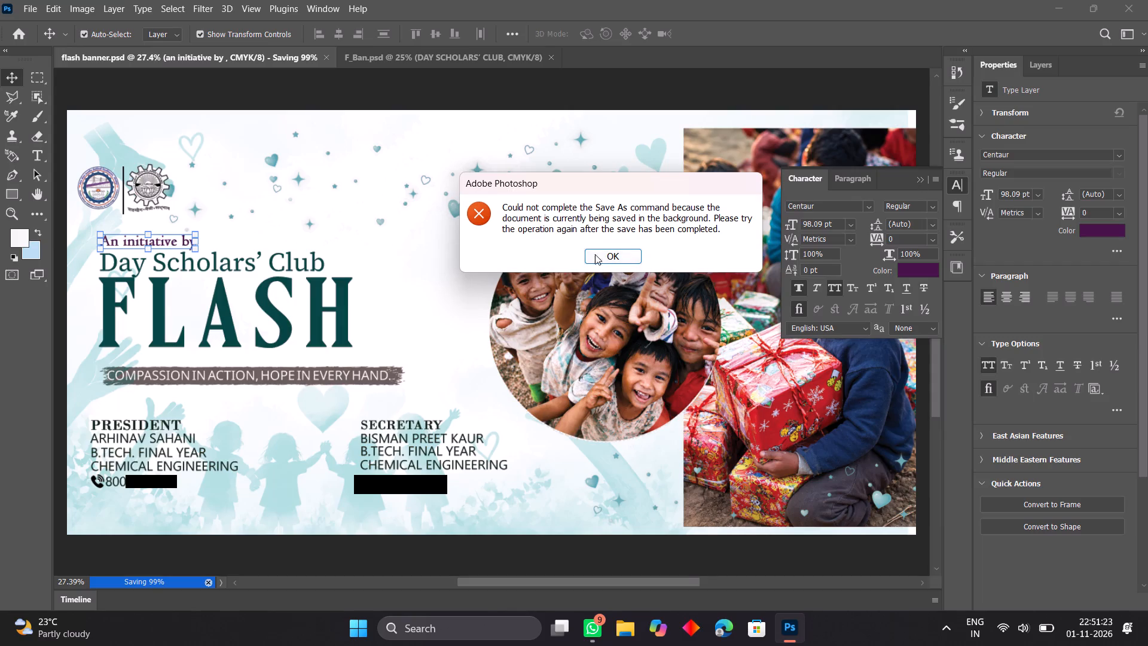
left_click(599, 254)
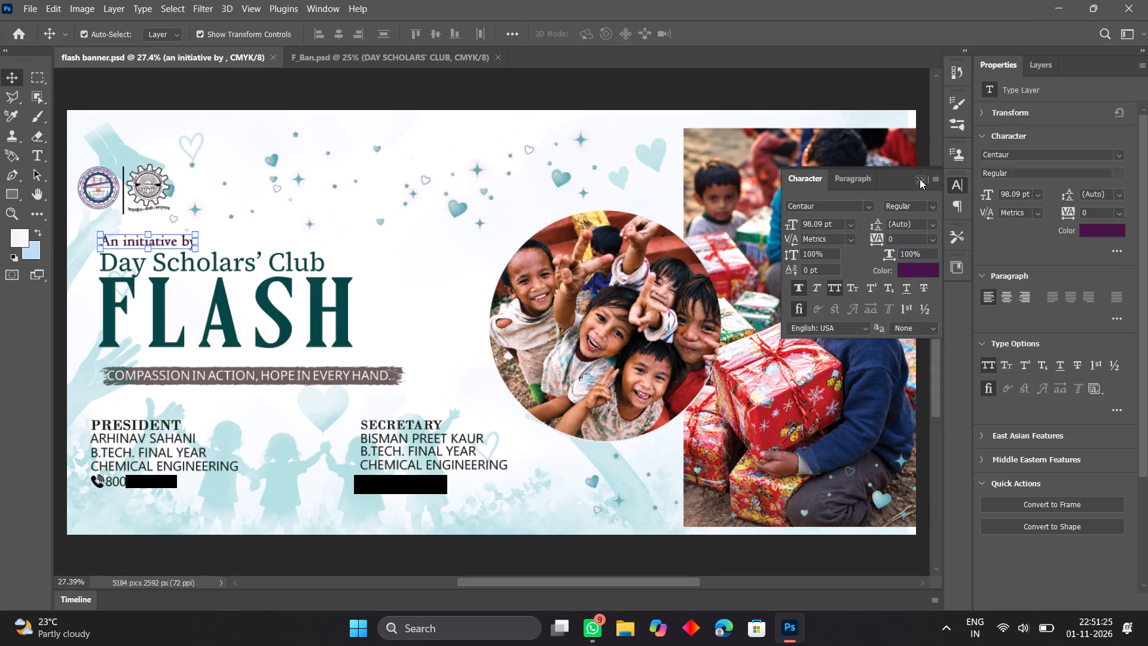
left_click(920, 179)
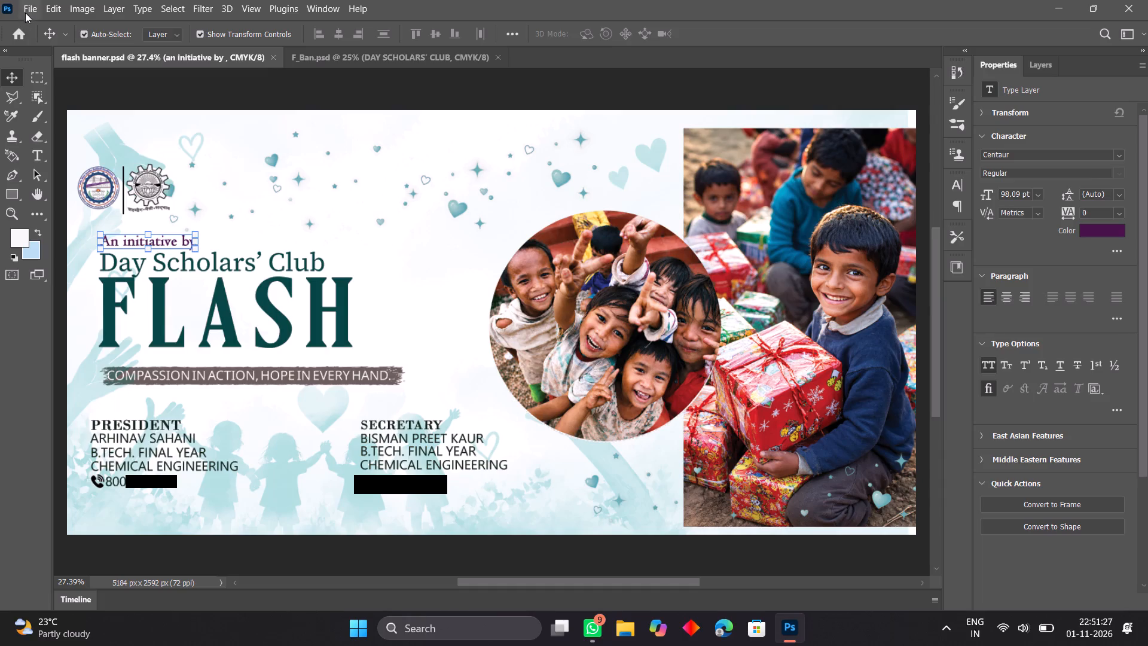
Save the banner as a separate Photoshop document named flash banner1 in the 2026-44 folder, and check the desktop for it.
left_click(26, 11)
left_click(54, 185)
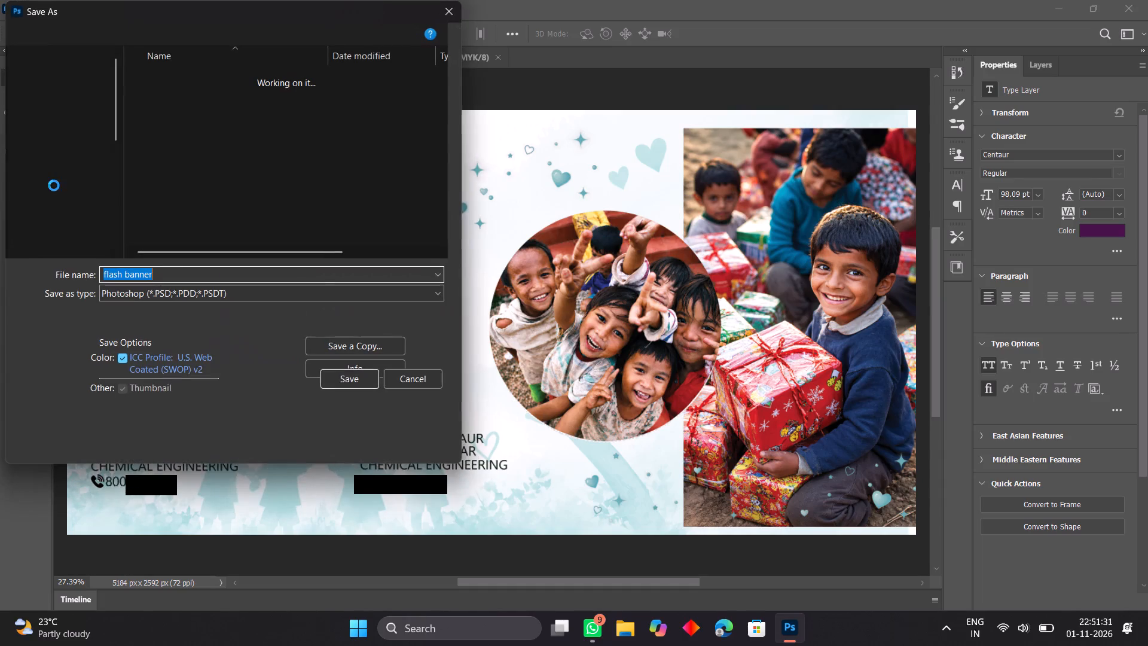
left_click(154, 245)
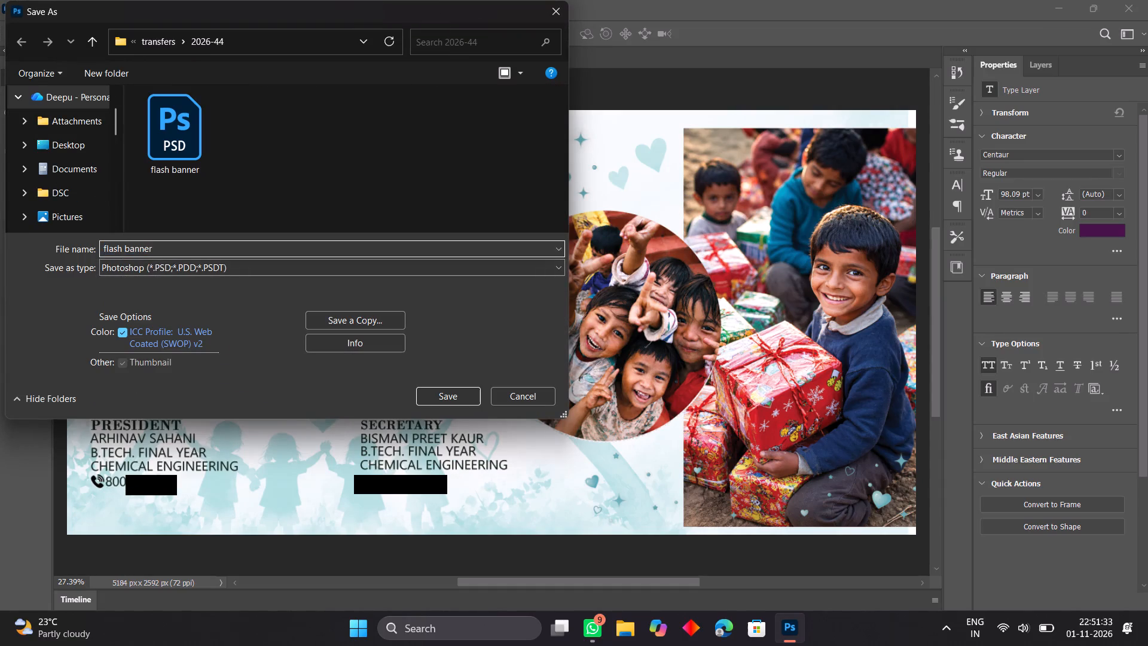
left_click(154, 245)
key("1")
key("Return")
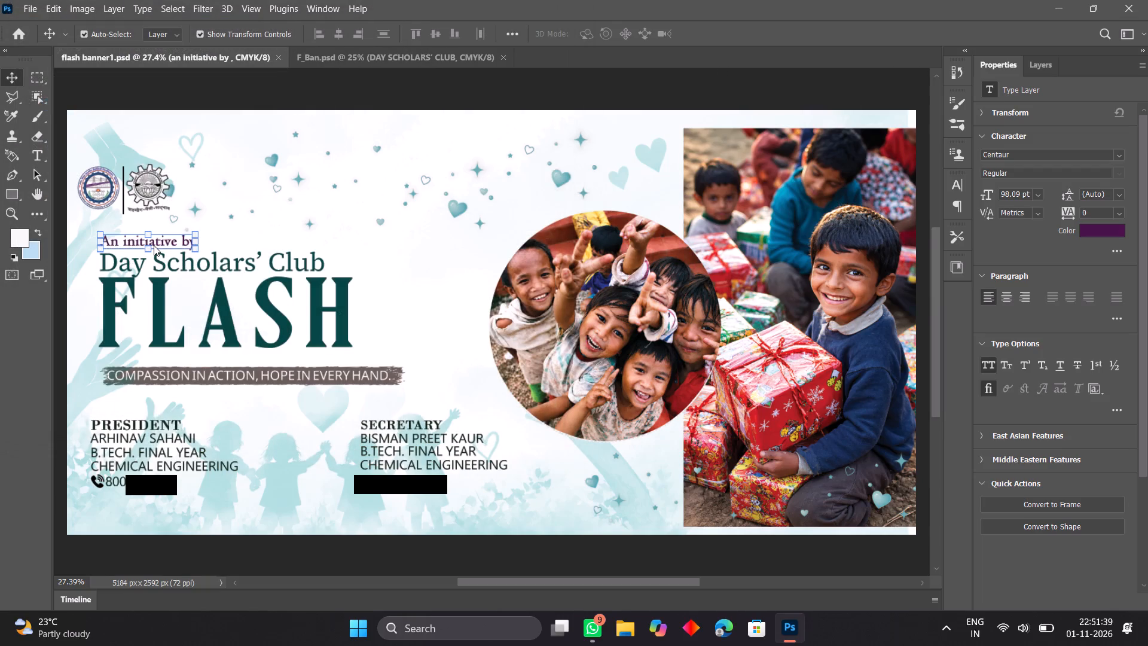
left_click(1061, 3)
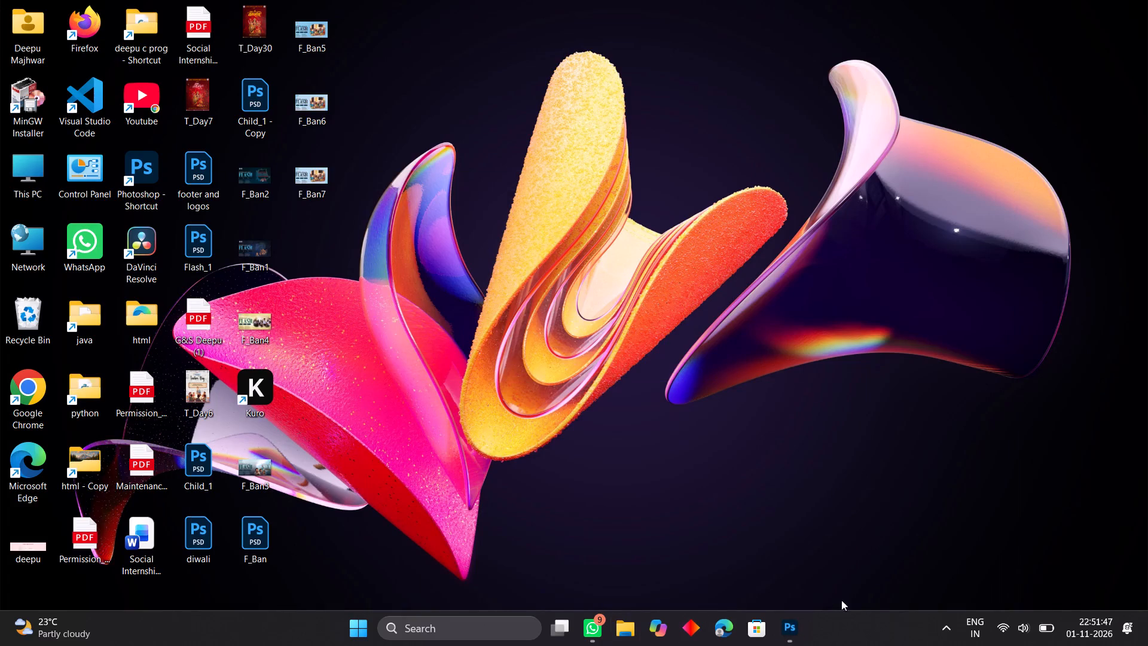
left_click(792, 625)
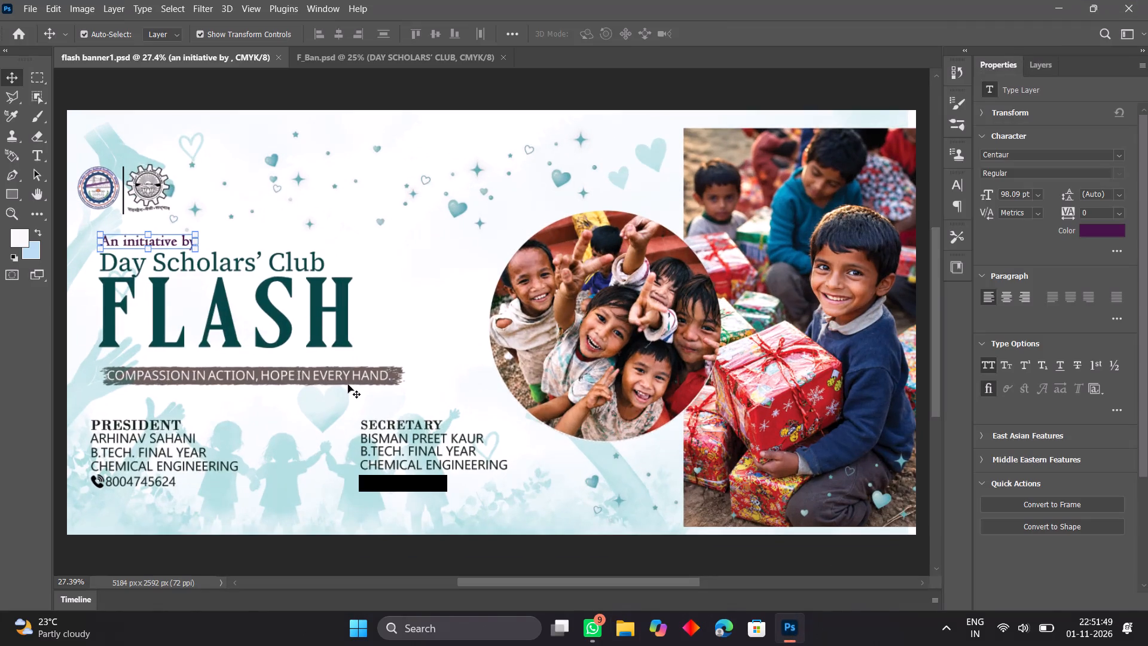
Save the banner to the Desktop as a Photoshop document named flash banner2, and check that it is there.
left_click(26, 11)
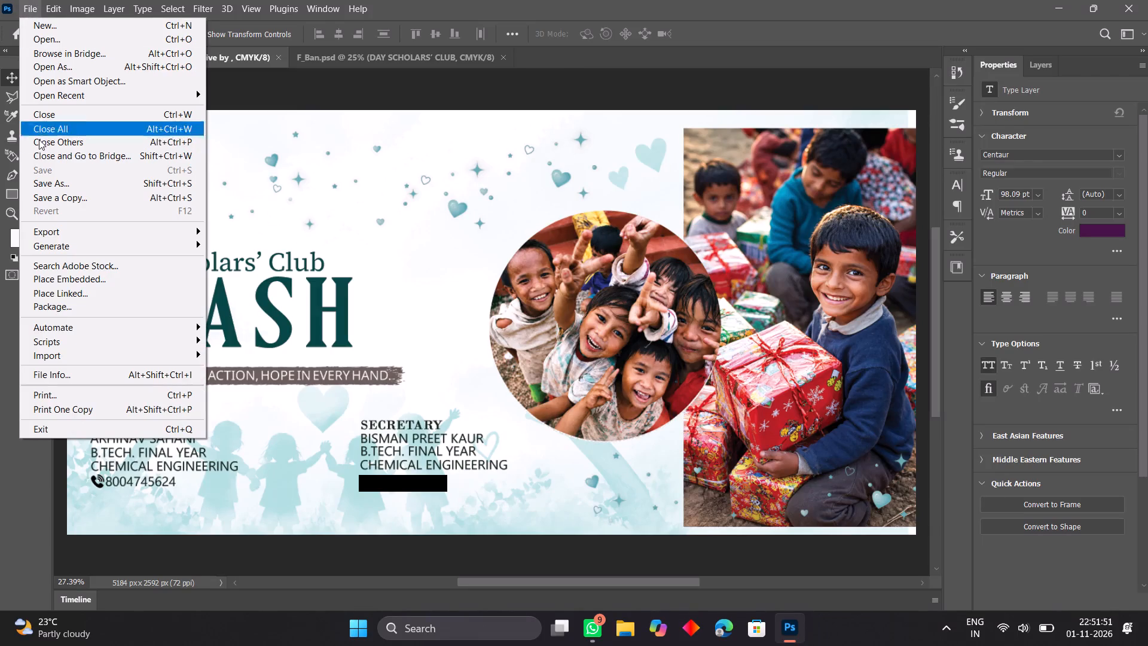
left_click(45, 187)
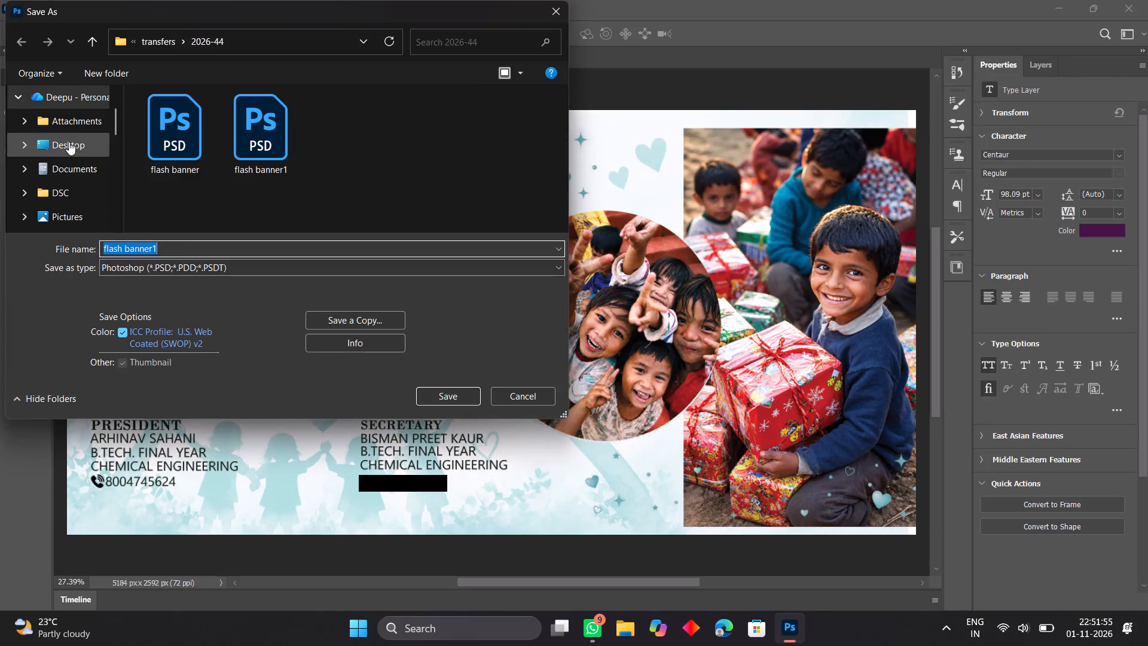
left_click(49, 142)
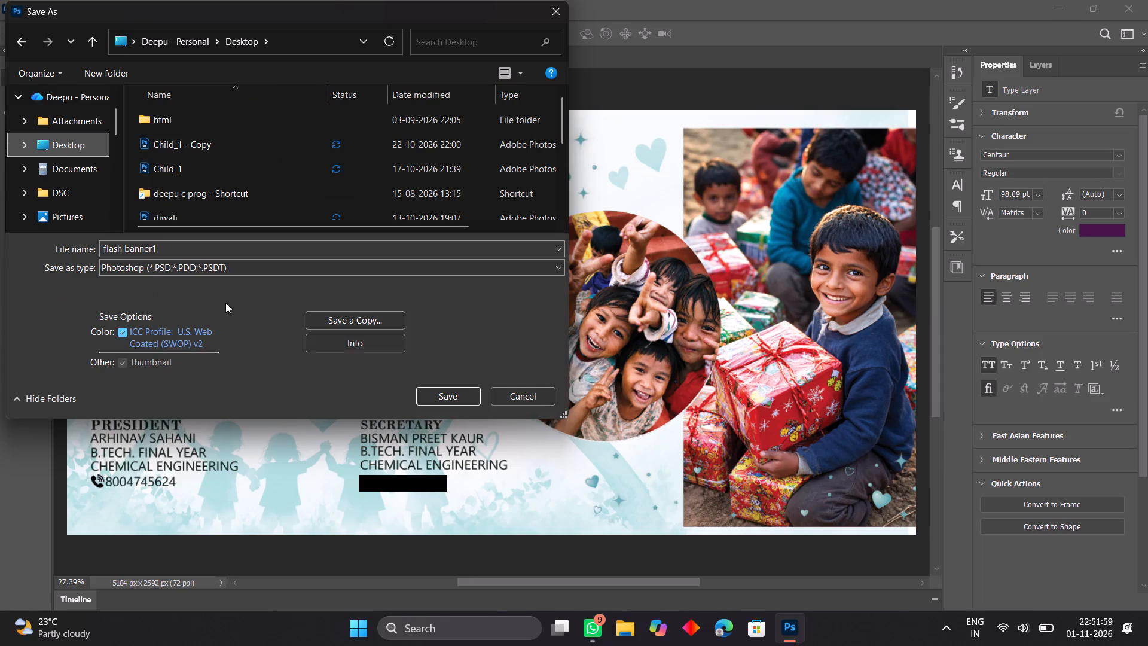
left_click(161, 247)
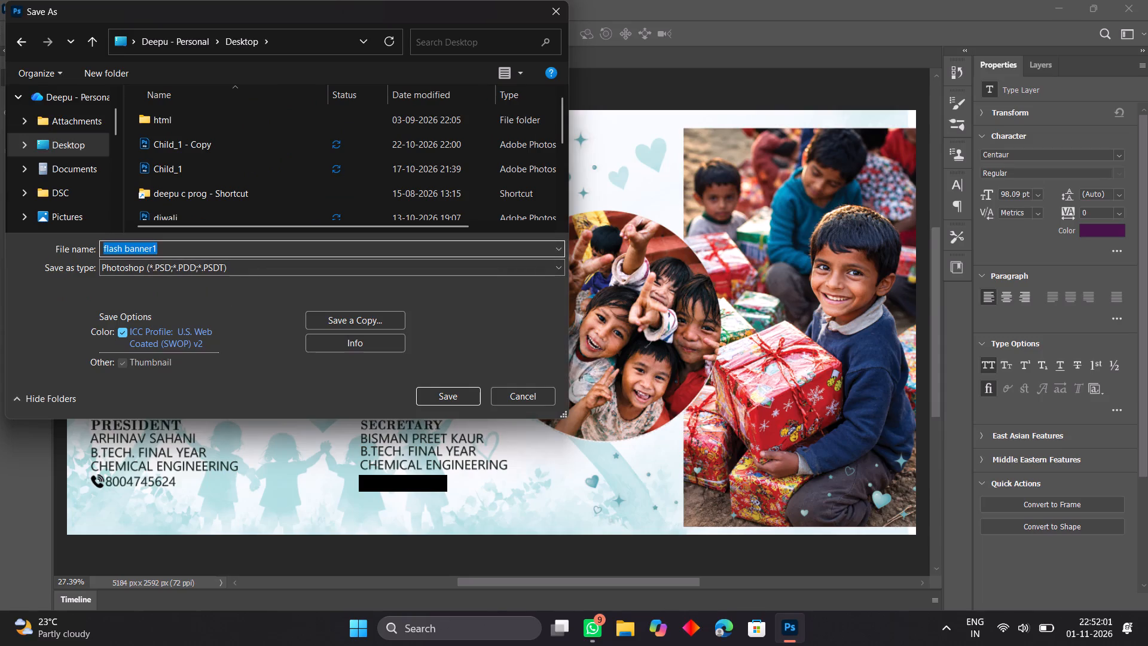
left_click(161, 247)
key("BackSpace")
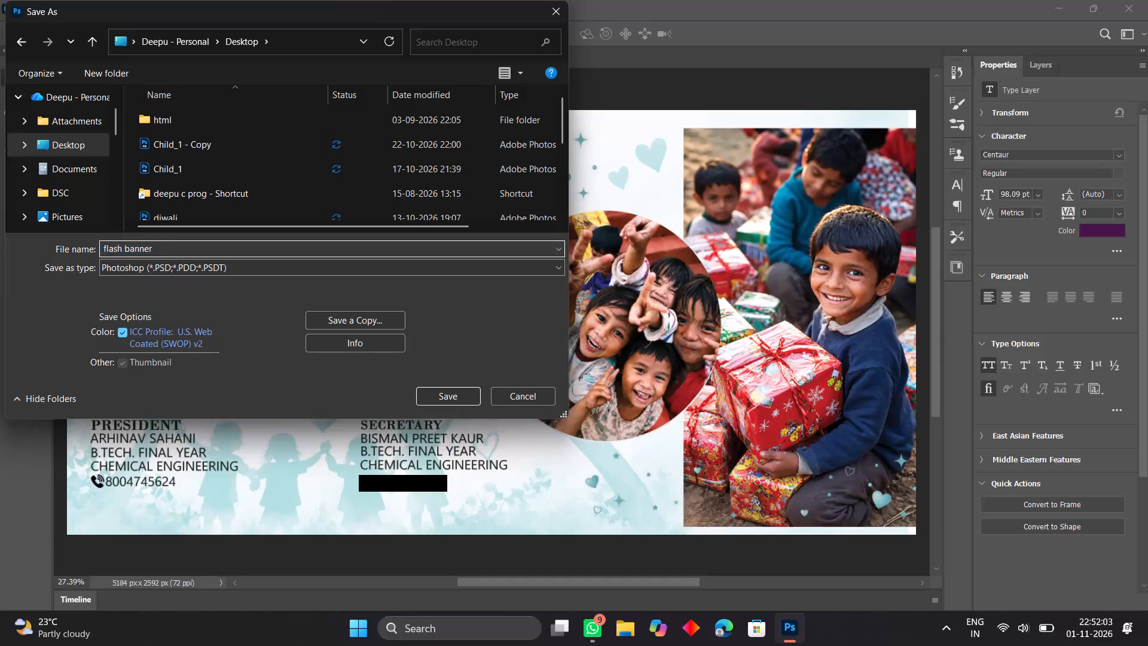
key("2")
left_click(441, 402)
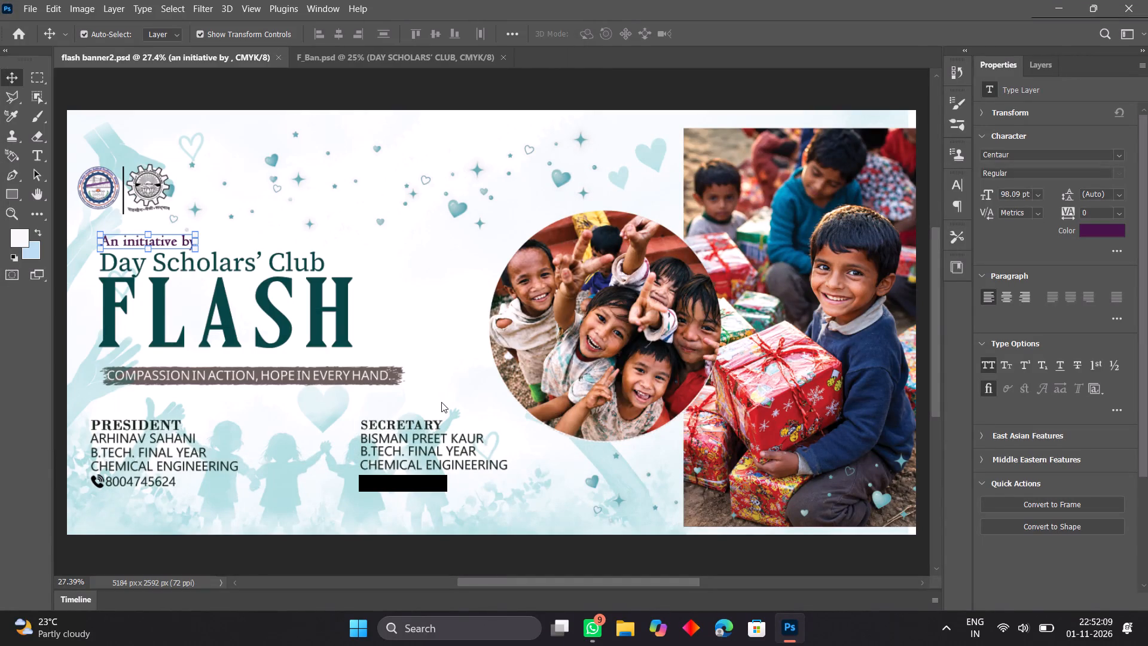
left_click(1054, 4)
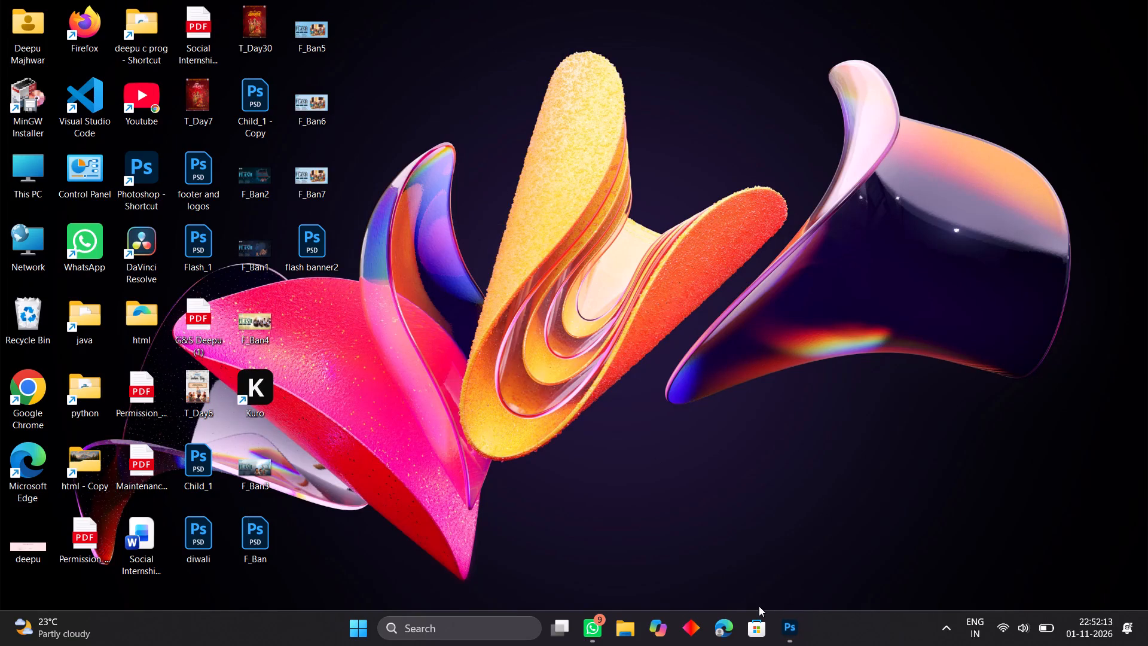
left_click(789, 627)
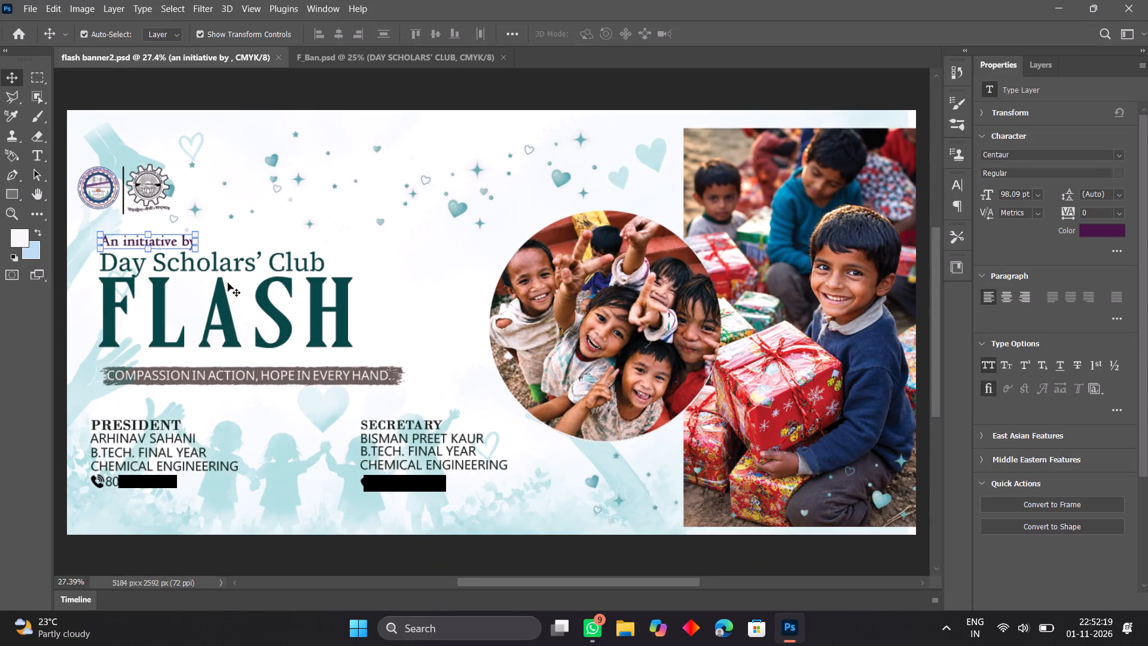
Check F_Ban.psd's club name styling, and set flash banner2.psd's Day Scholars' Club line to Bold with its weight reduced to 453.
left_click(270, 267)
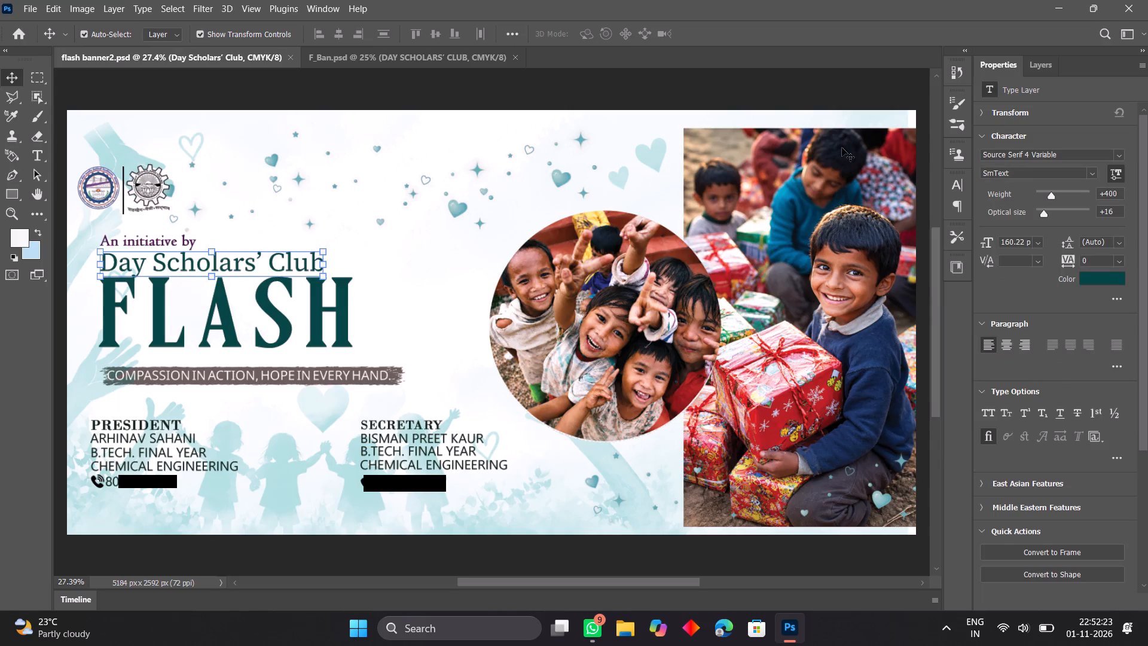
left_click(1094, 173)
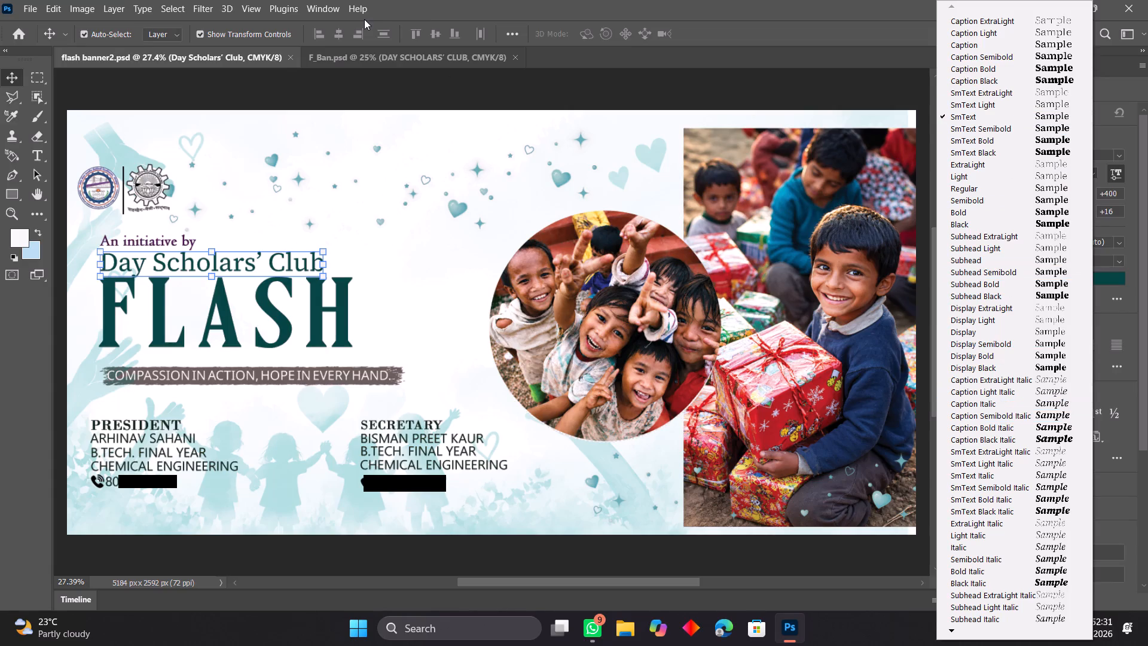
left_click(367, 56)
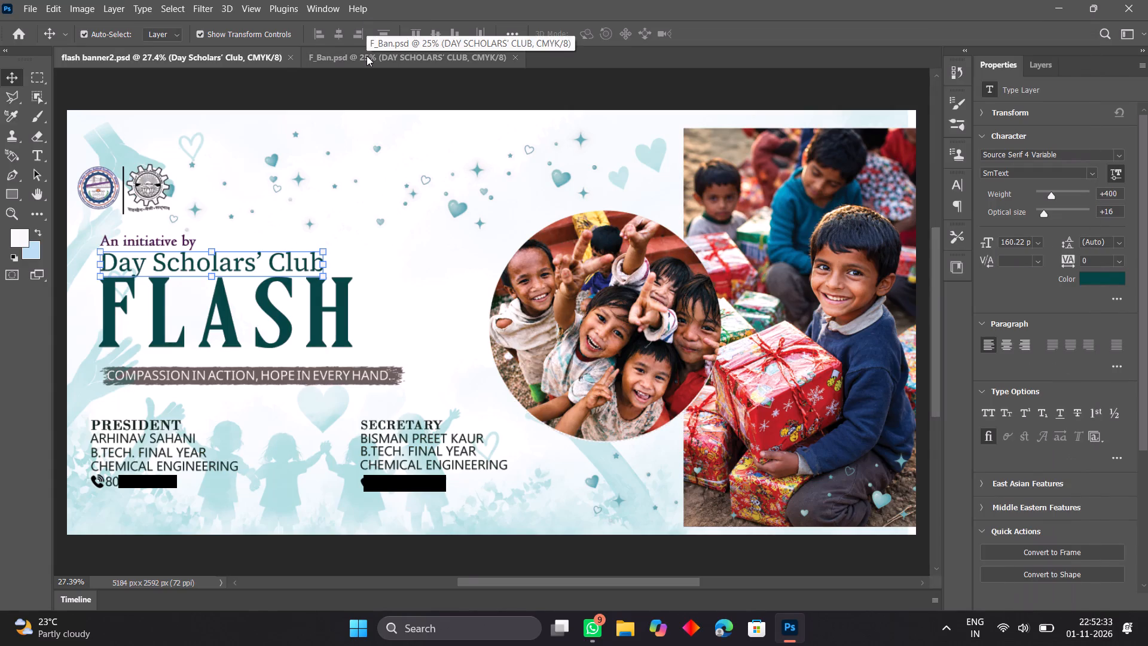
left_click(367, 56)
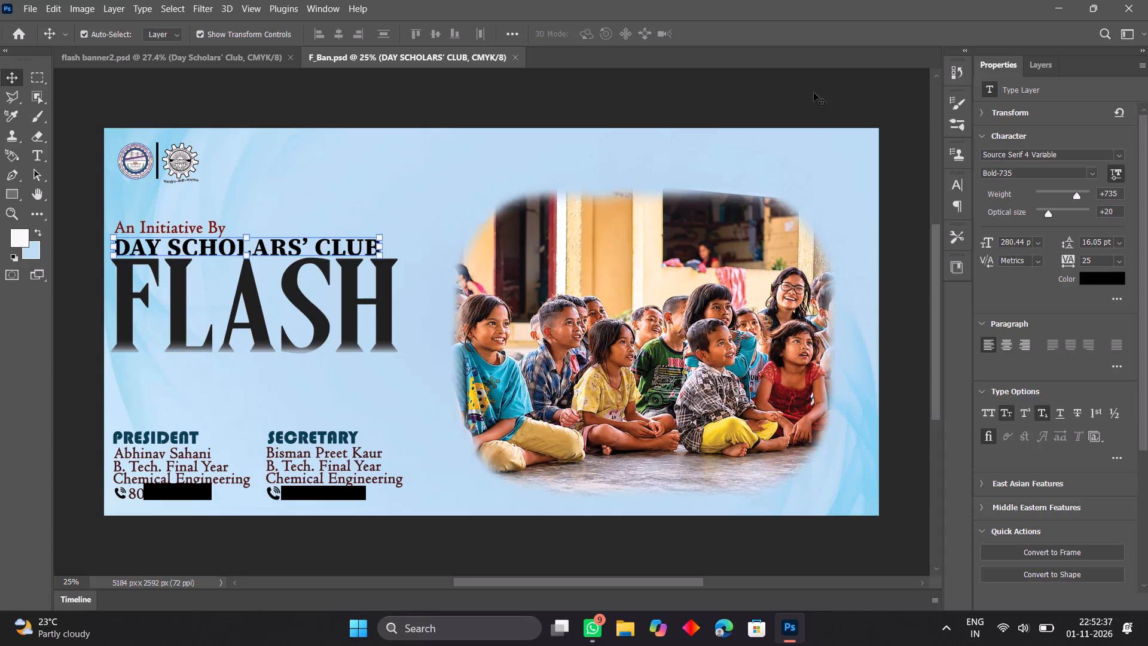
left_click(210, 54)
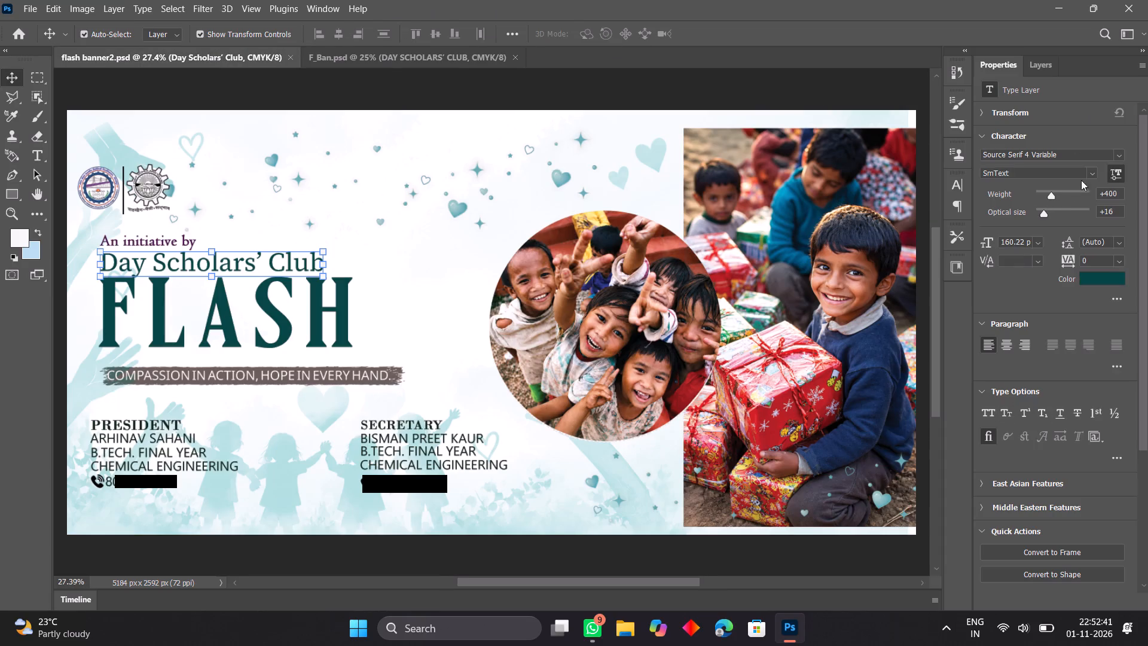
left_click(1092, 175)
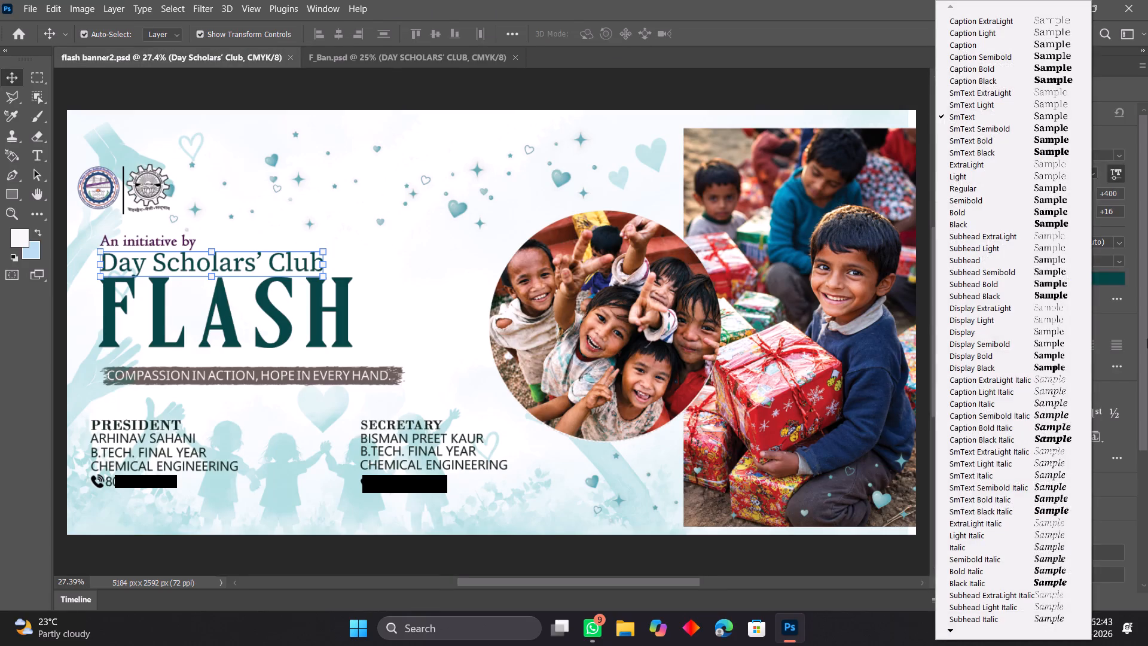
left_click(1018, 214)
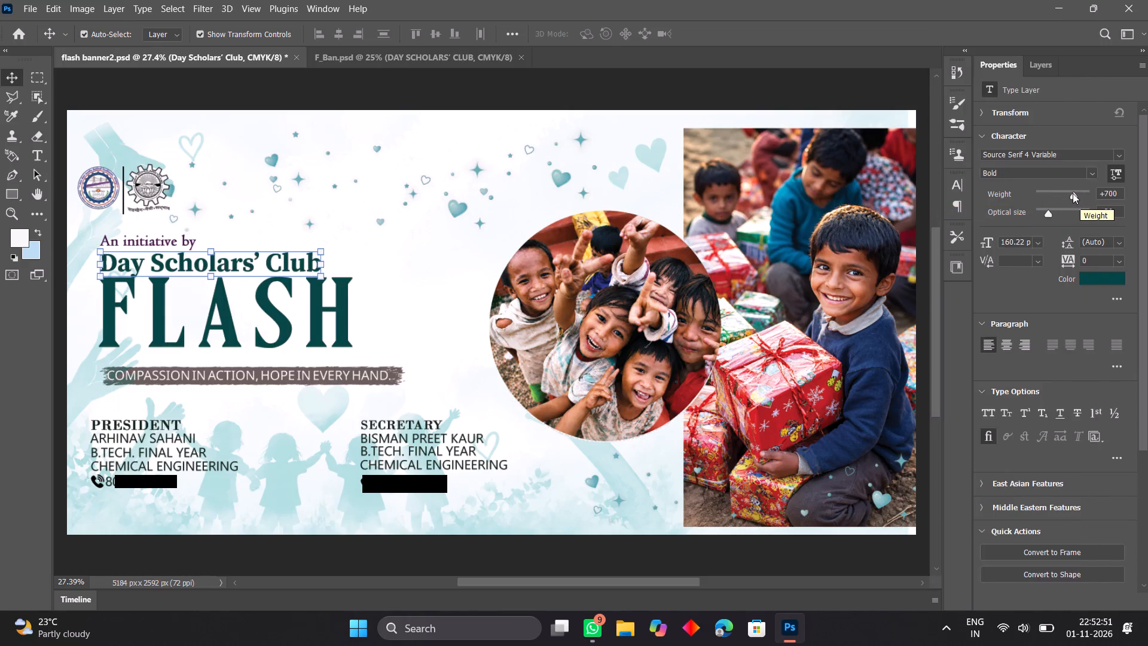
left_click_drag(1074, 196, 1069, 196)
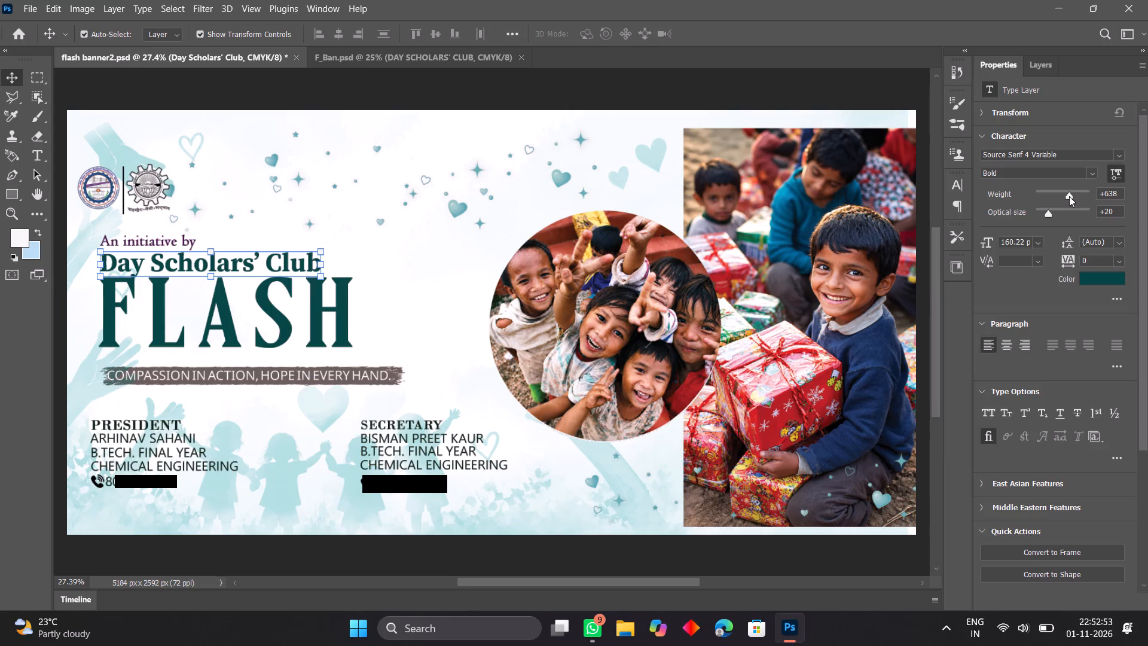
left_click_drag(1069, 196, 1055, 196)
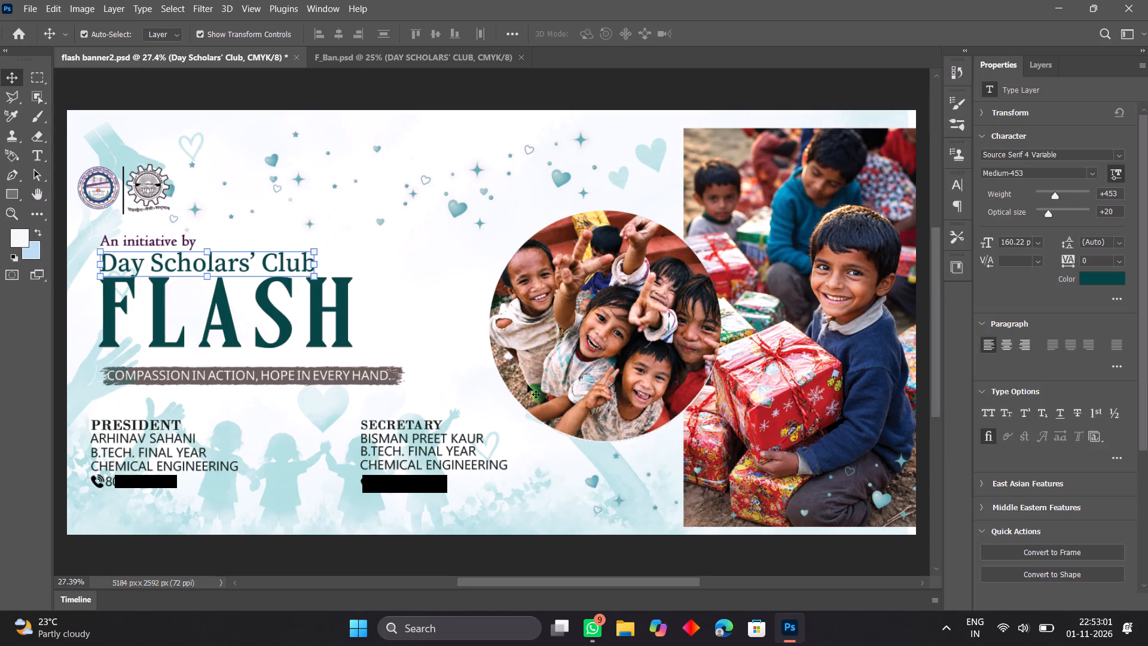
Nudge the brush-stroke strip behind the tagline up towards the FLASH title, to Y 1502 px.
left_click(396, 383)
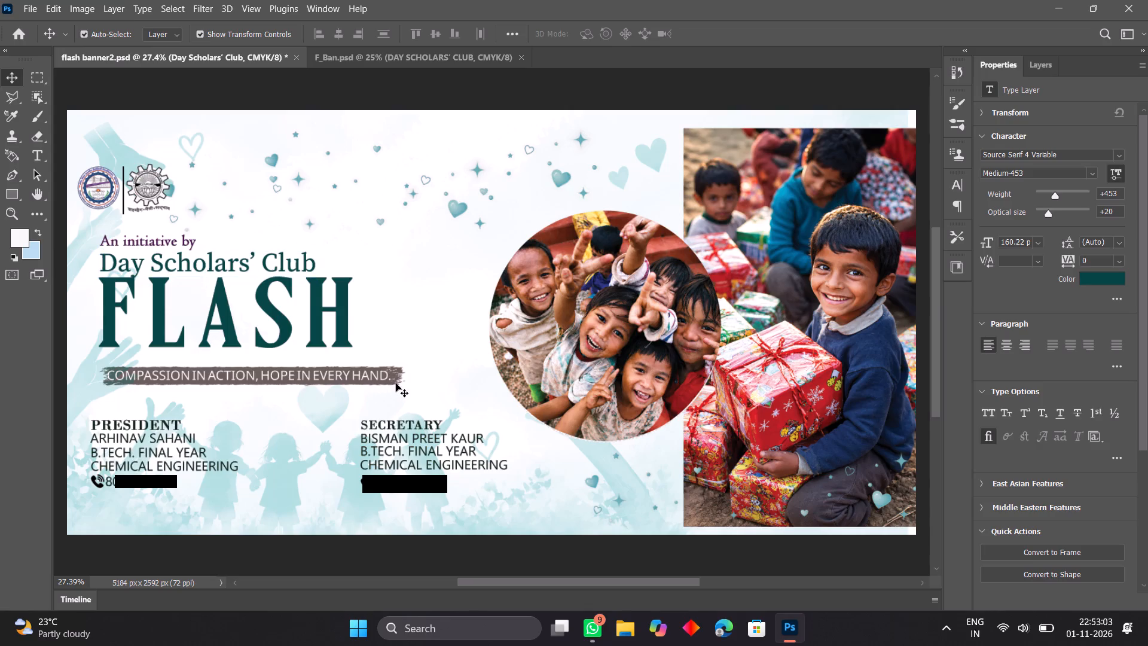
key("Up")
key("Up")
key("Up")
key("Up")
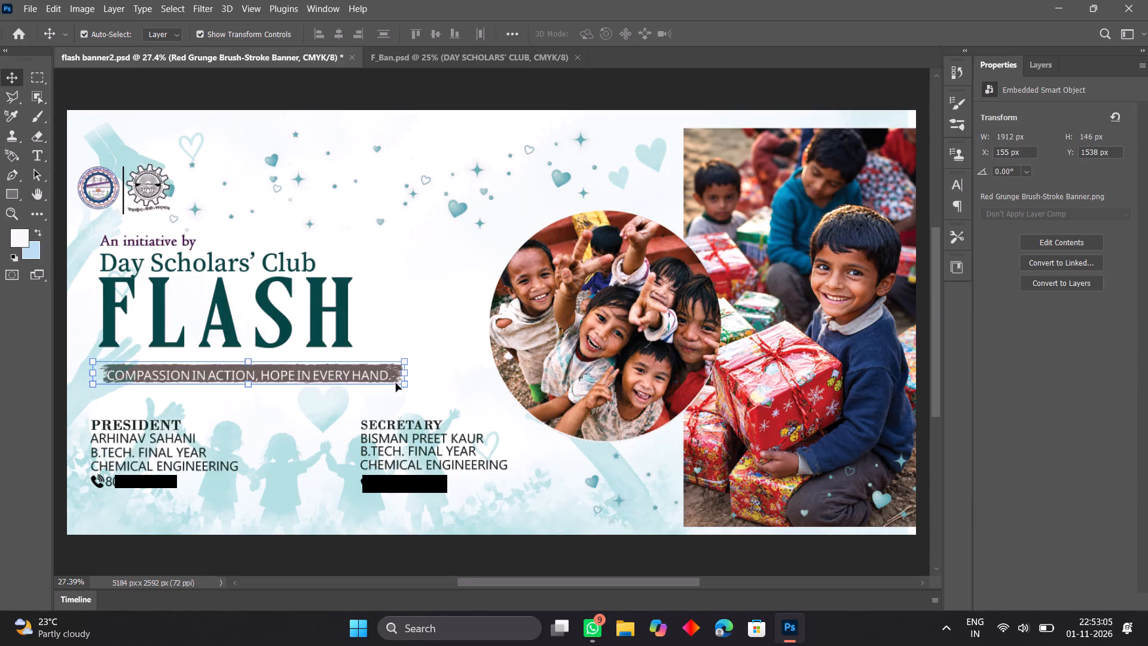
key("Up")
key("Up")
key("Up")
key("Up")
key("Up")
key("Up")
key("Up")
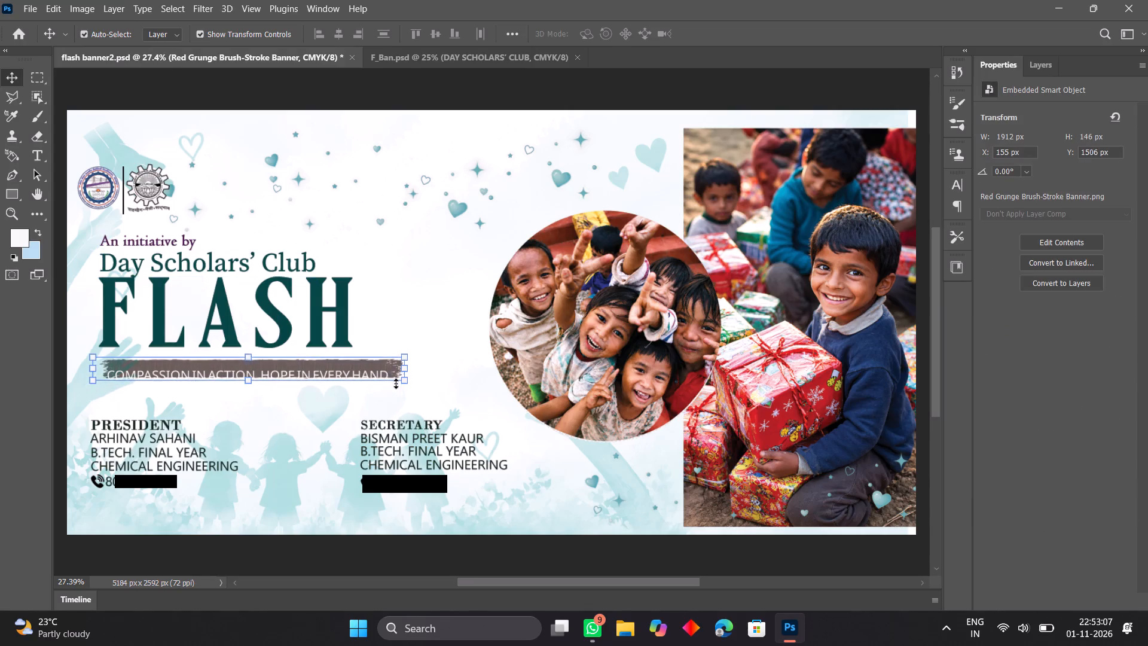
key("Up")
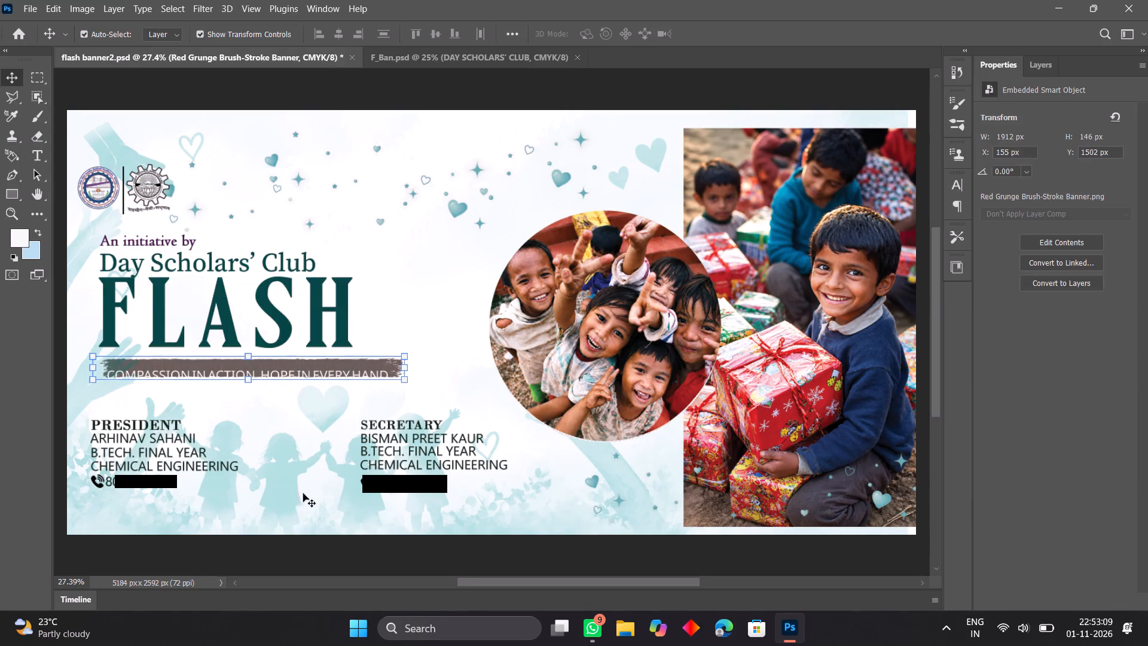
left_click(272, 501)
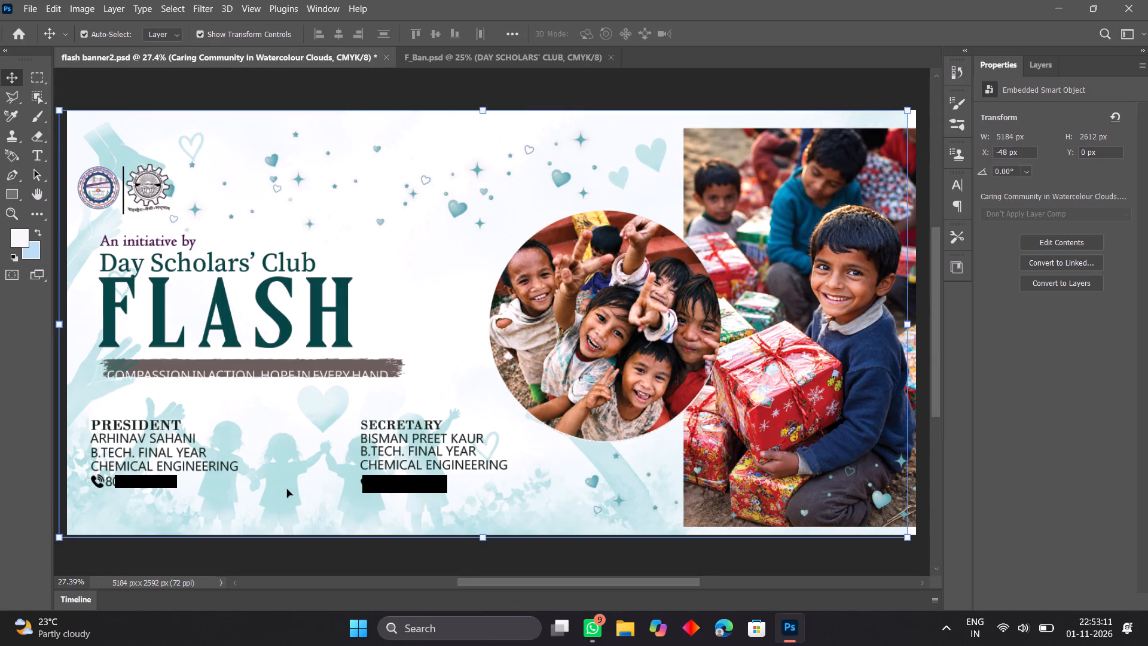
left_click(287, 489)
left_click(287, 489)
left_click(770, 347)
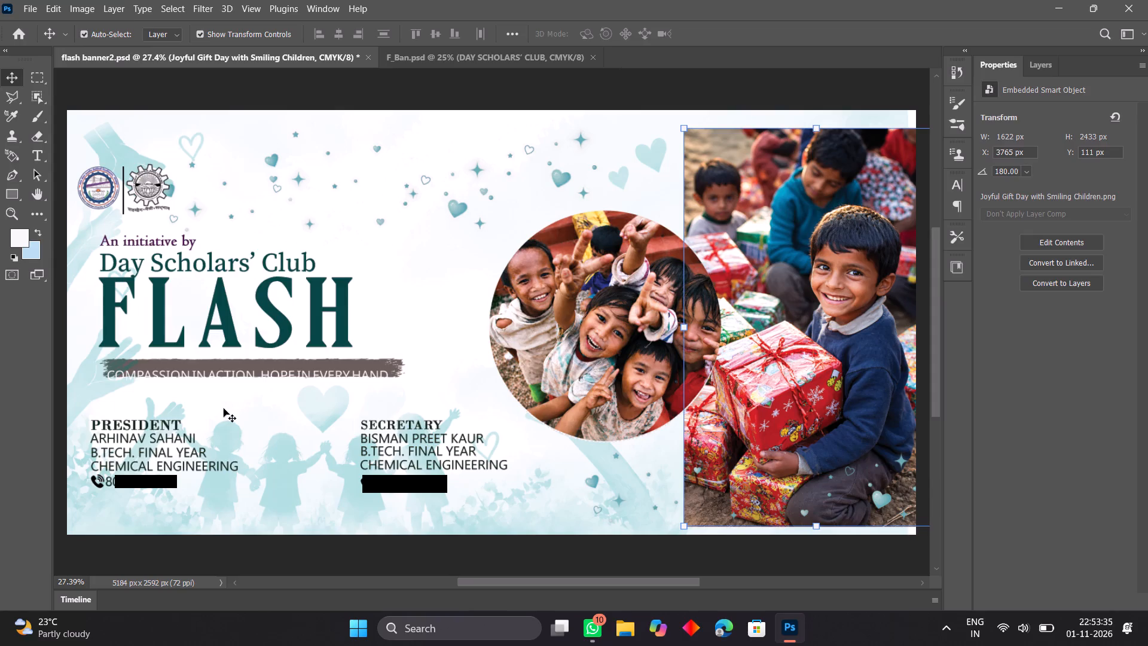
Nudge the Compassion in Action, Hope in Every Hand. tagline up so it sits centred on the brush-stroke strip.
left_click(225, 376)
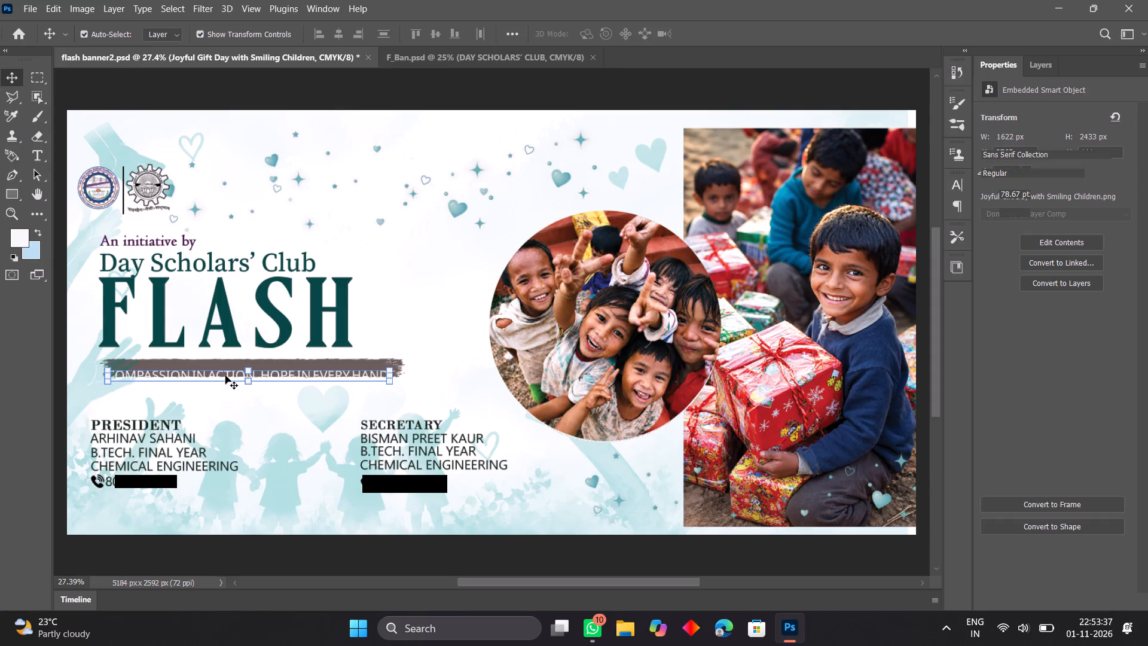
key("Down")
key("Down")
key("Down")
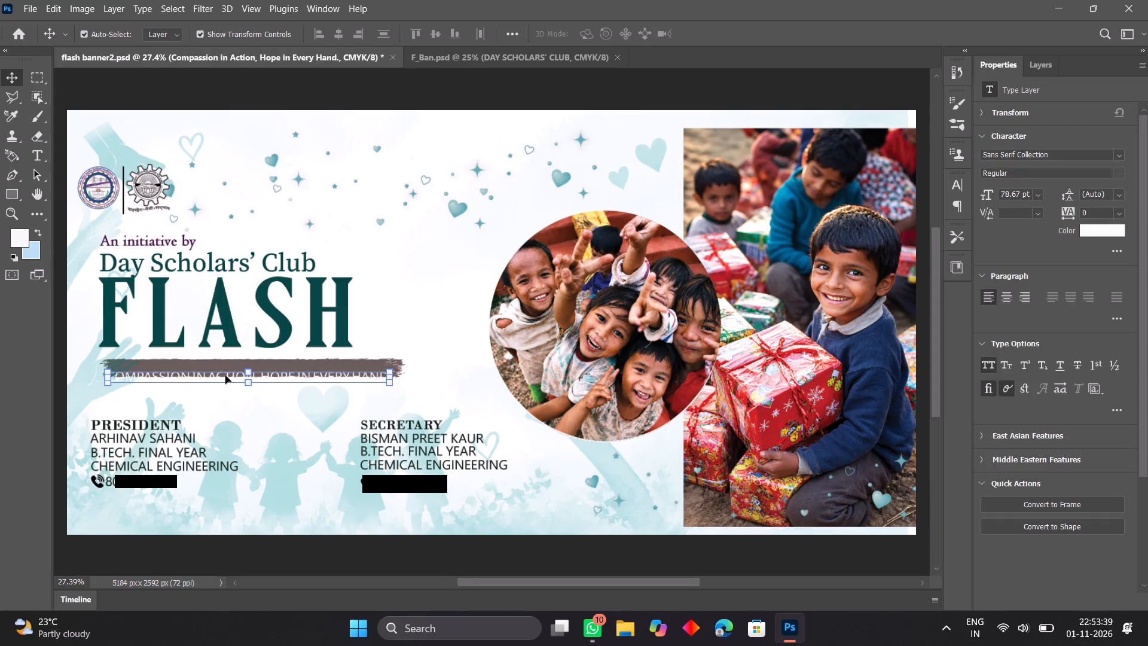
key("Up")
key("Up")
key("Up")
key("Up")
key("Up")
key("Up")
key("Up")
key("Up")
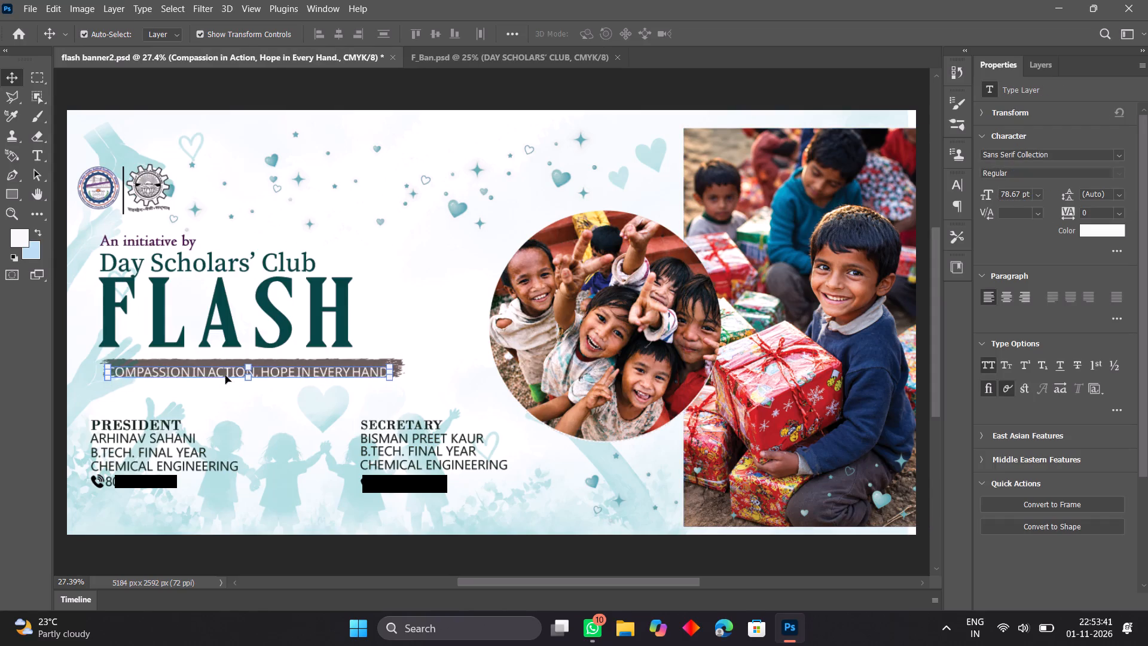
key("Up")
key("Up")
key("Up")
key("Up")
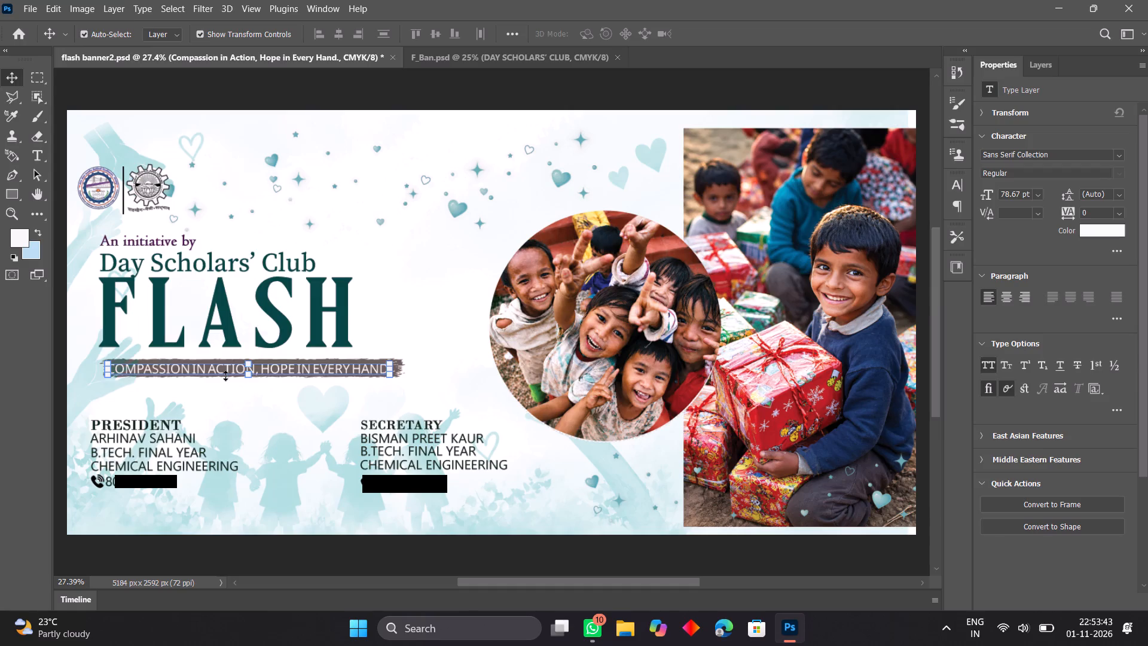
Fine-tune the tagline's vertical position so it sits centred on the brush-stroke strip.
key("Up")
key("Up")
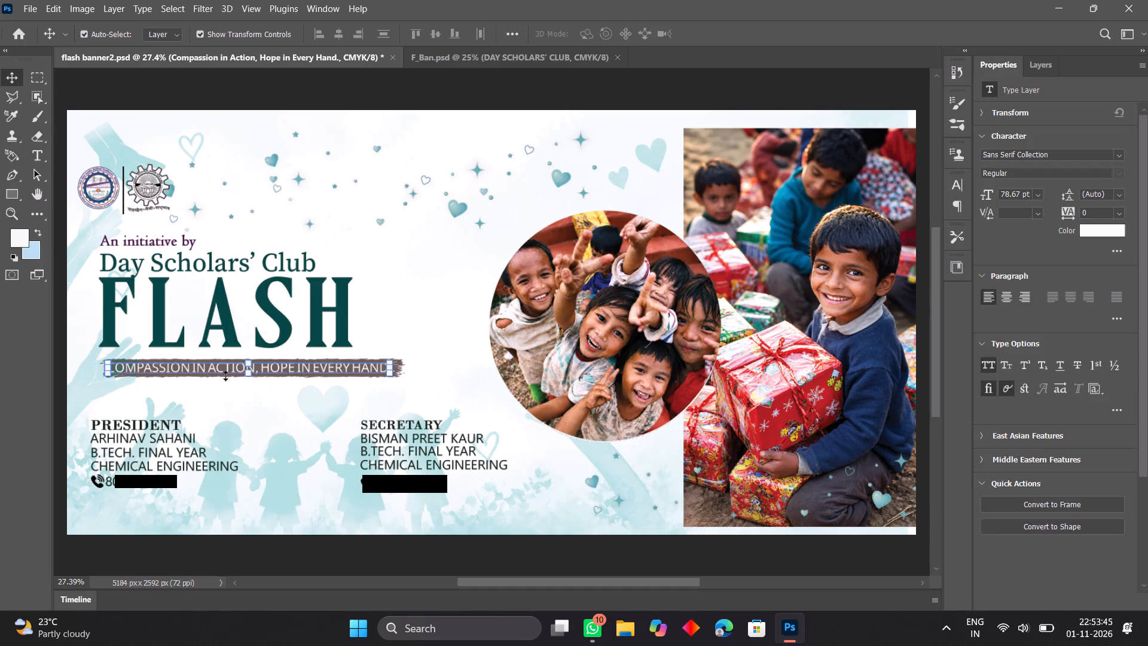
key("Down")
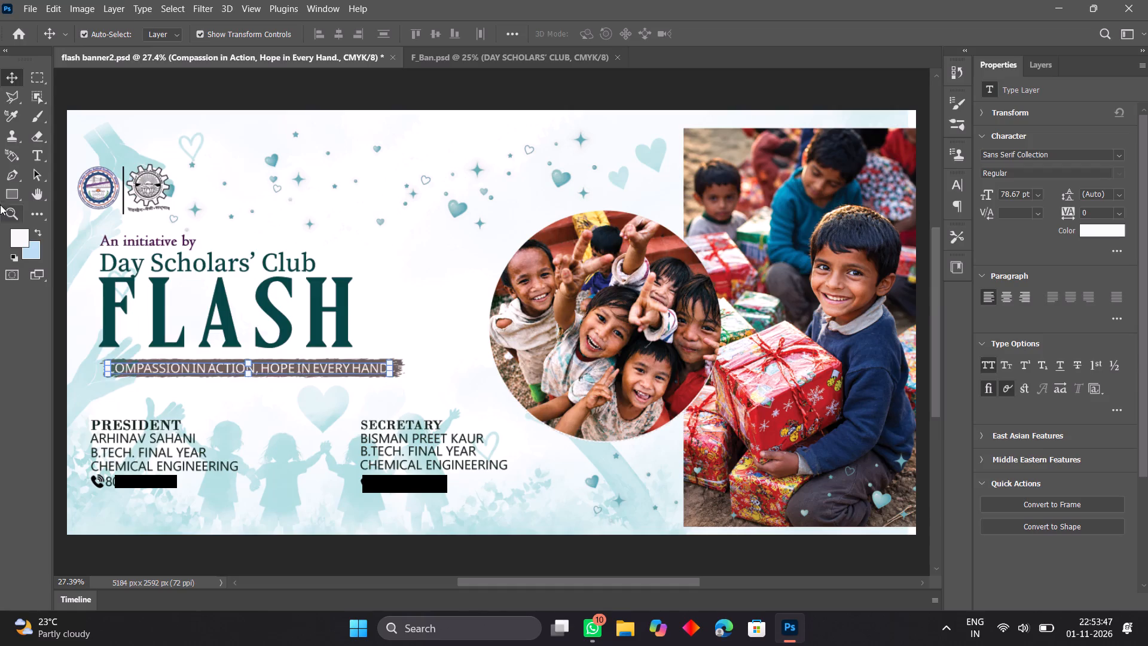
Nudge the round logo beside the divider line up to Y 321 px.
left_click(106, 197)
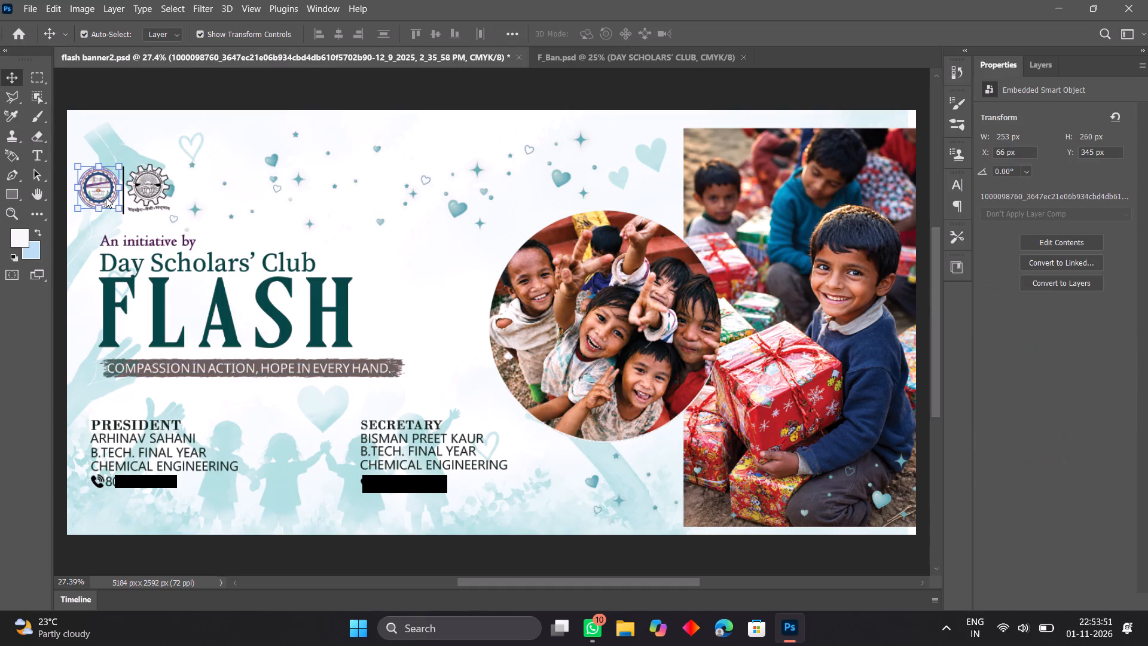
key("Up")
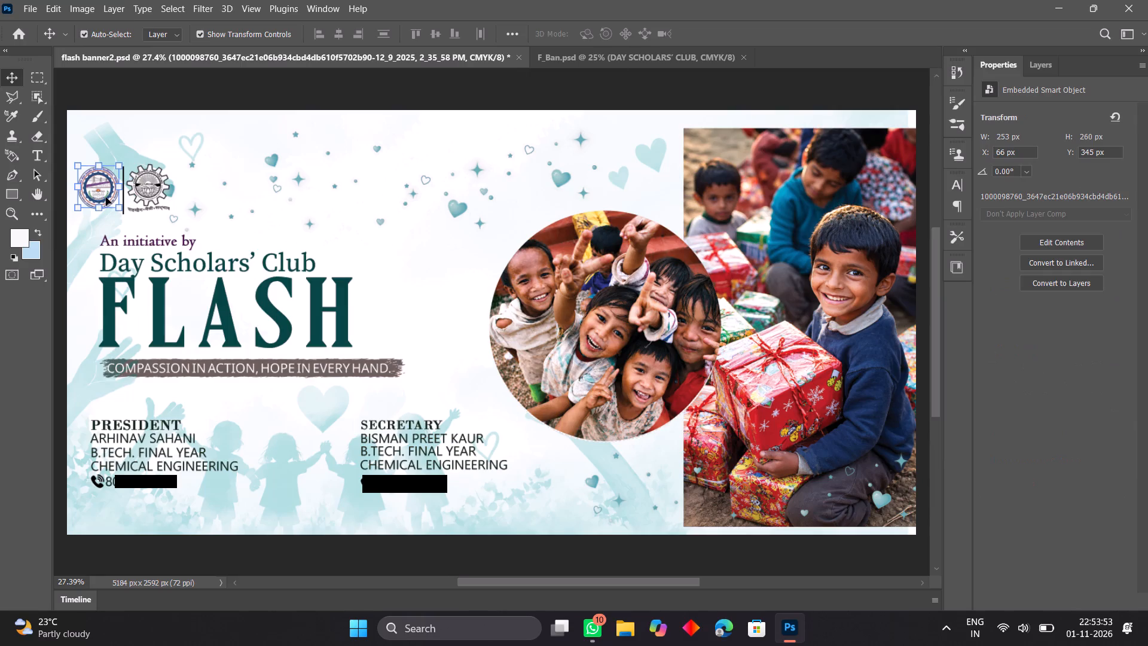
key("Up")
key("Up")
key("Up")
key("Up")
key("Up")
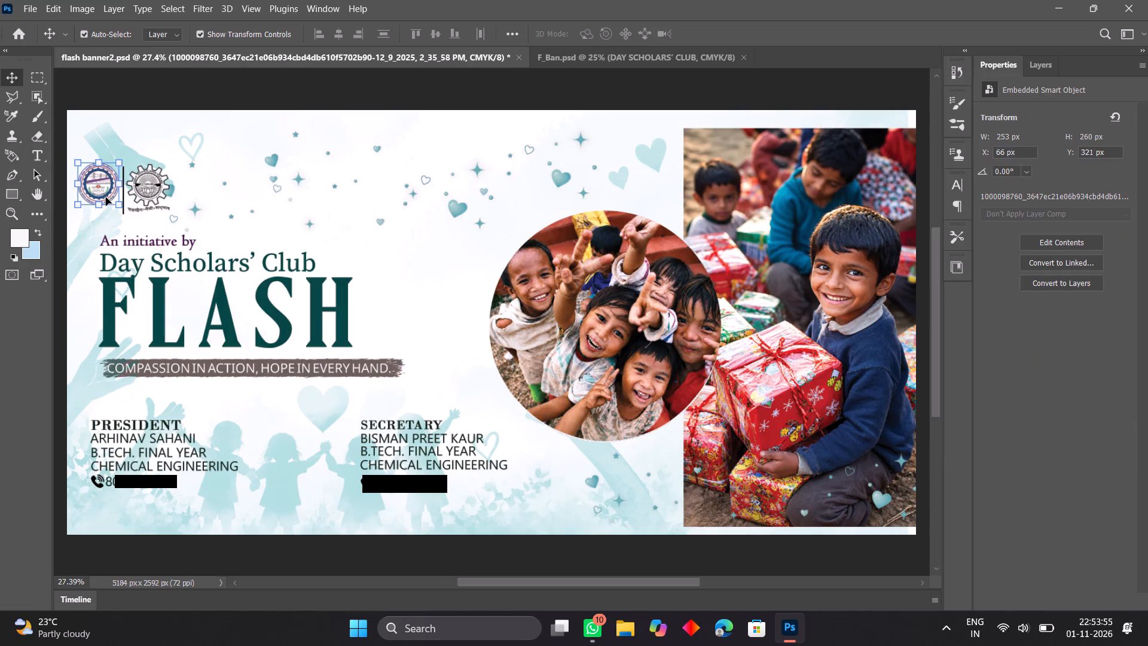
Nudge the gear-shaped MMMUT logo up to Y 316 px, level with the round logo.
left_click(161, 191)
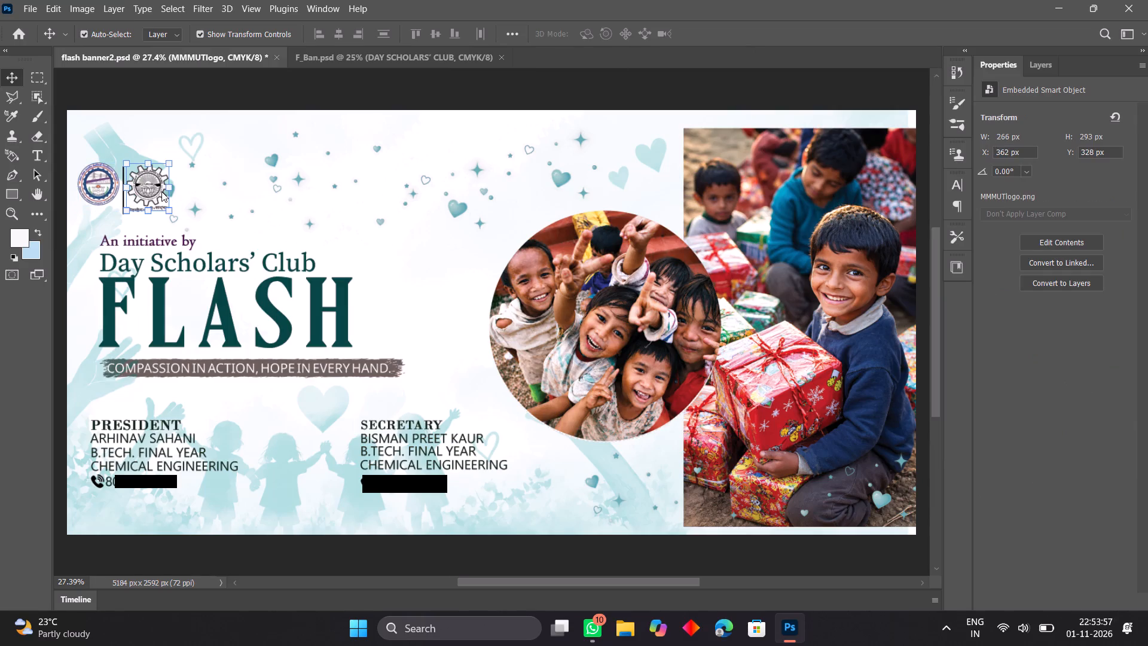
key("Up")
key("Up")
key("Up")
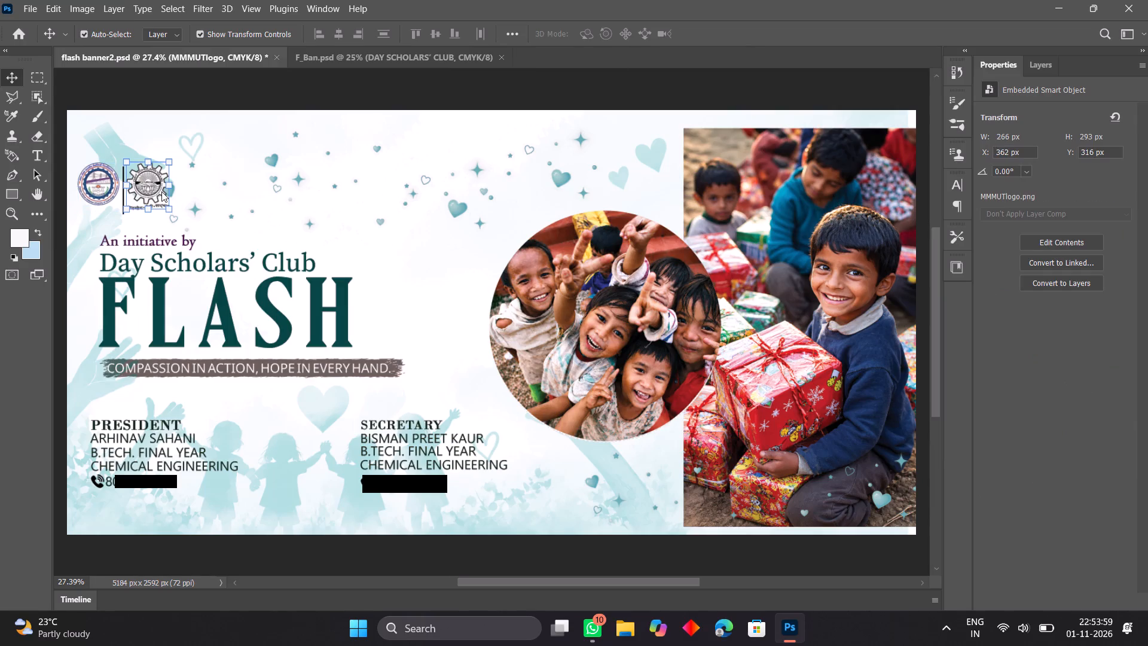
left_click(115, 313)
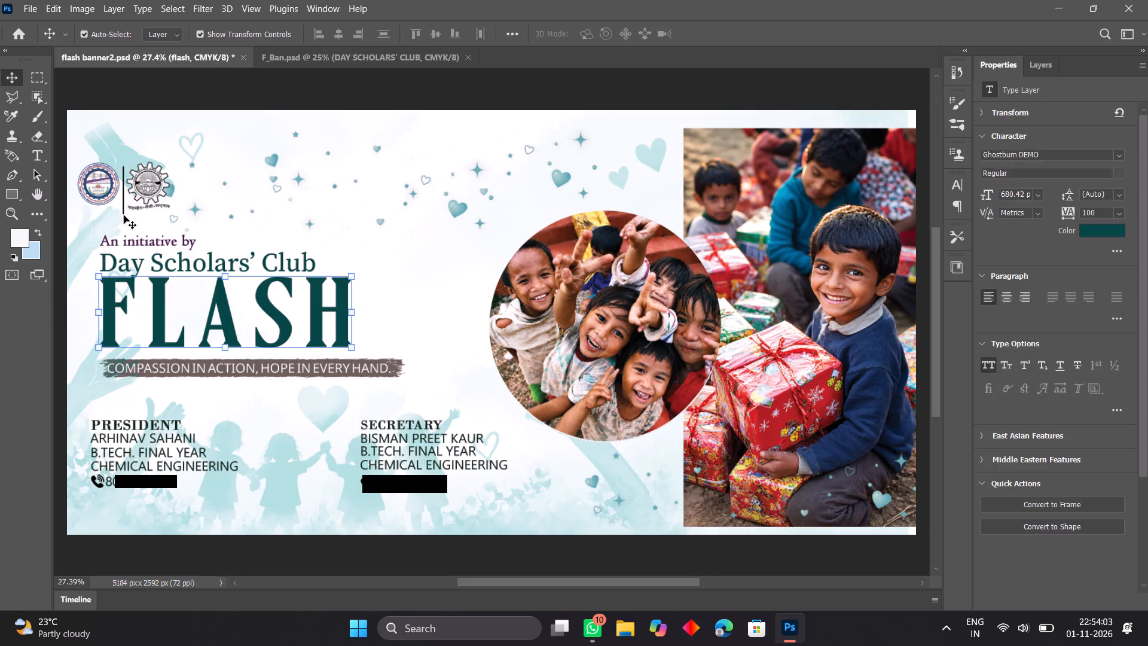
Nudge the vertical divider line between the two logos up to Y 335 px.
left_click(124, 214)
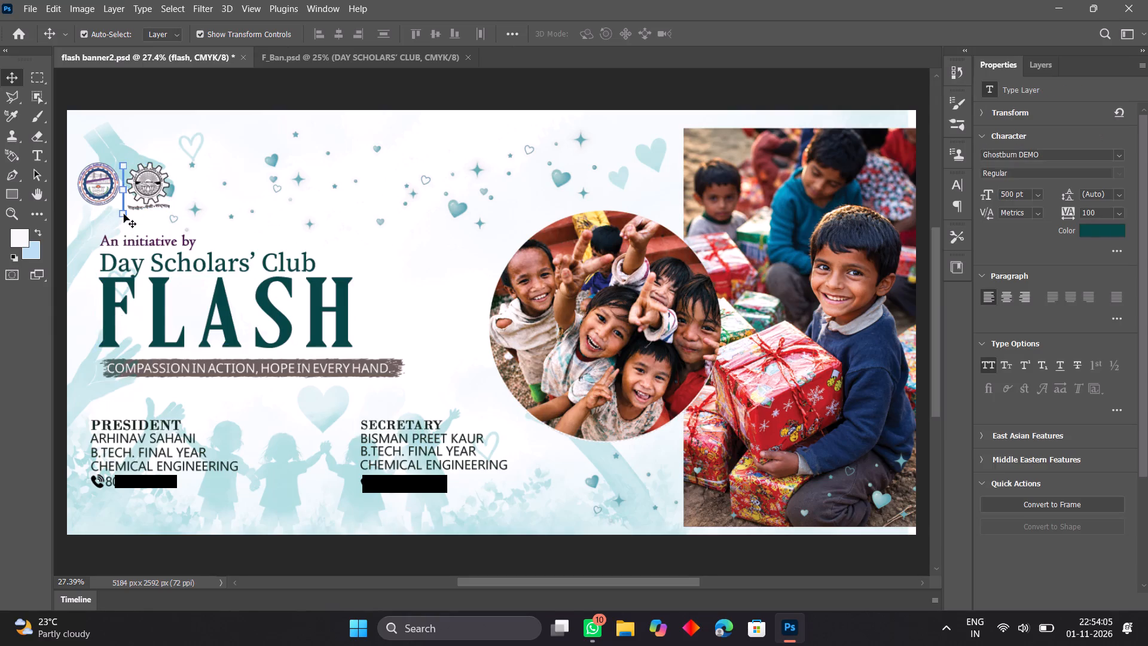
key("Up")
key("Up")
key("Up")
key("Up")
key("Up")
key("Up")
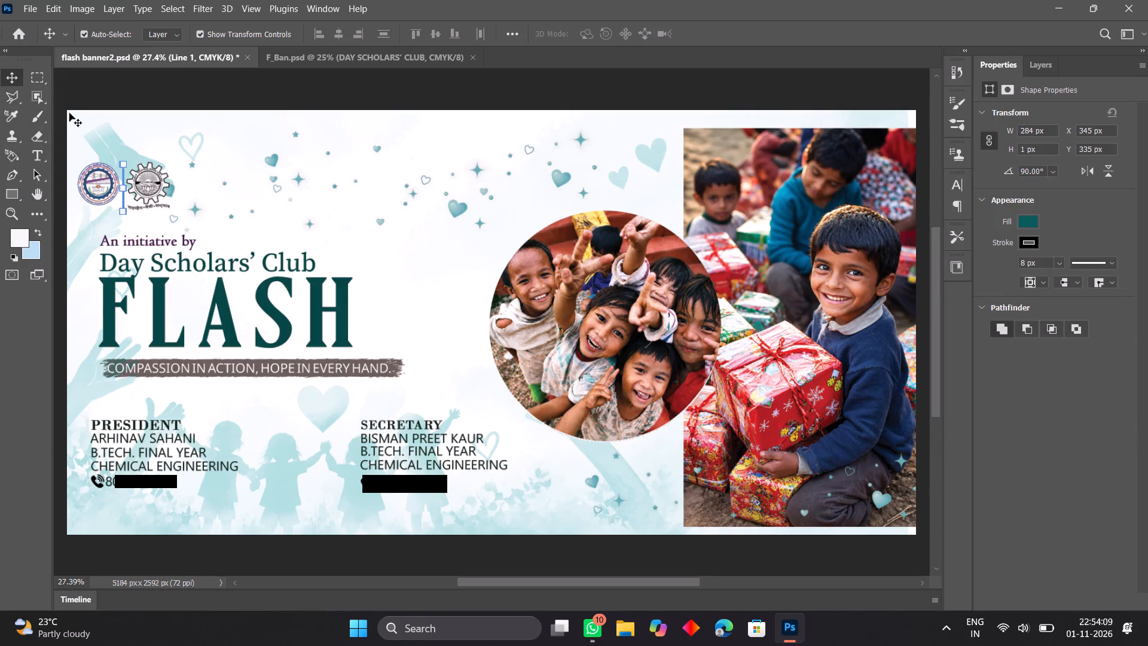
Shift the brush-stroke strip behind the tagline to X 123 px and Y 1490 px.
left_click(152, 376)
key("Left")
key("Left")
key("Left")
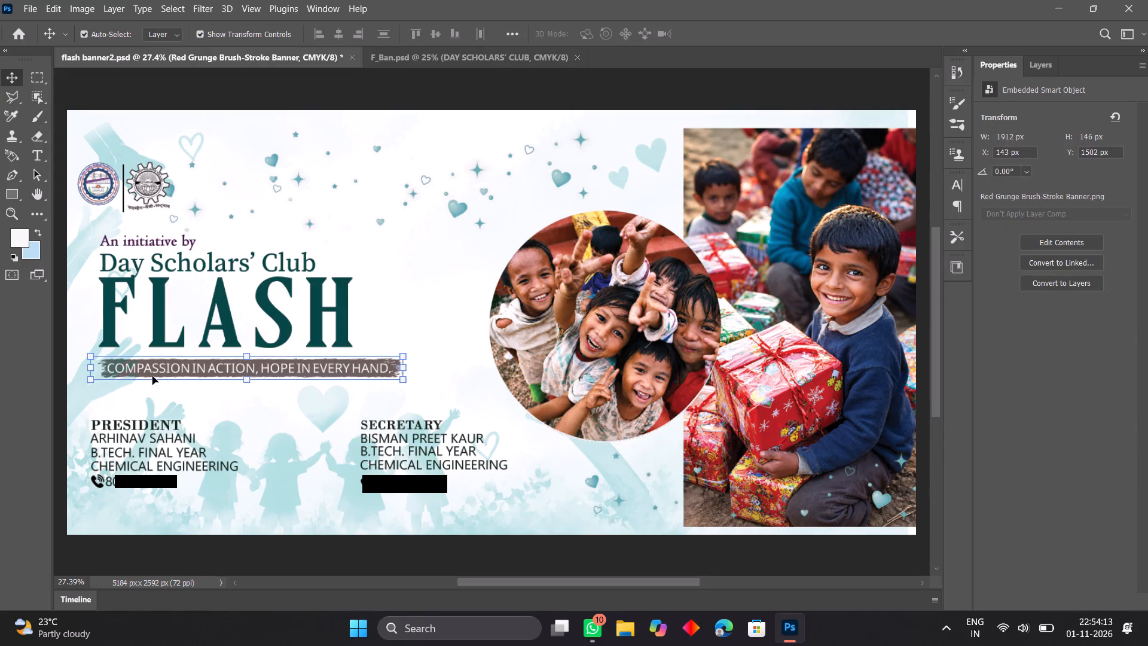
key("Left")
key("Left")
key("Left")
key("Left")
key("Left")
key("Up")
key("Up")
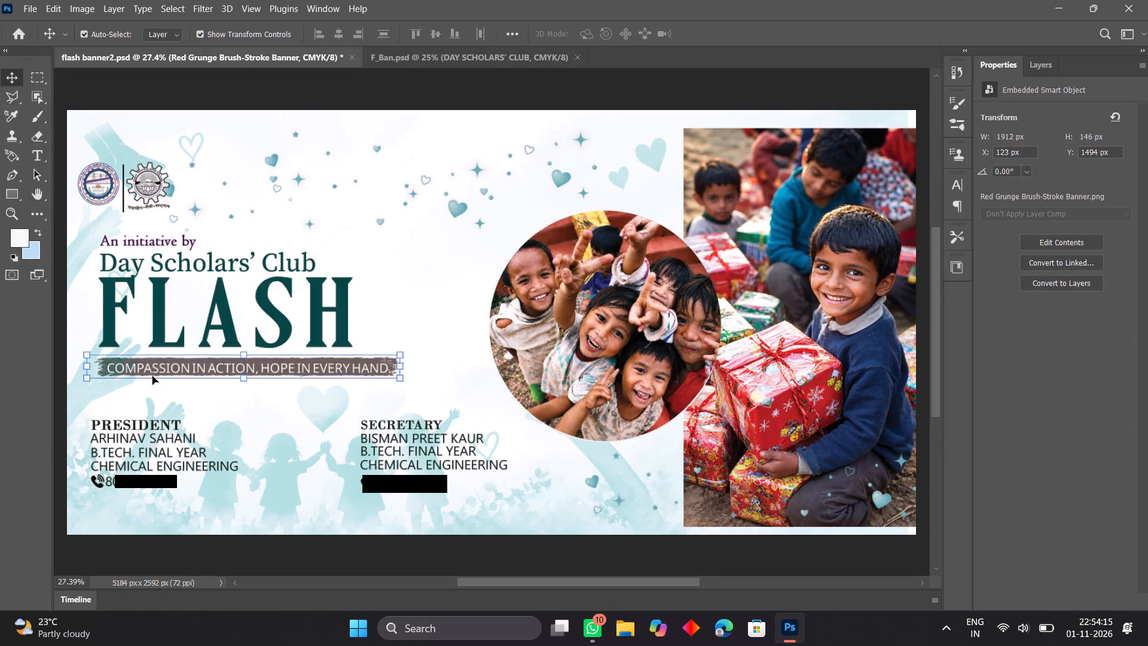
key("Up")
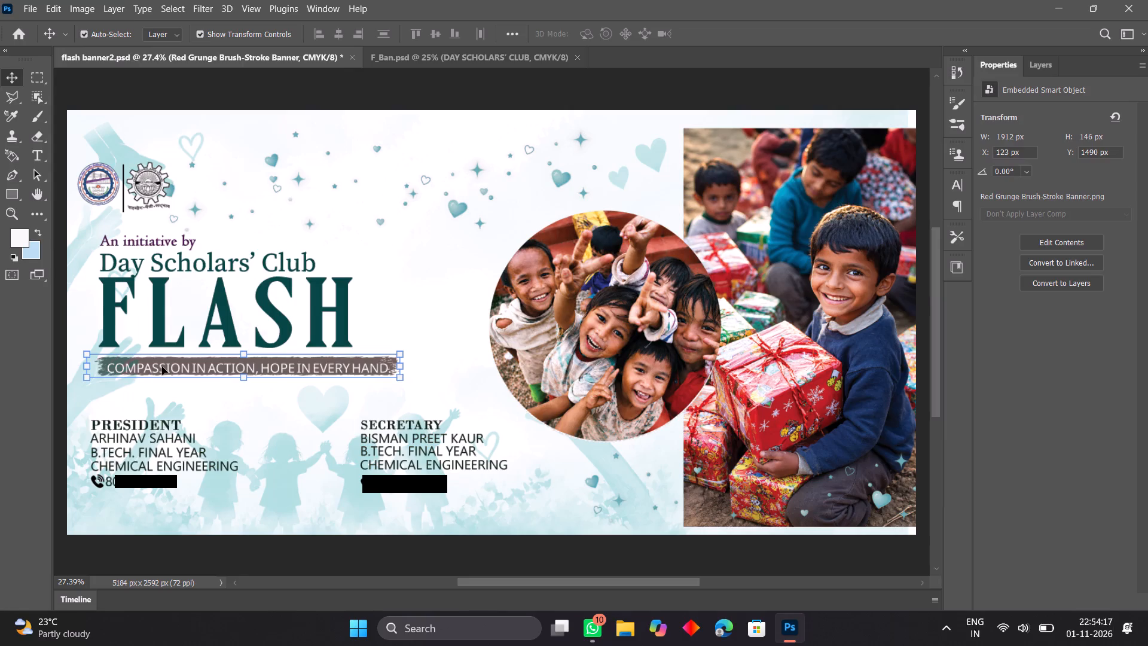
Nudge the Compassion in Action, Hope in Every Hand. tagline up to re-centre it on the moved brush-stroke strip.
left_click(162, 366)
key("Up")
key("Up")
key("Up")
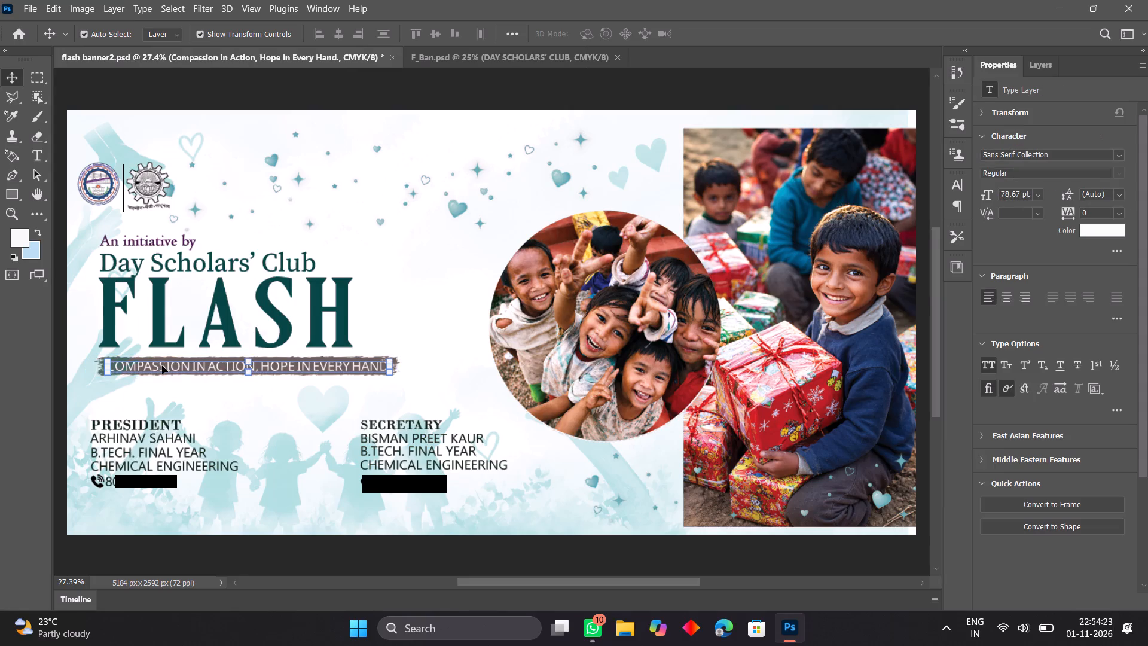
left_click(121, 481)
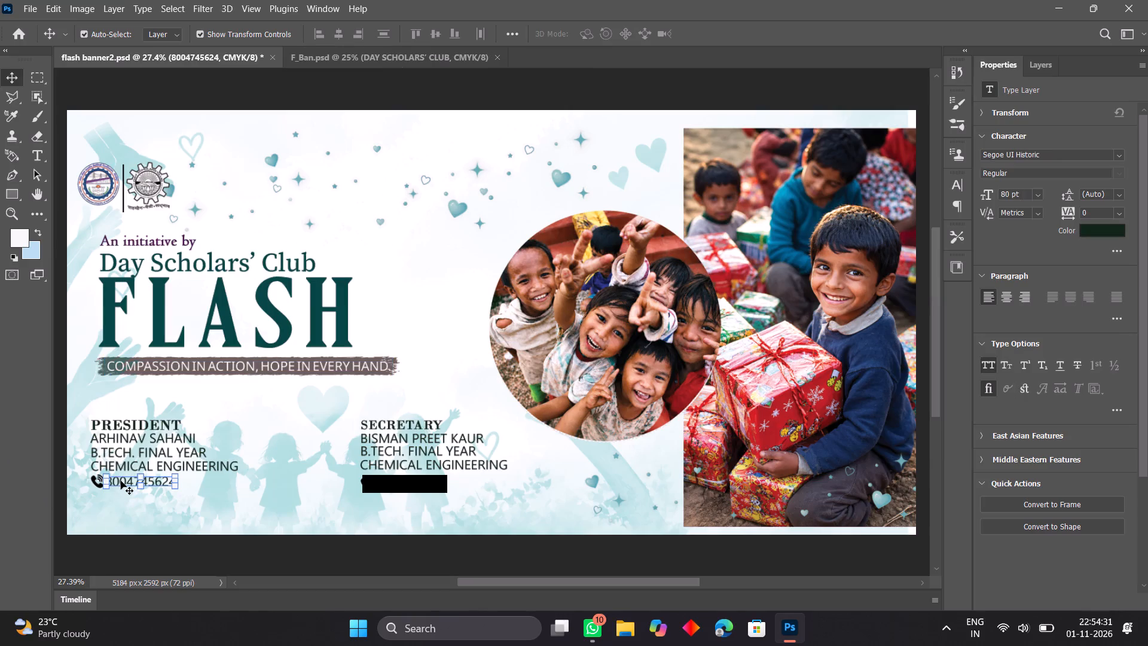
key("Down")
key("Down")
key("Down")
key("Down")
key("Down")
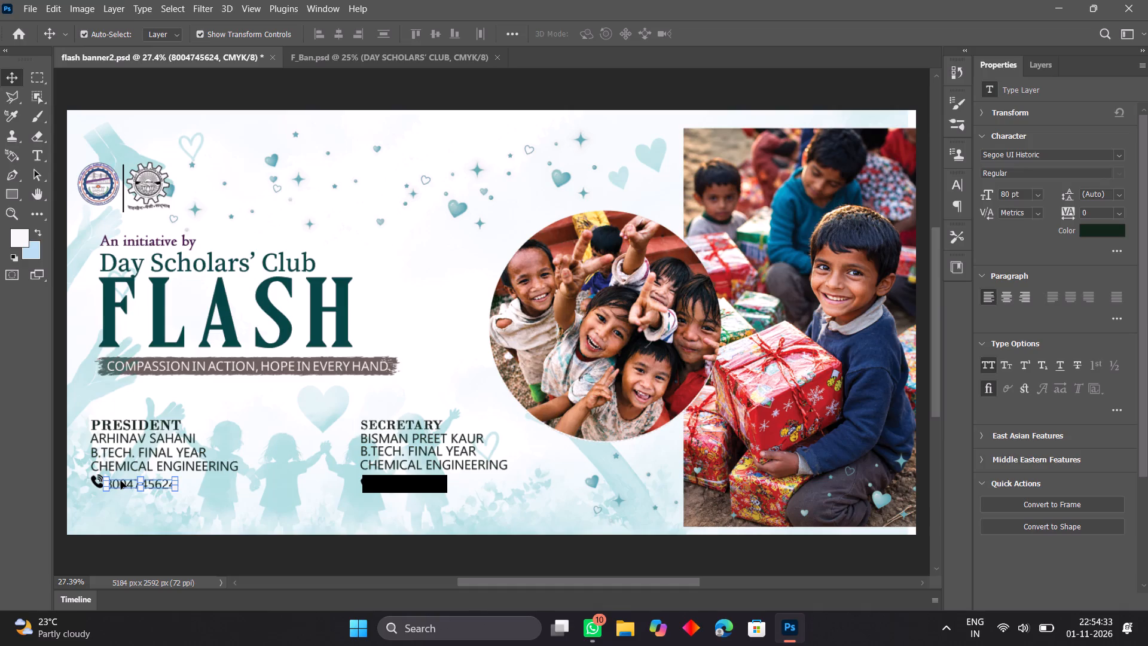
key("Down")
key("Down")
left_click(223, 467)
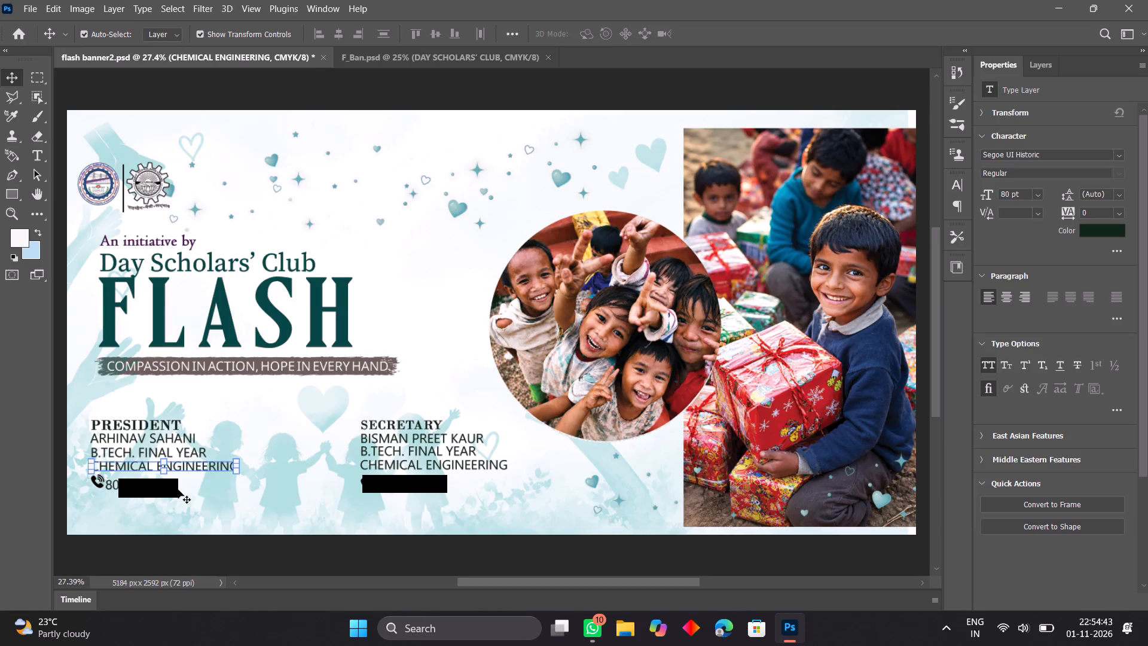
left_click(408, 482)
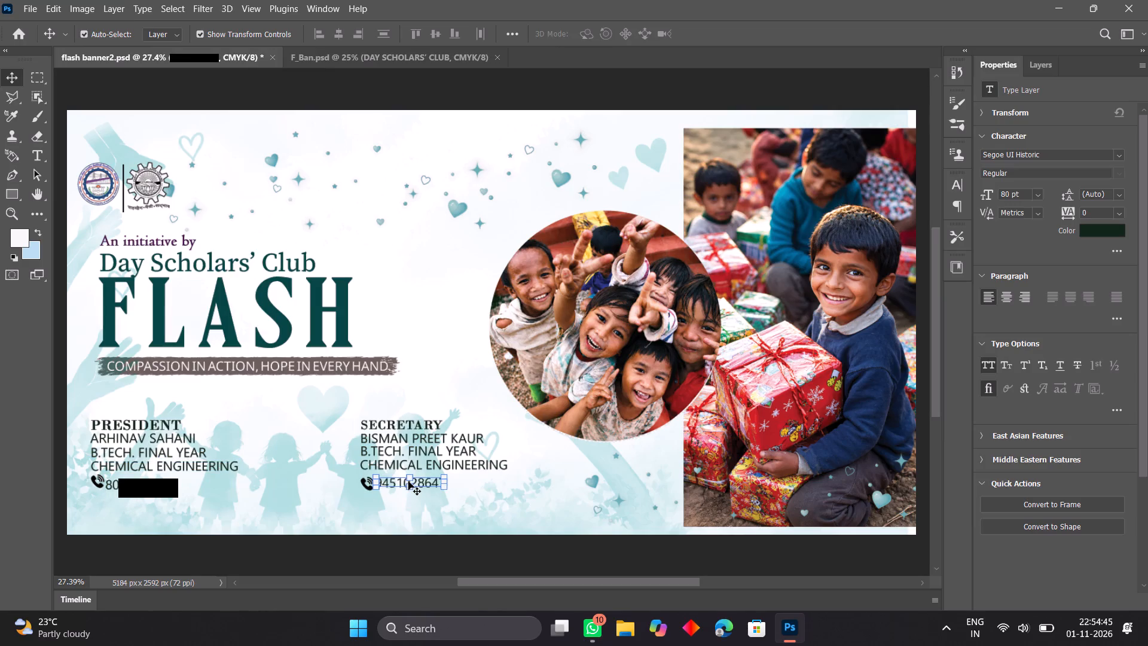
key("Right")
key("Right")
key("Right")
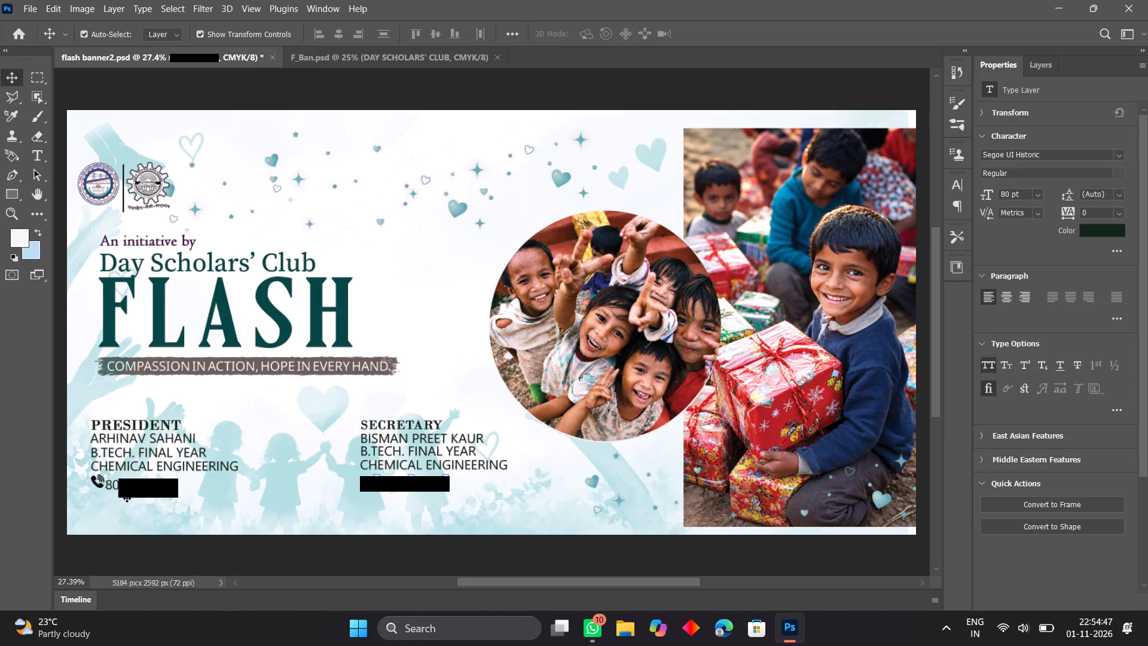
left_click(124, 487)
key("Right")
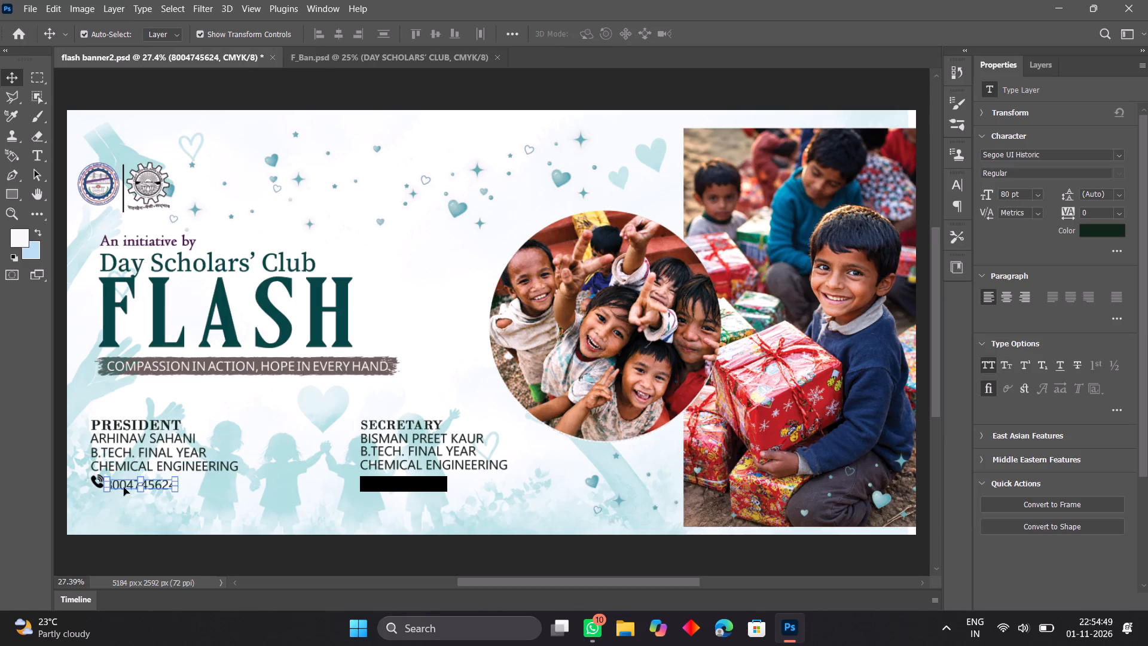
key("Right")
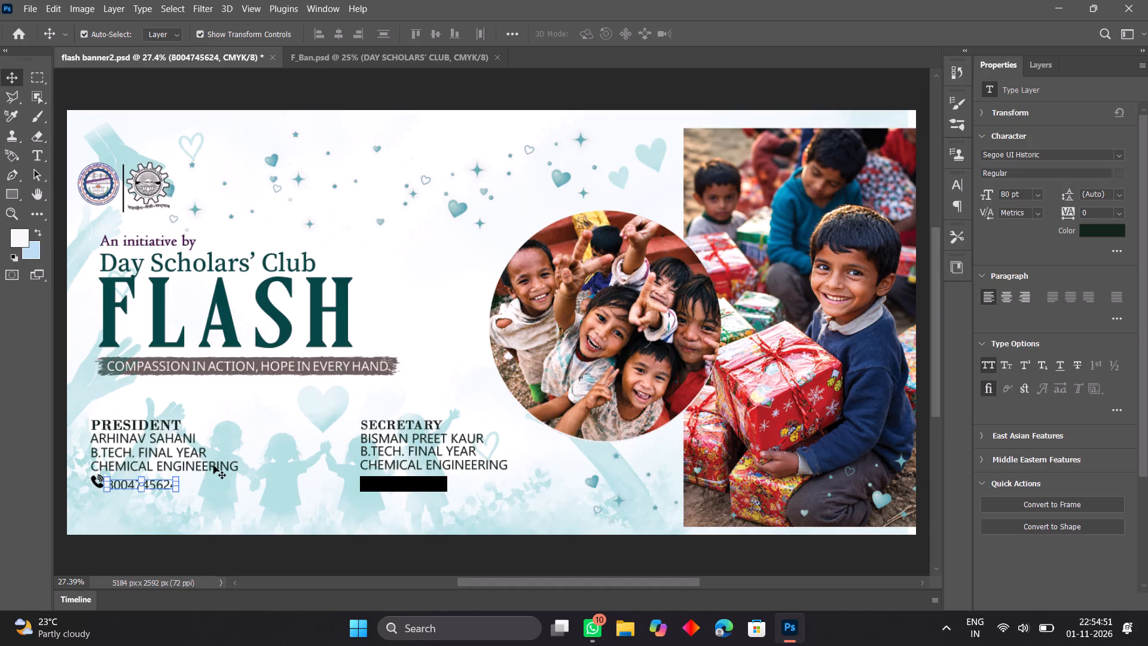
left_click(213, 465)
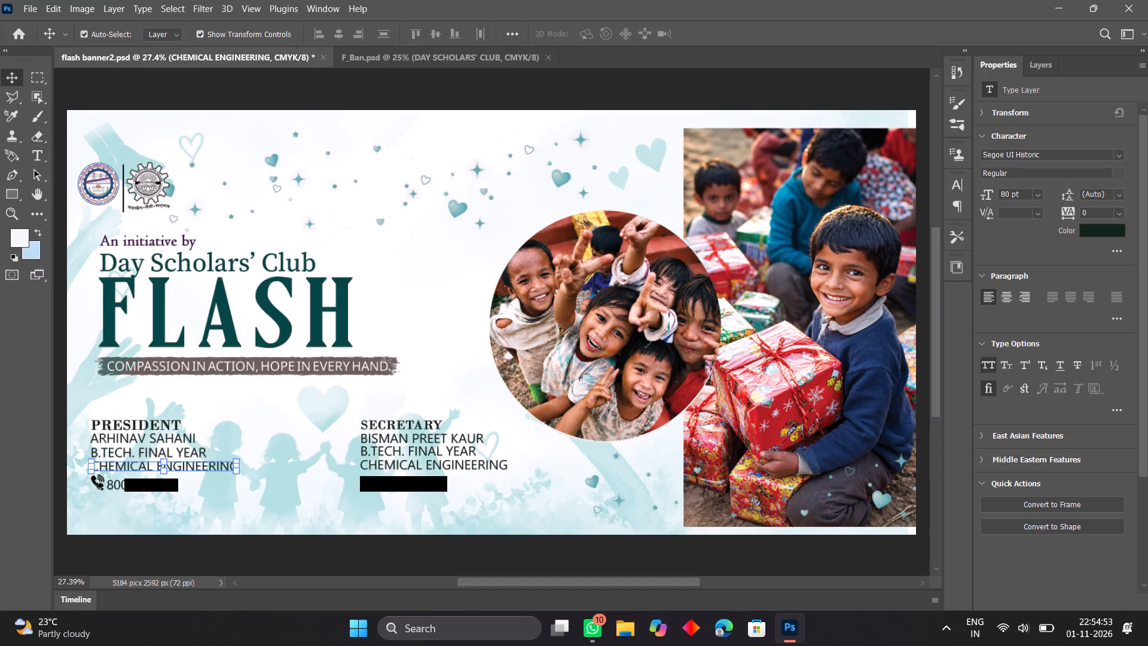
left_click(373, 465)
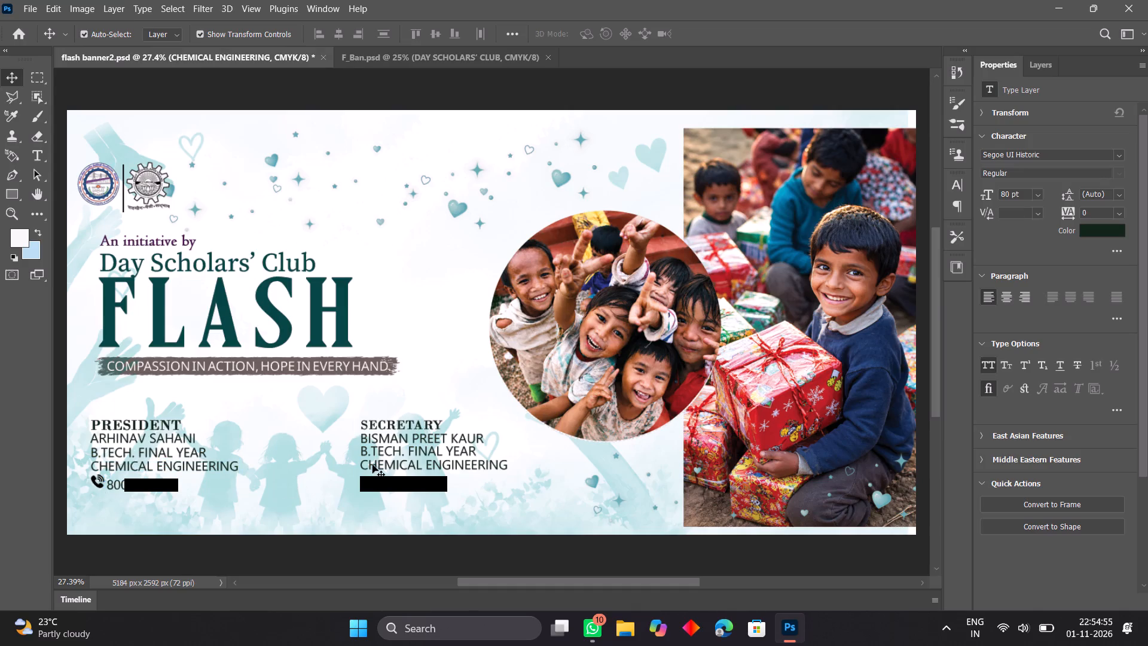
left_click(100, 485)
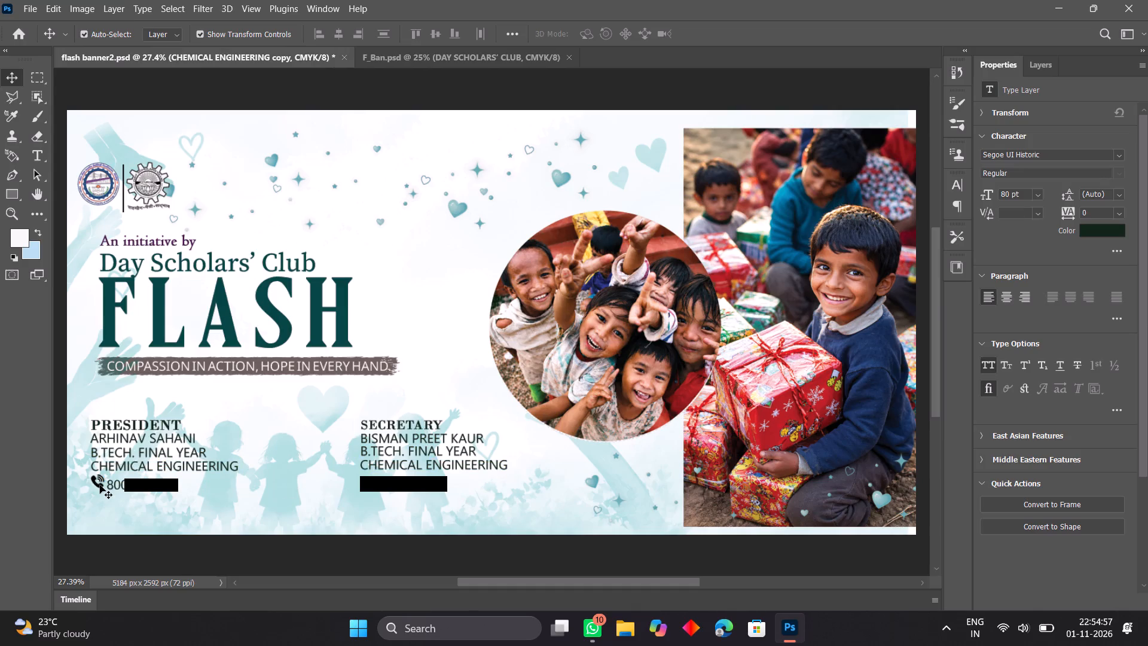
key("Down")
key("Down")
key("Down")
key("Down")
key("Down")
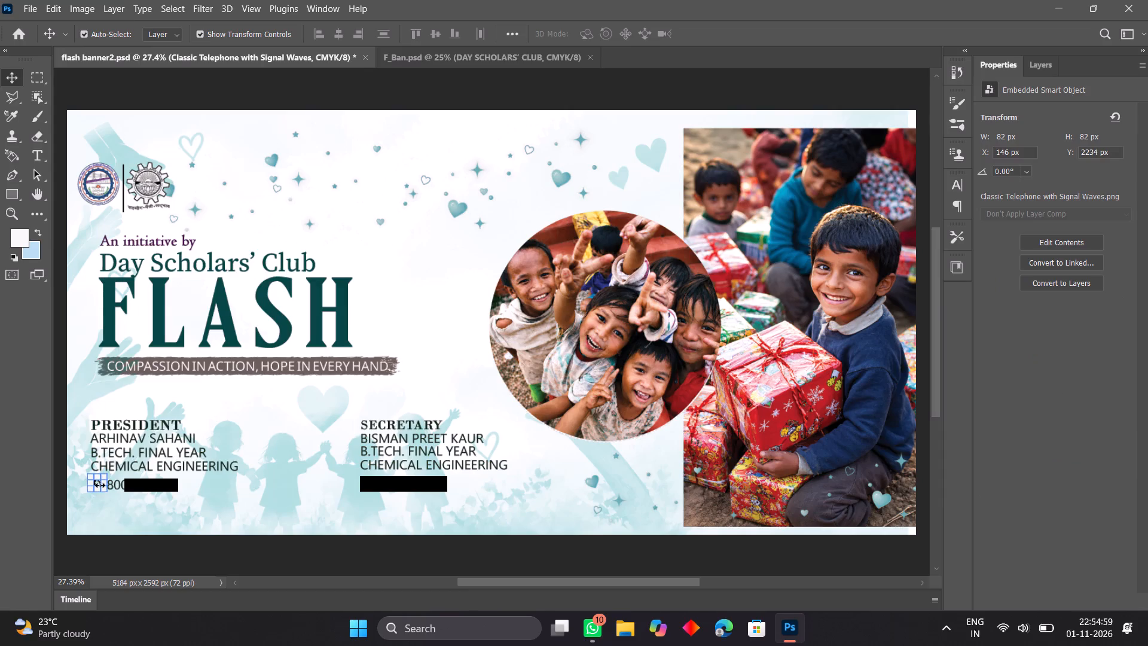
Nudge the President's Chemical Engineering line down slightly, towards the phone number row.
left_click(234, 470)
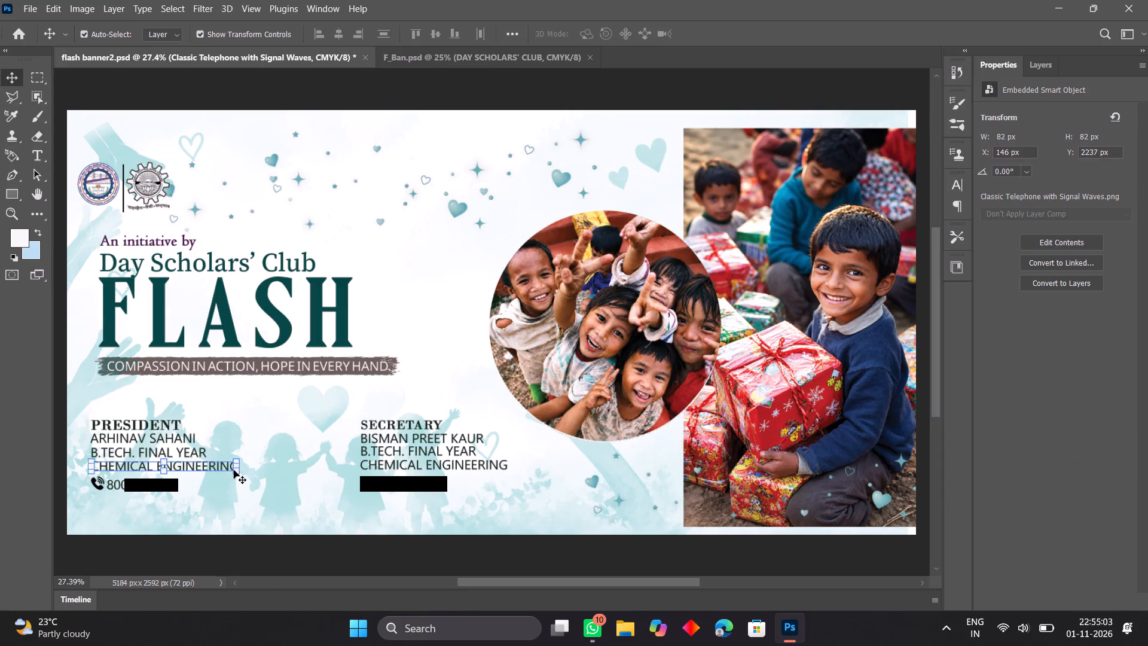
key("Down")
key("Down")
key("Down")
key("Down")
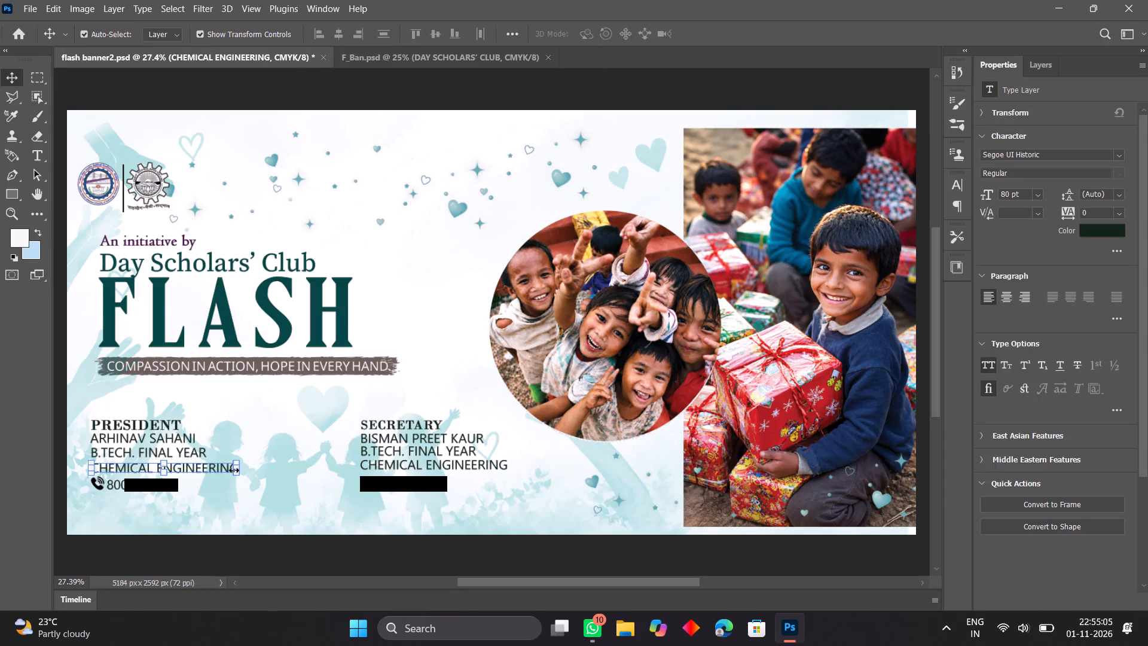
key("Down")
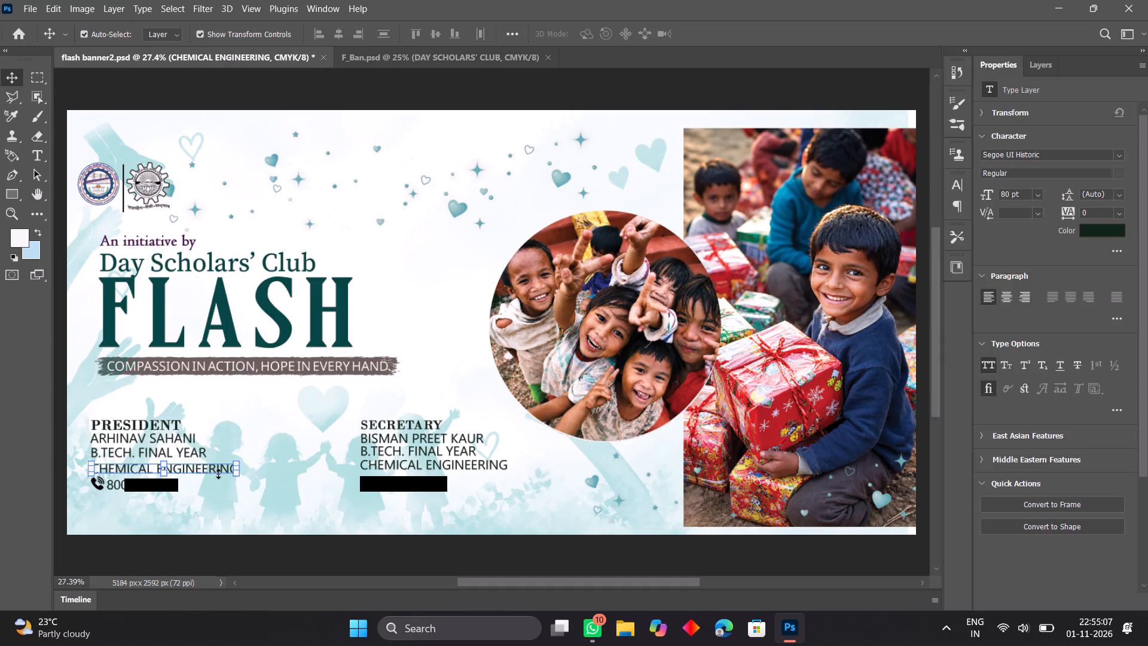
left_click(367, 467)
left_click(169, 487)
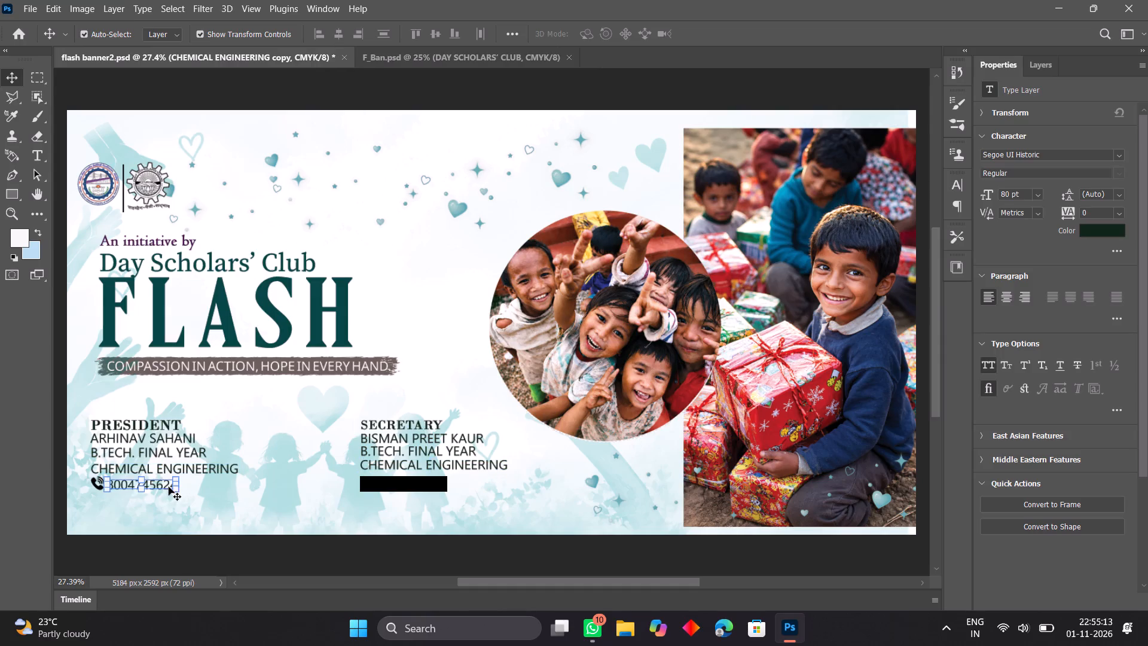
key("Right")
key("Right")
key("Right")
key("Right")
key("Up")
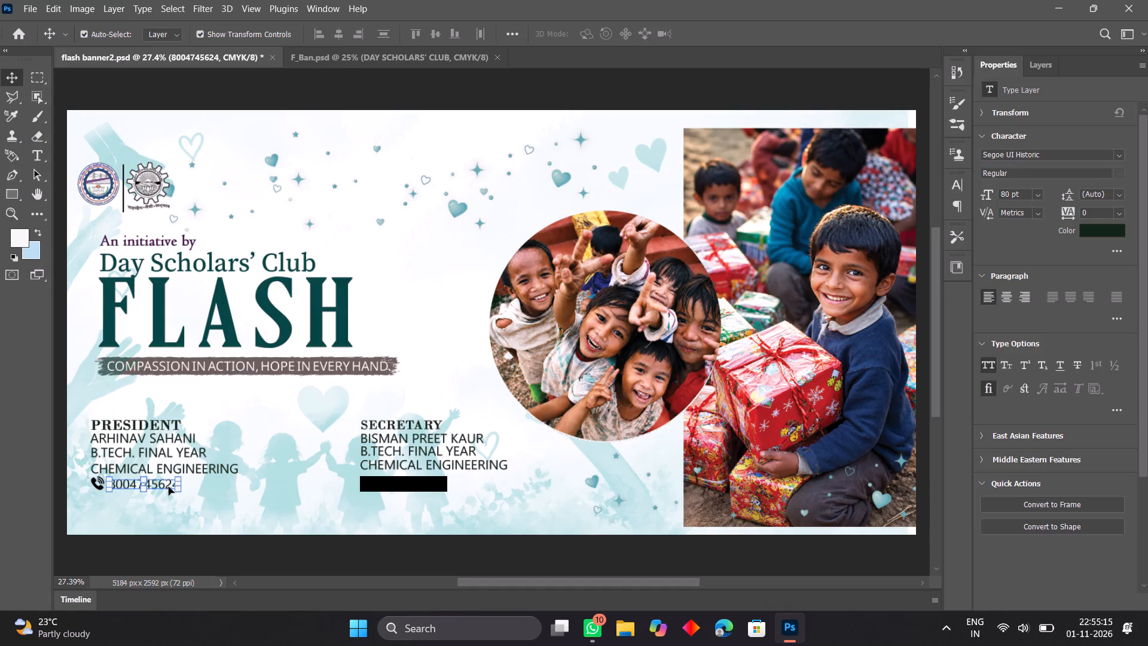
key("Down")
key("Left")
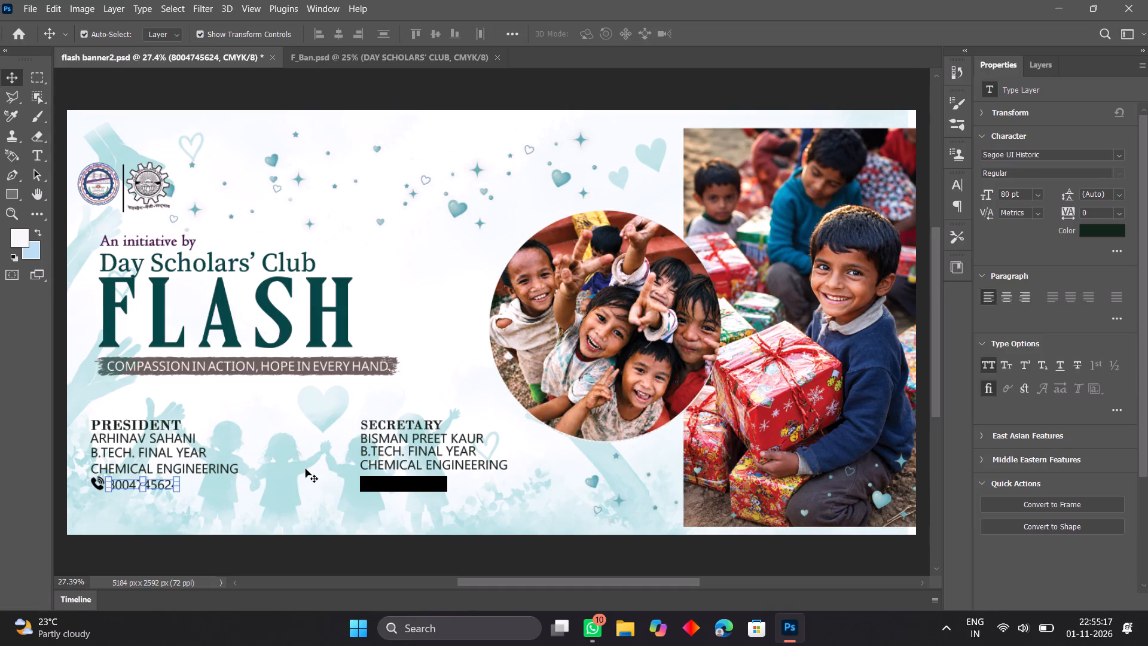
left_click(402, 486)
key("Right")
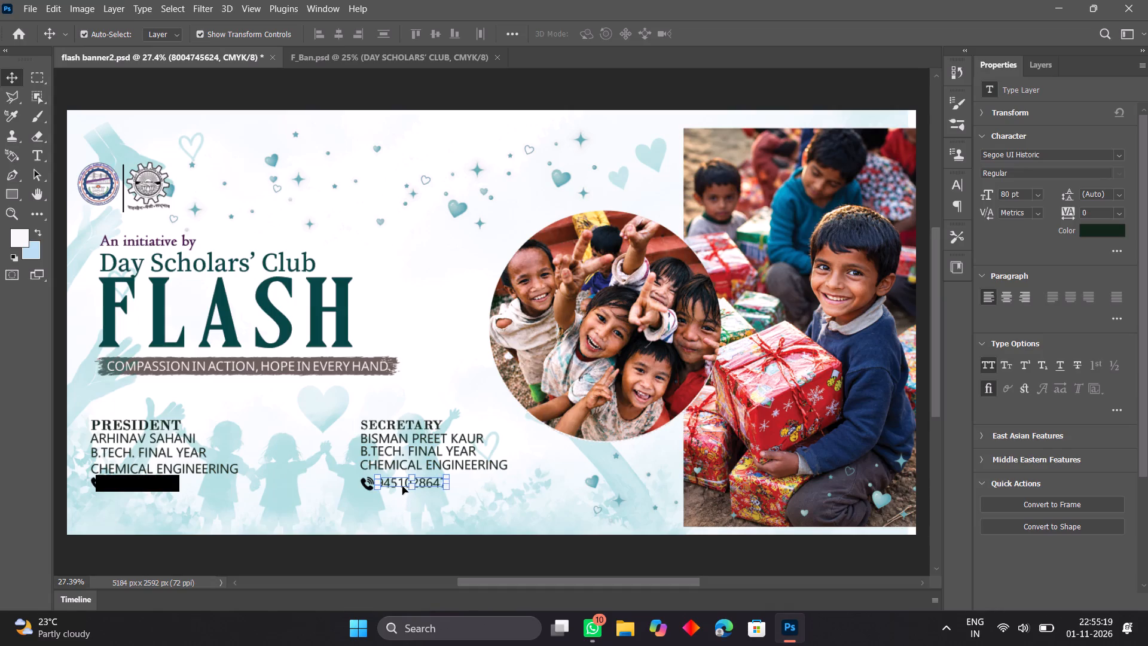
key("Right")
key("Right")
key("Left")
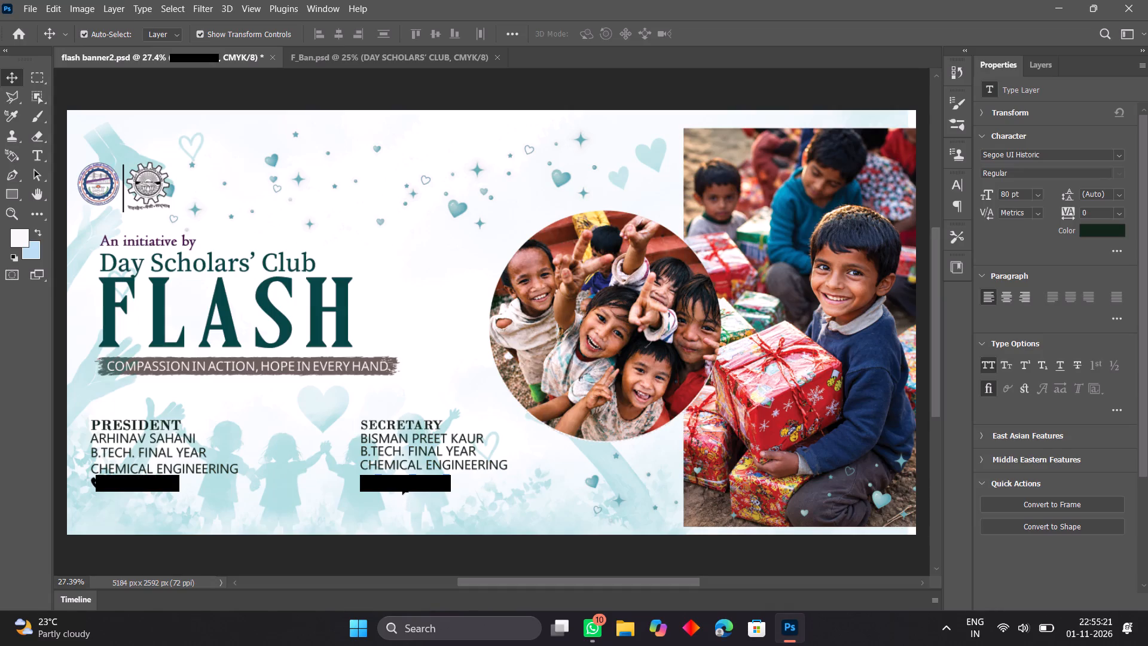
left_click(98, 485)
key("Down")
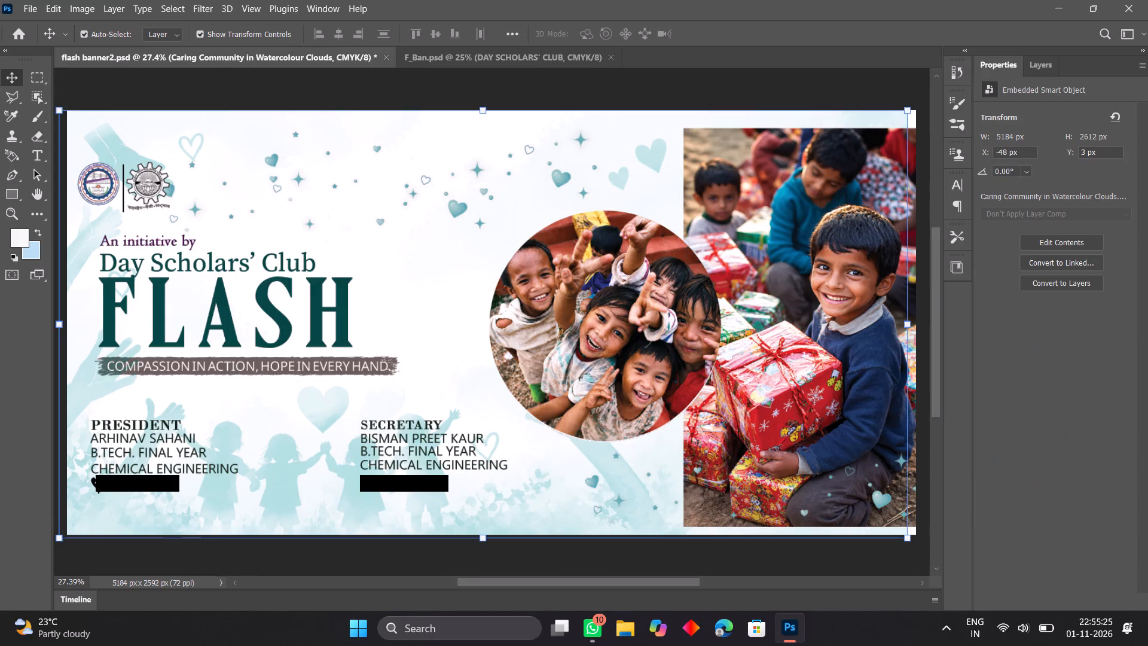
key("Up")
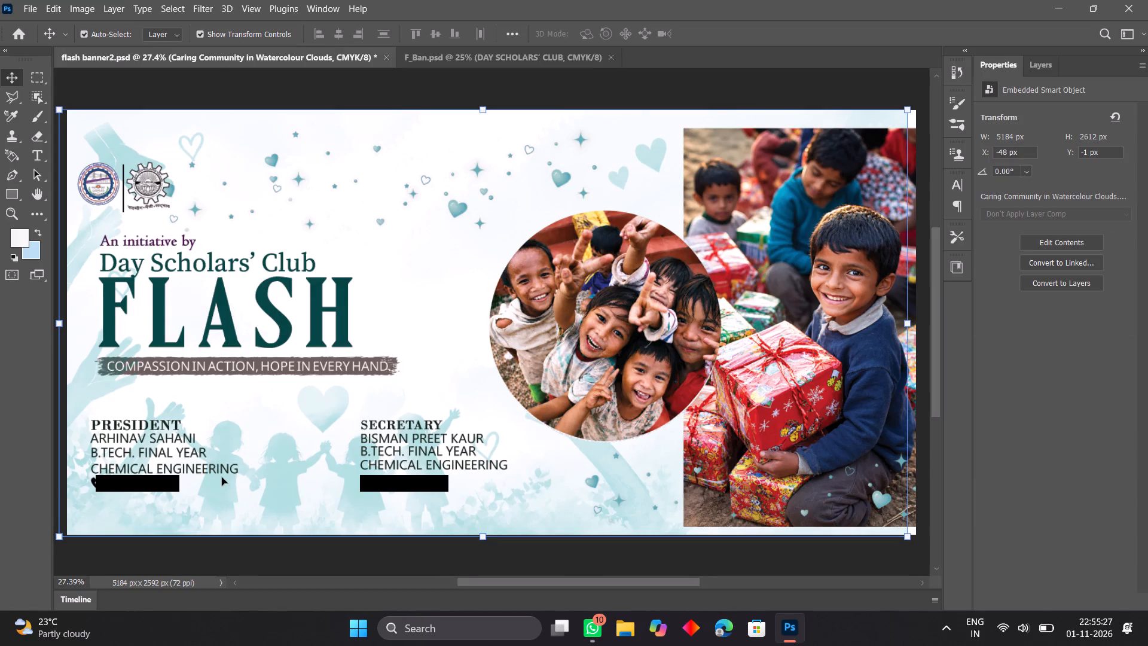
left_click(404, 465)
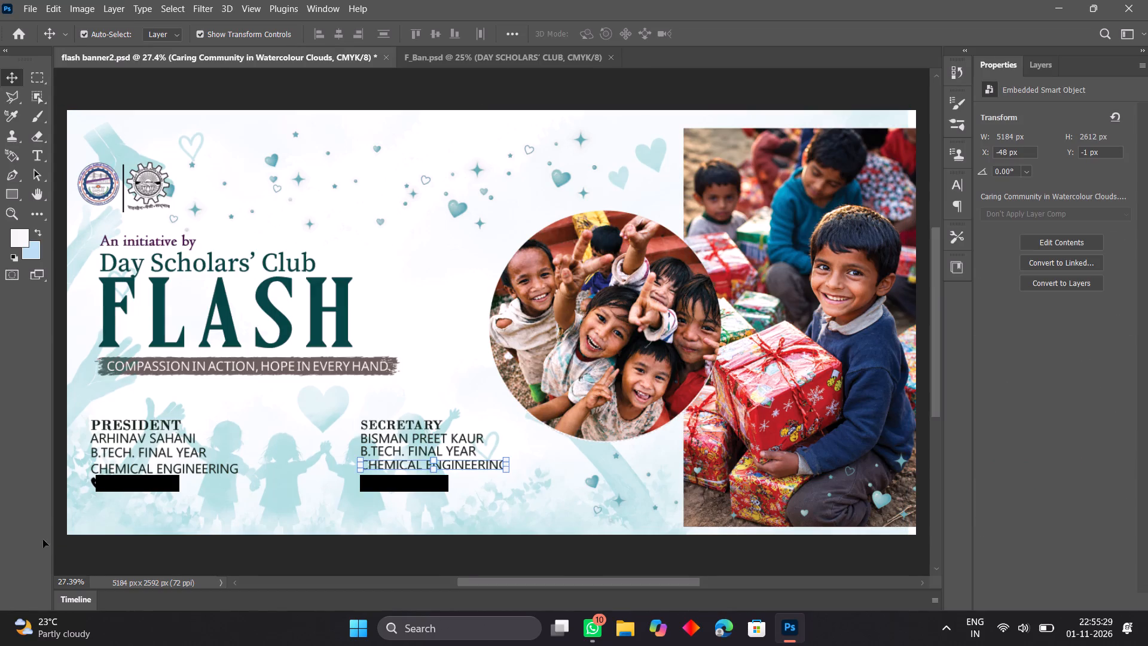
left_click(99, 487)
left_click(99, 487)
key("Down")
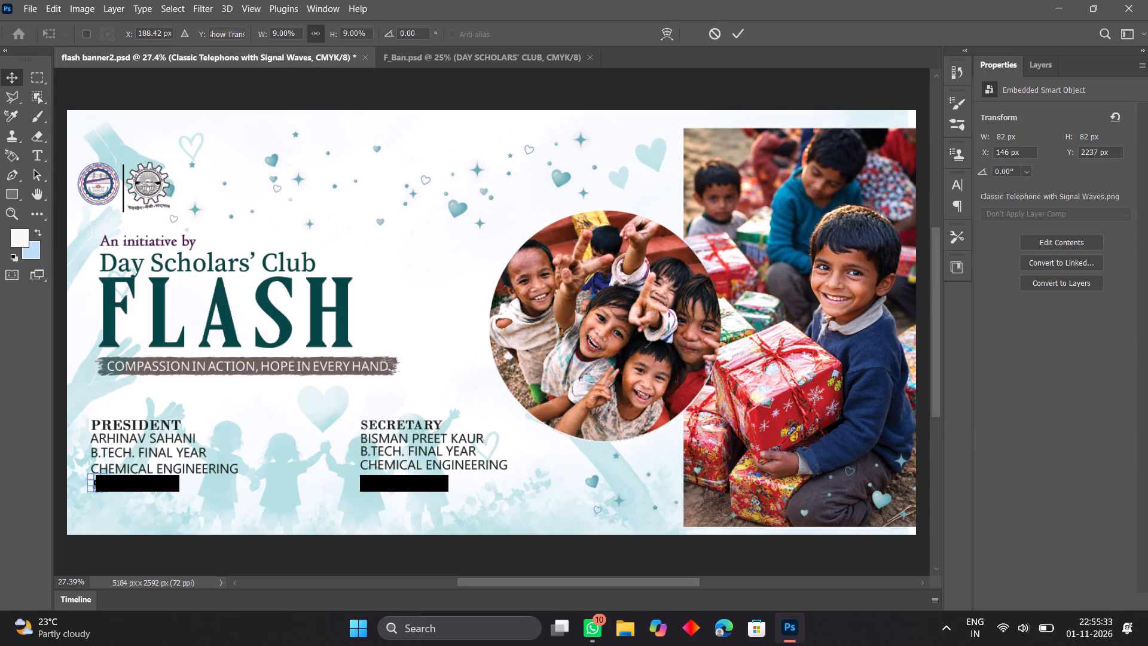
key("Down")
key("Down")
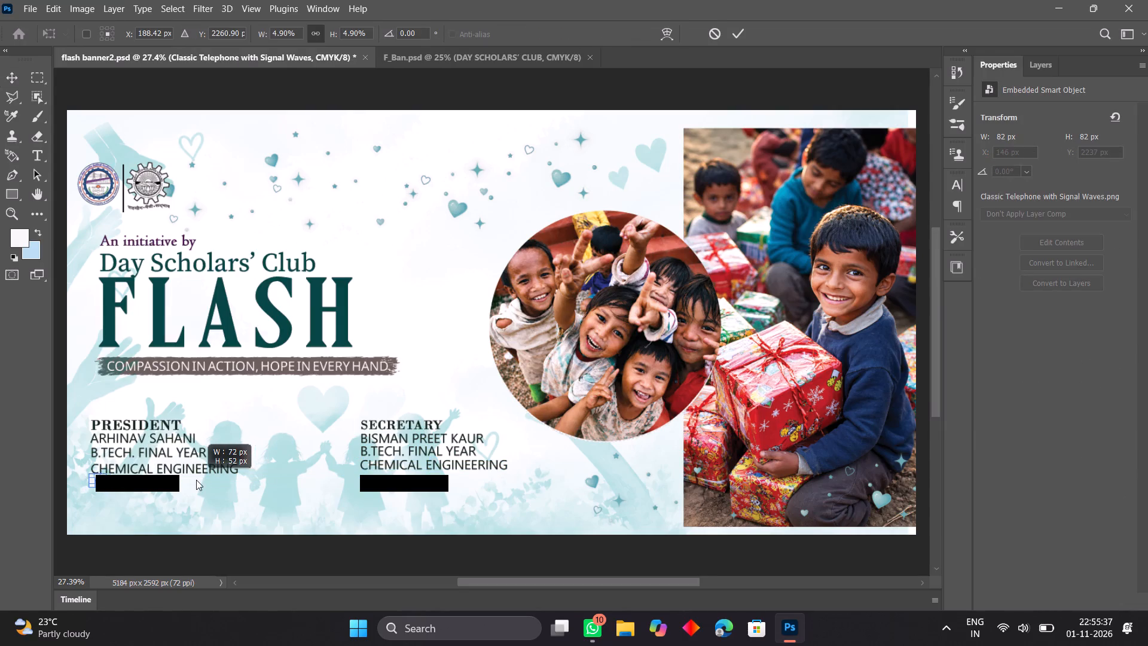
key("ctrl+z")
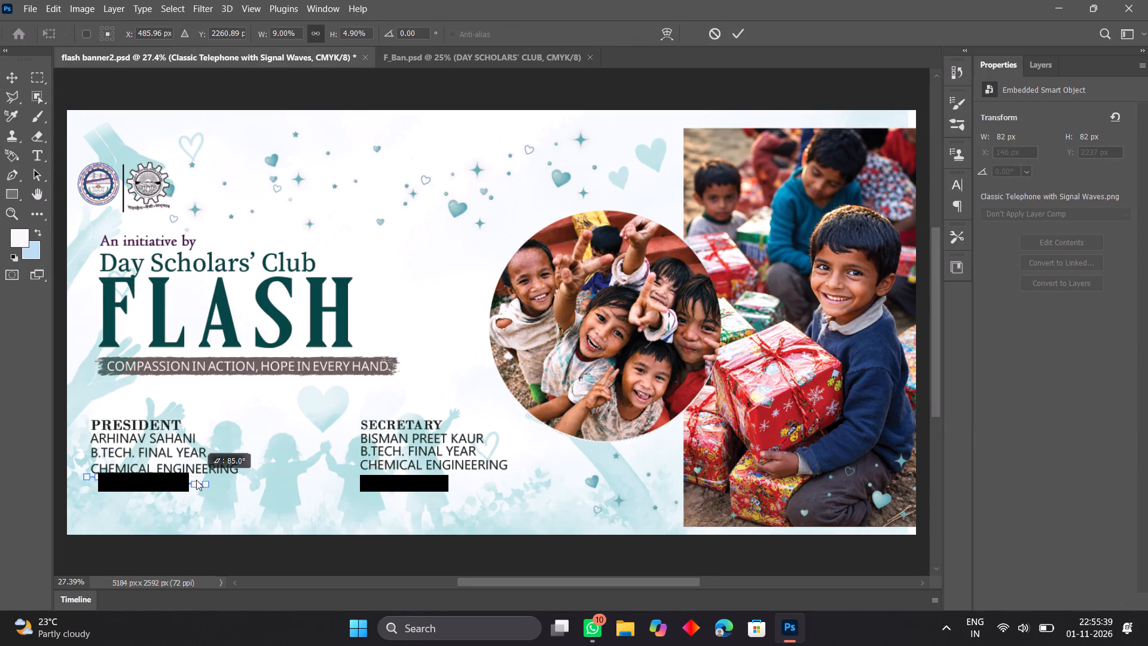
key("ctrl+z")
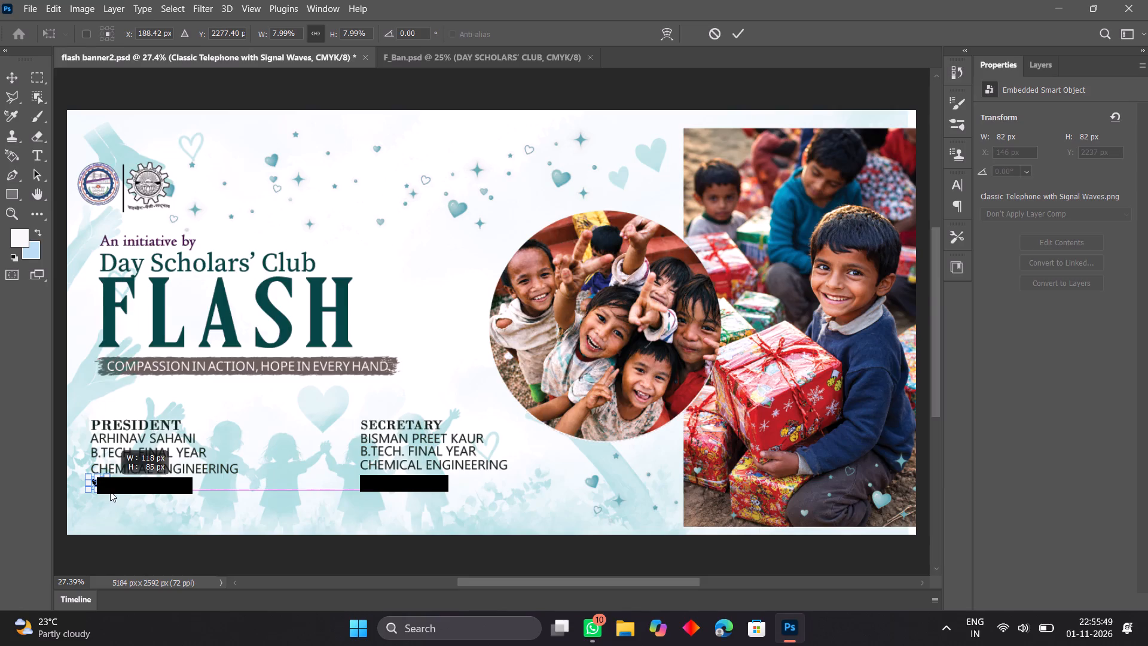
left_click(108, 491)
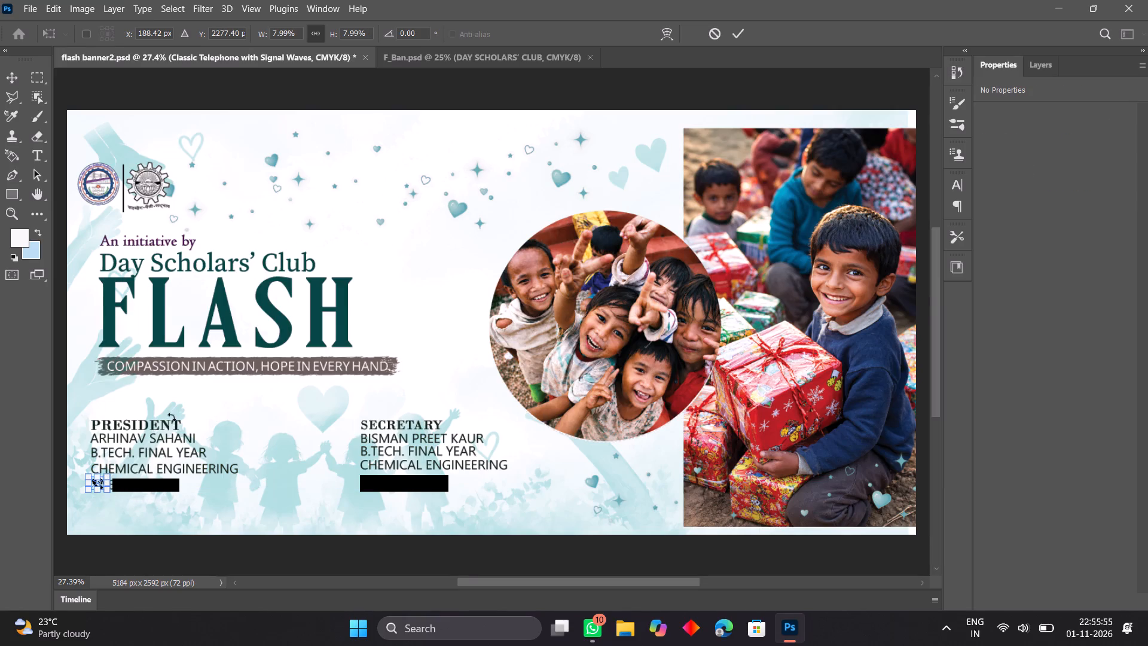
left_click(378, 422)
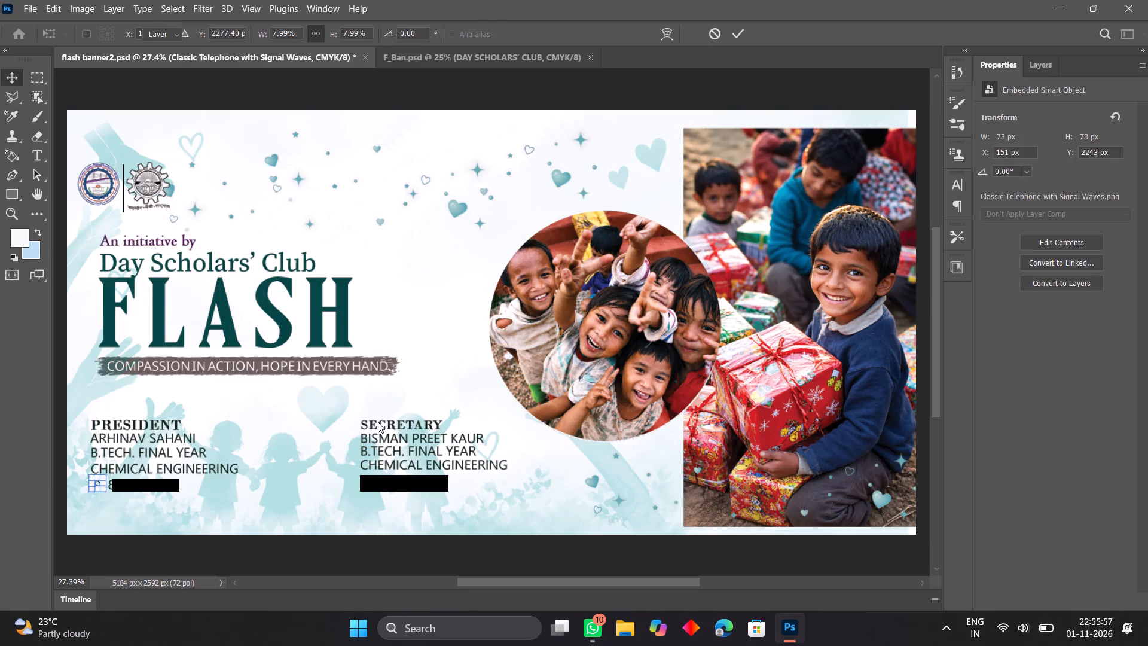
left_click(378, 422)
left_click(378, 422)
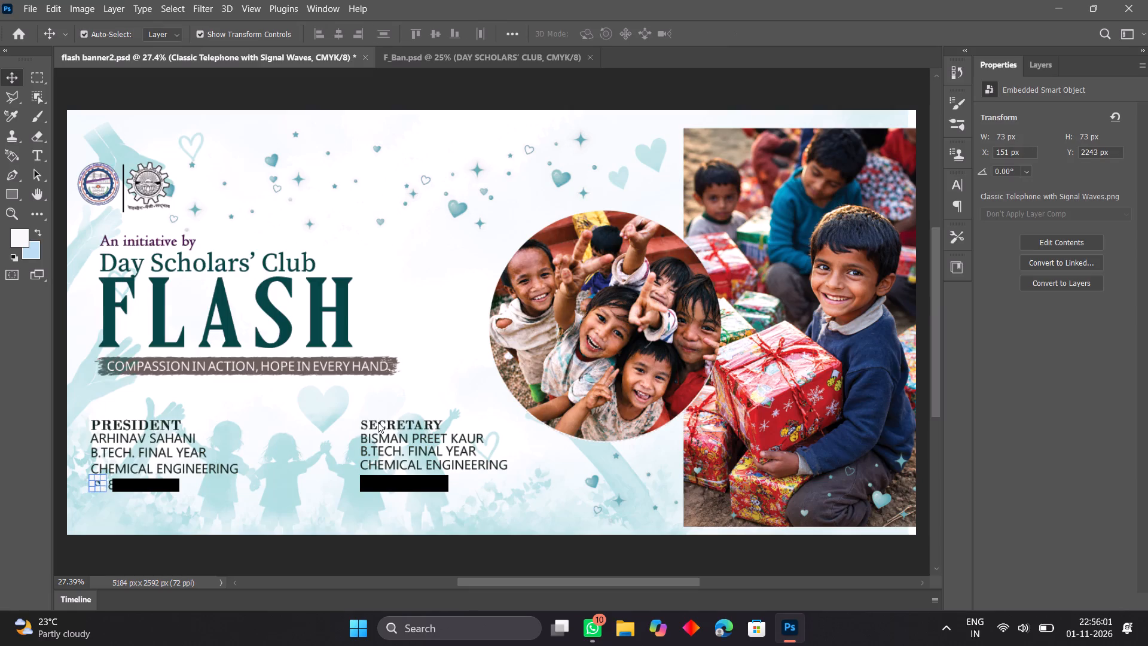
Nudge the President's Chemical Engineering line slightly down, closer to the phone number row.
left_click(285, 445)
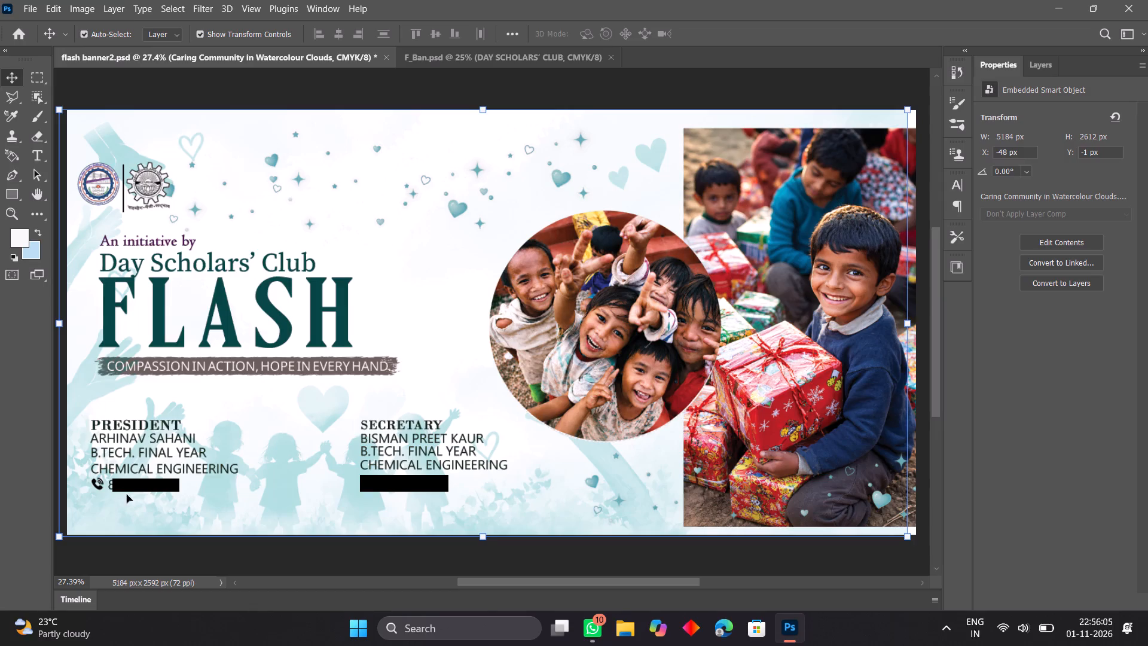
left_click(0, 476)
left_click(223, 469)
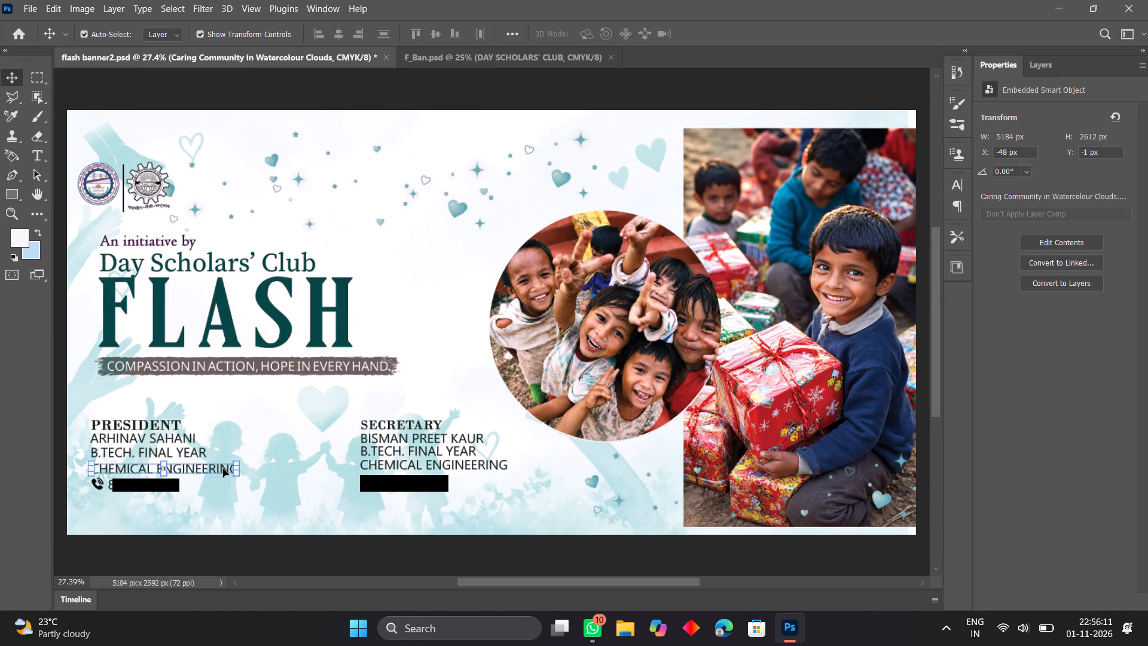
key("Down")
key("Down")
key("Down")
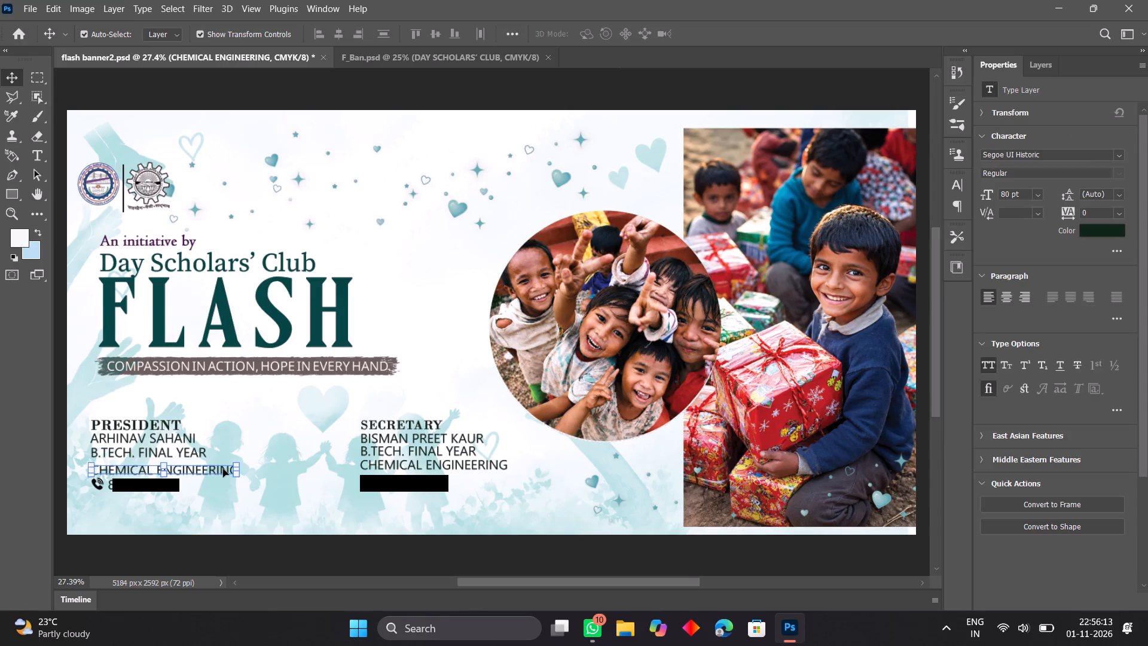
key("Up")
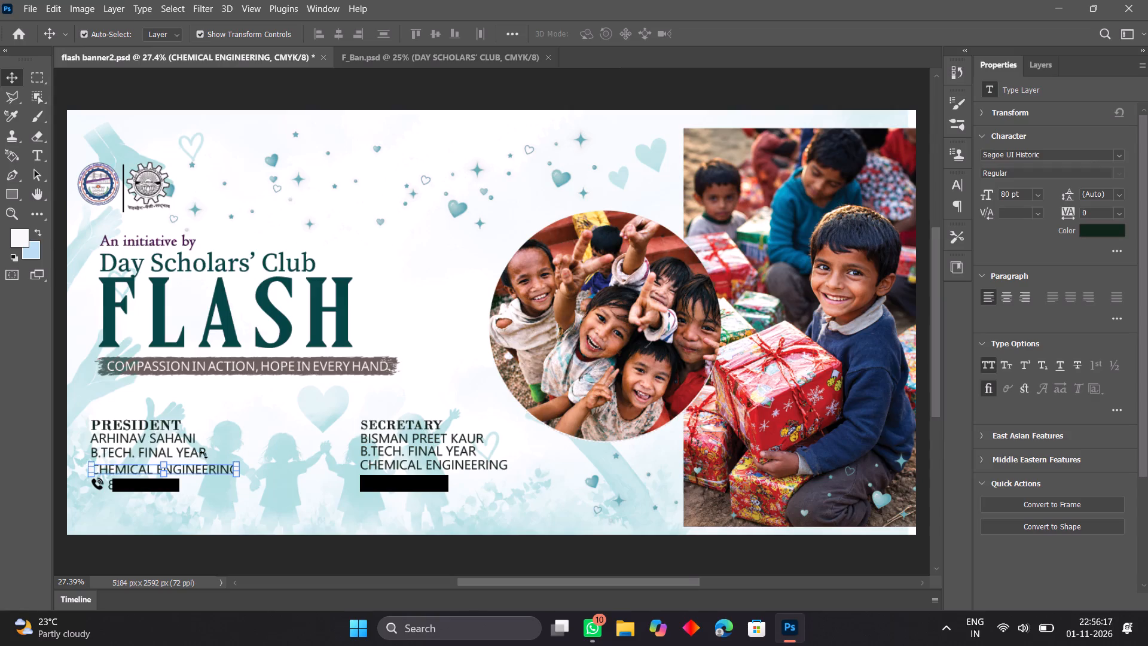
Nudge the Secretary's Chemical Engineering line slightly down, away from the B.Tech. Final Year line above it.
left_click(368, 462)
key("Down")
key("Down")
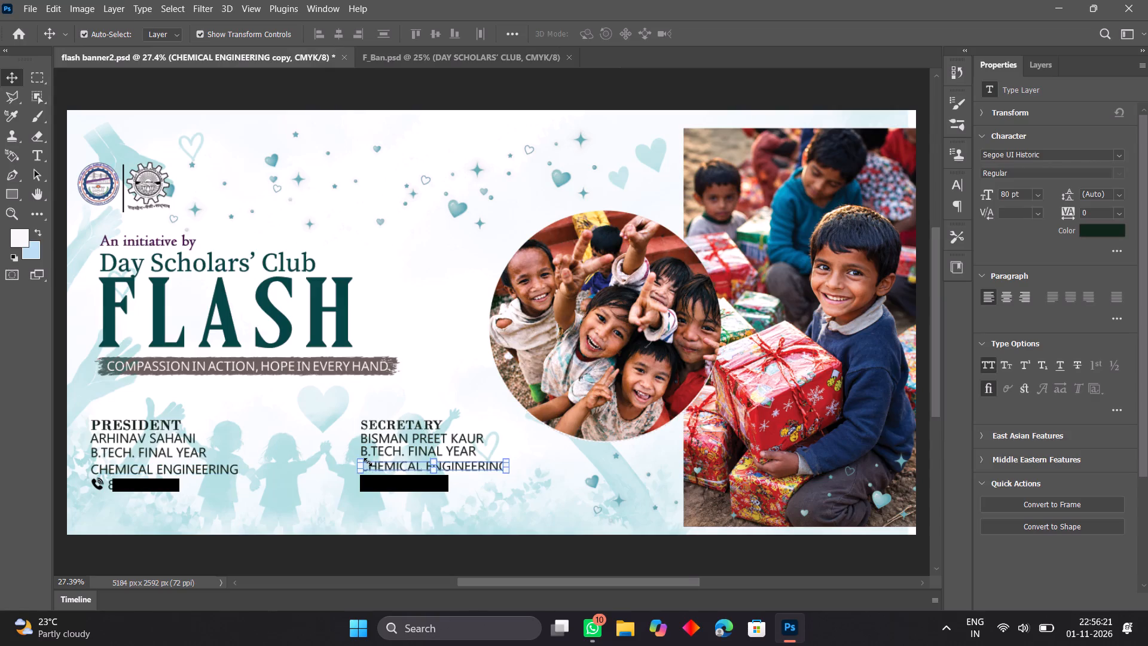
key("Down")
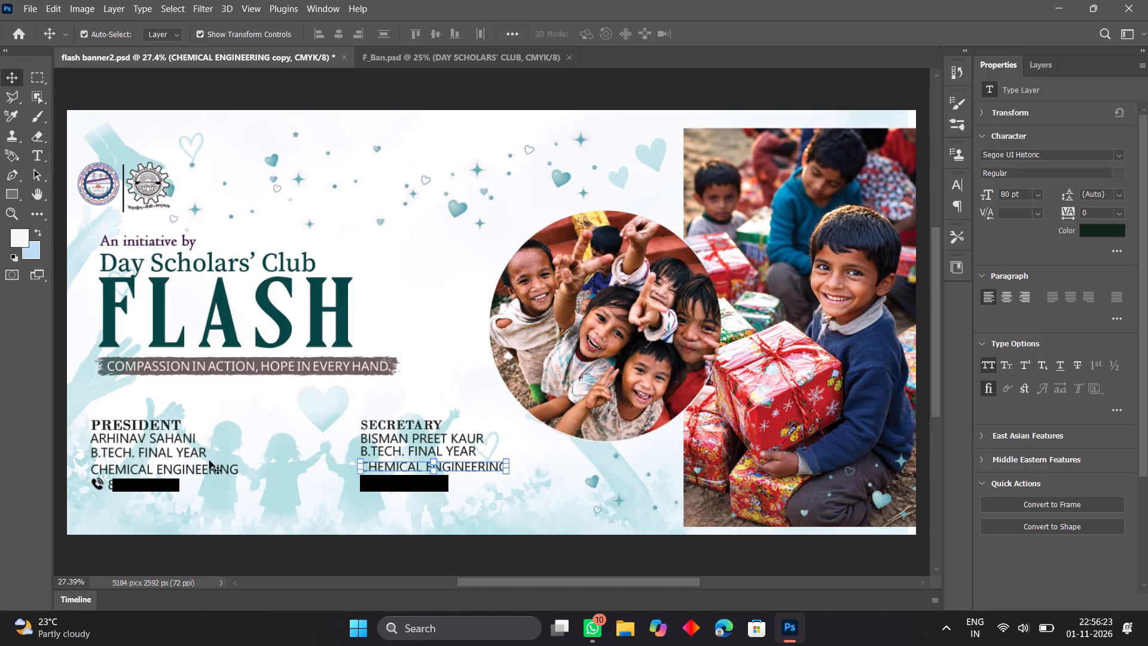
Nudge the President's B.Tech. Final Year line slightly down to even out the line spacing in that block.
left_click(200, 454)
key("Down")
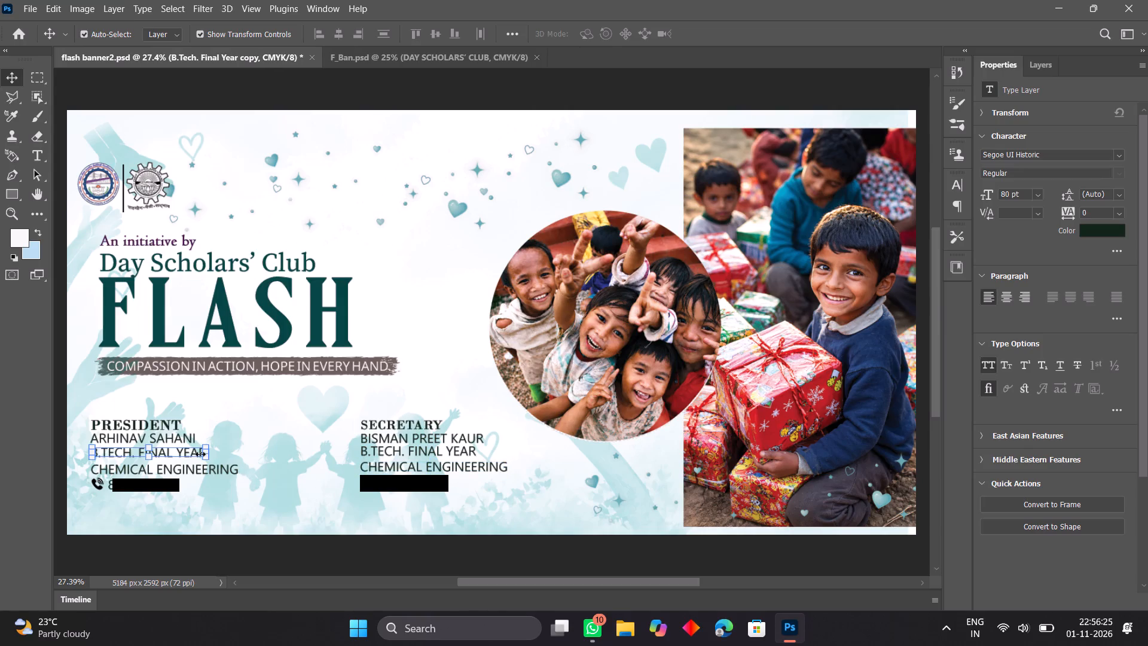
key("Down")
key("Down")
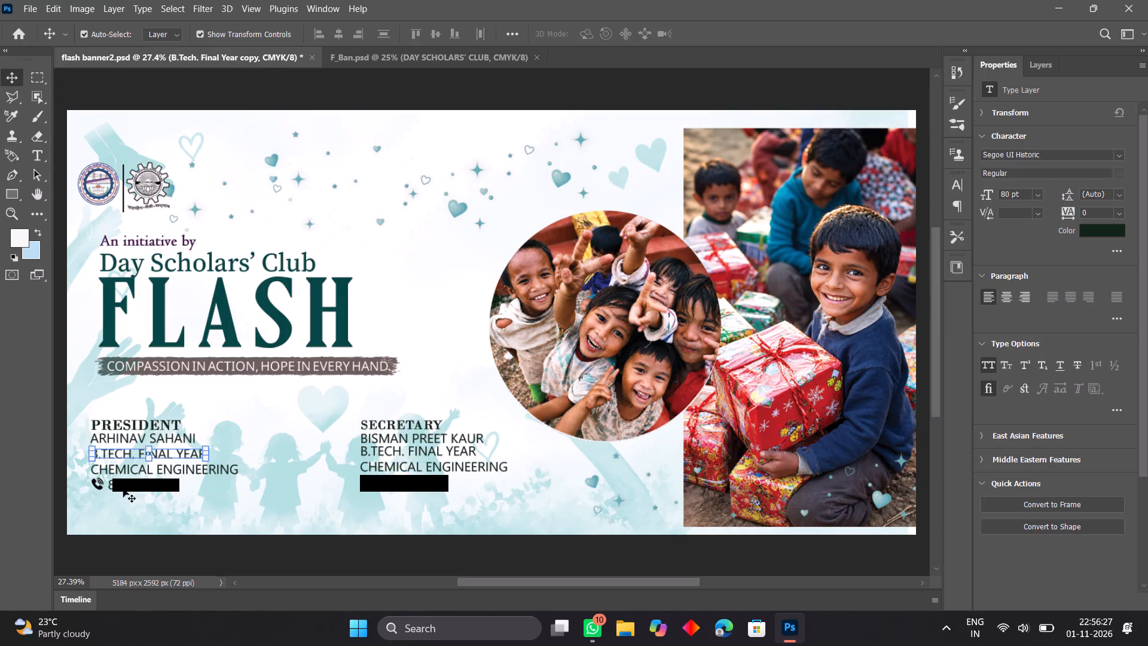
left_click(100, 484)
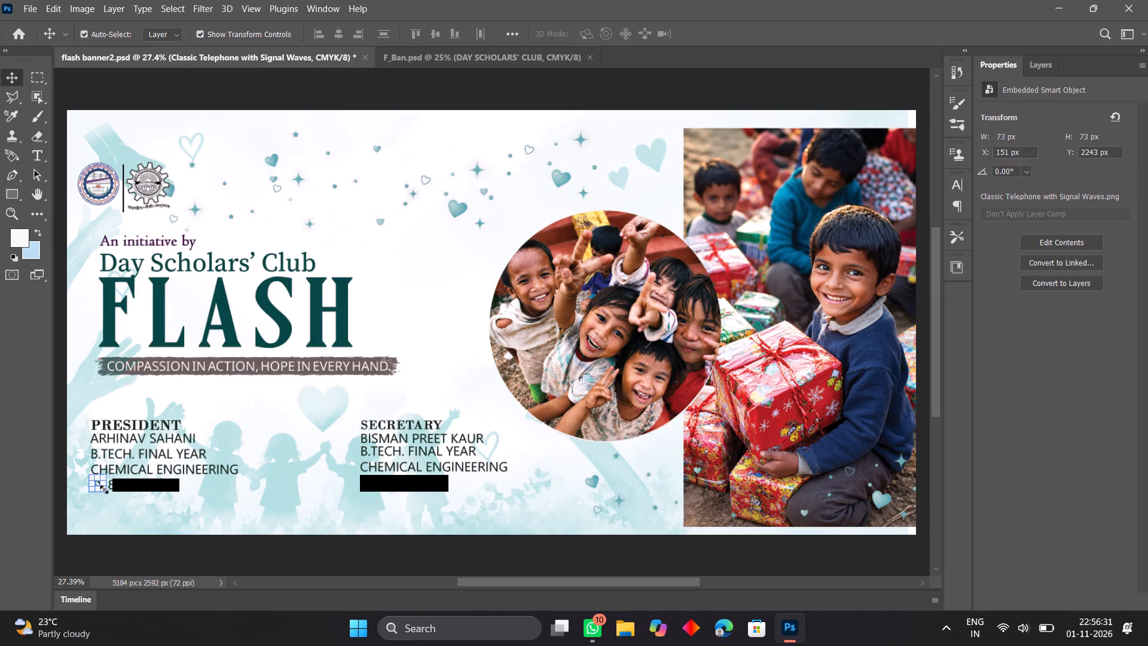
left_click(104, 489)
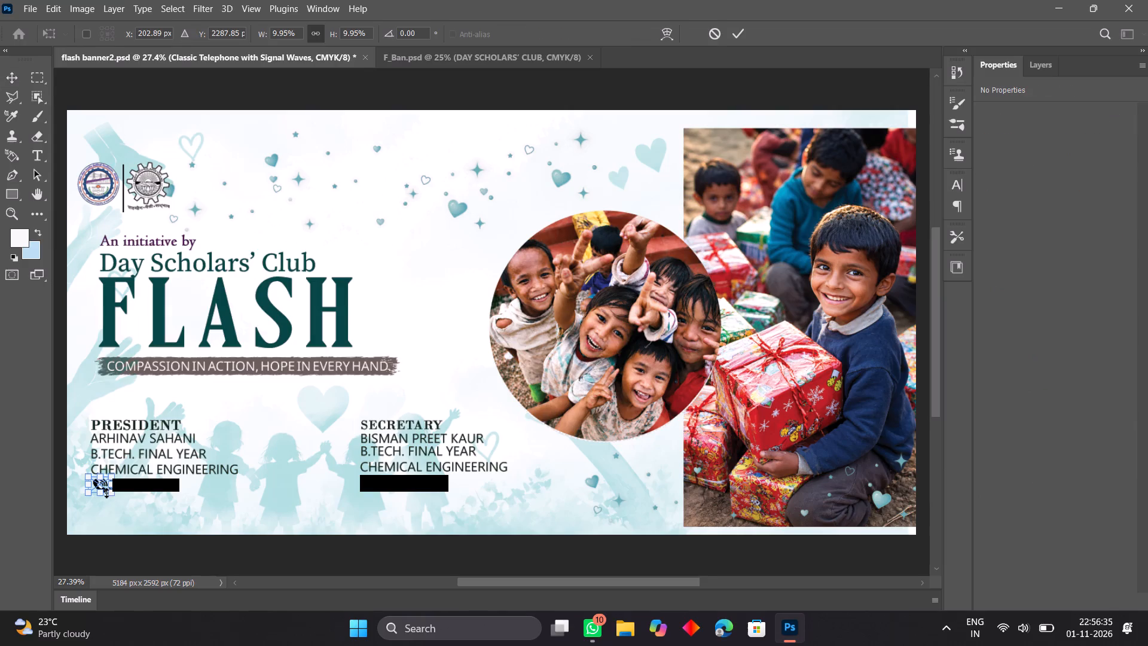
left_click(111, 493)
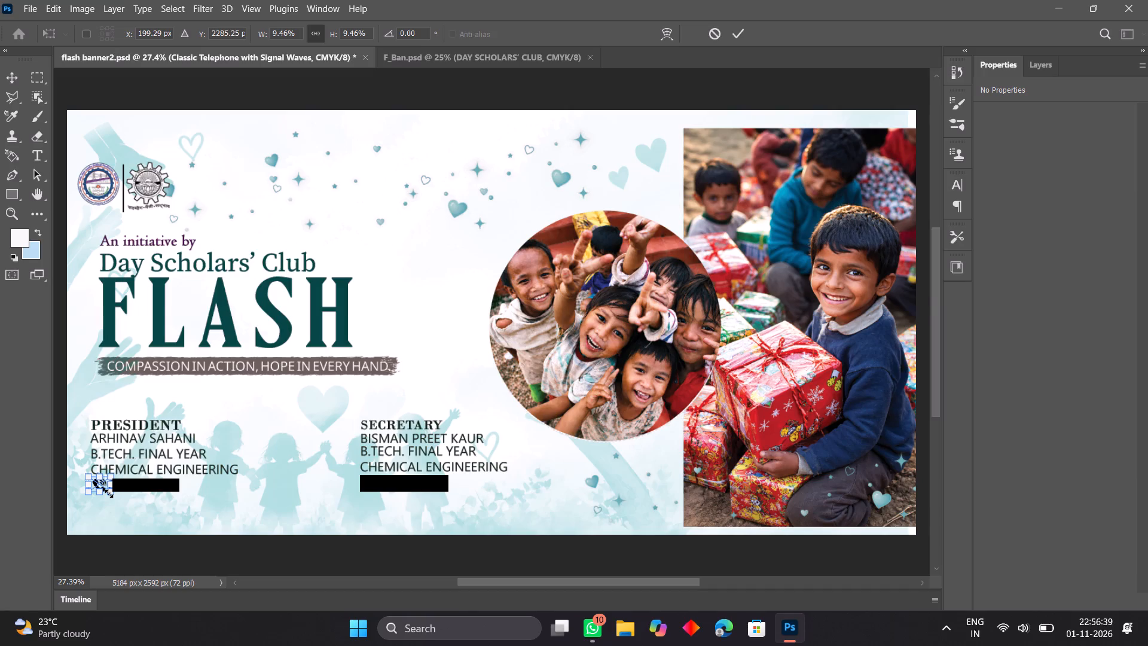
left_click(365, 485)
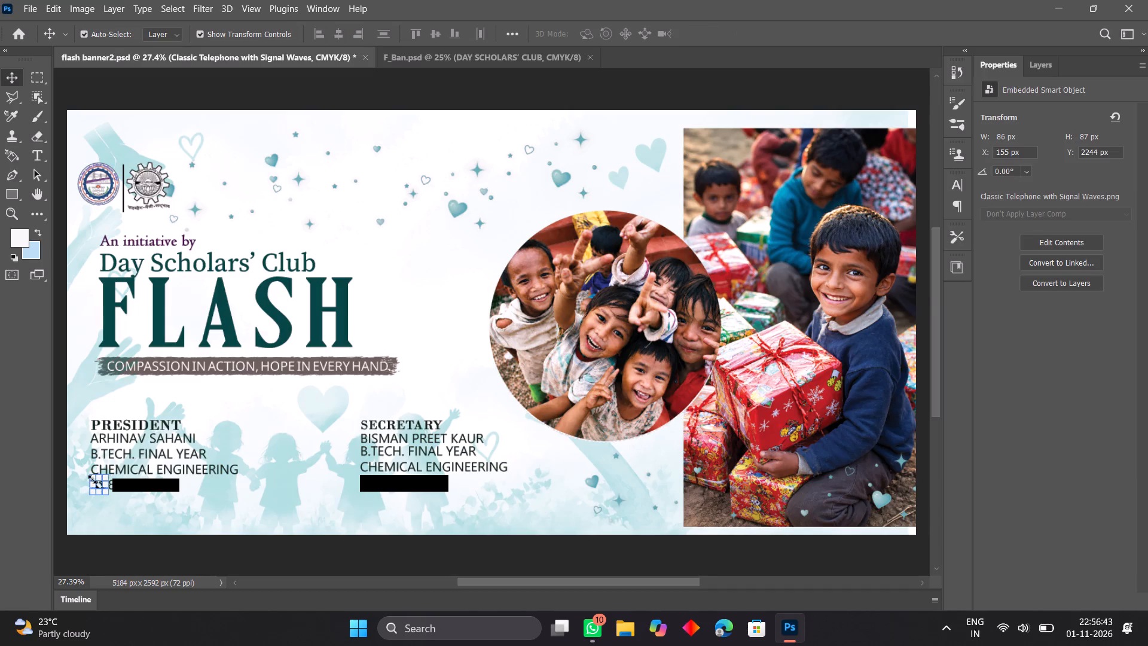
left_click(202, 452)
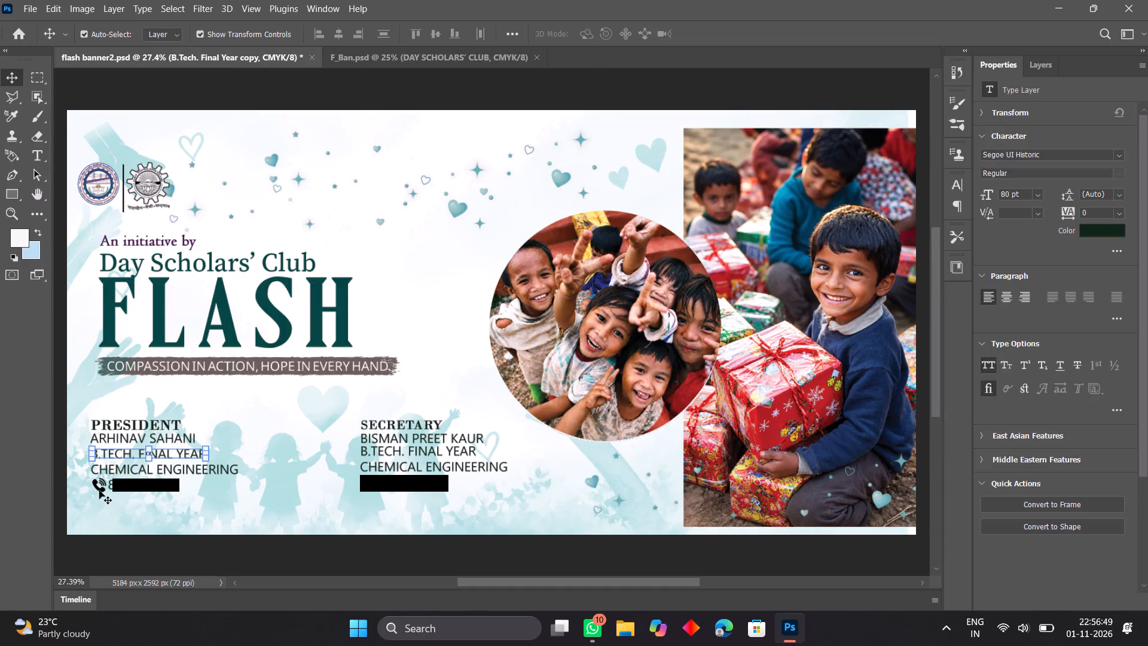
left_click(367, 486)
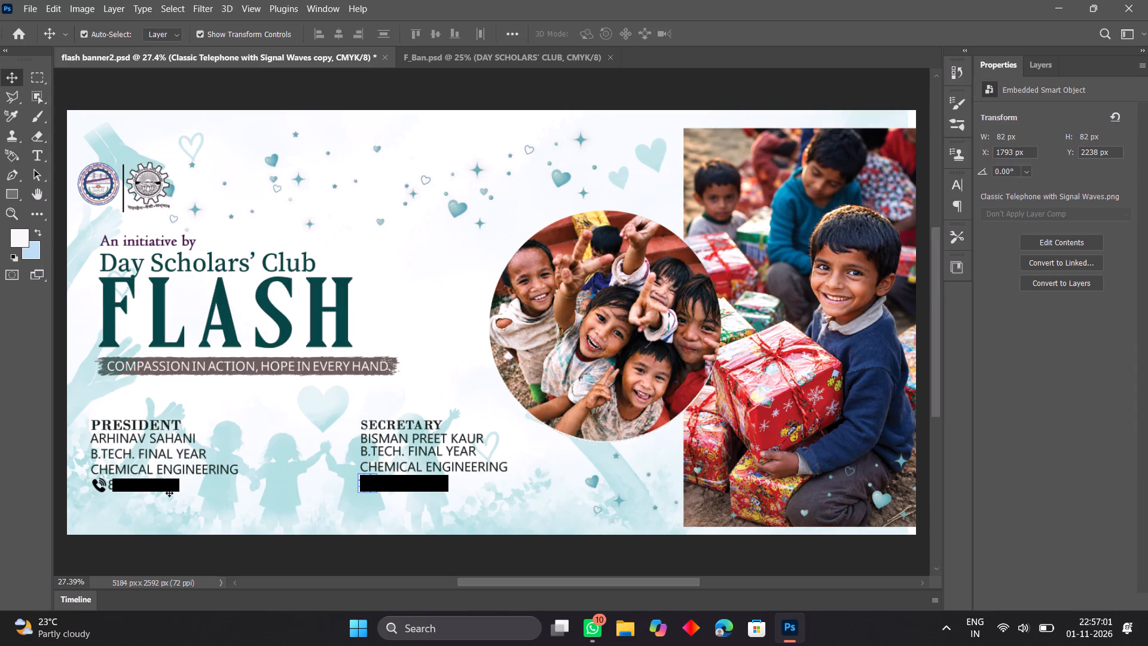
left_click(111, 484)
key("Right")
key("Right")
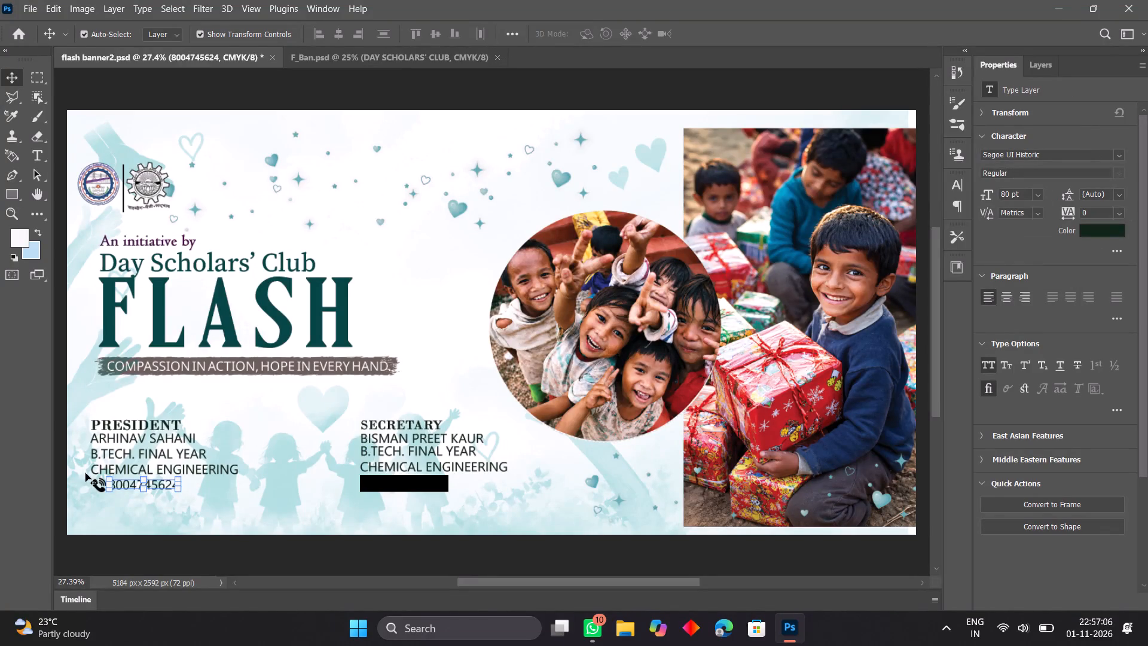
Nudge the President's Chemical Engineering line slightly right to align its start with the lines above.
left_click(236, 468)
key("Right")
key("Right")
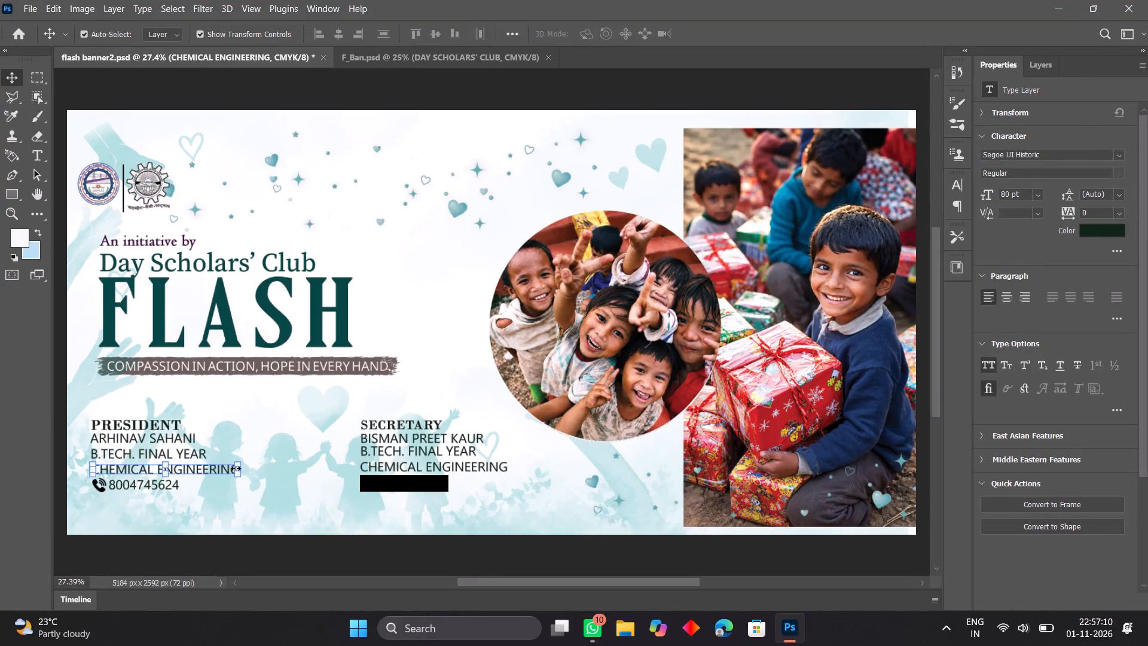
Nudge the President's name line slightly down and a touch right, beneath the PRESIDENT heading.
left_click(194, 435)
key("Down")
key("Down")
key("Down")
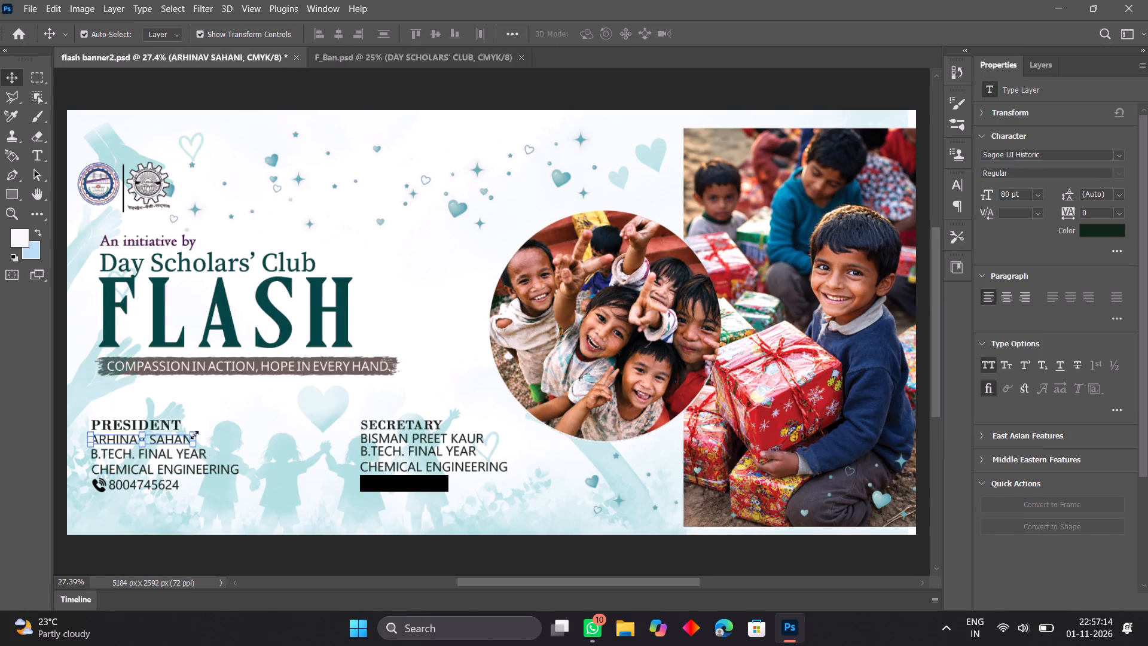
key("Right")
key("Up")
key("Right")
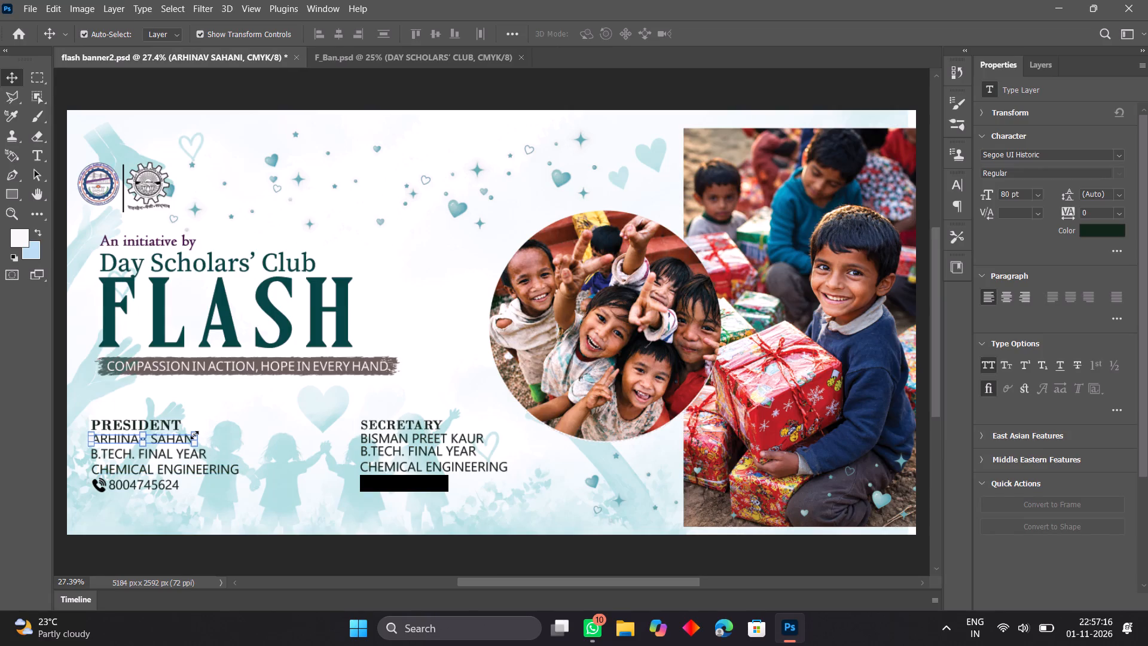
key("Left")
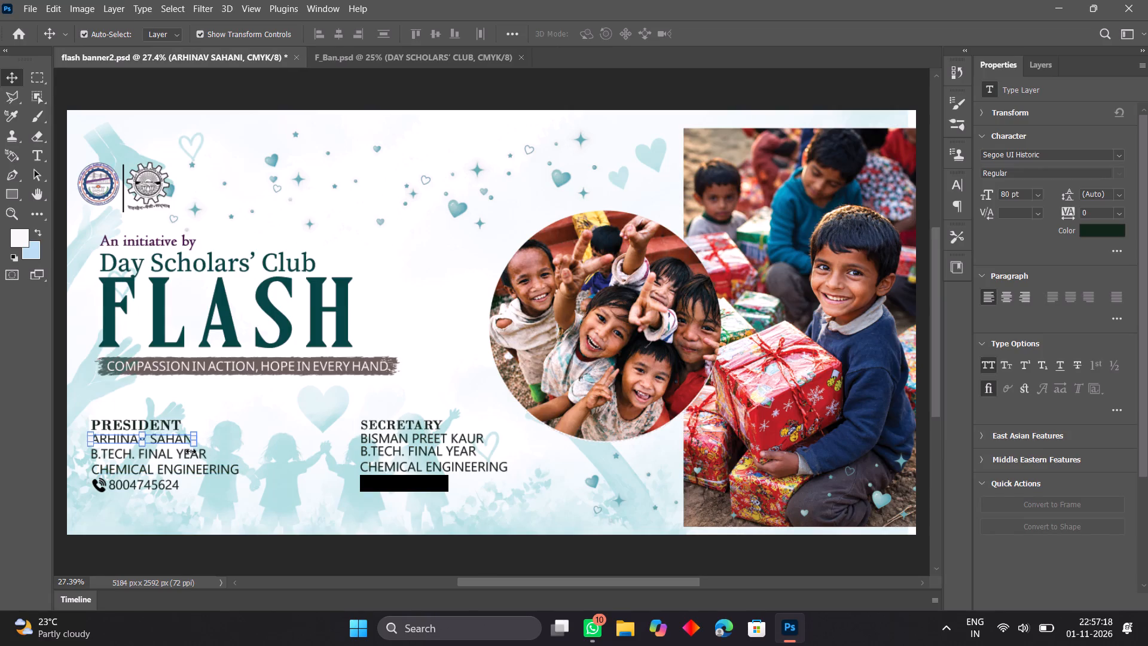
Nudge the Secretary's B.Tech. Final Year line slightly down, midway between the name and Chemical Engineering lines.
left_click(383, 449)
key("Down")
key("Down")
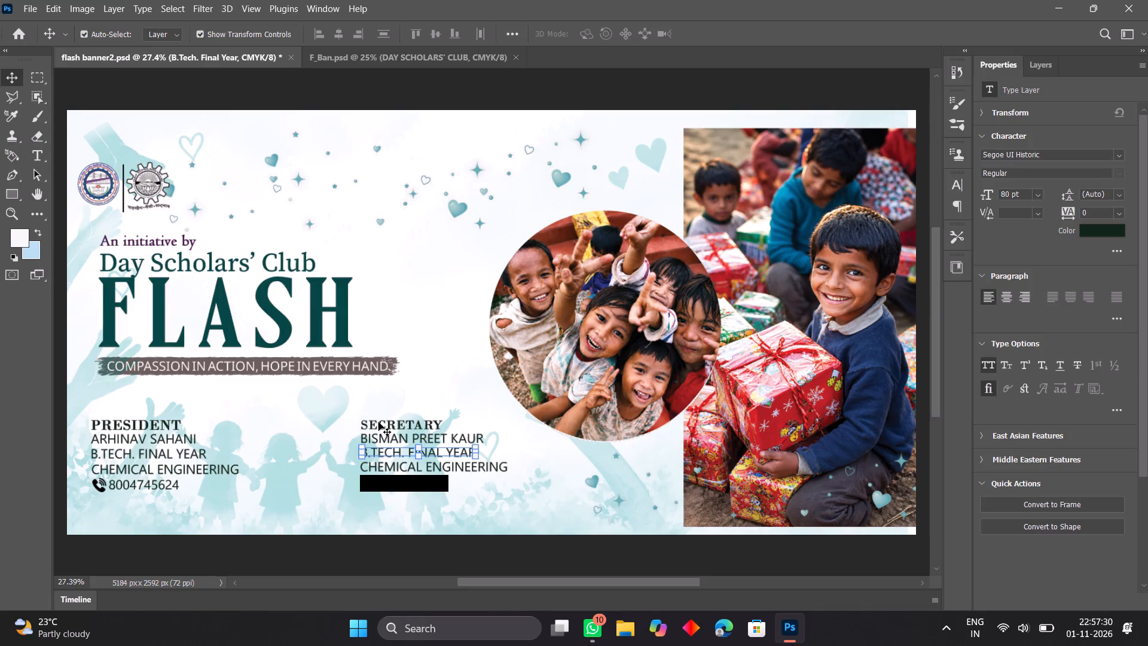
Set the SECRETARY heading's Bodoni MT font style to Bold.
left_click(378, 422)
key("Up")
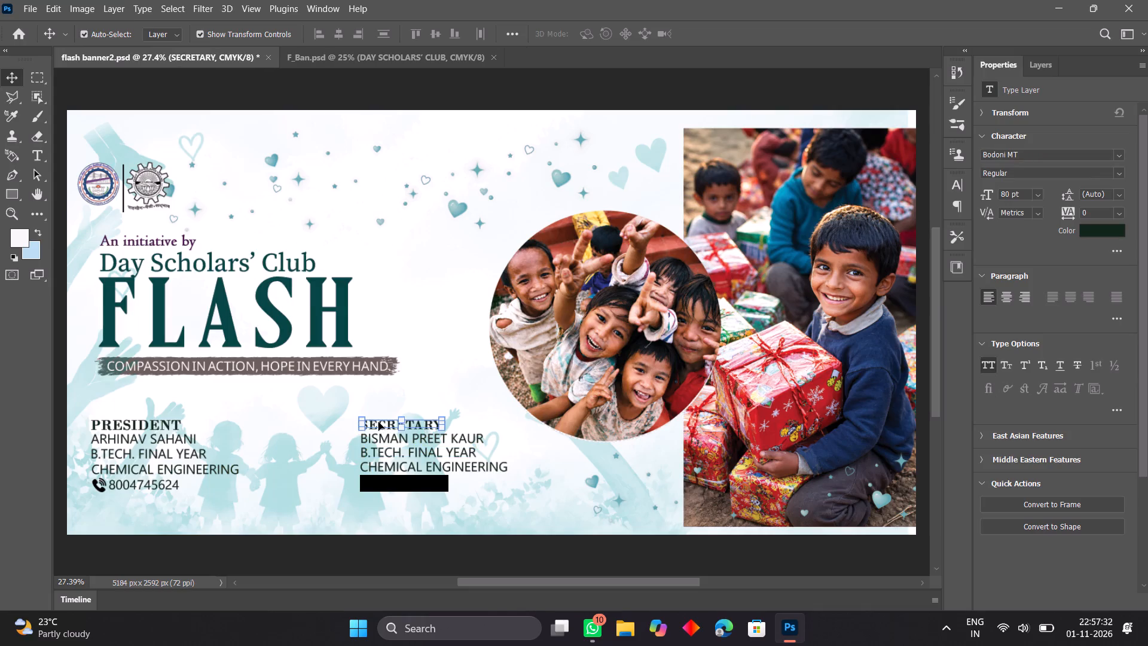
key("Down")
left_click(958, 188)
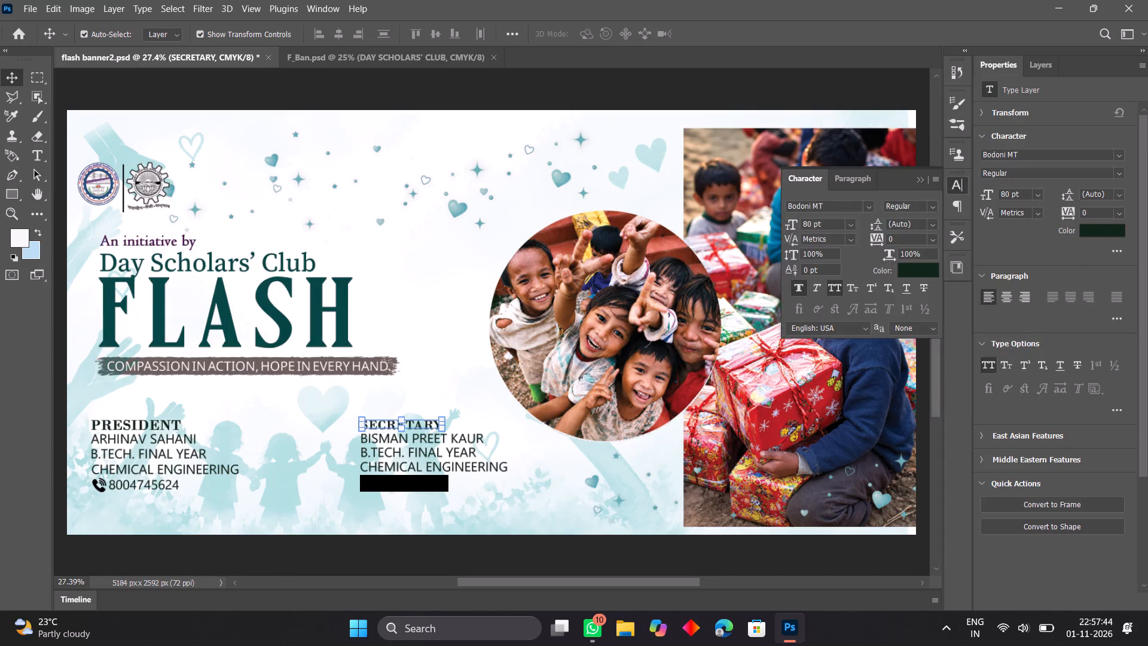
left_click(932, 205)
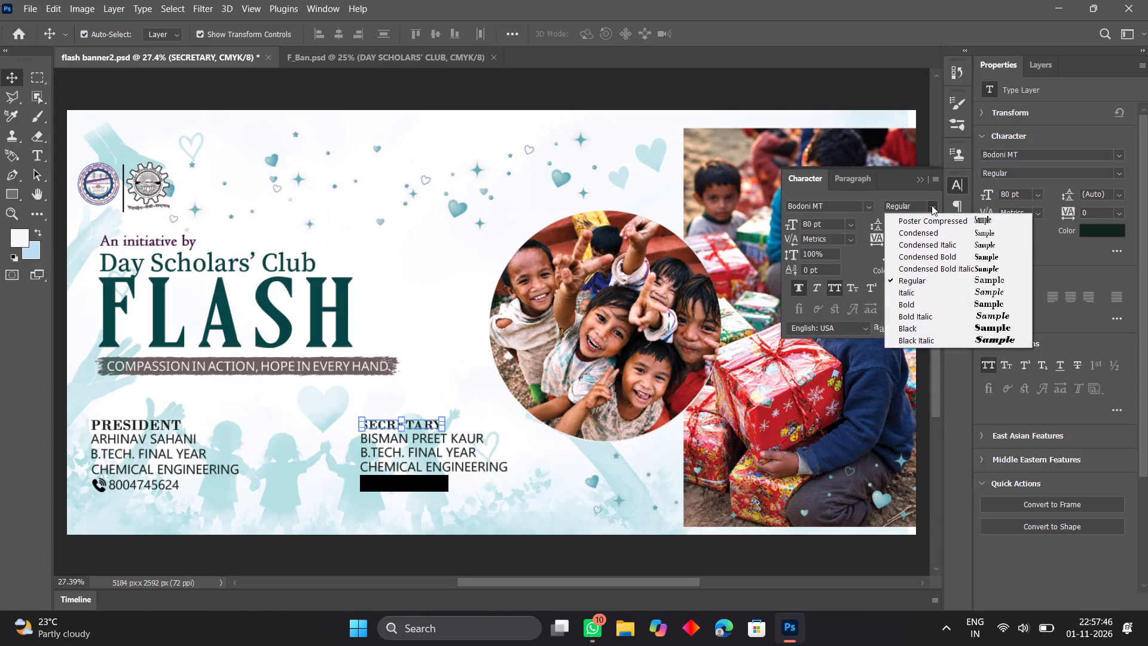
left_click(916, 322)
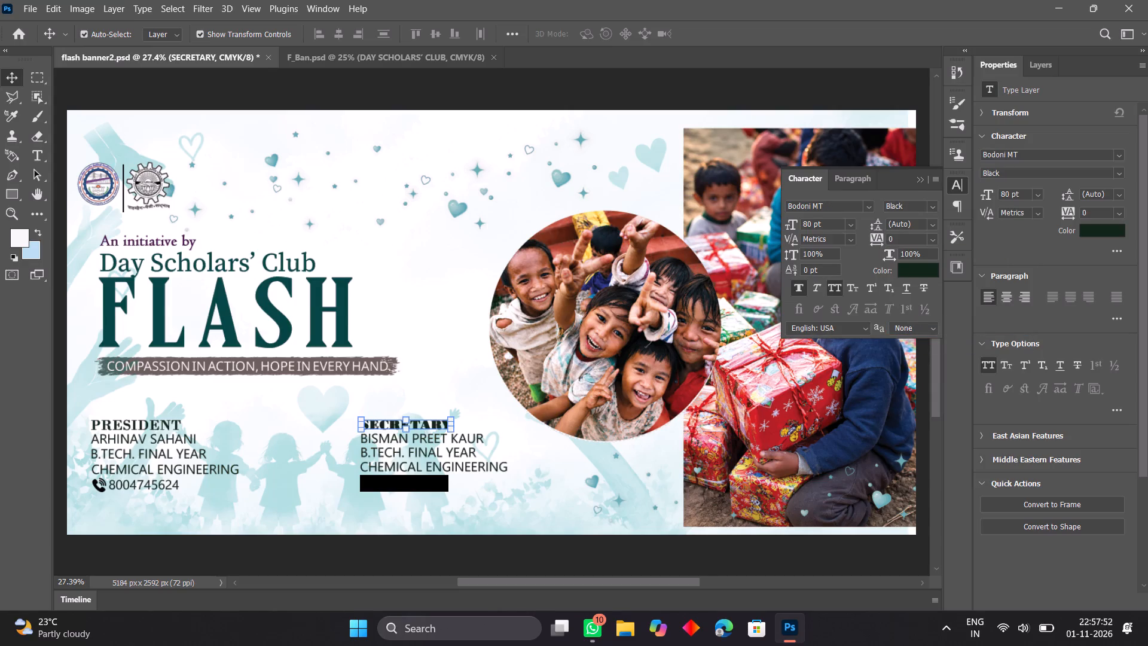
left_click(932, 206)
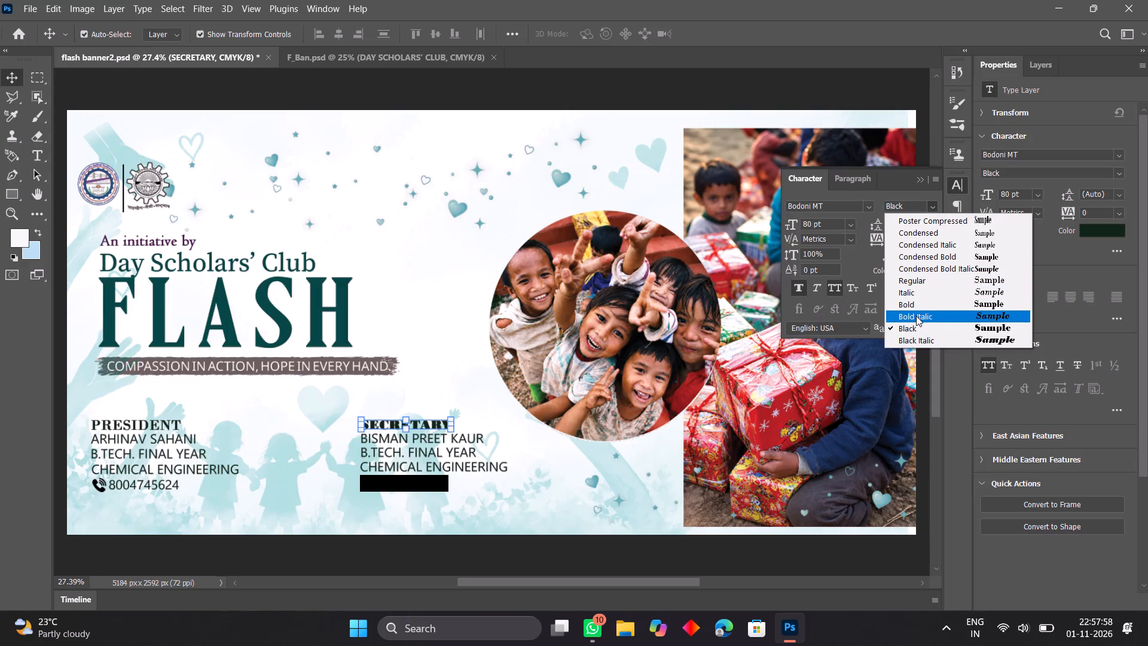
left_click(914, 302)
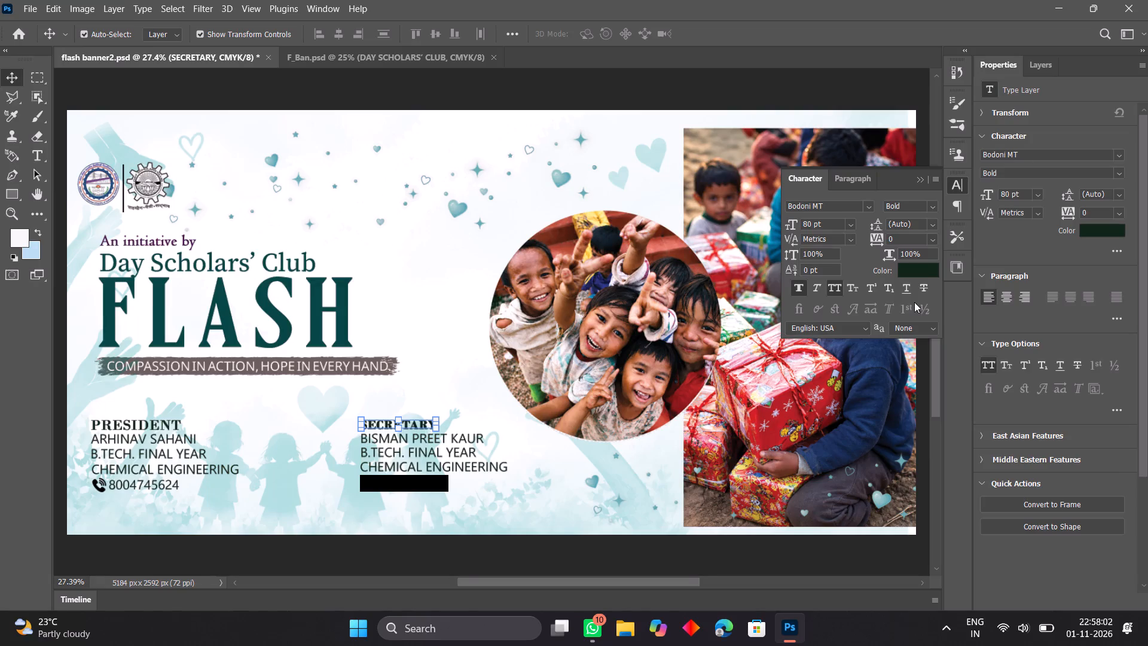
Set the PRESIDENT heading's Bodoni MT font style to Bold to match the SECRETARY heading.
left_click(173, 426)
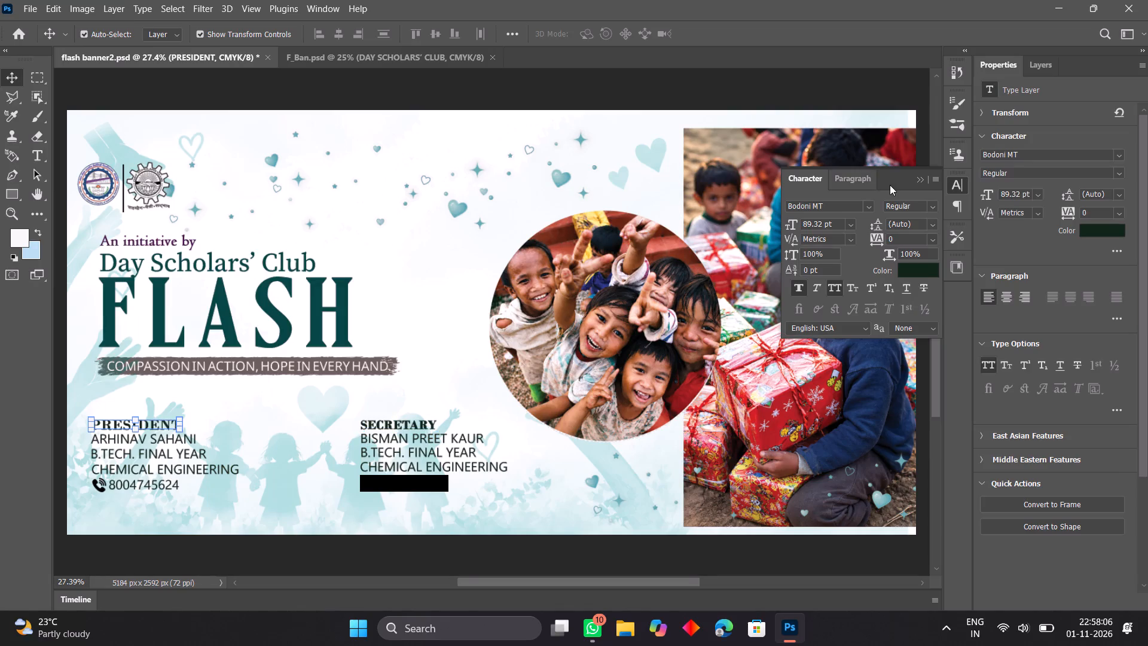
left_click(933, 206)
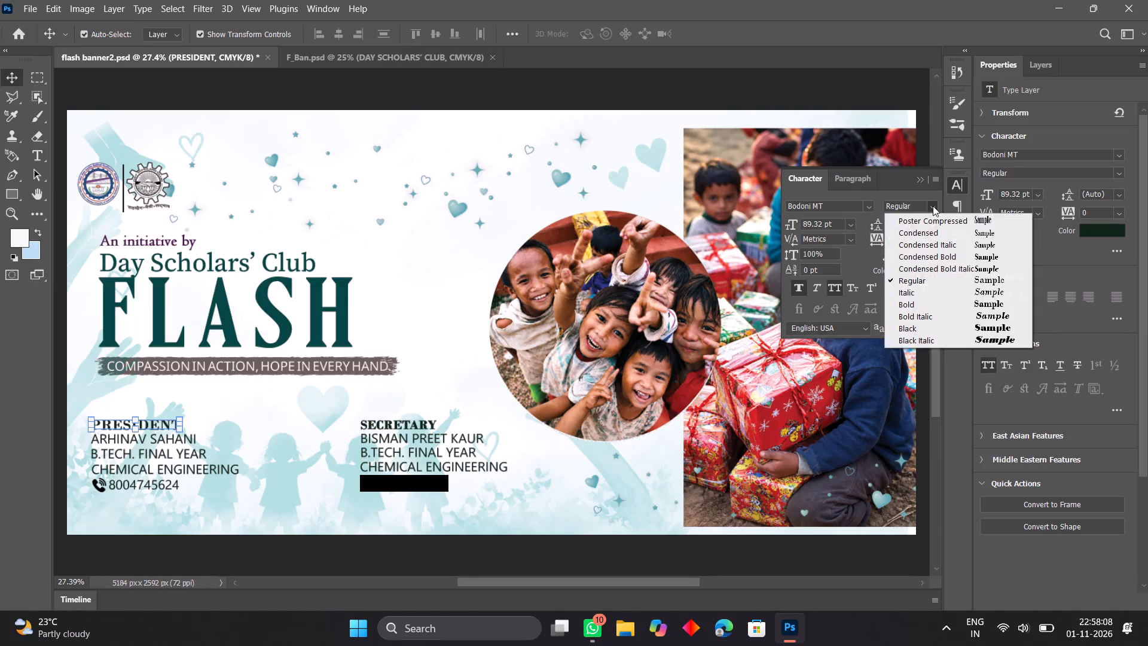
left_click(905, 303)
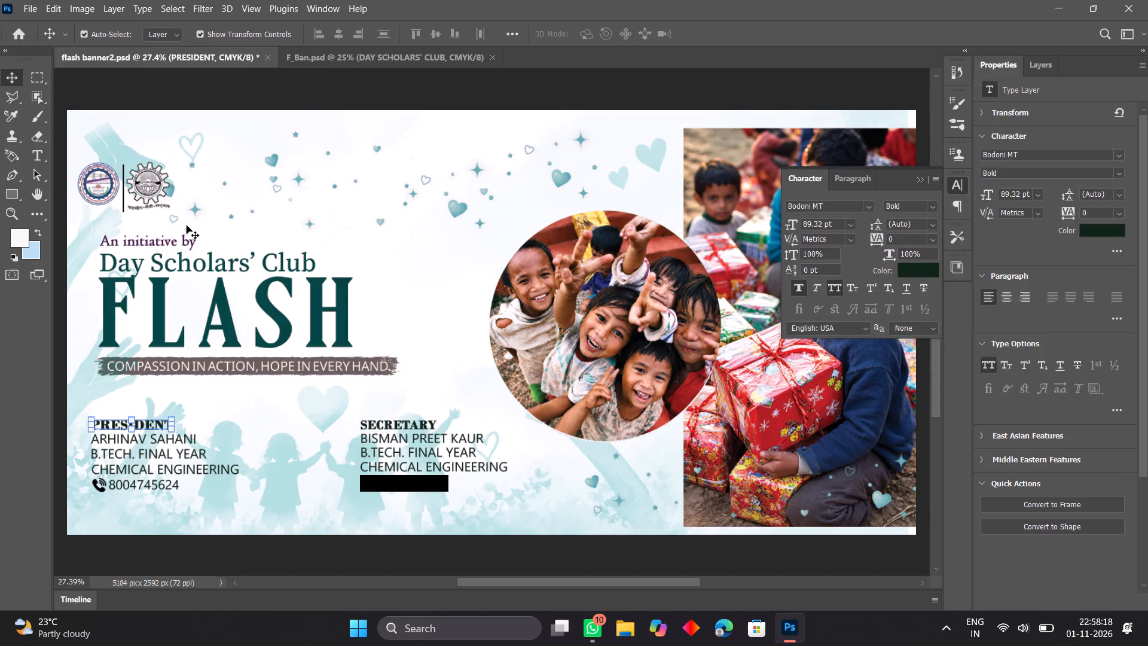
Nudge the vertical divider line between the two logos slightly up.
left_click(185, 240)
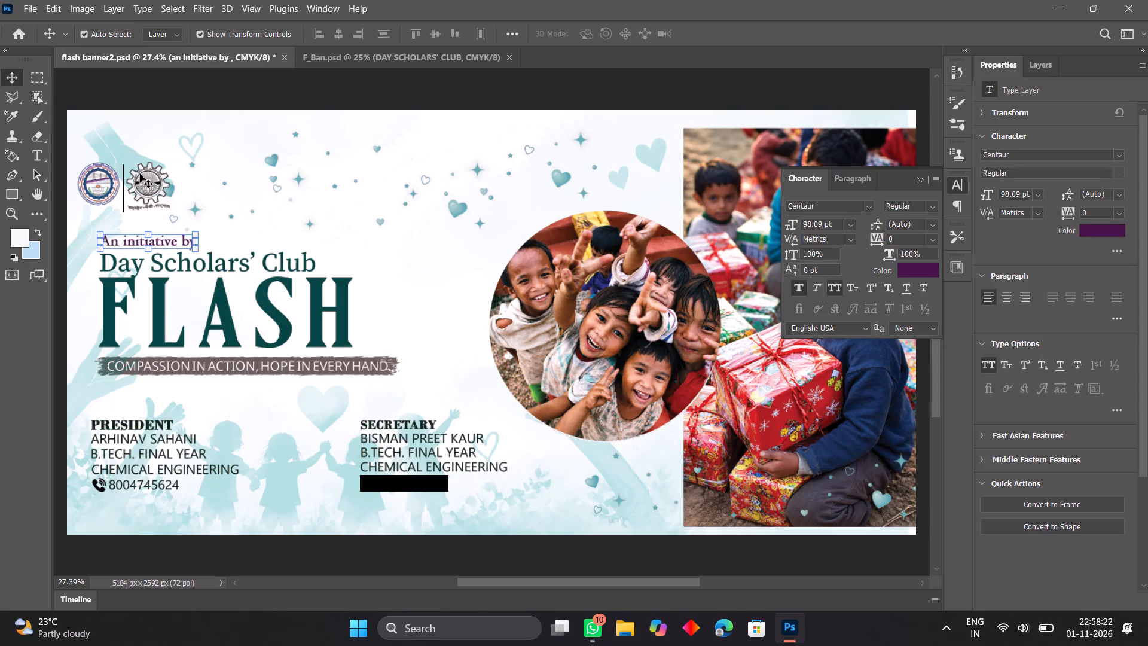
left_click(123, 180)
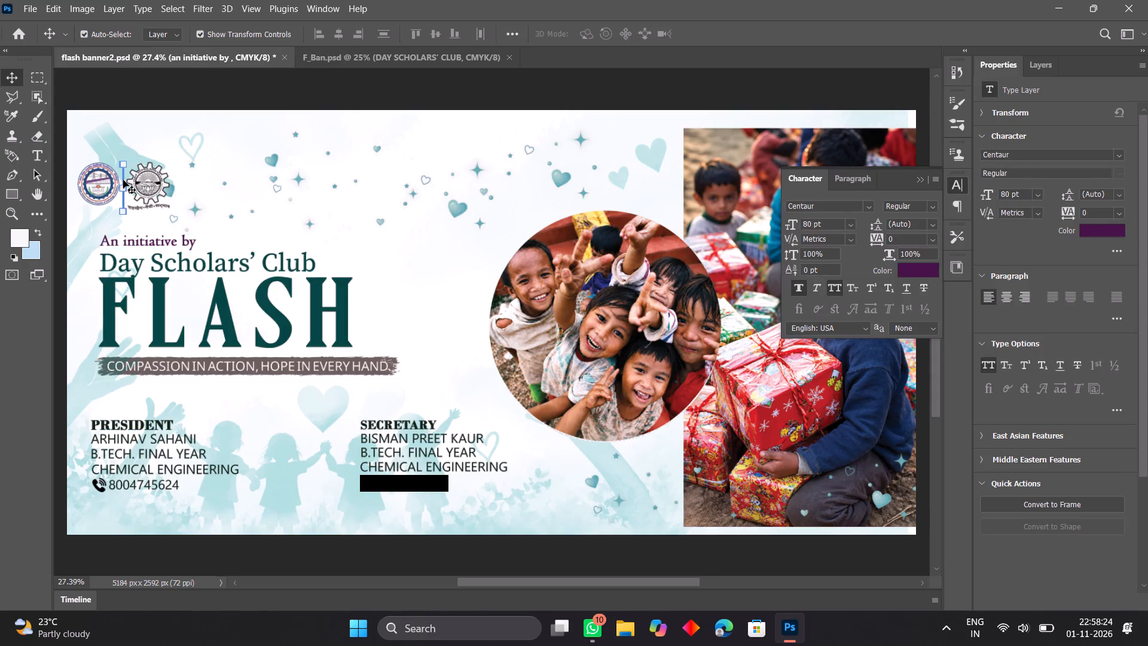
key("Up")
key("Up")
key("Up")
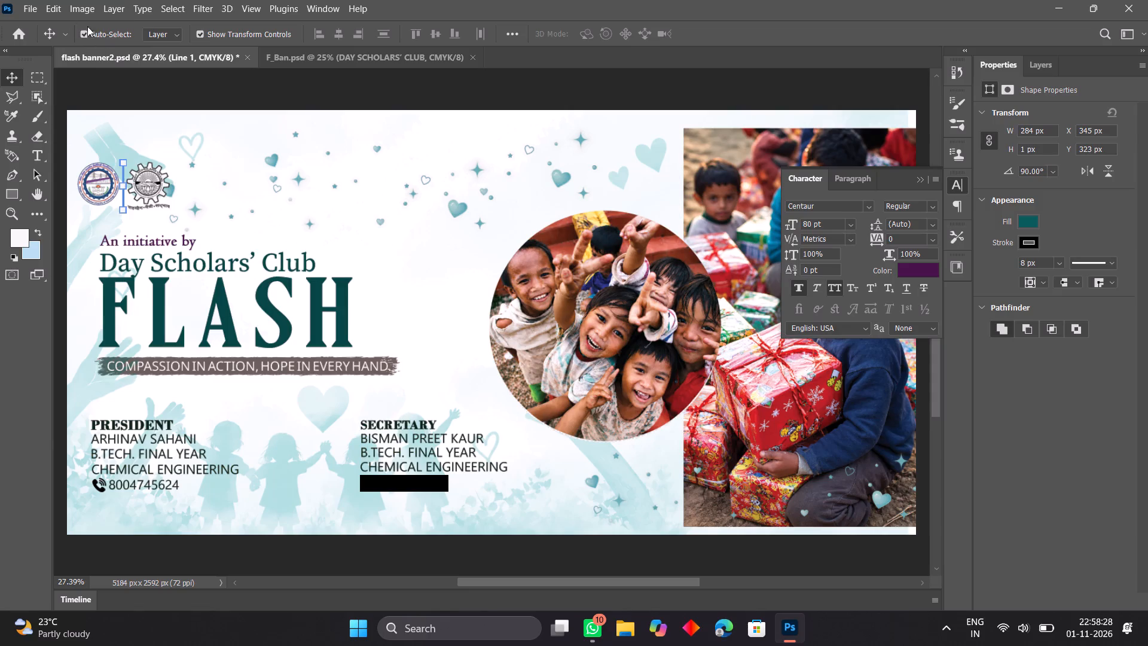
Save flash banner2.psd and deselect the divider line layer.
left_click(32, 8)
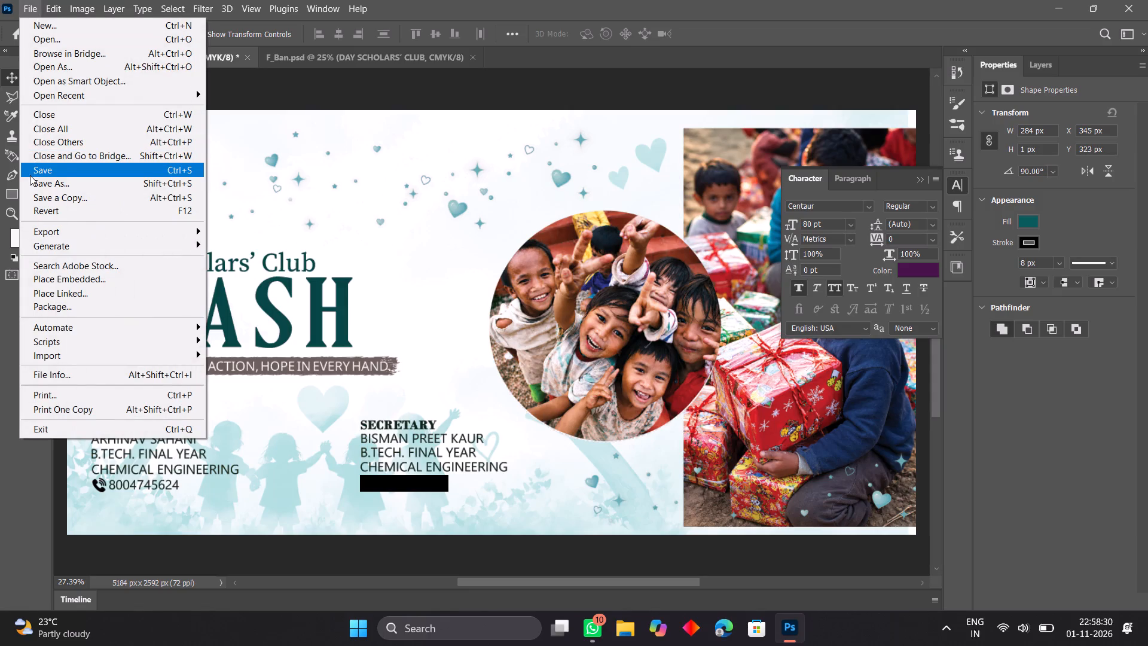
left_click(30, 175)
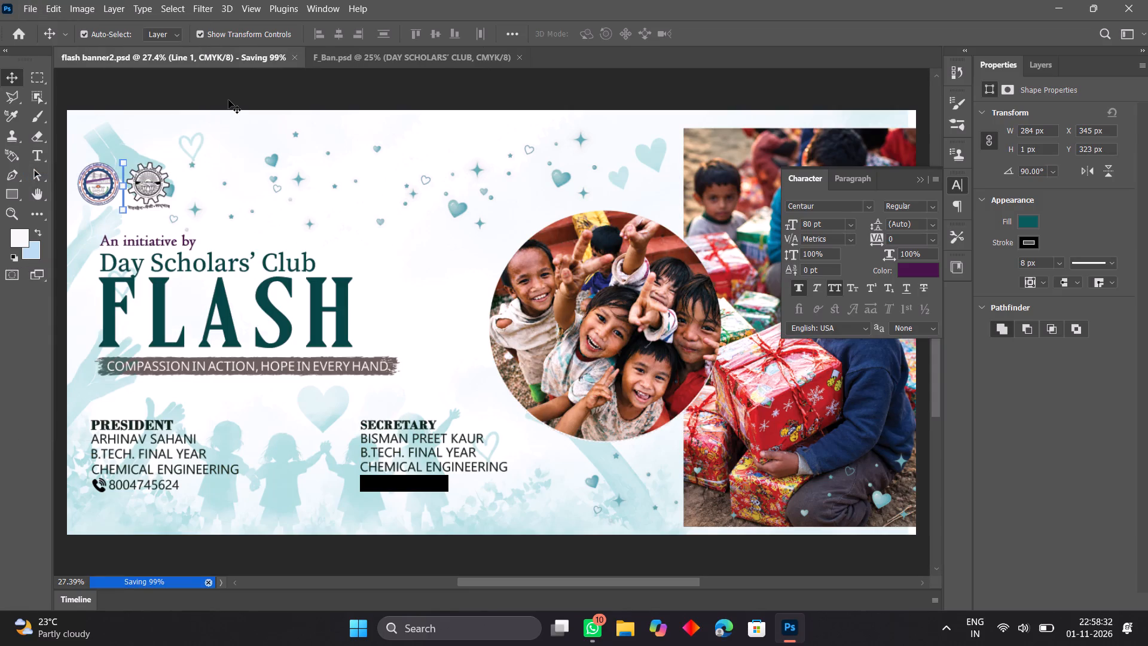
left_click(228, 100)
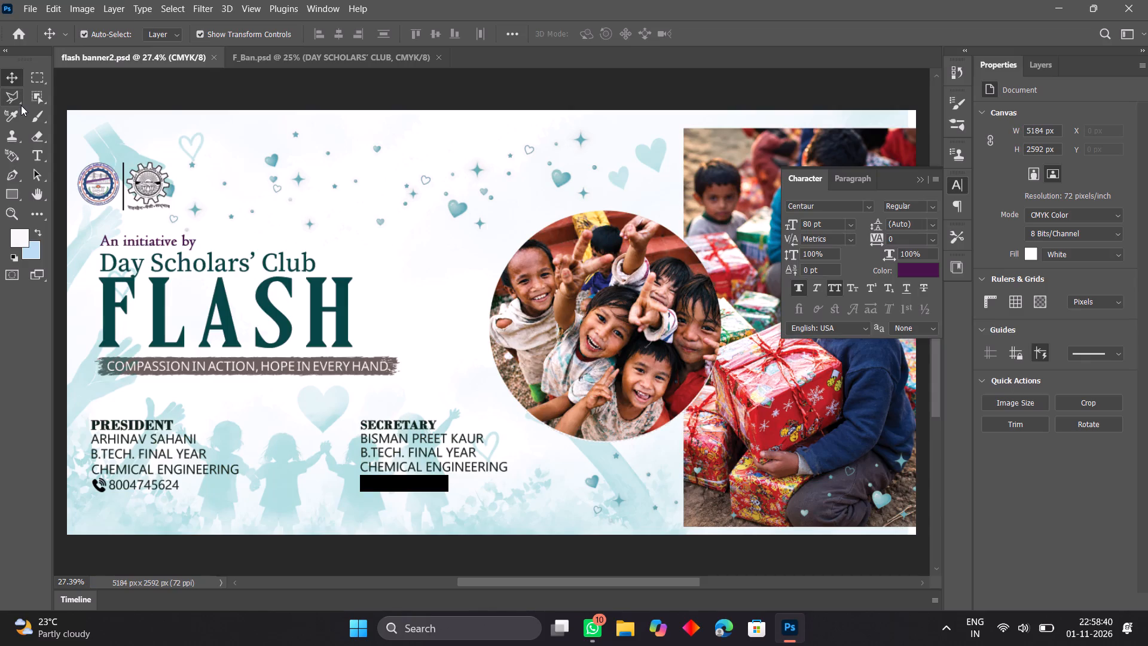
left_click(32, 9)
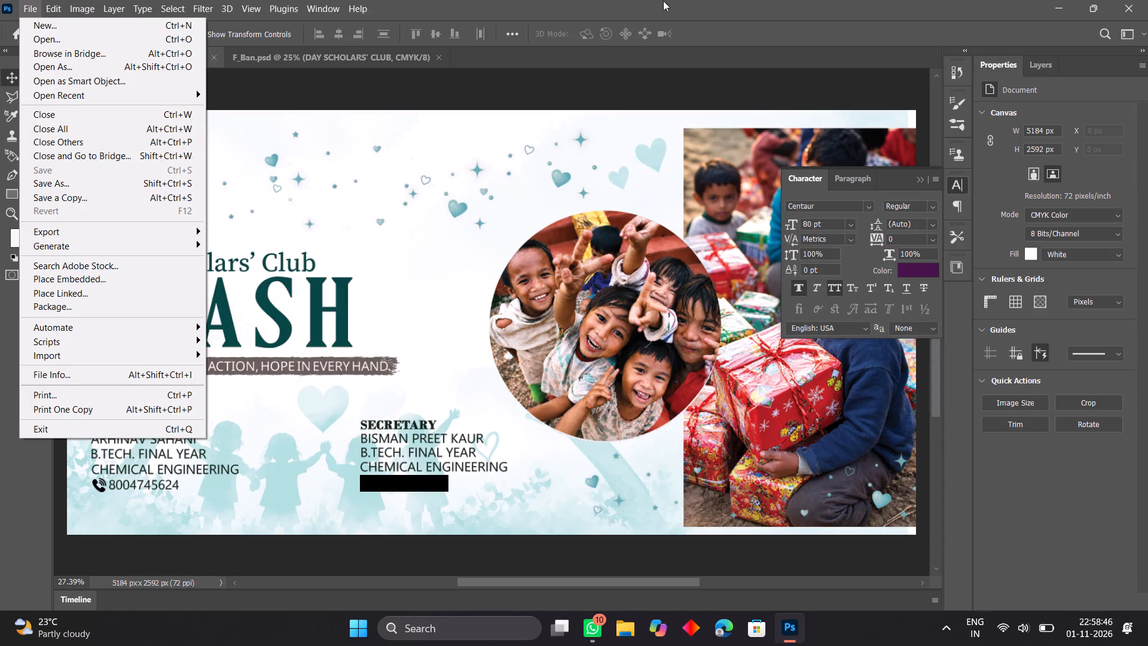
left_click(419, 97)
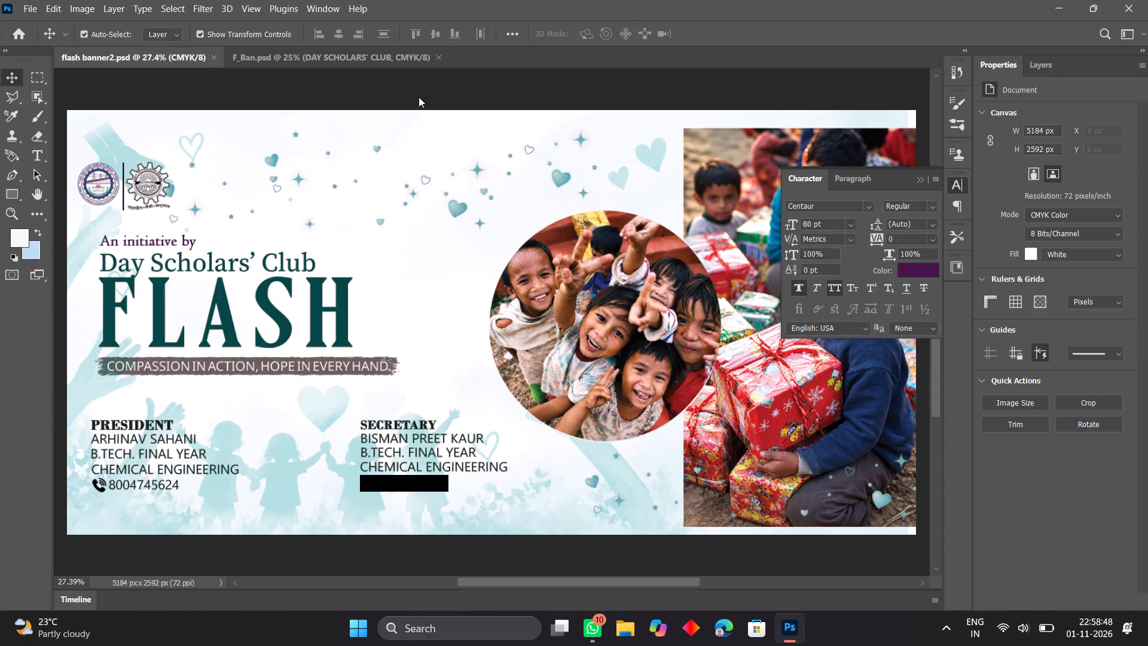
left_click(922, 183)
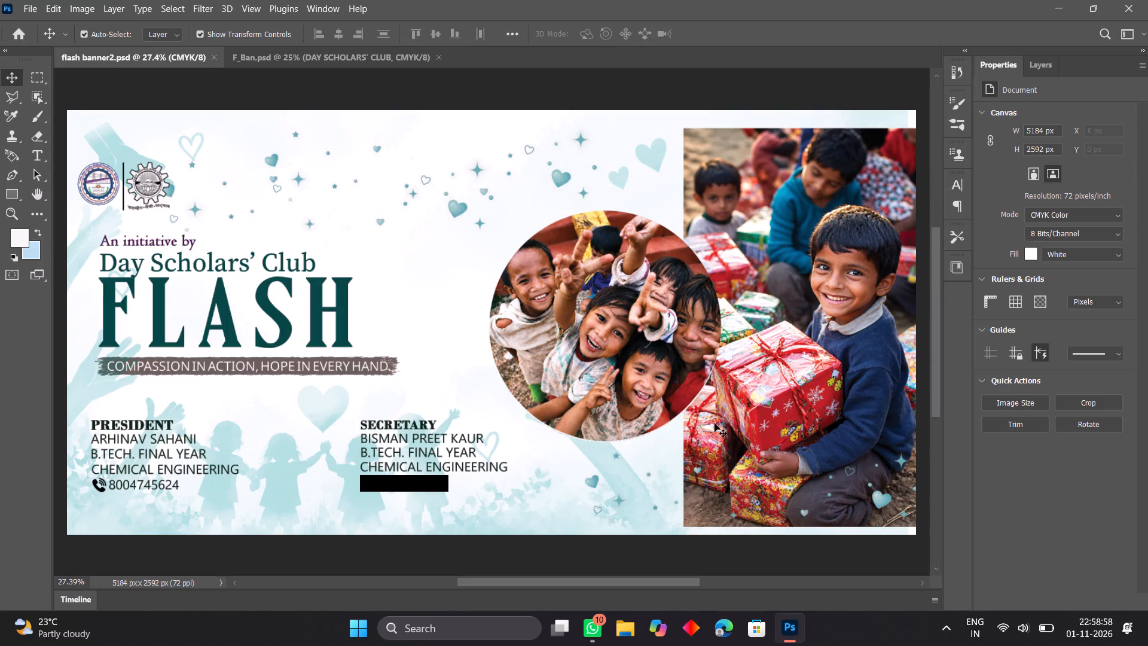
left_click(157, 490)
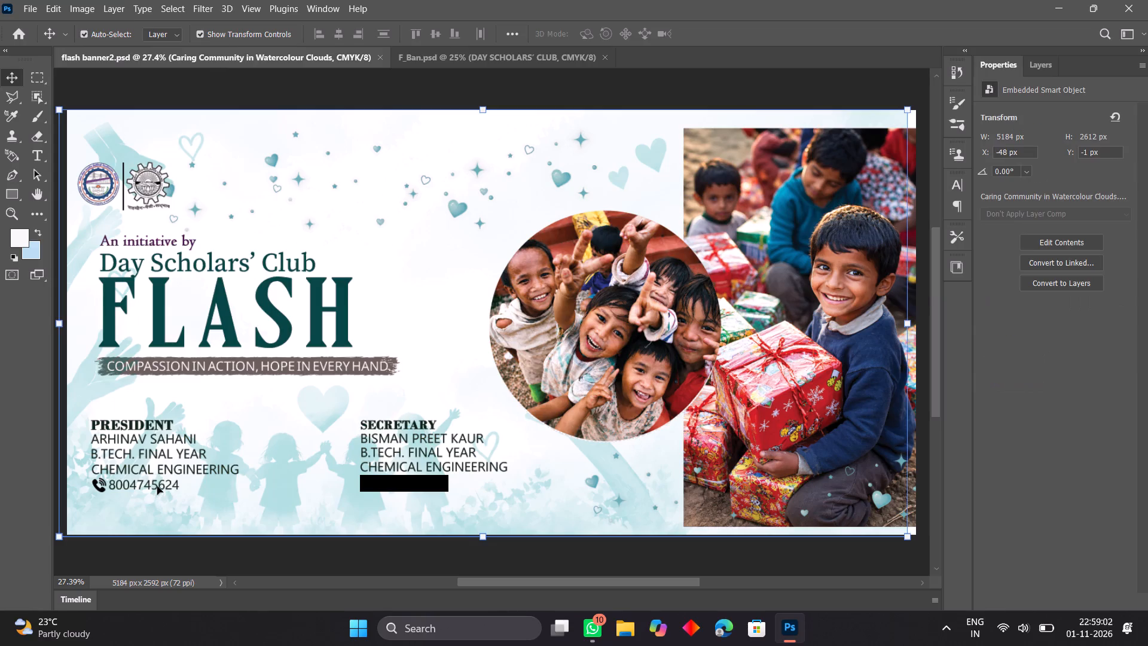
left_click(157, 486)
key("Right")
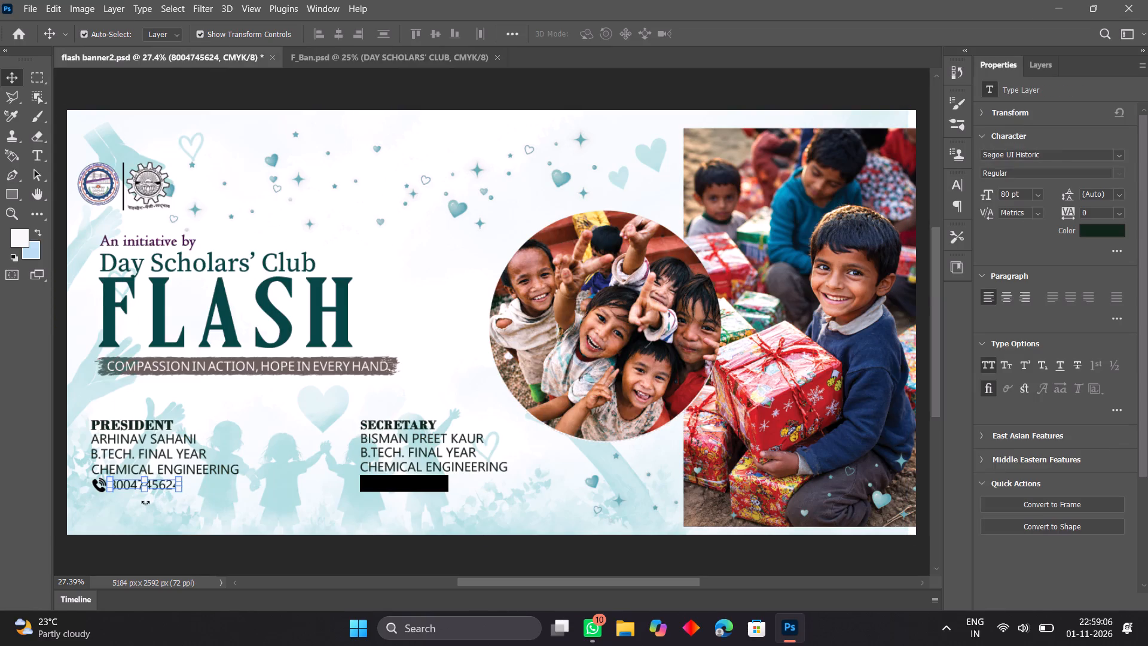
key("Down")
key("Down")
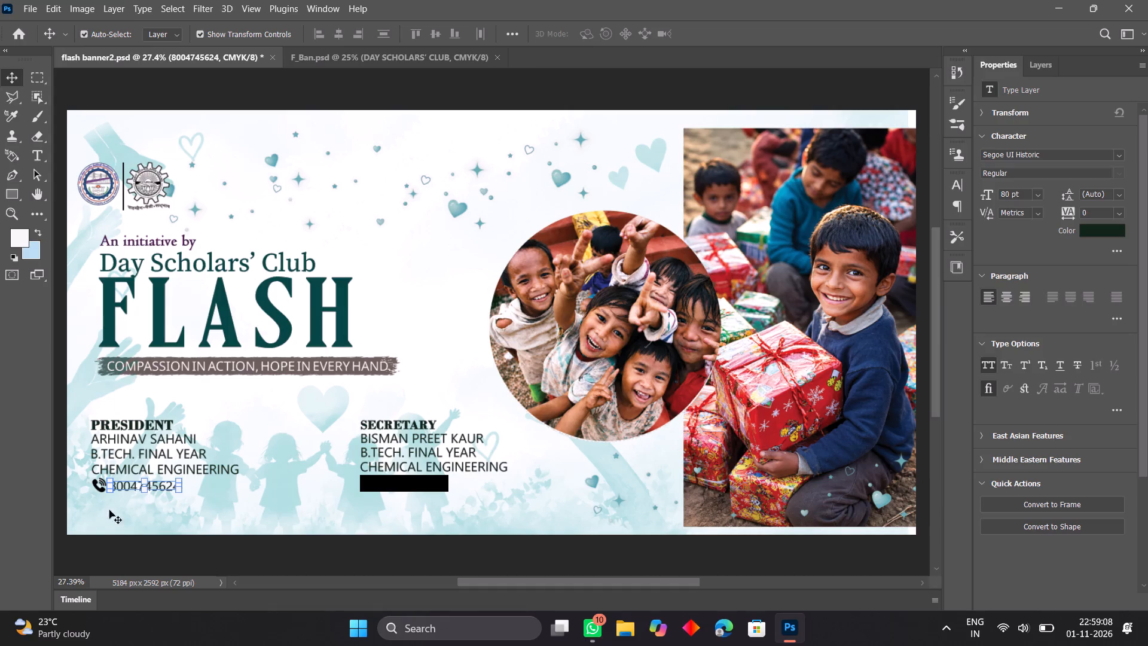
Nudge the President's Chemical Engineering line slightly down, closer to the phone number.
left_click(237, 469)
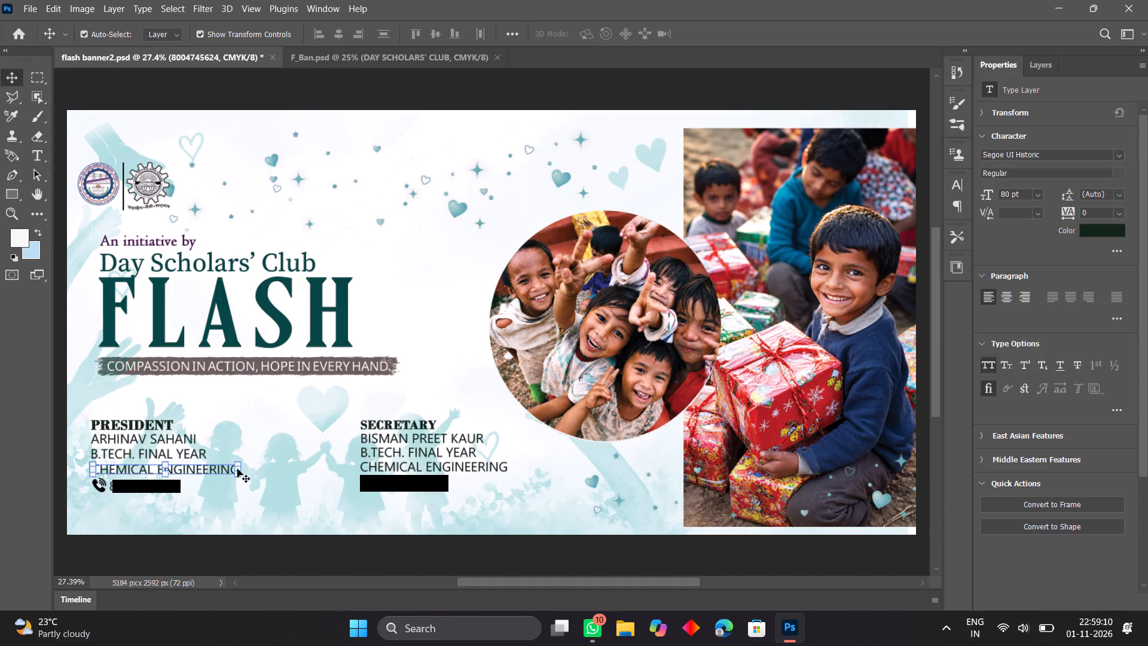
key("Down")
key("Down")
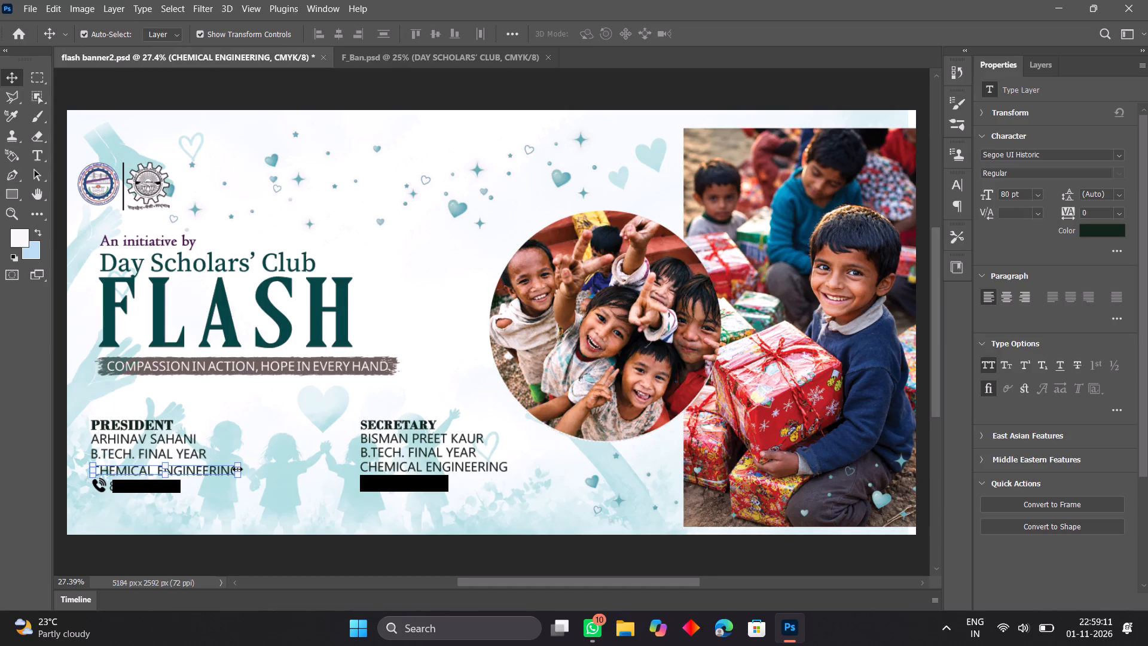
left_click(193, 442)
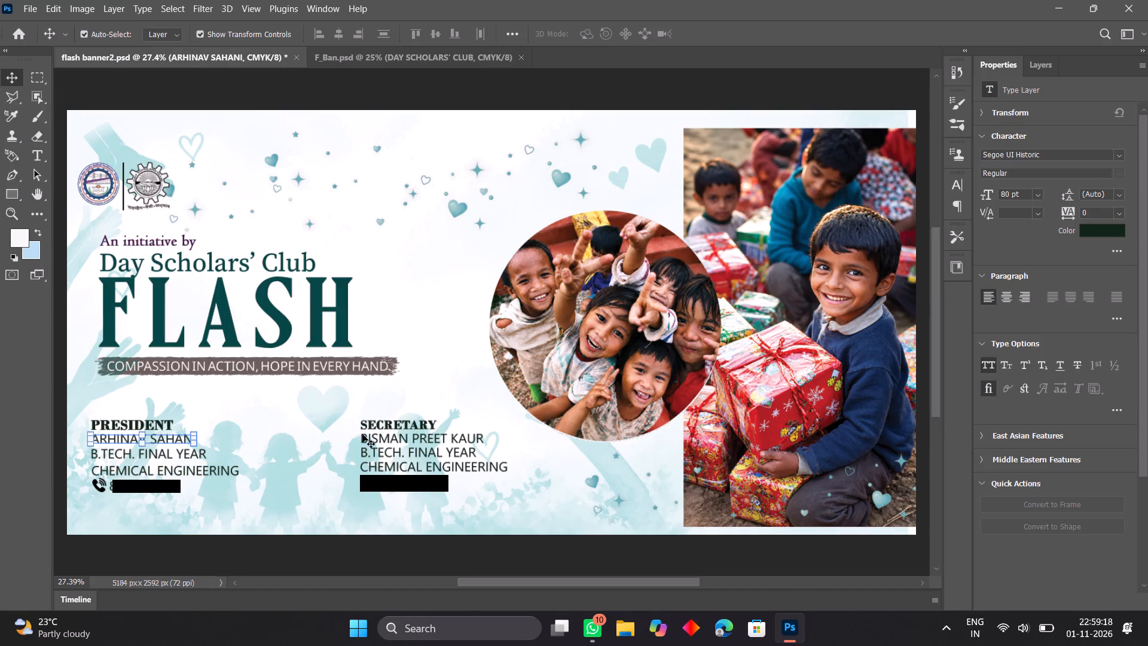
left_click(362, 437)
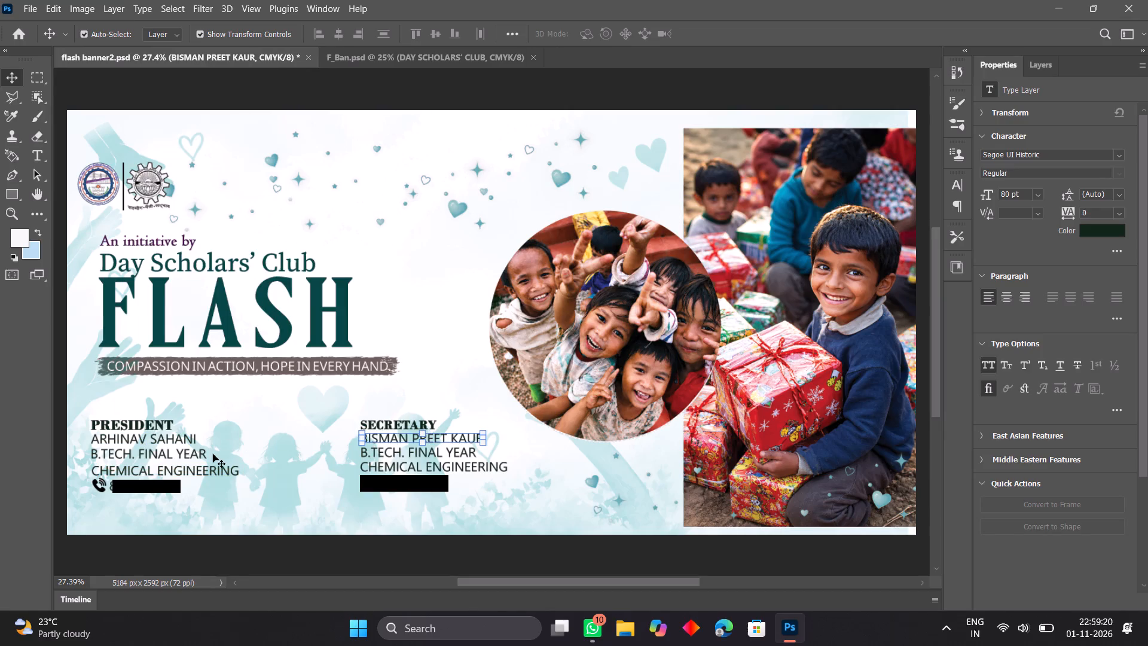
left_click(102, 491)
key("Down")
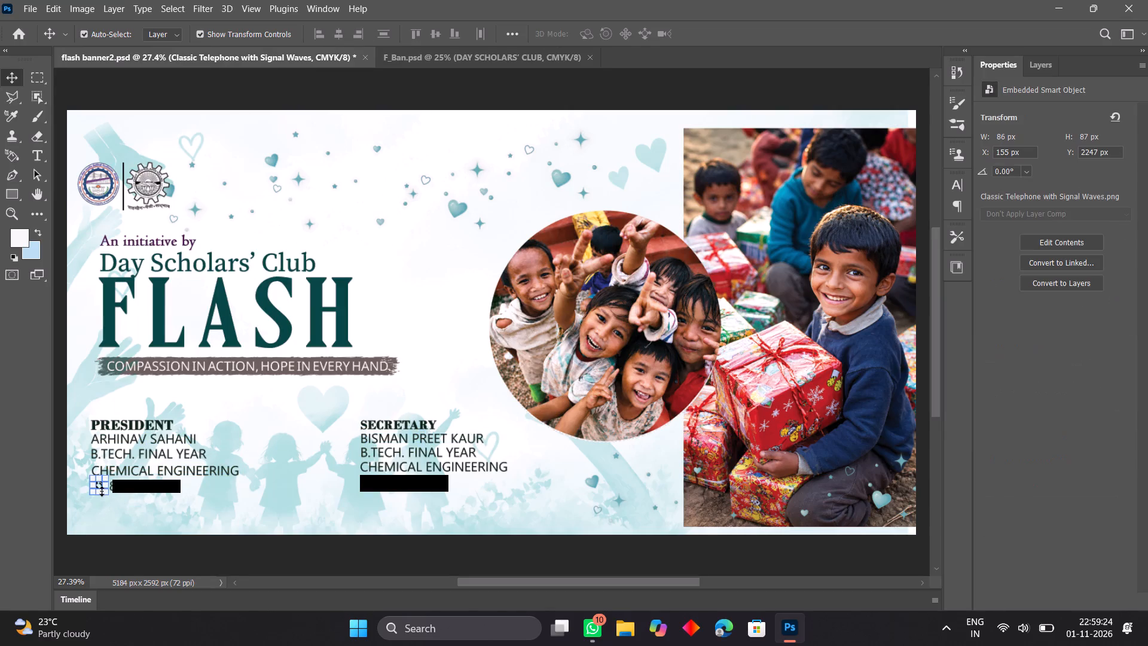
key("Down")
key("Down")
Nudge the President's B.Tech. Final Year line slightly down, closer to the Chemical Engineering line.
left_click(195, 449)
key("Down")
key("Down")
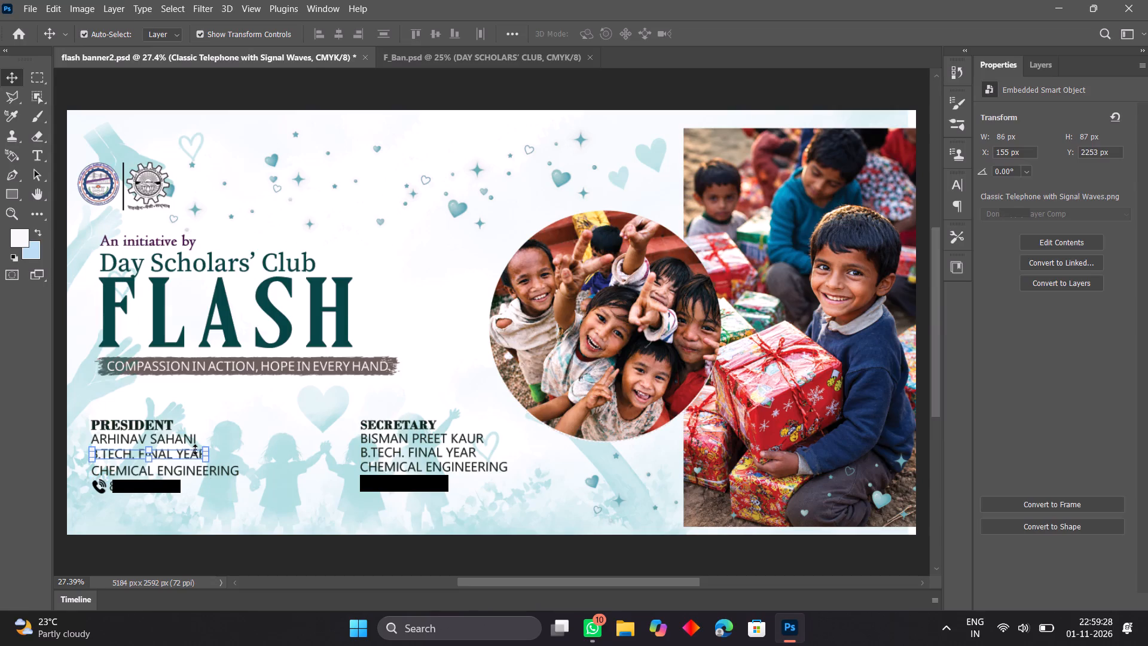
key("Down")
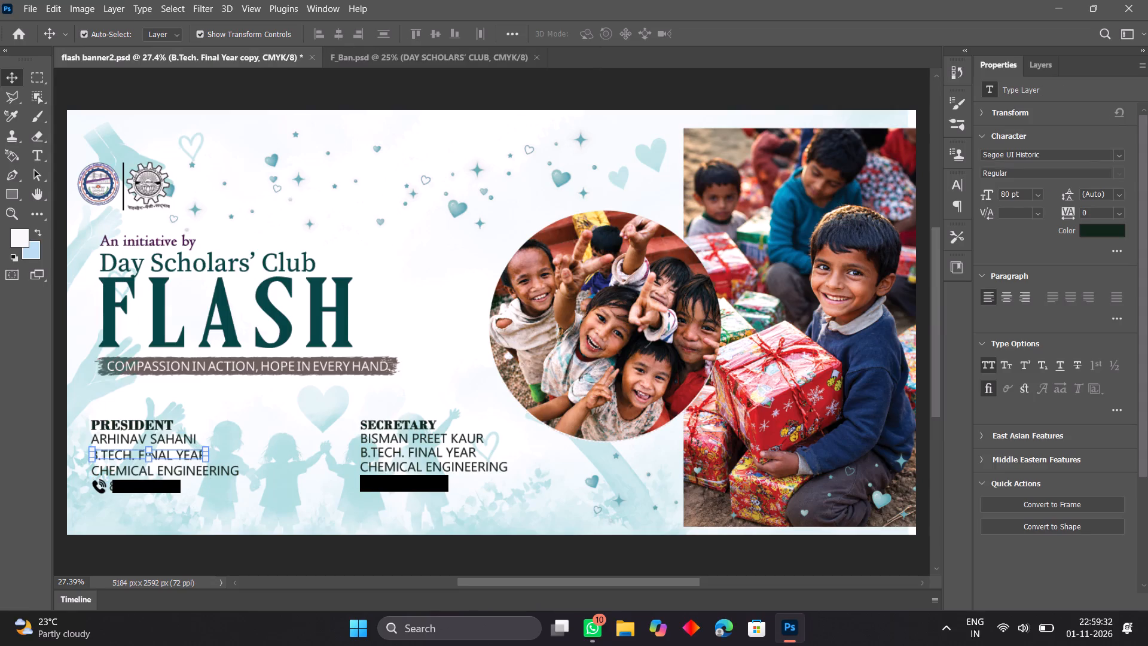
key("Down")
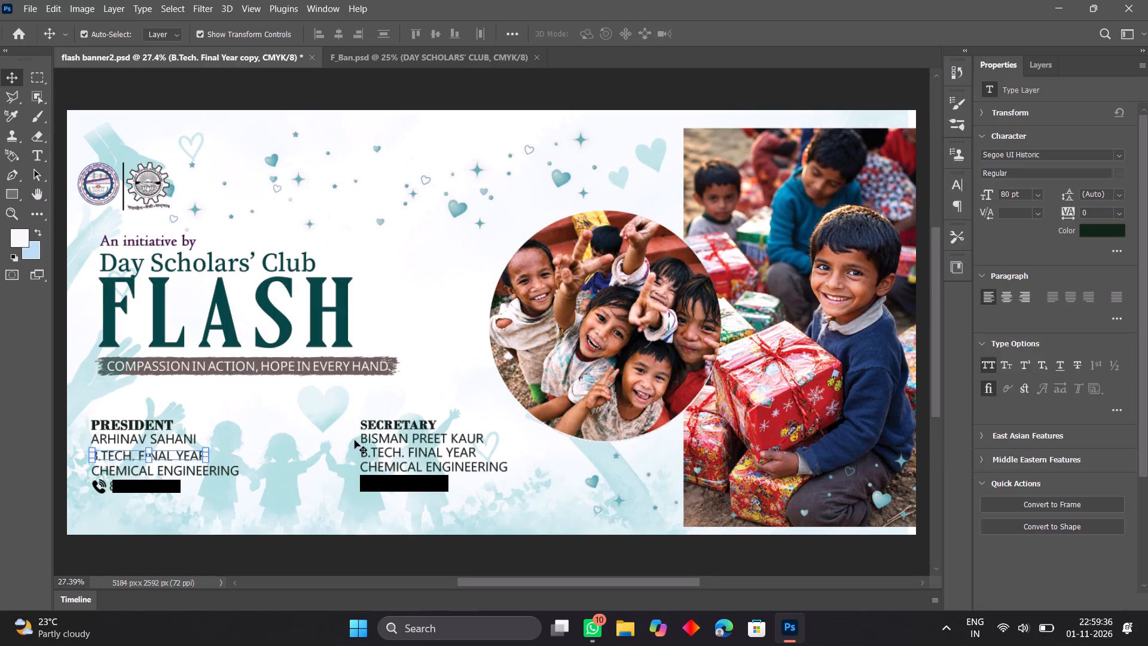
left_click(395, 484)
key("Down")
key("Down")
key("Right")
key("Right")
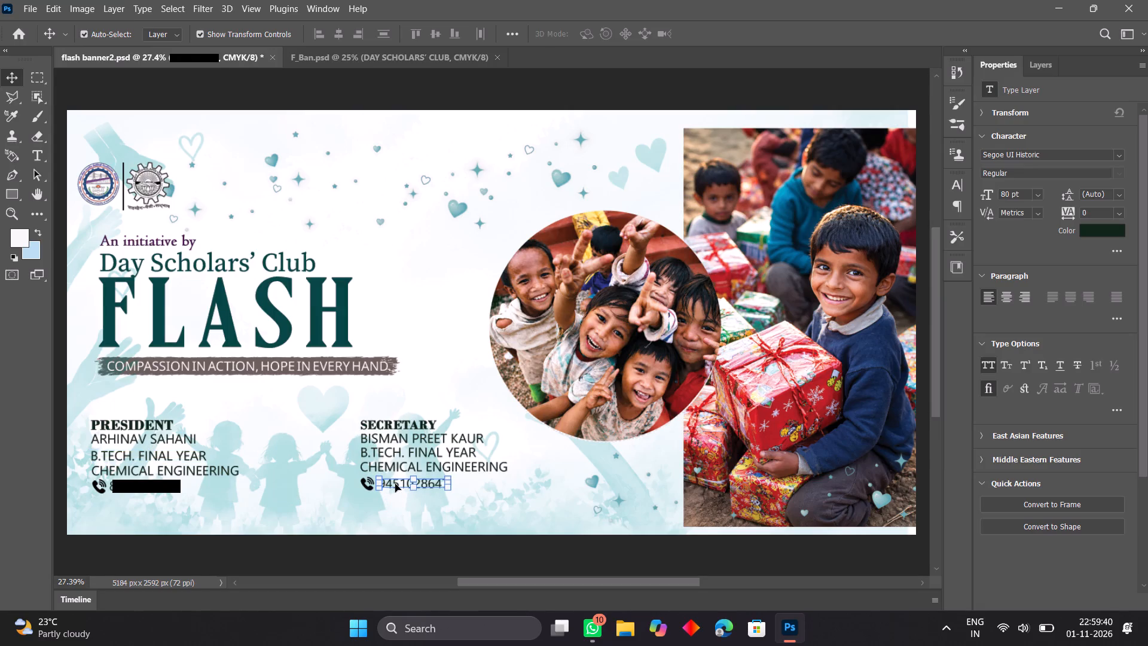
left_click(395, 442)
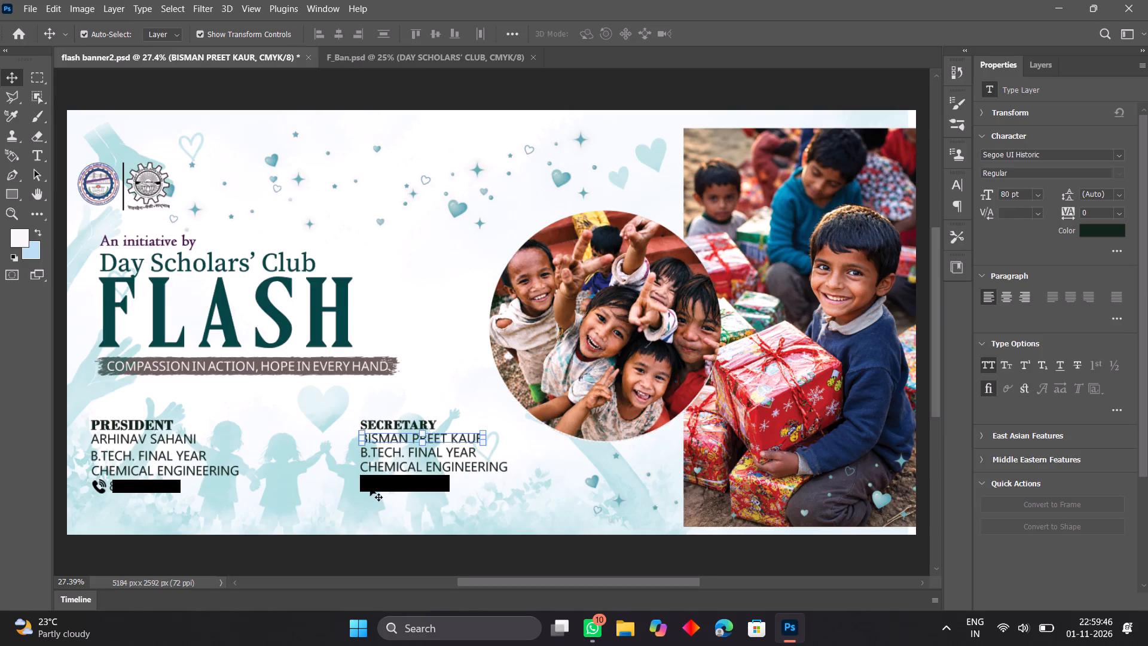
left_click(370, 487)
key("Right")
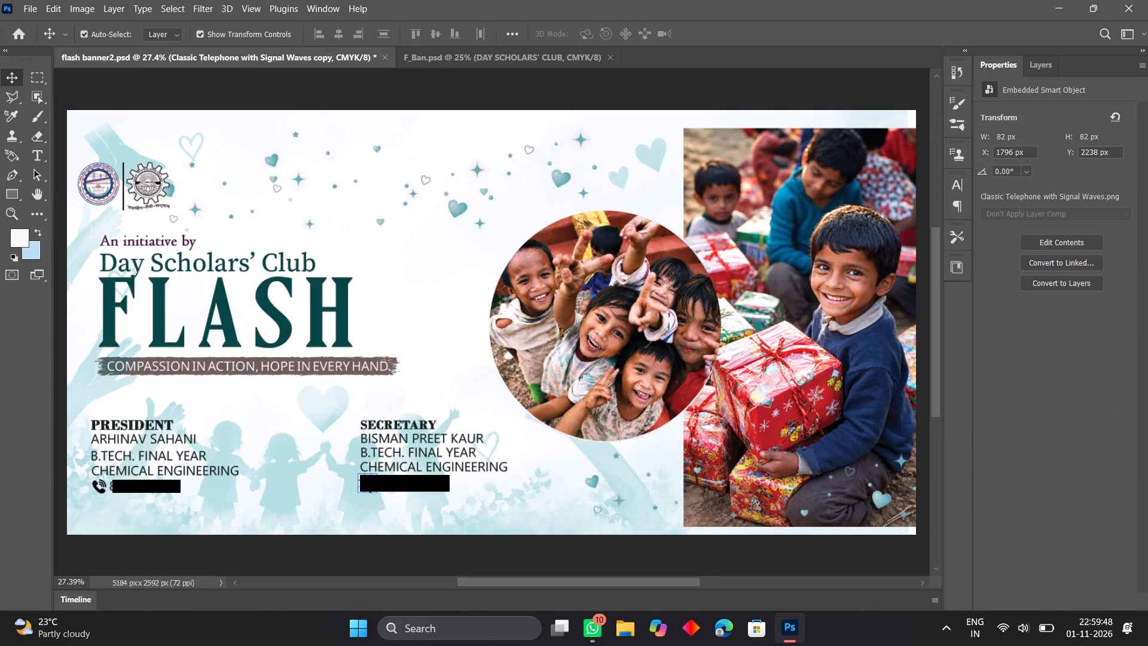
Nudge the Secretary's Chemical Engineering line slightly down, away from the B.Tech. Final Year line.
left_click(462, 464)
key("Down")
key("Down")
key("Down")
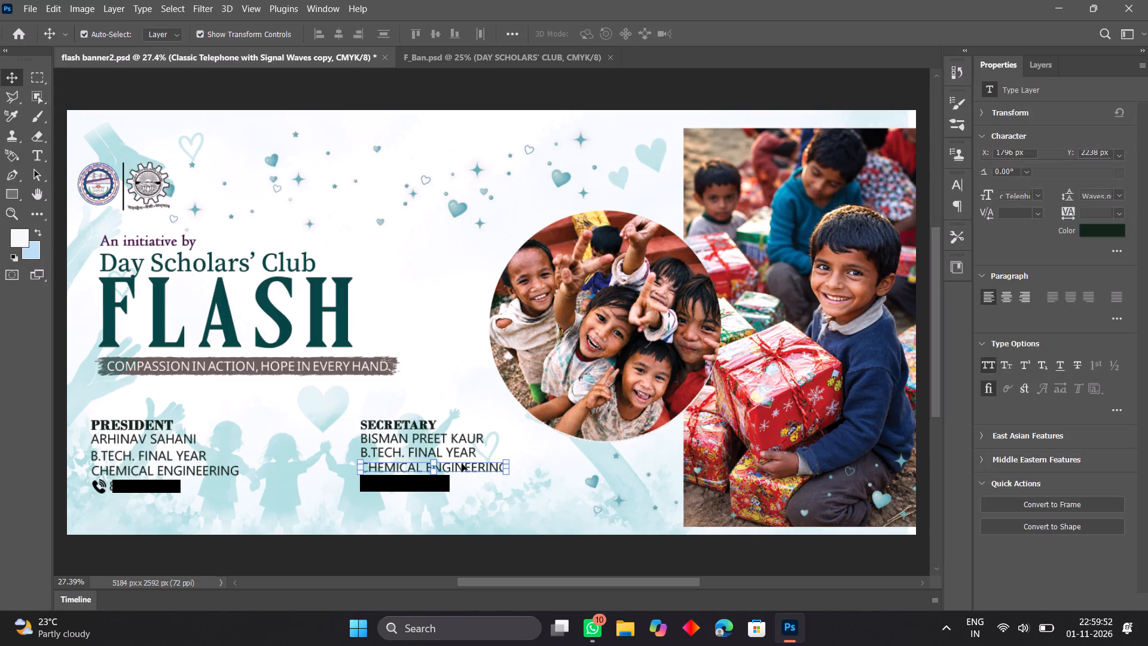
key("Down")
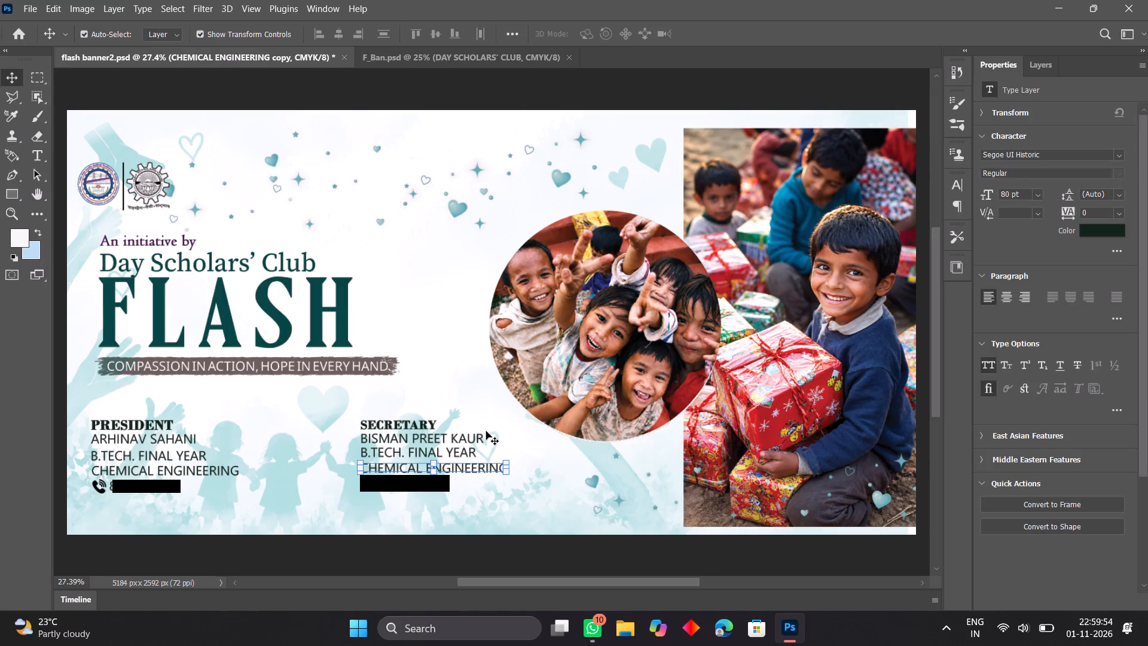
Nudge the Secretary's name line slightly down, away from the SECRETARY heading.
left_click(481, 435)
key("Down")
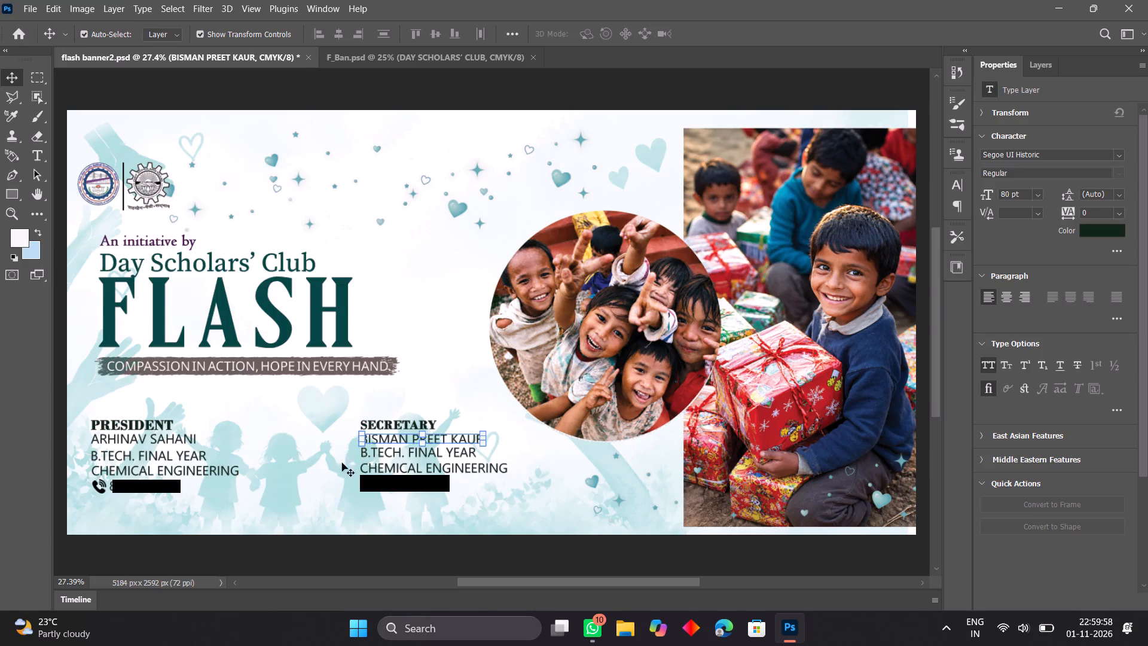
Nudge the President's name line slightly down, closer to the B.Tech. Final Year line.
left_click(177, 440)
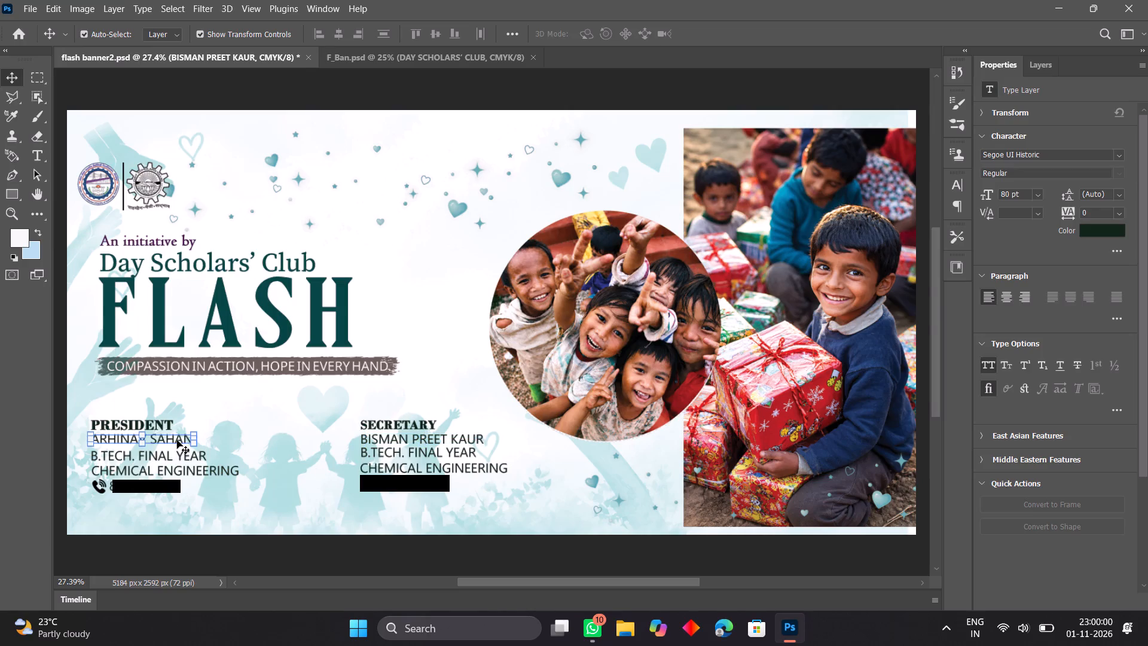
key("Down")
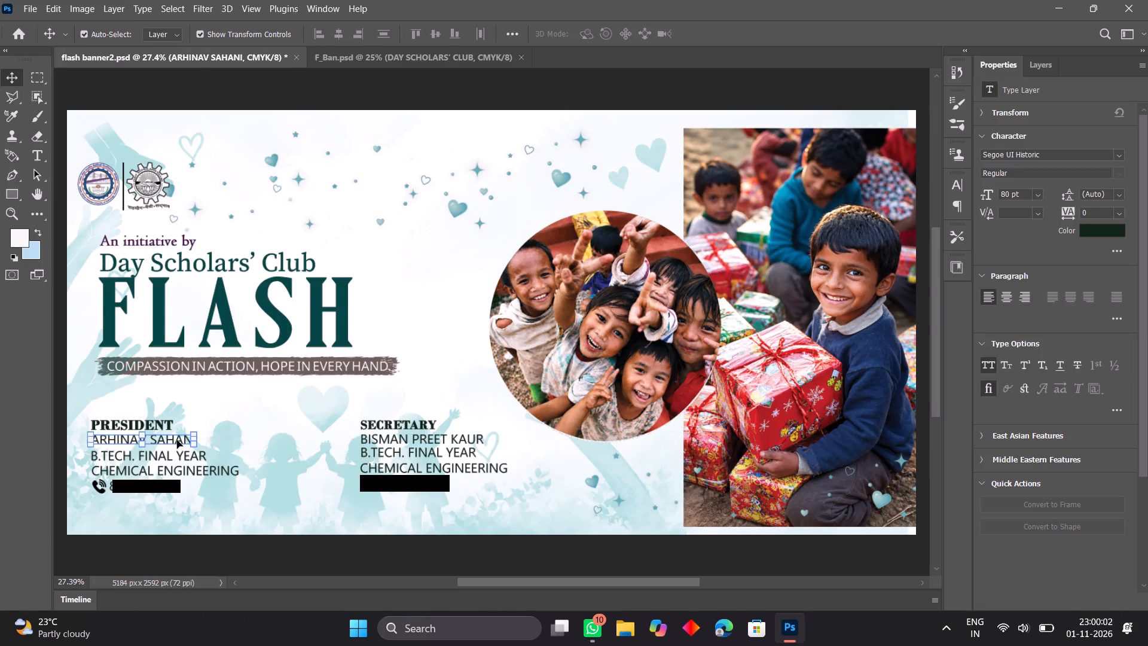
key("Down")
key("Down")
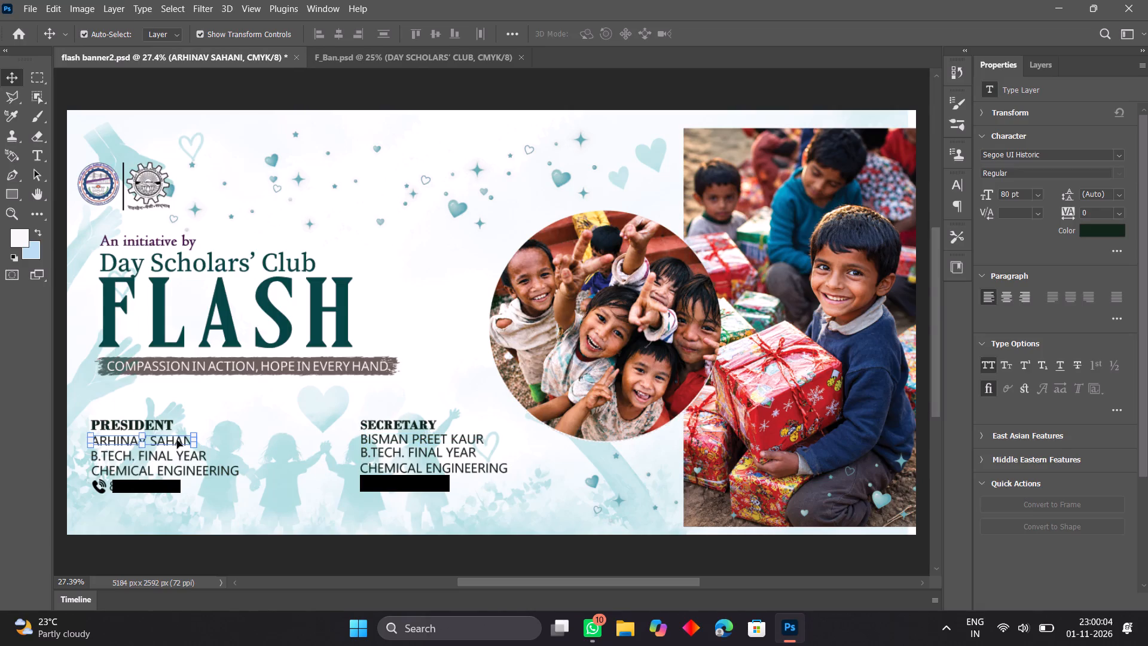
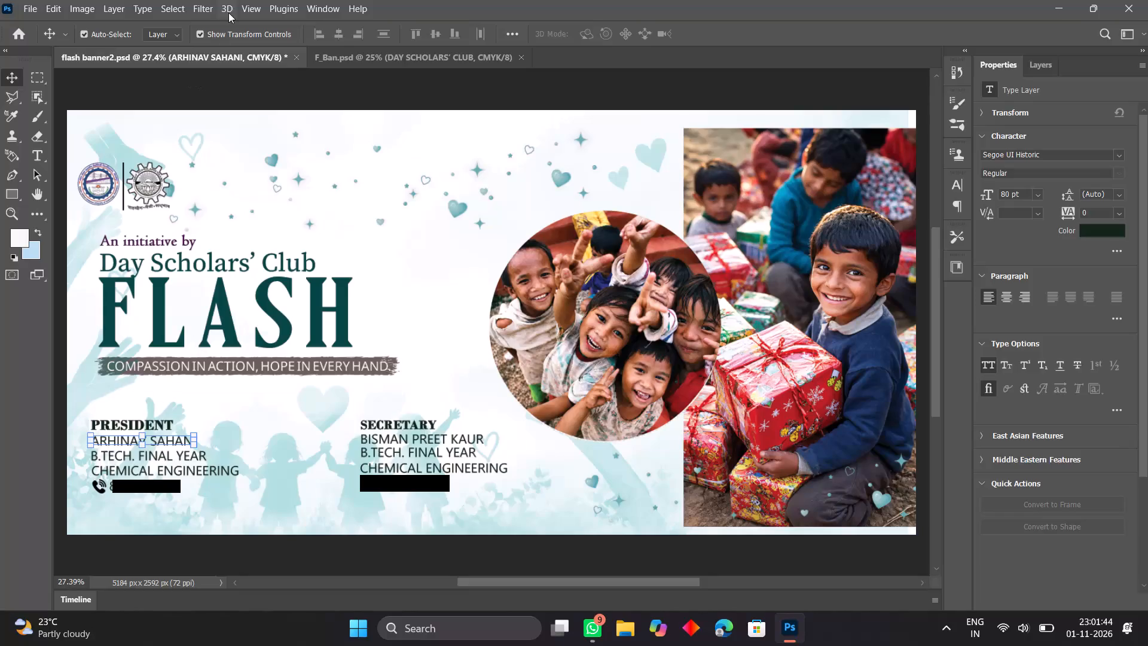
Show the rulers around the banner canvas.
left_click(245, 12)
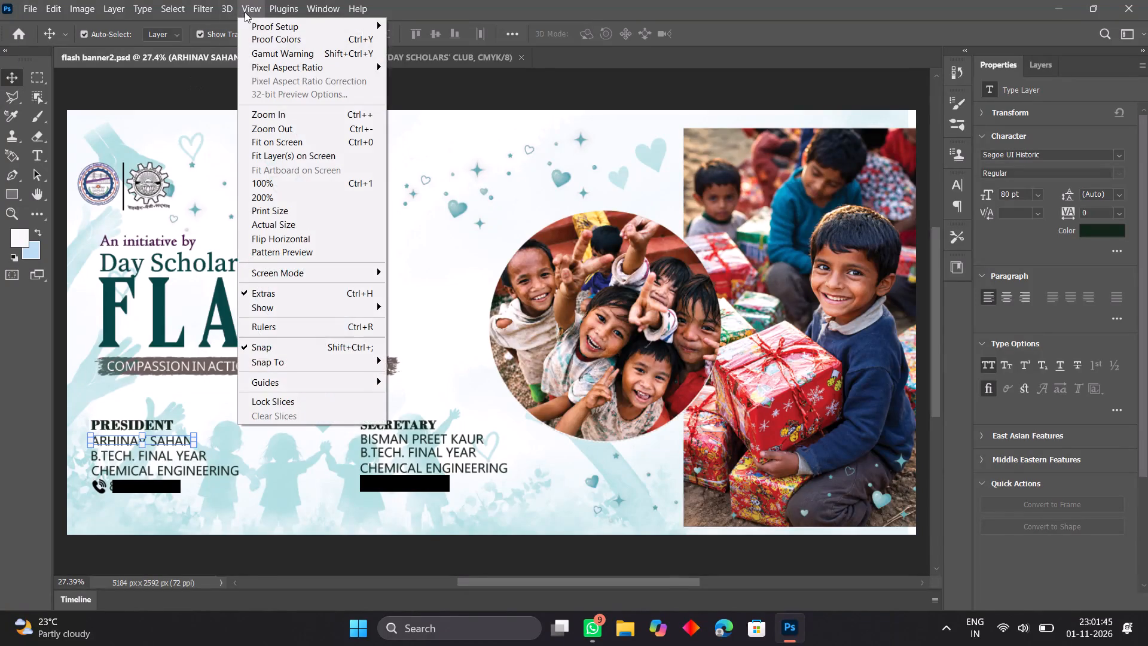
left_click(311, 326)
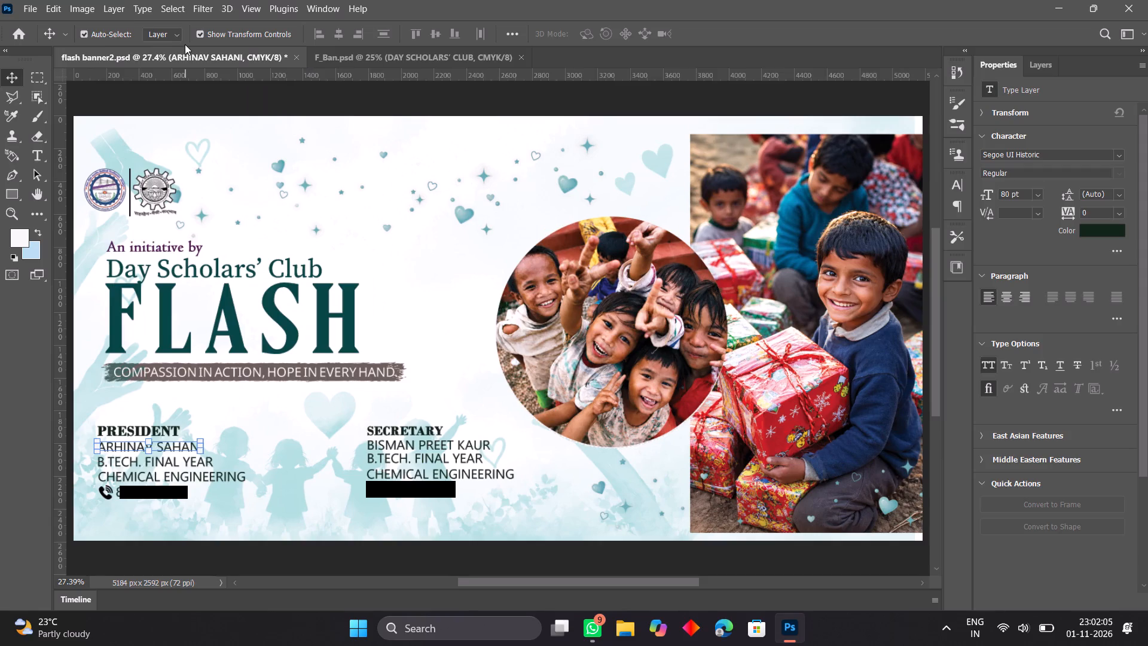
left_click(246, 6)
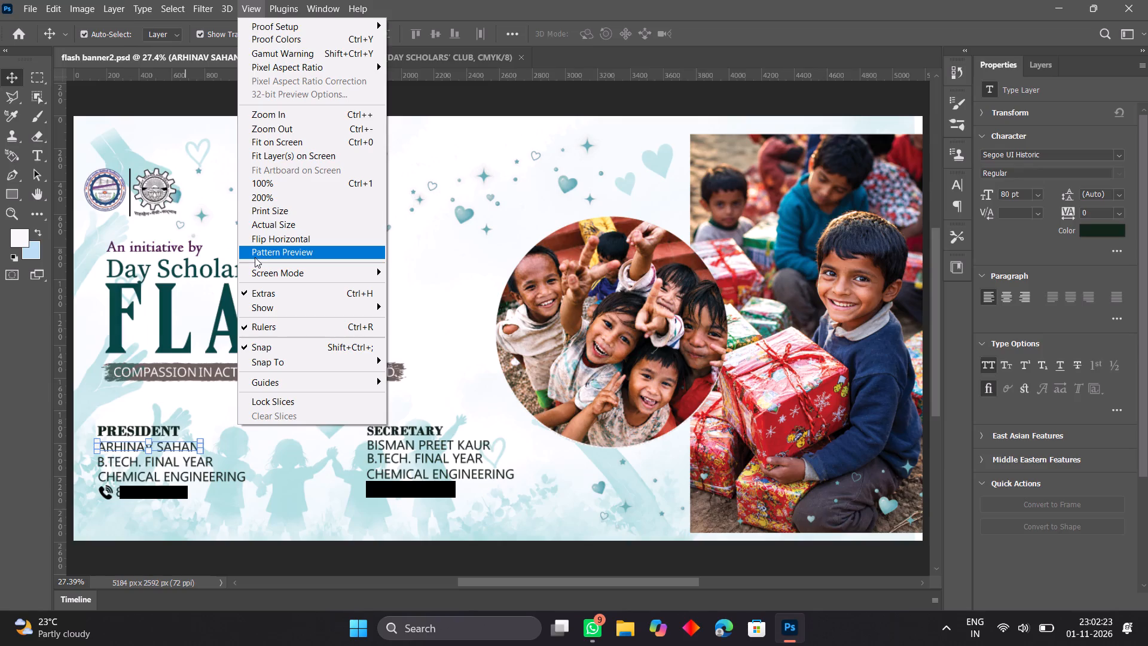
left_click(123, 428)
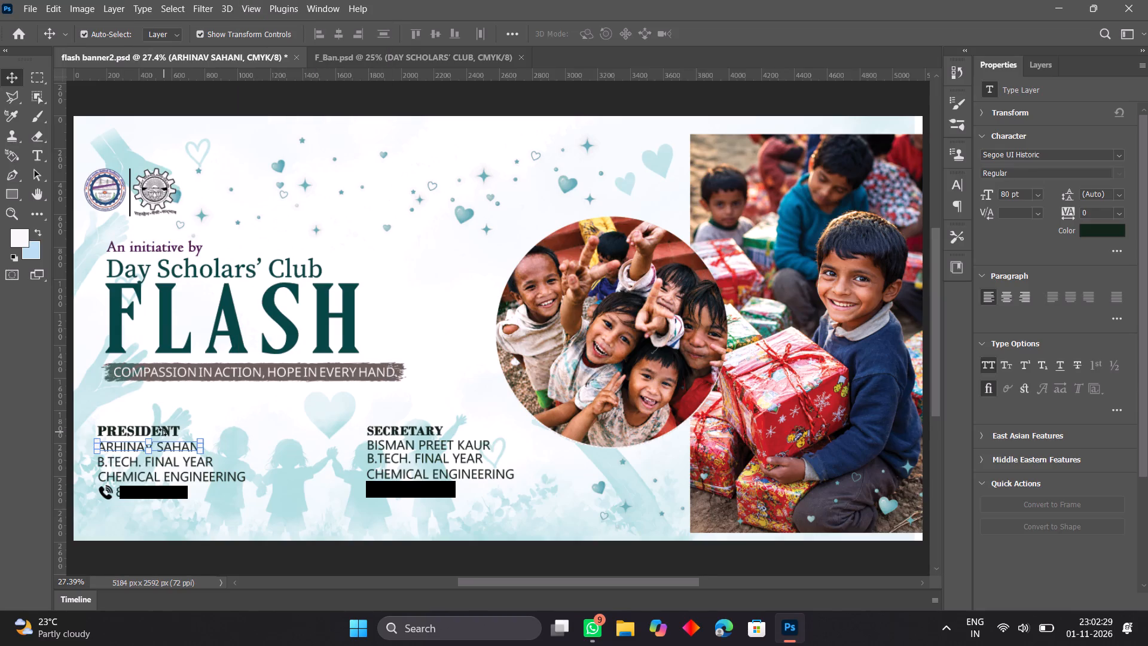
left_click(117, 339)
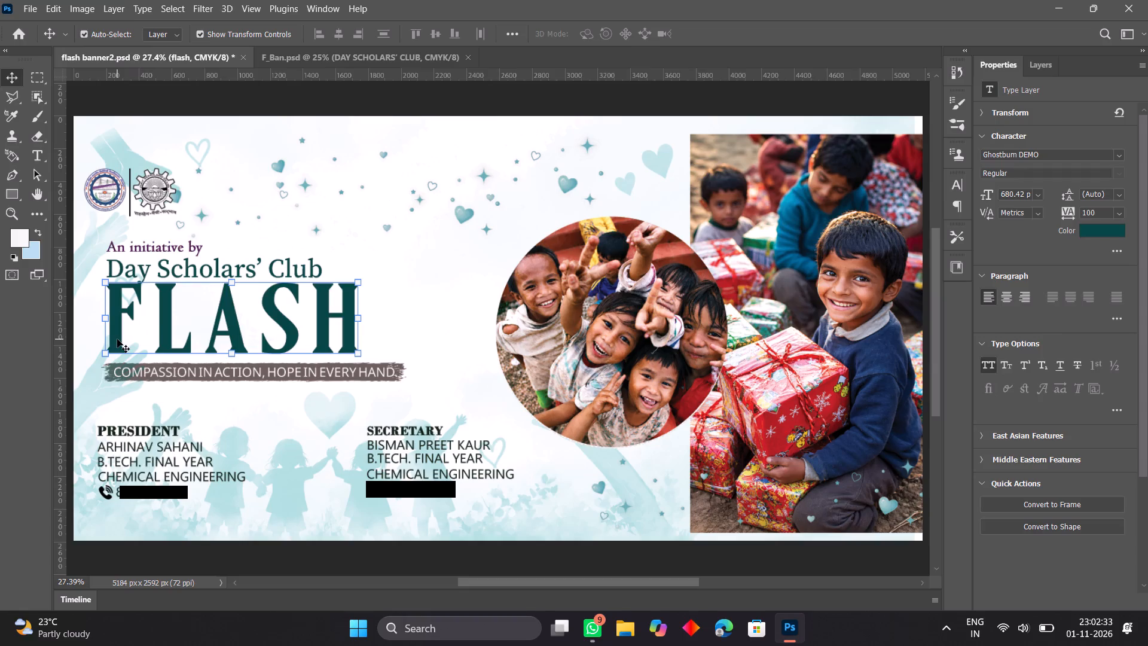
left_click(102, 431)
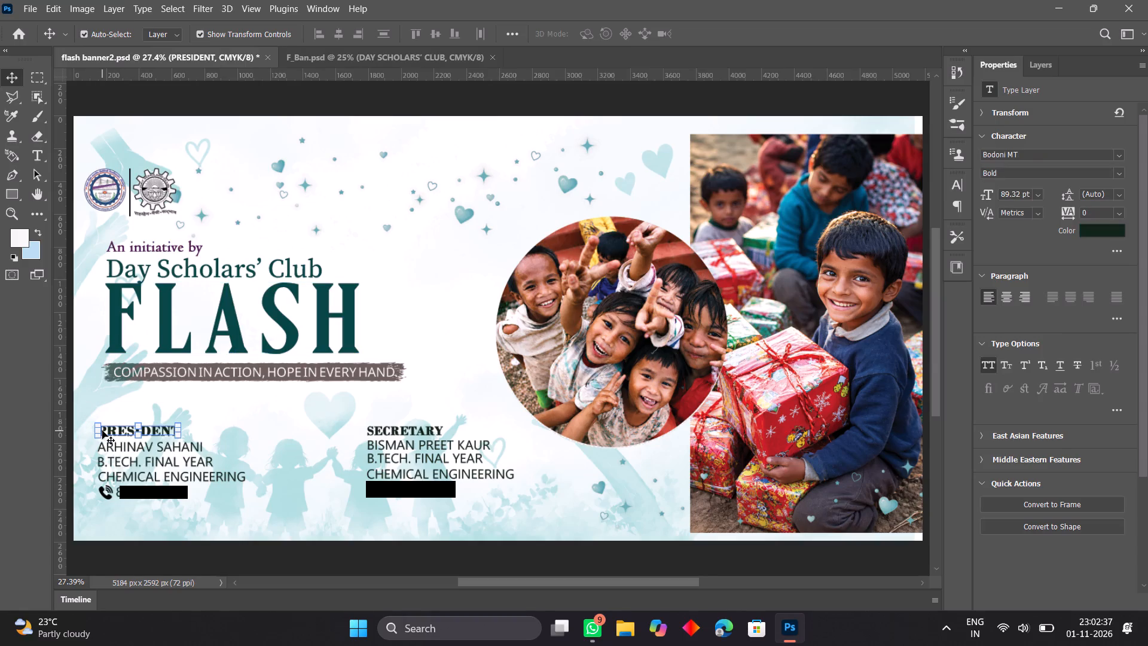
left_click(373, 434)
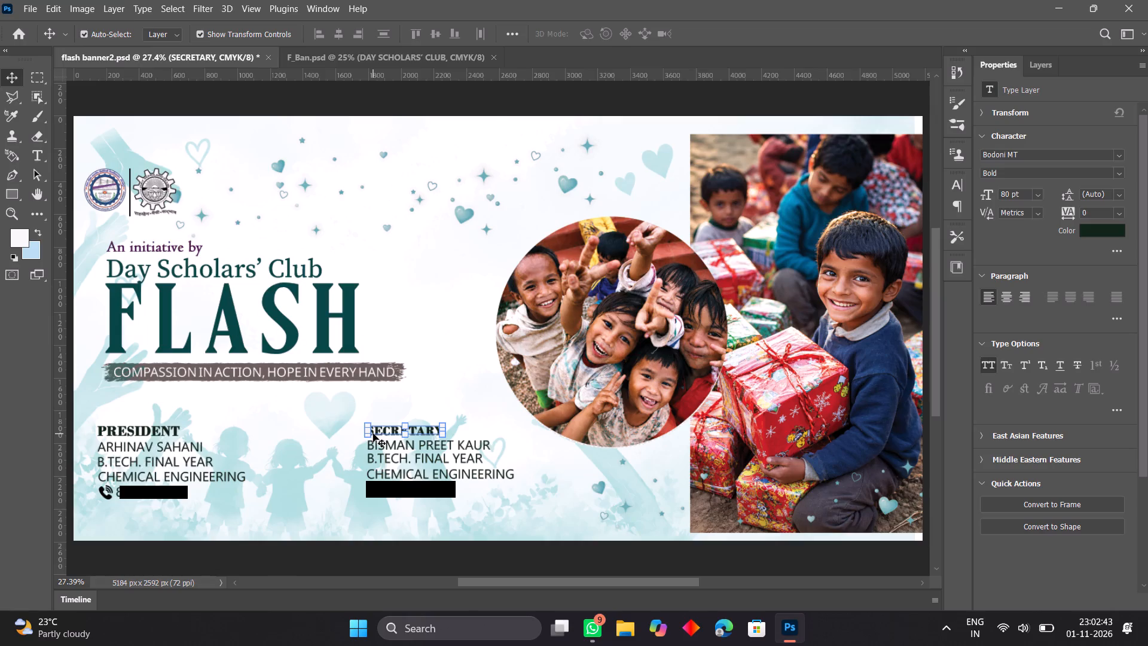
scroll(373, 434, "right", 1)
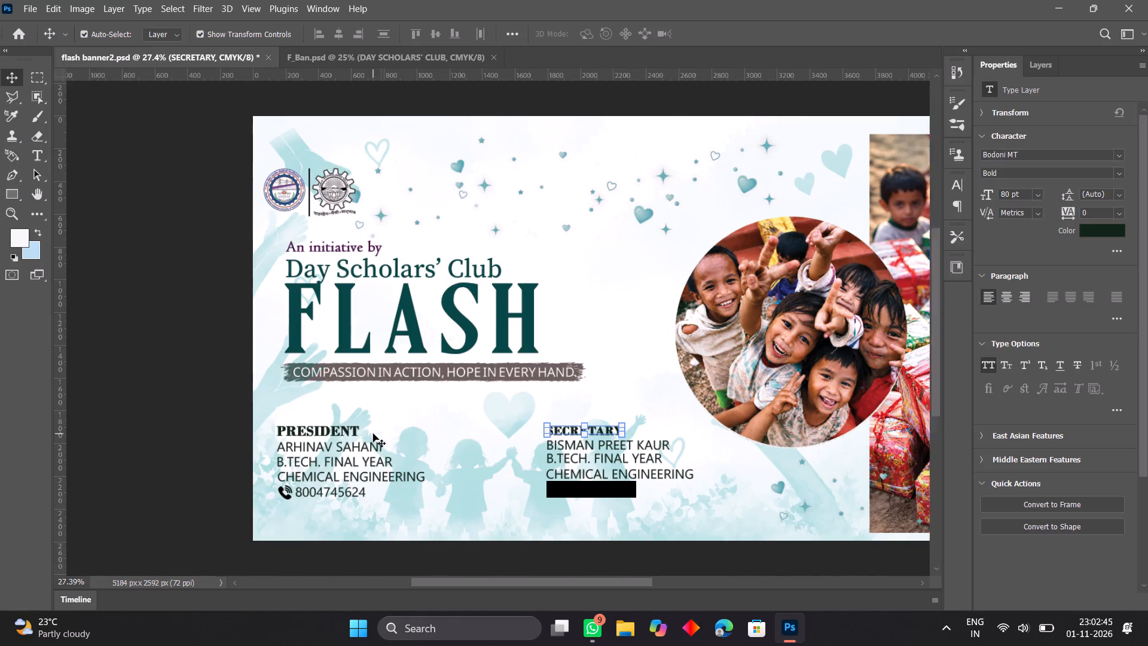
scroll(373, 434, "right", 4)
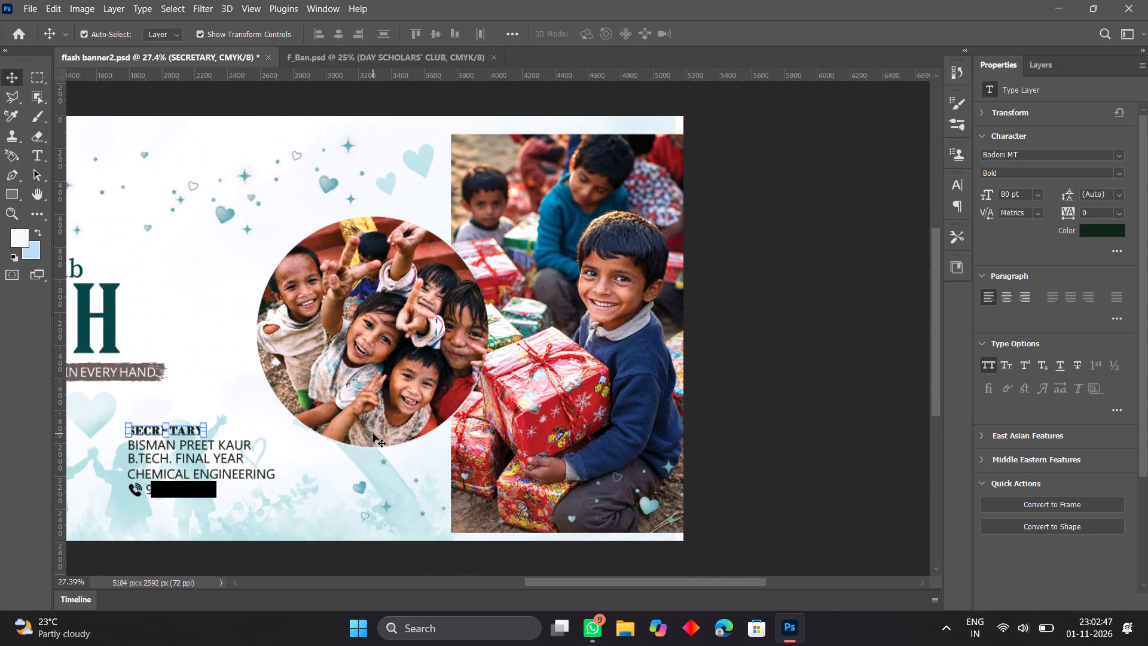
scroll(373, 434, "right", 3)
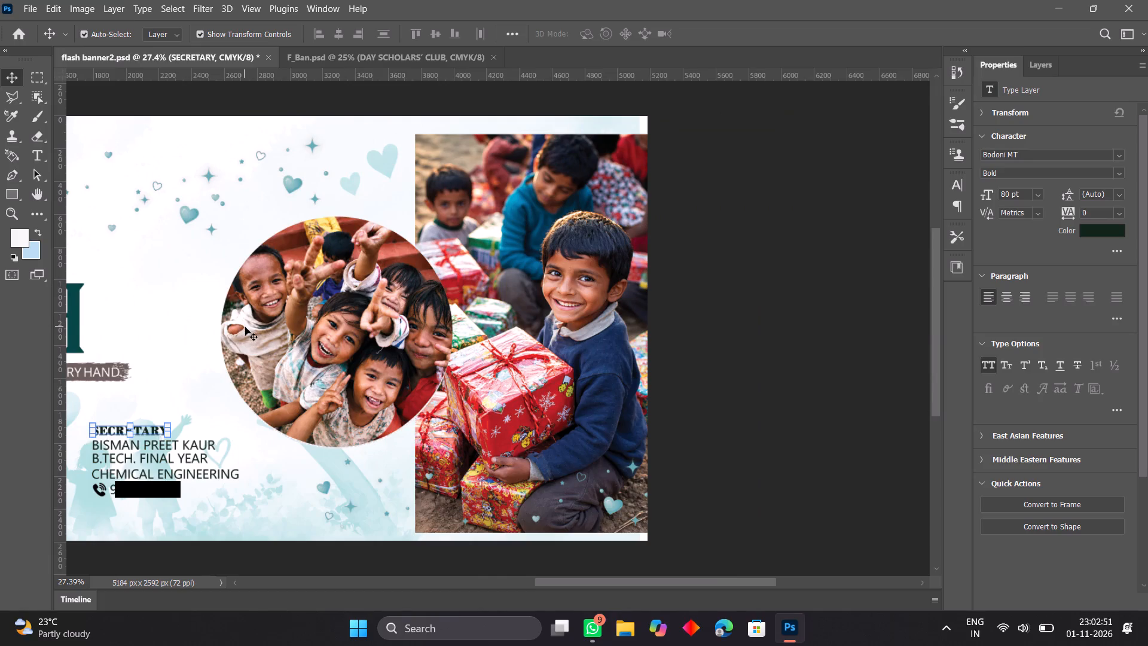
left_click(245, 327)
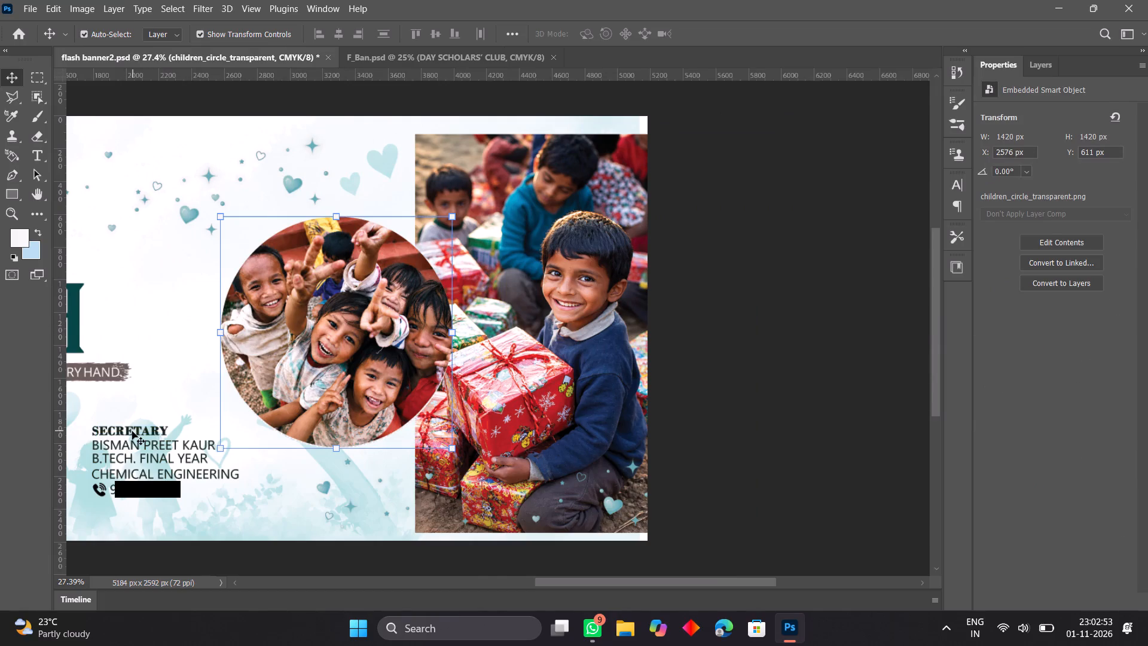
left_click(132, 431)
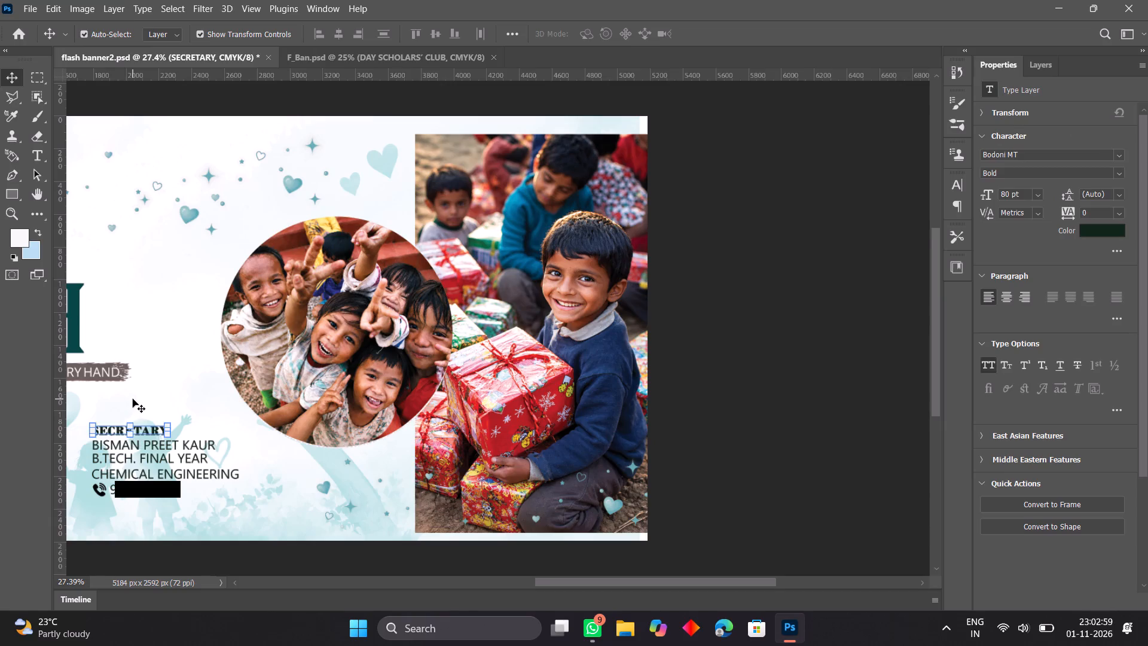
scroll(133, 399, "left", 3)
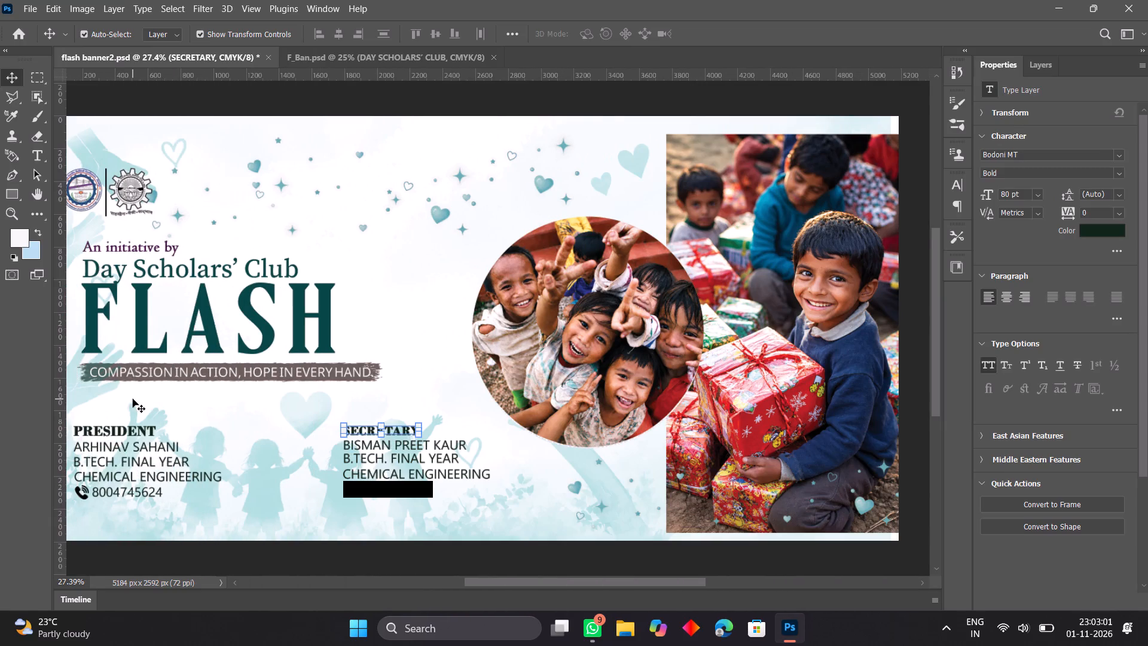
scroll(133, 399, "left", 1)
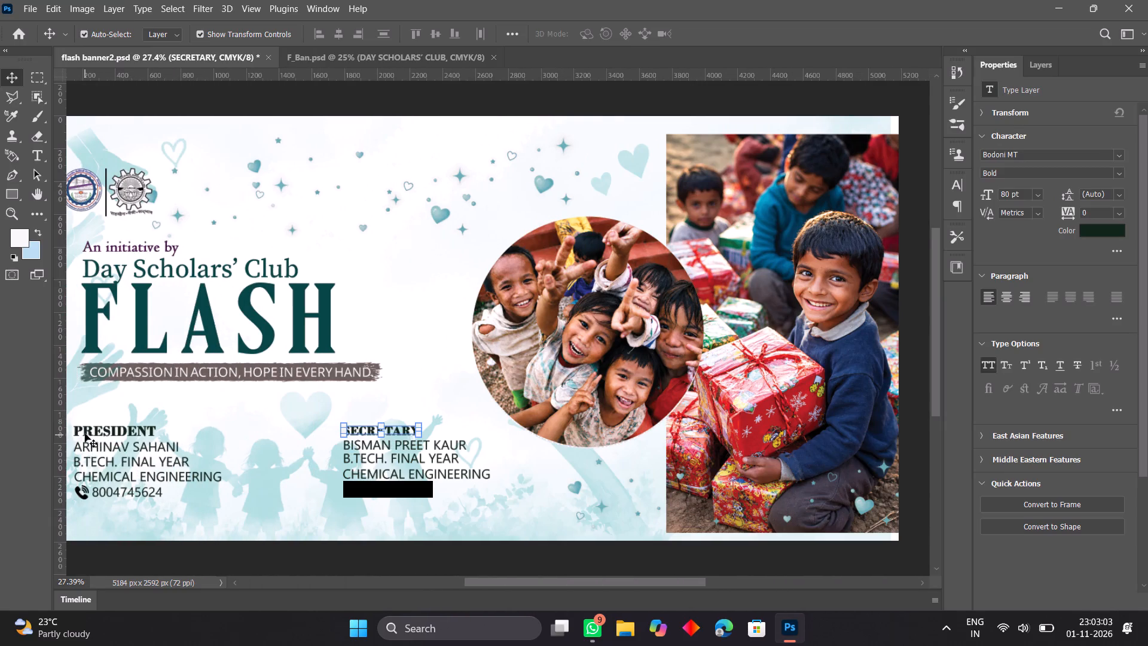
left_click(86, 431)
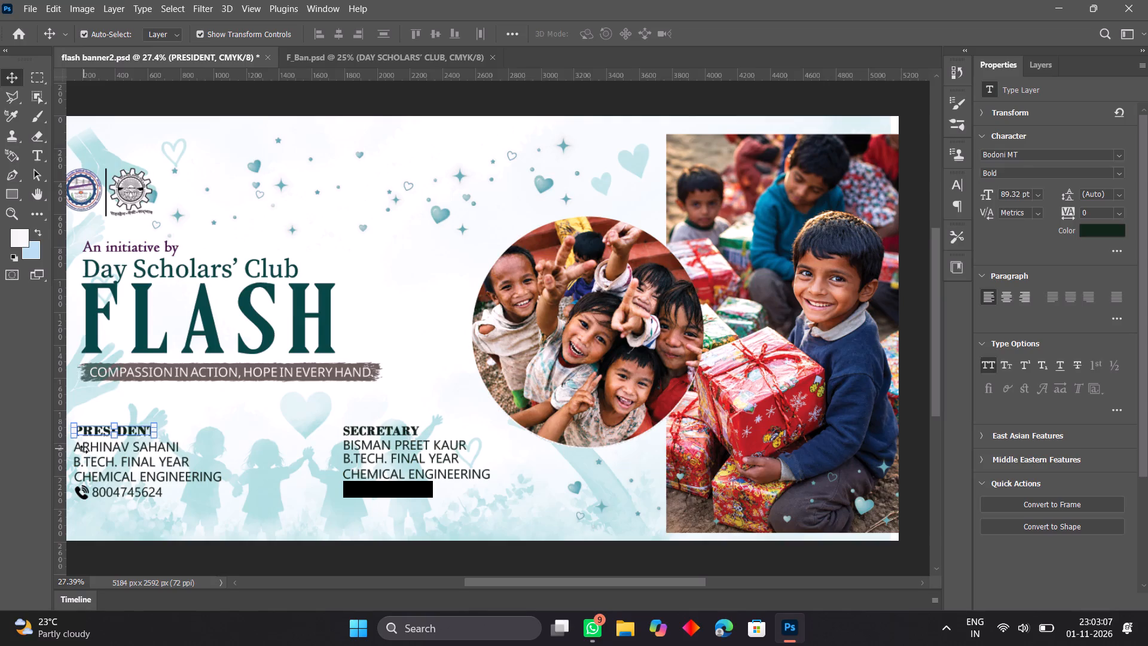
left_click(141, 494)
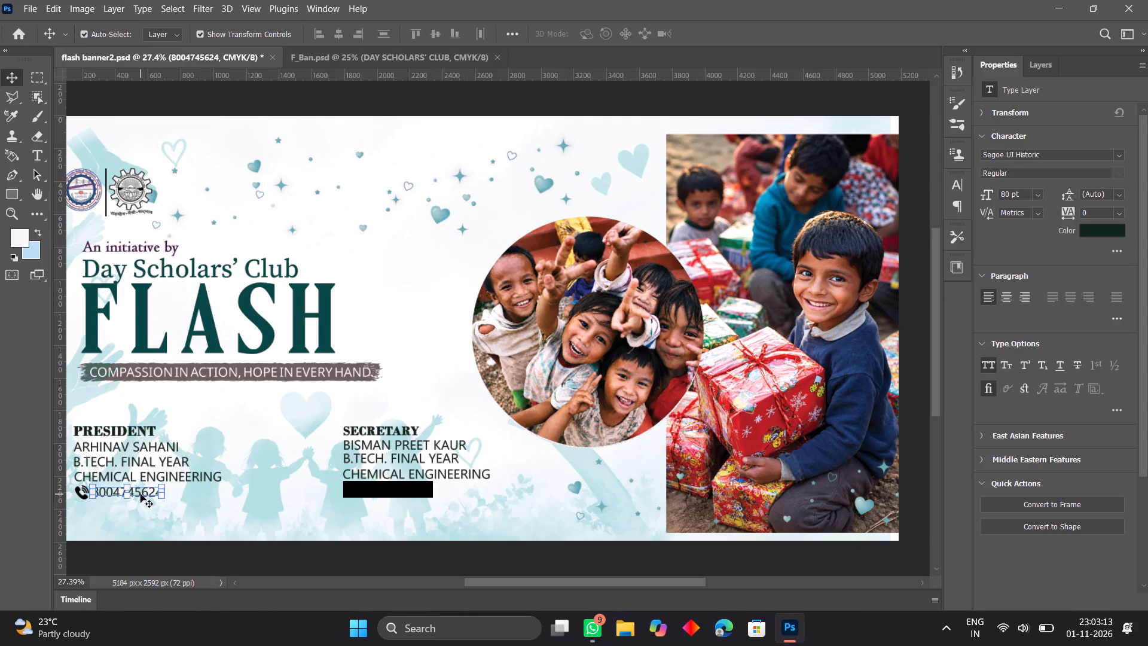
left_click(129, 428)
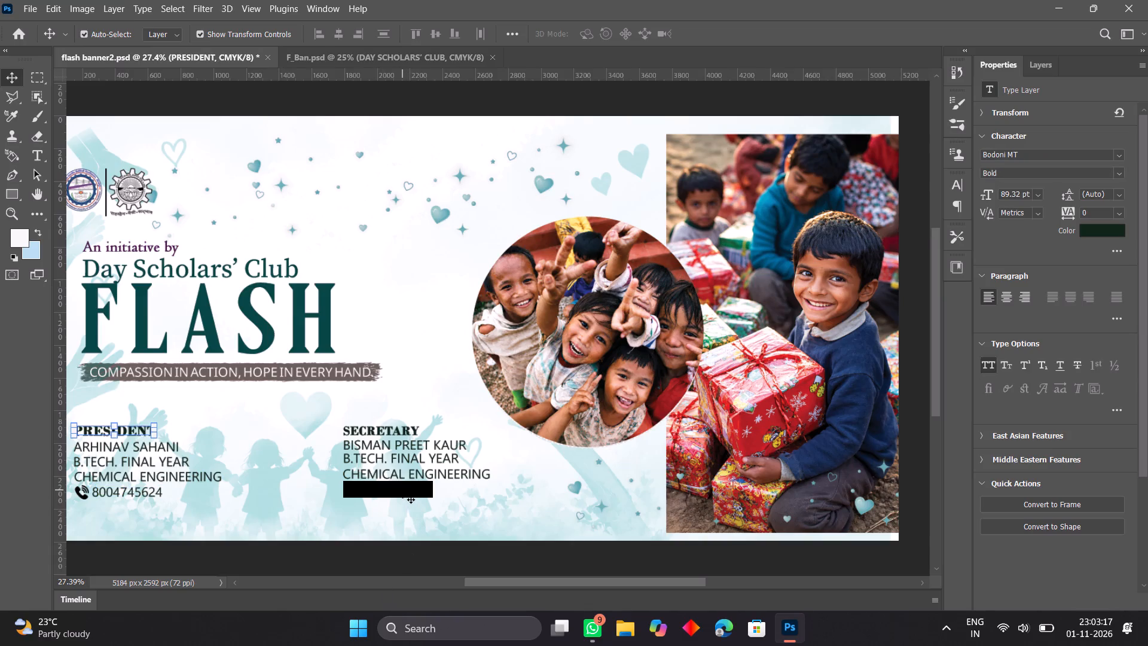
scroll(402, 490, "right", 3)
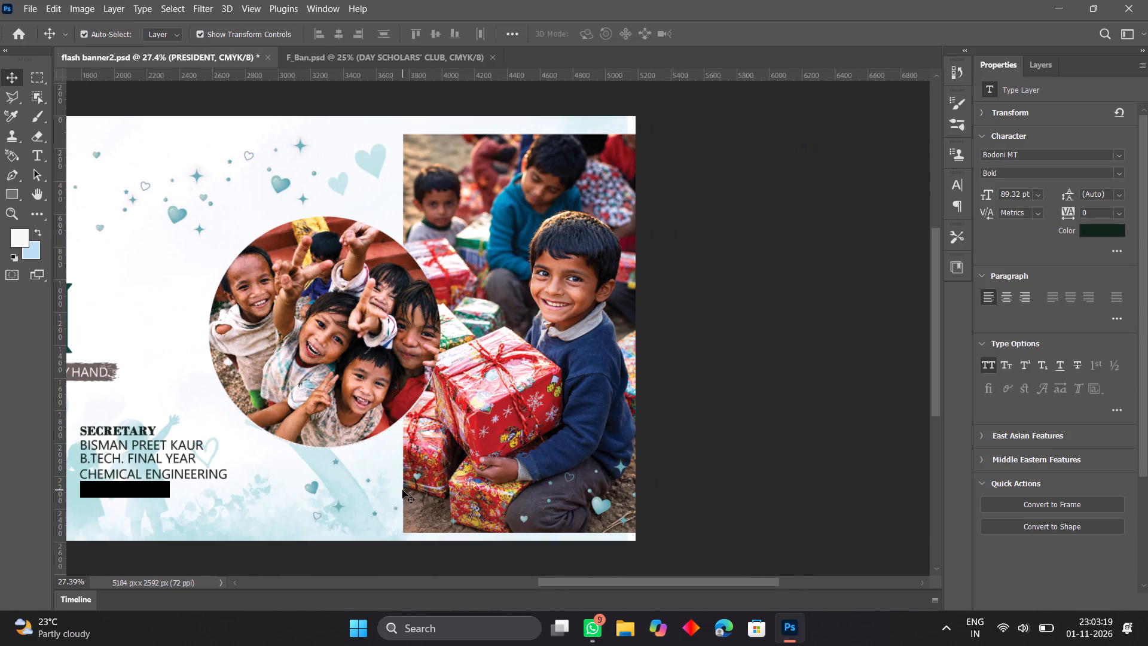
left_click(117, 490)
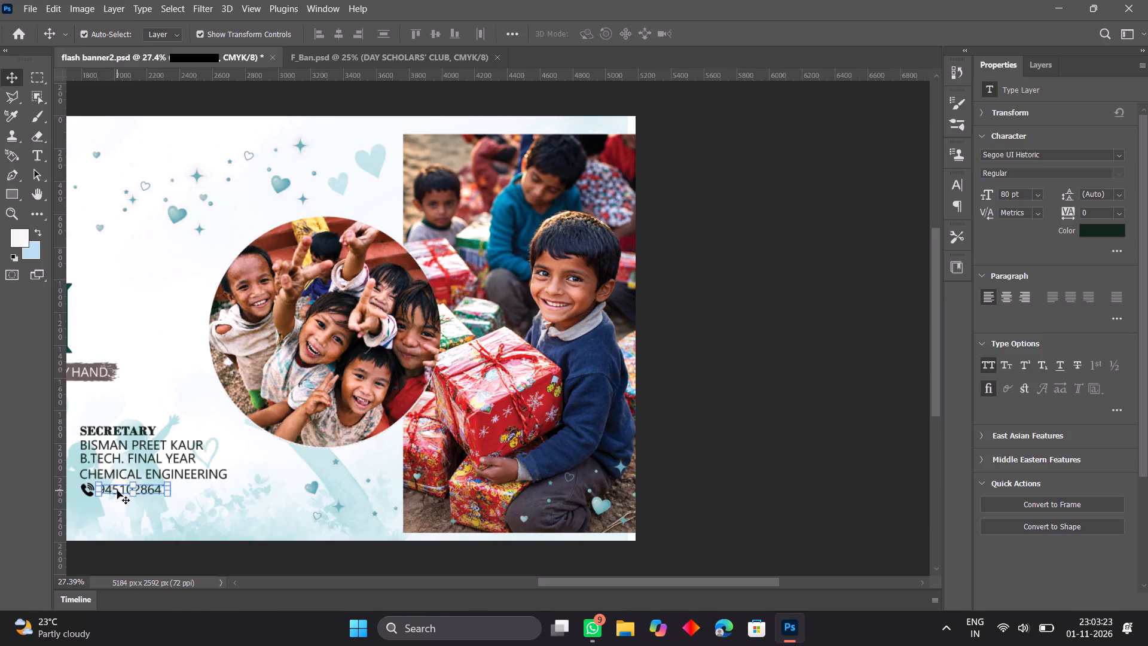
key("Down")
key("Down")
key("Down")
key("Down")
key("Down")
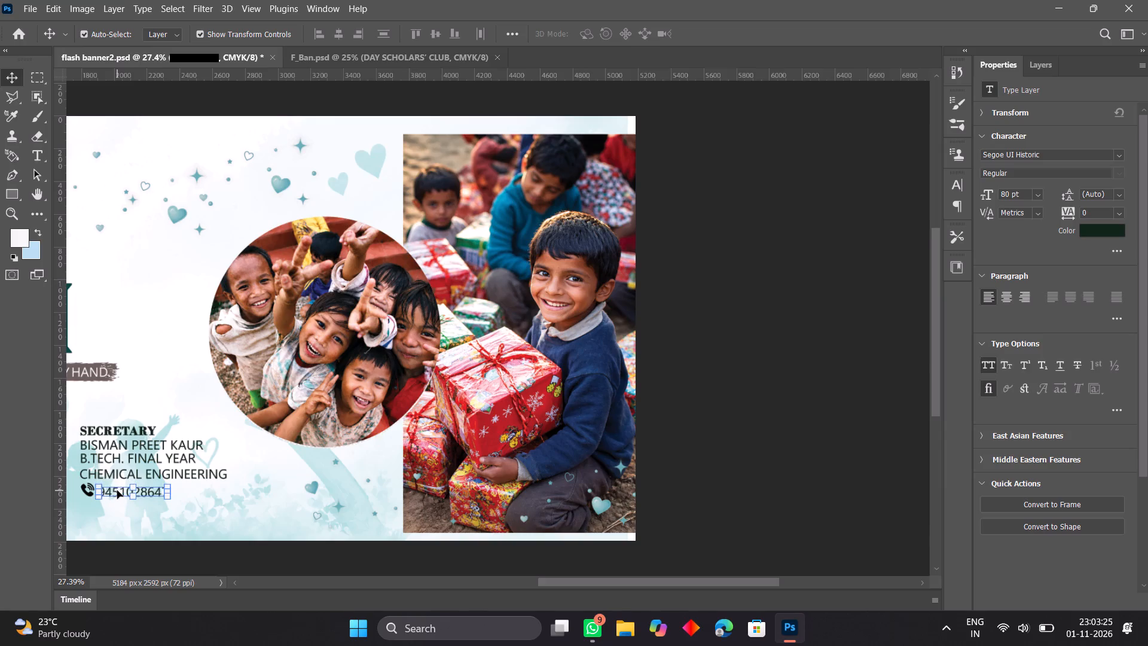
key("Down")
key("Down")
left_click(137, 461)
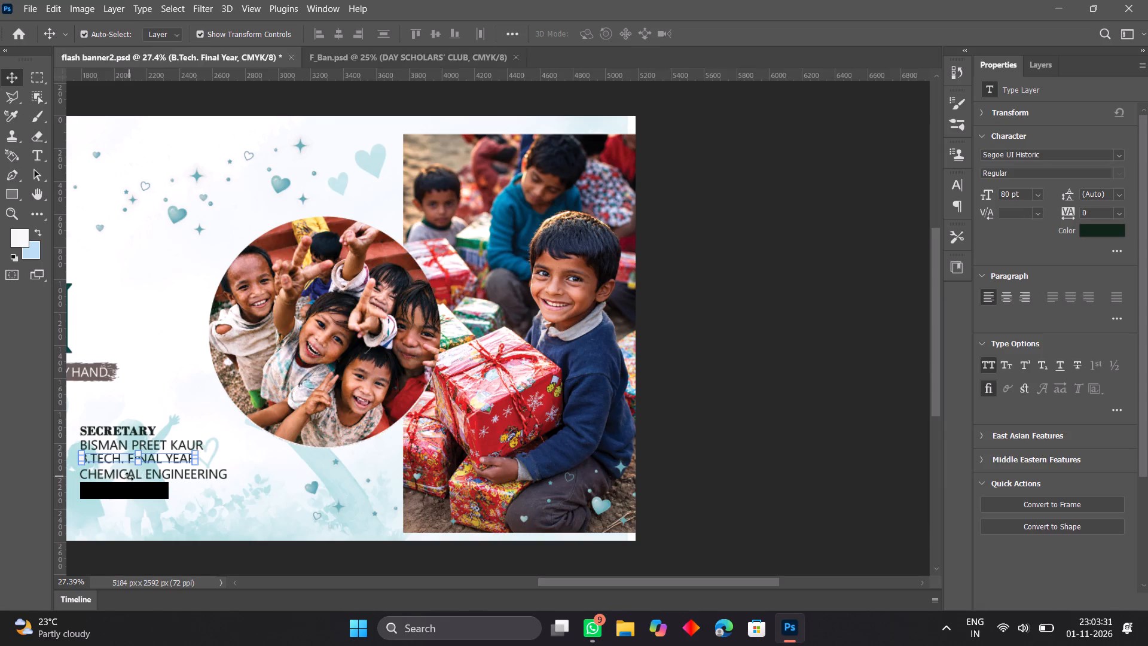
left_click(90, 494)
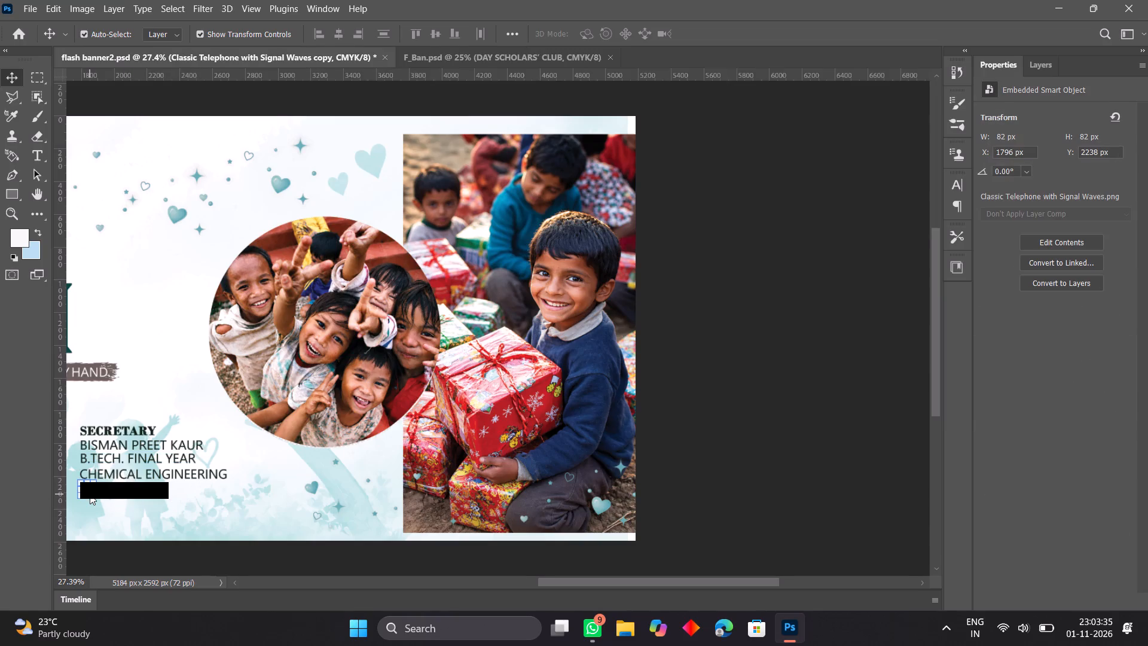
key("Down")
key("Down")
key("Down")
key("Down")
Nudge the Secretary's Chemical Engineering line slightly down, closer to the phone number.
left_click(210, 474)
key("Down")
key("Down")
key("Down")
key("Down")
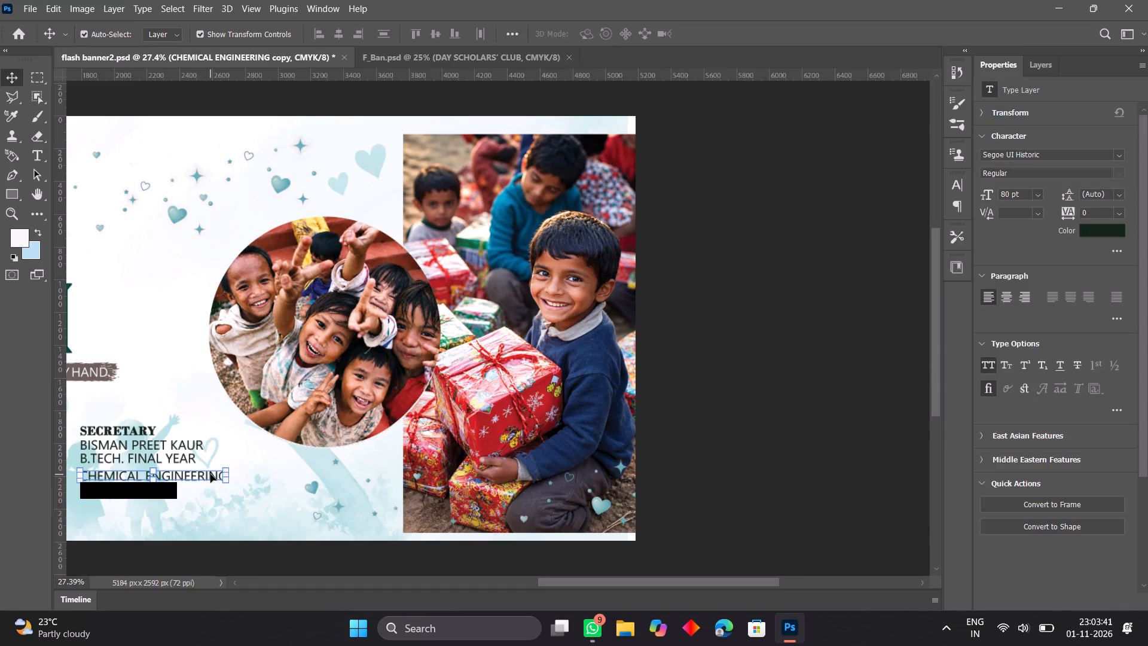
key("Down")
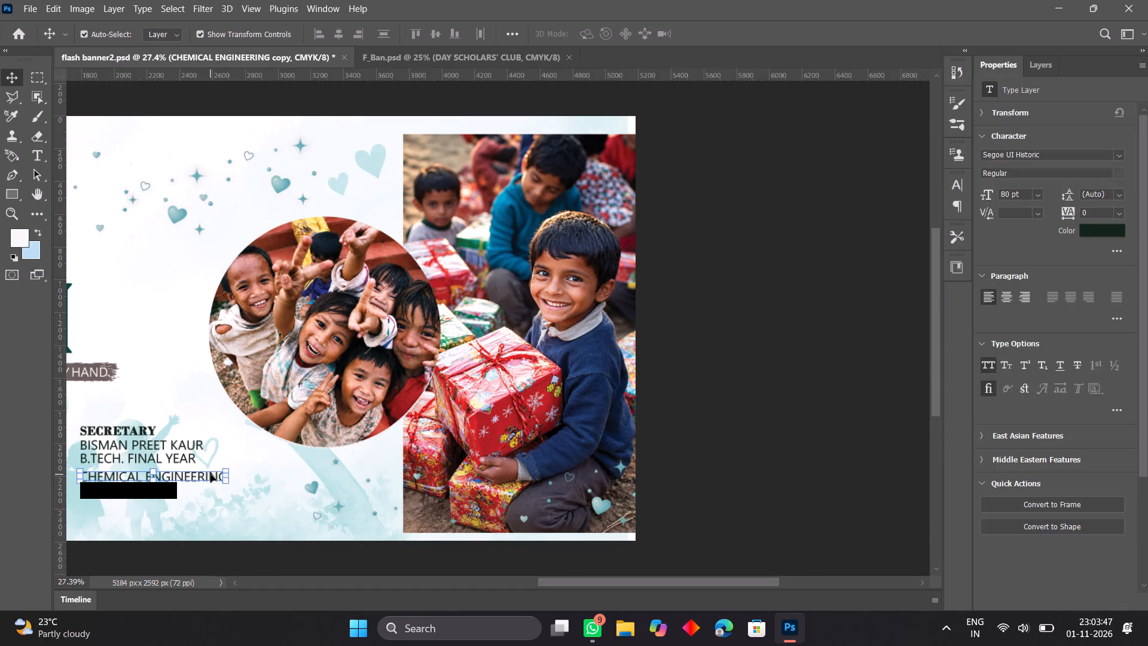
key("Down")
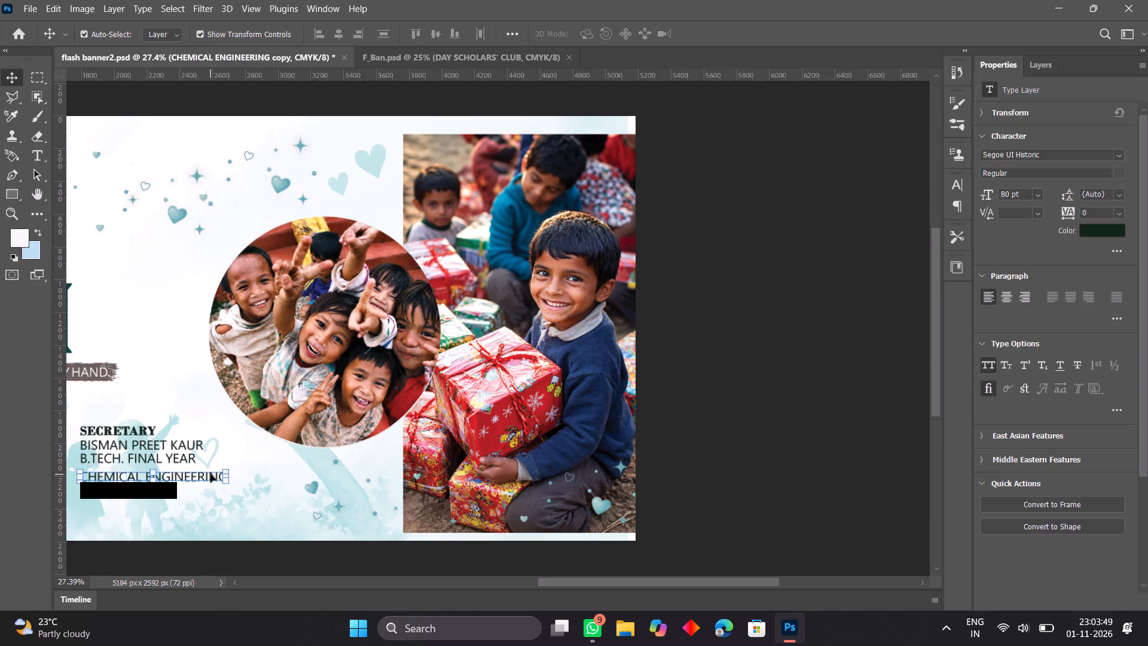
Nudge the Secretary's B.Tech. Final Year line slightly down, closer to the Chemical Engineering line.
left_click(201, 443)
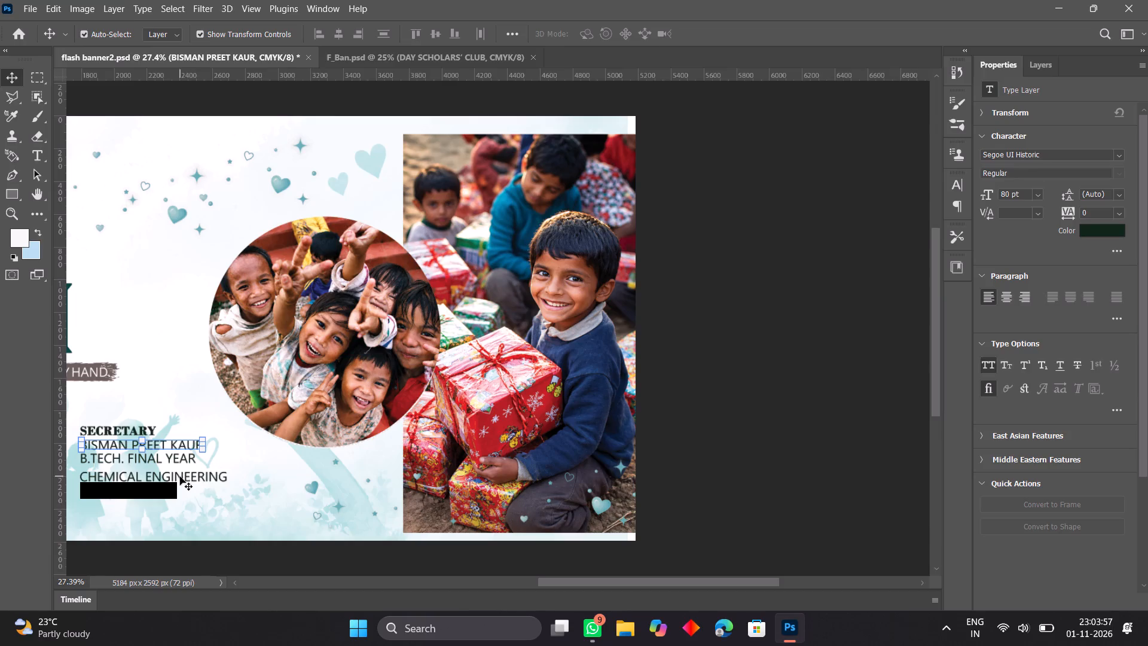
left_click(154, 493)
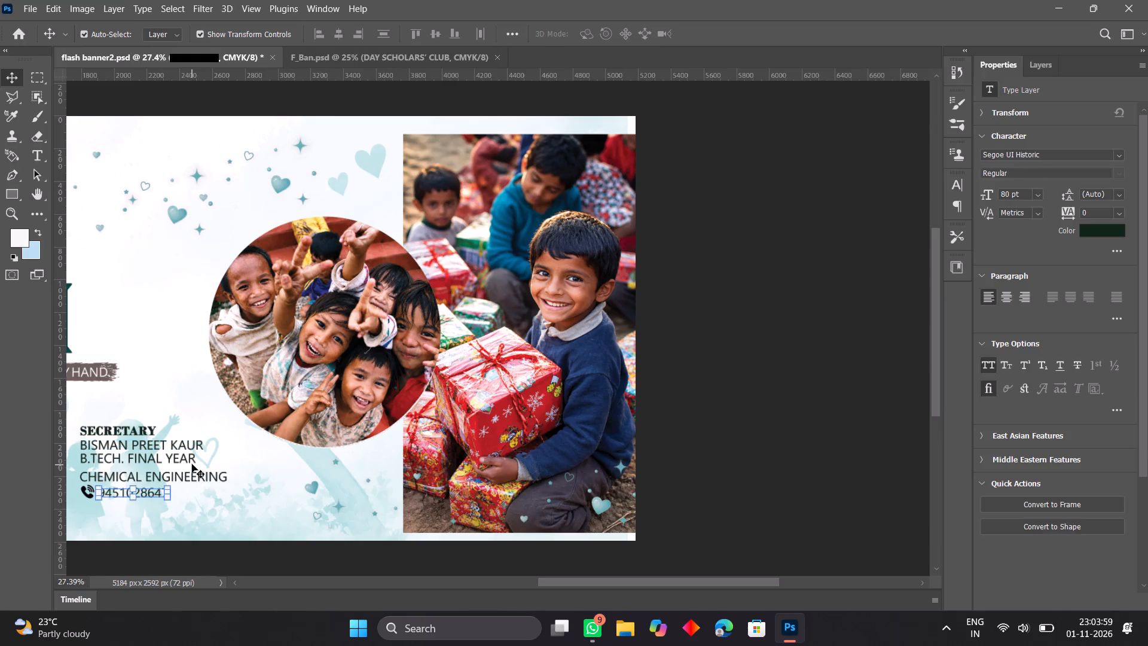
left_click(191, 462)
key("Down")
key("Down")
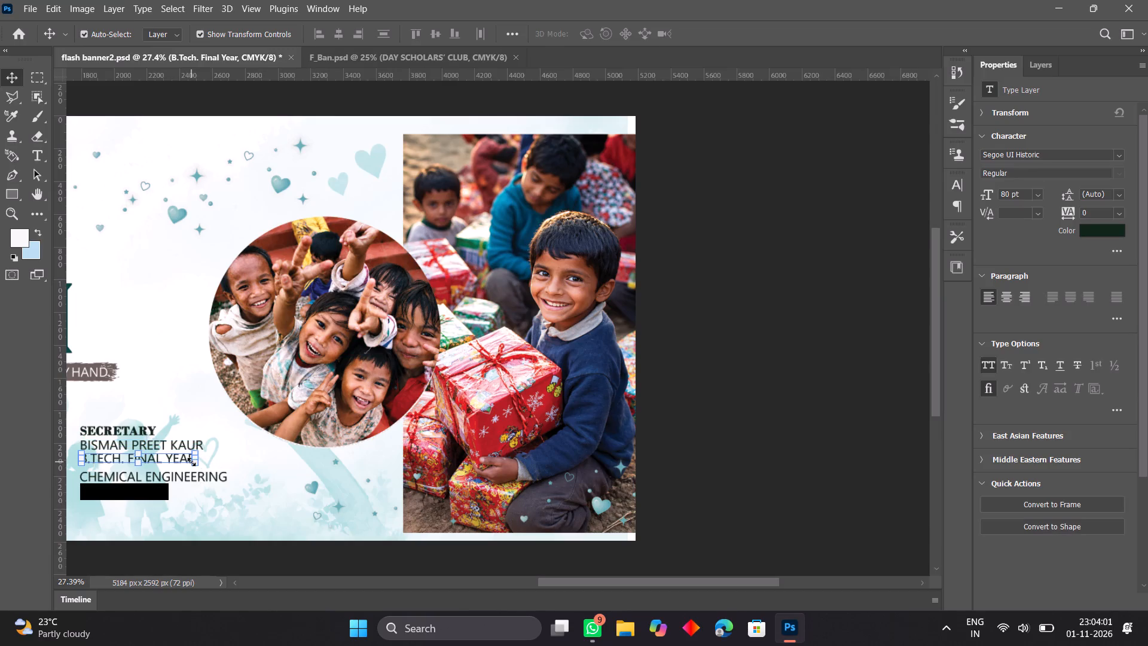
key("Down")
key("Down")
key("Down")
key("Down")
key("Down")
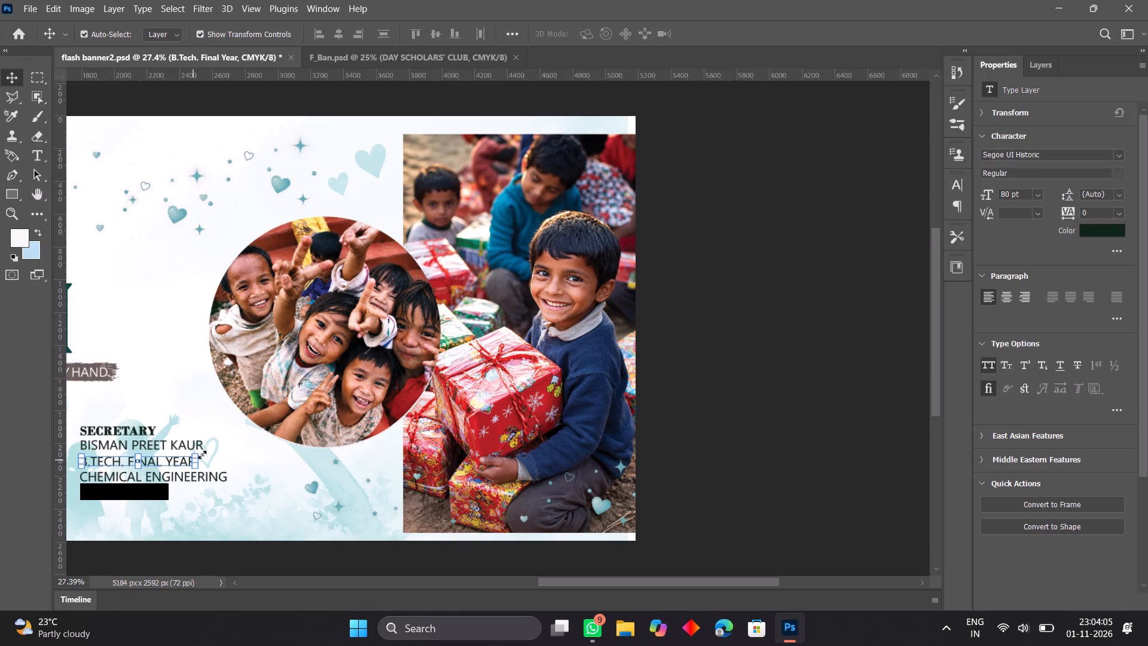
Nudge the Secretary's name line slightly down, away from the SECRETARY heading.
left_click(151, 431)
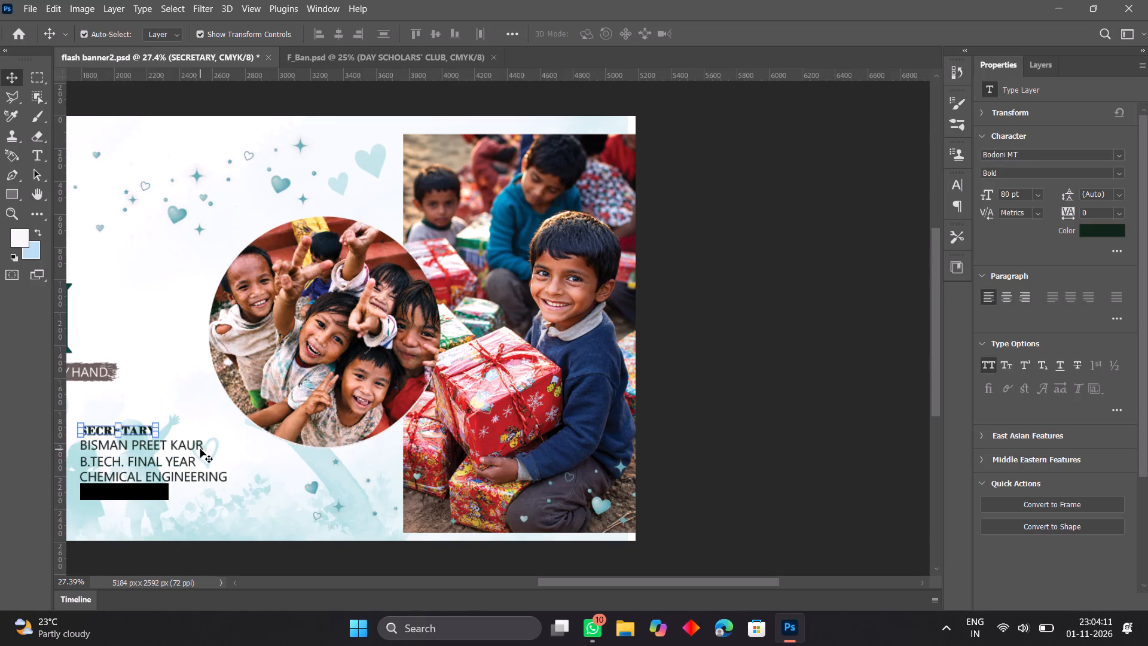
left_click(200, 449)
key("Down")
key("Down")
key("Down")
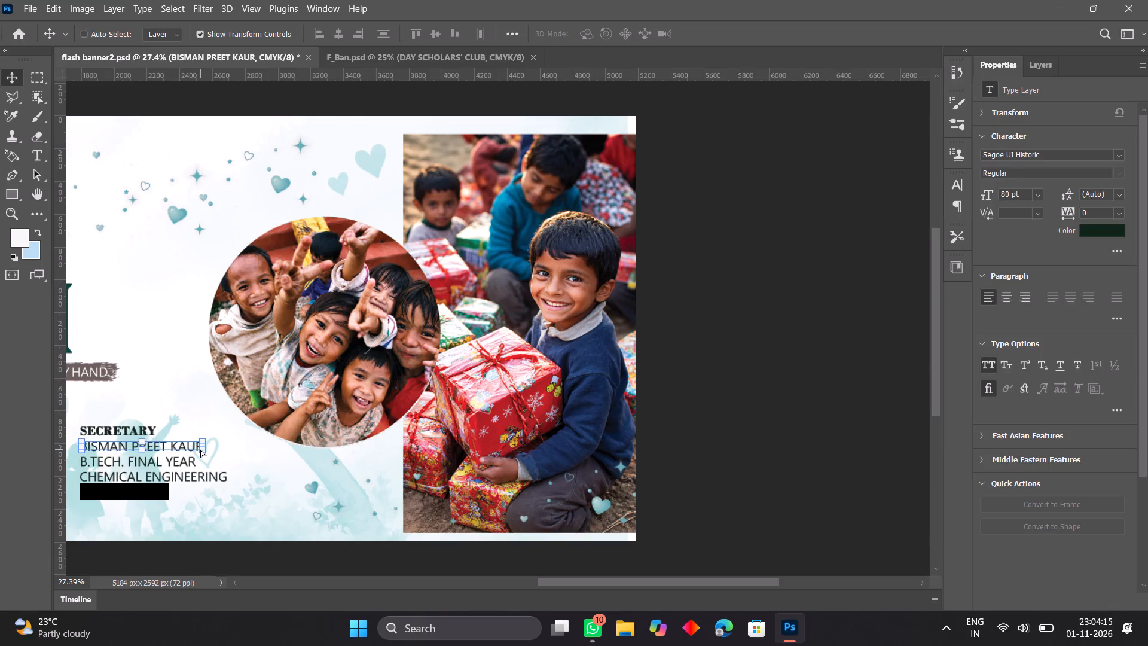
Enlarge the SECRETARY heading proportionally to about 98.68 pt, closer to the PRESIDENT heading's size.
key("ctrl+0")
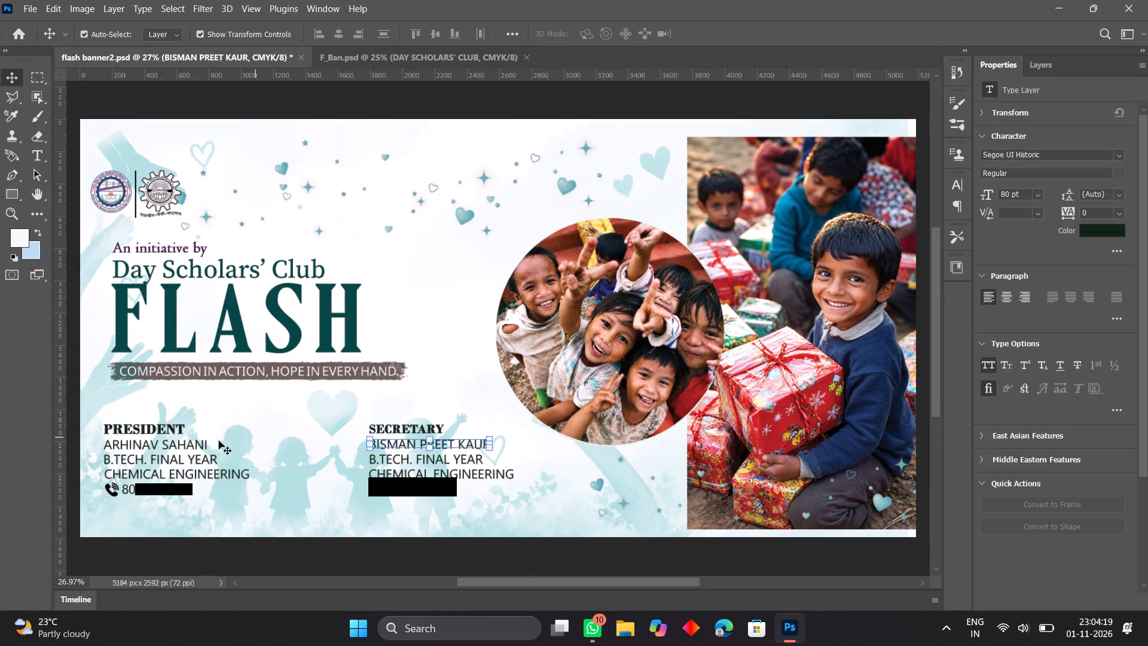
left_click(181, 426)
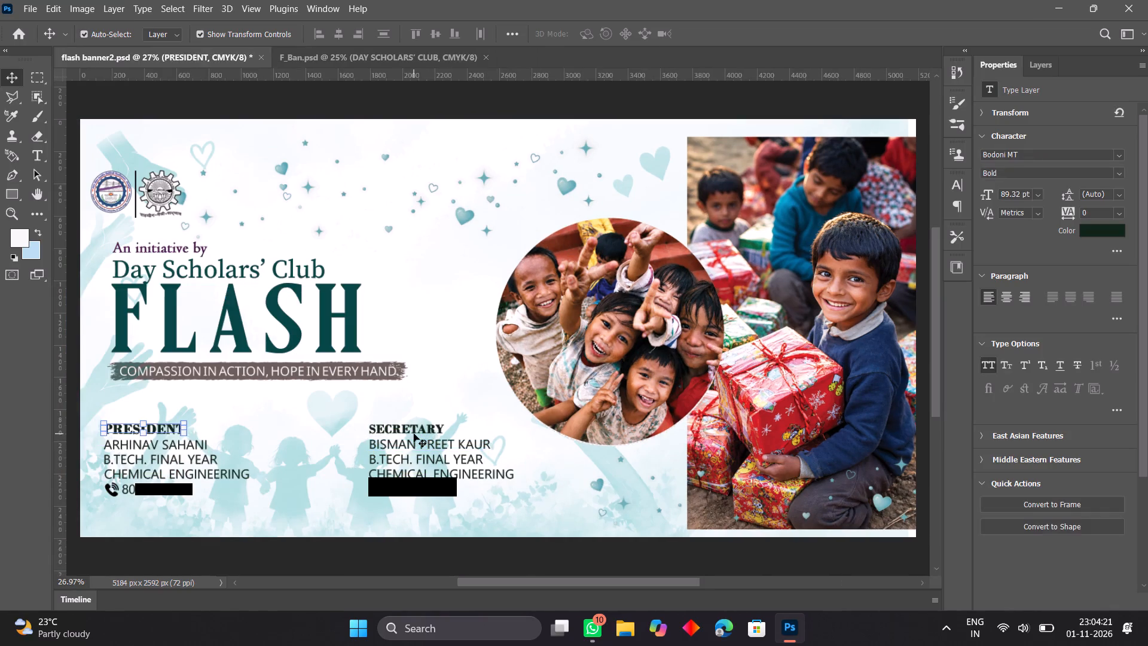
left_click(413, 431)
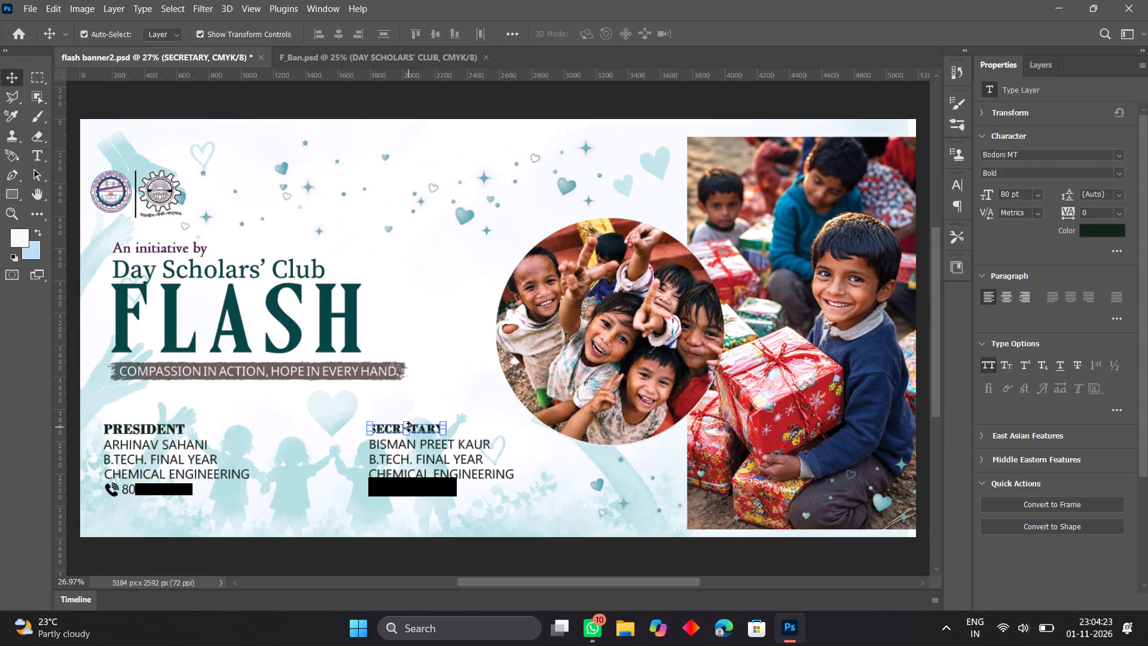
left_click(407, 423)
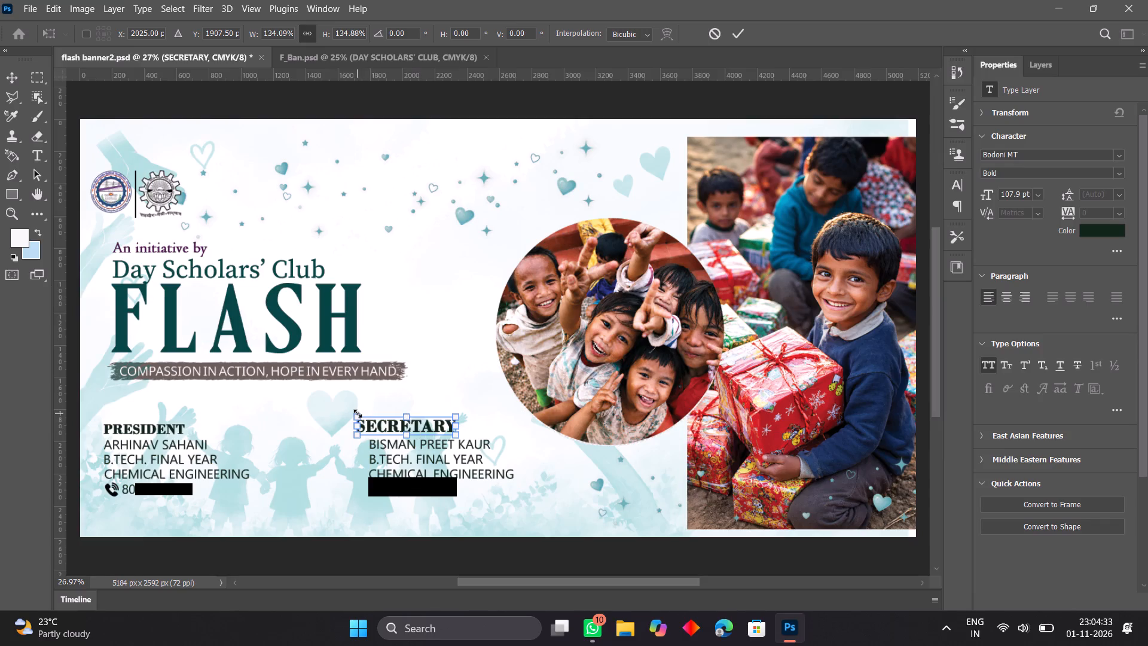
left_click_drag(357, 415, 365, 417)
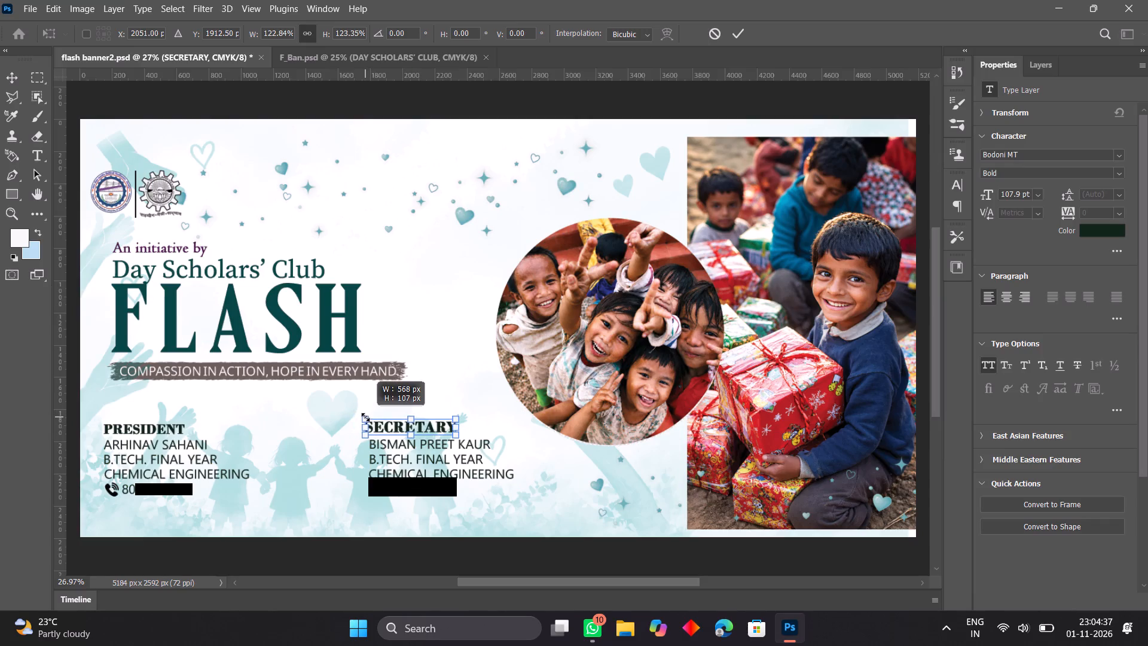
left_click_drag(365, 417, 365, 418)
Nudge the SECRETARY heading right and down to about X 2070 px, Y 1924 px, over the Secretary's name line.
key("Right")
key("Right")
key("Right")
key("Right")
key("Right")
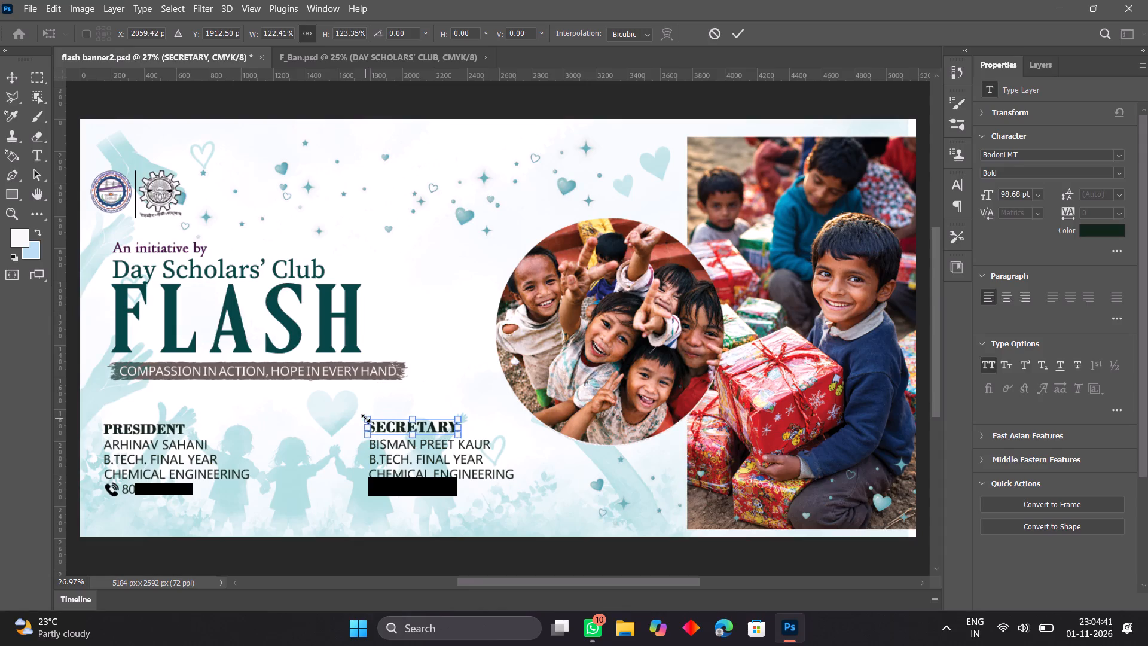
key("Down")
key("Down")
key("Down")
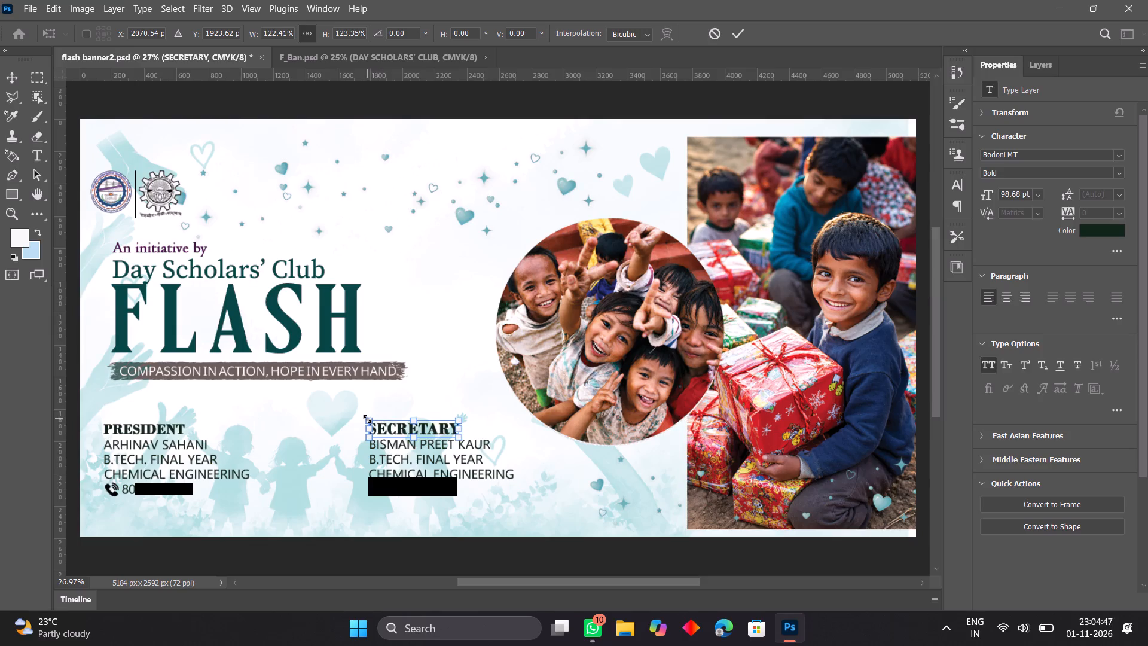
Fine-tune the SECRETARY heading's size to about 94.99 pt, keeping its start near the left edge of the lines below.
left_click_drag(367, 419, 358, 416)
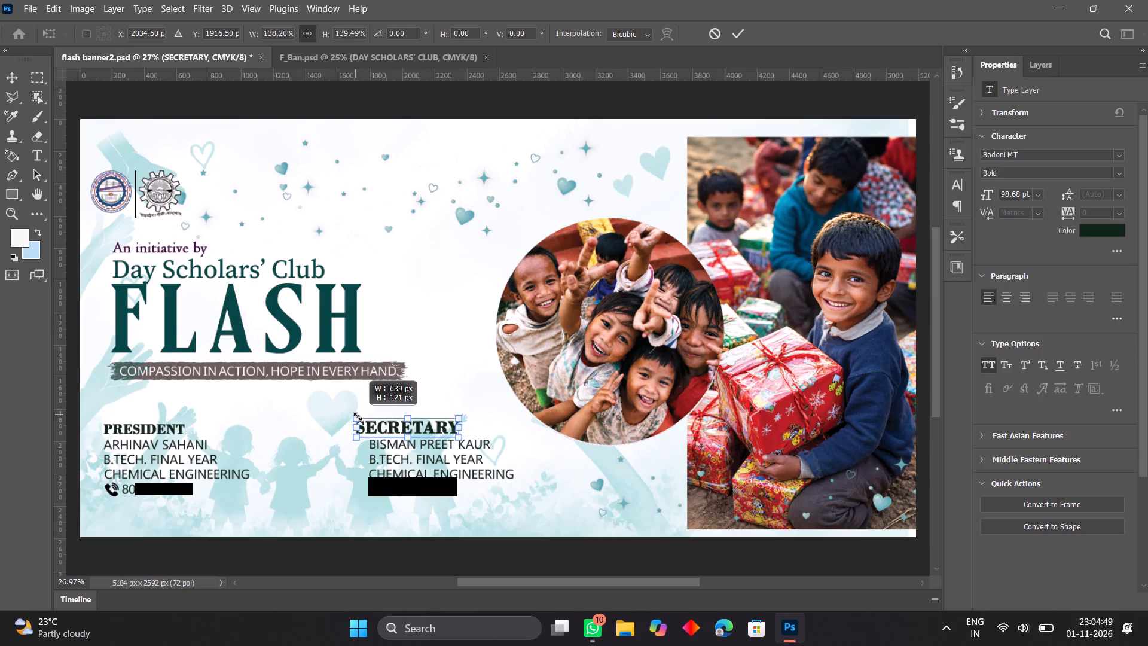
left_click_drag(358, 416, 362, 421)
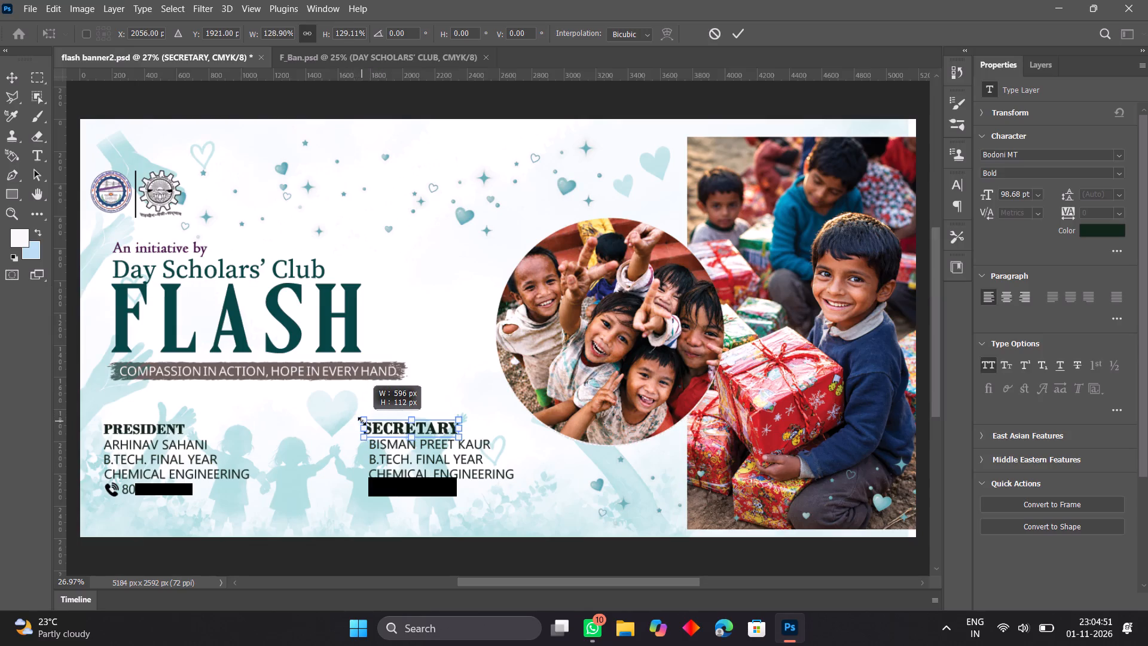
left_click_drag(362, 421, 364, 423)
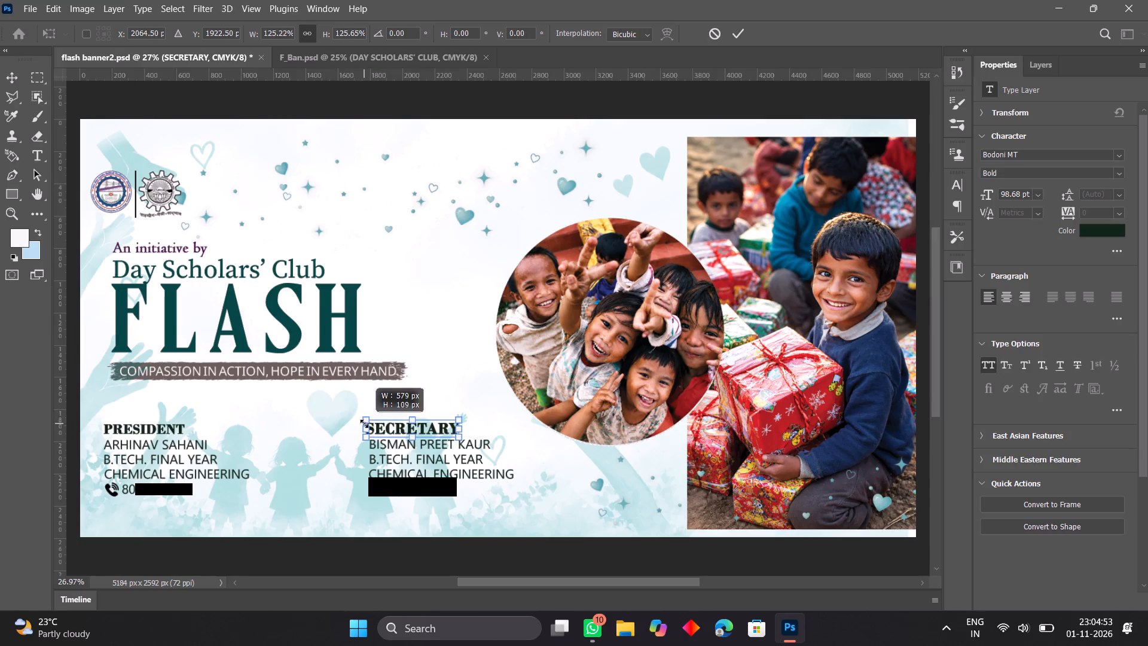
left_click_drag(364, 423, 365, 424)
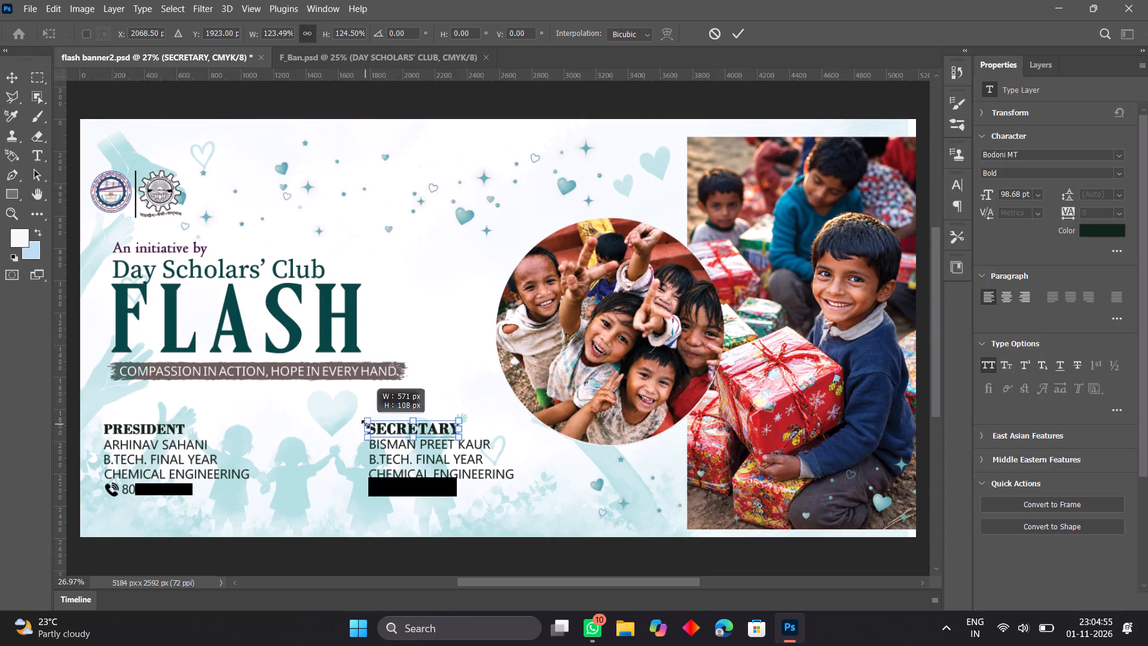
left_click_drag(365, 424, 366, 425)
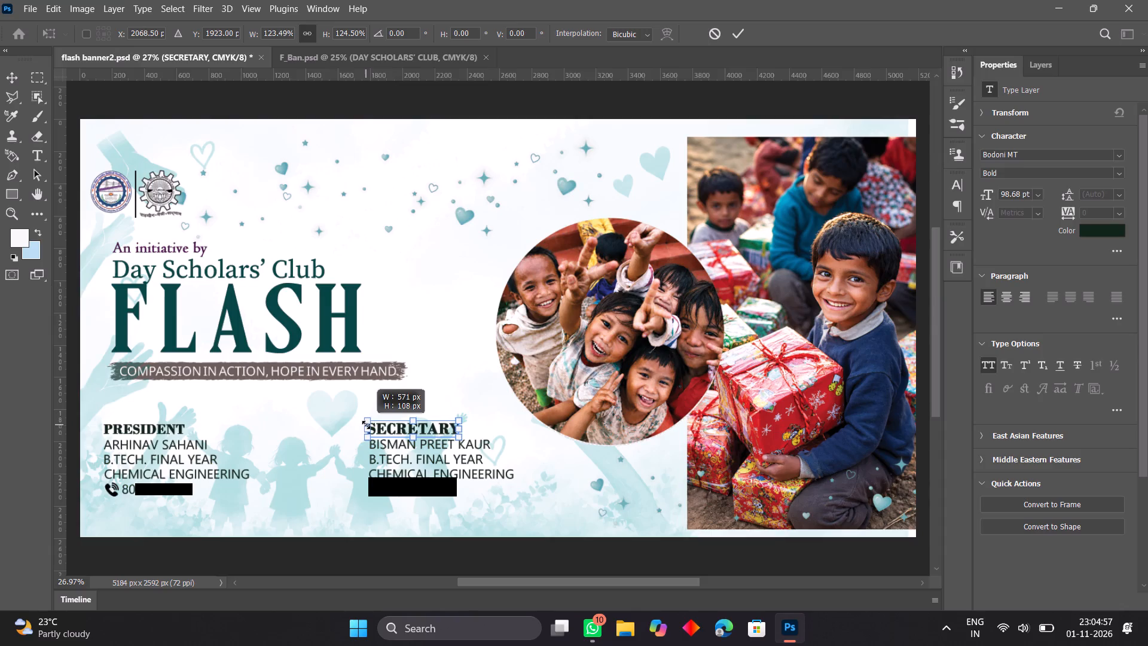
left_click_drag(366, 425, 367, 425)
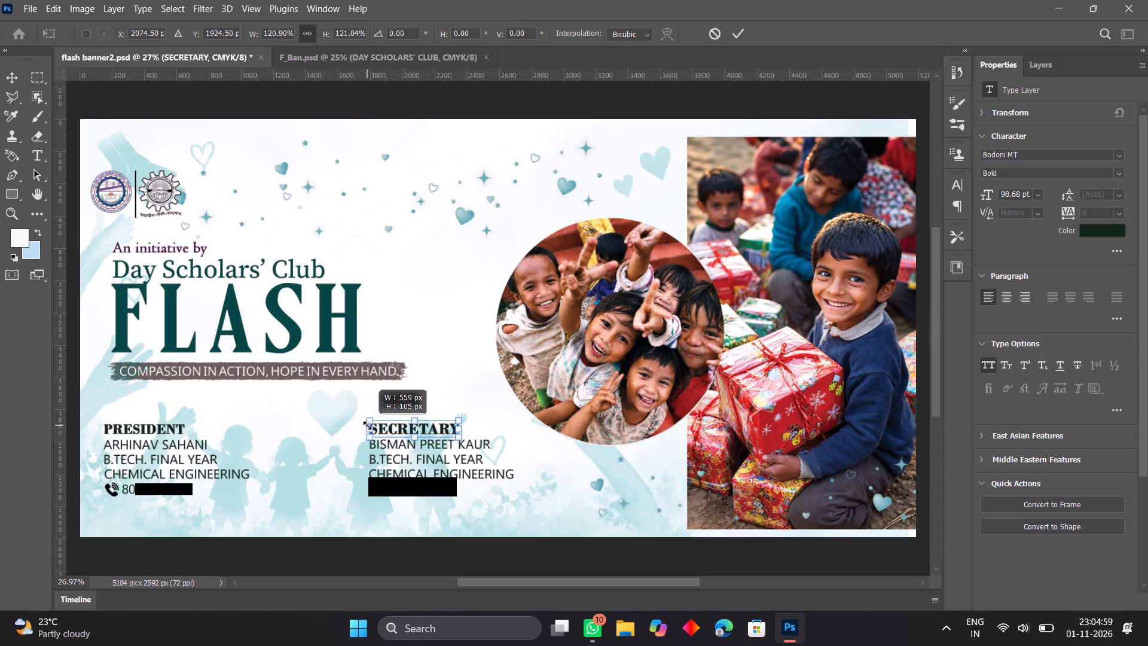
left_click_drag(367, 425, 359, 416)
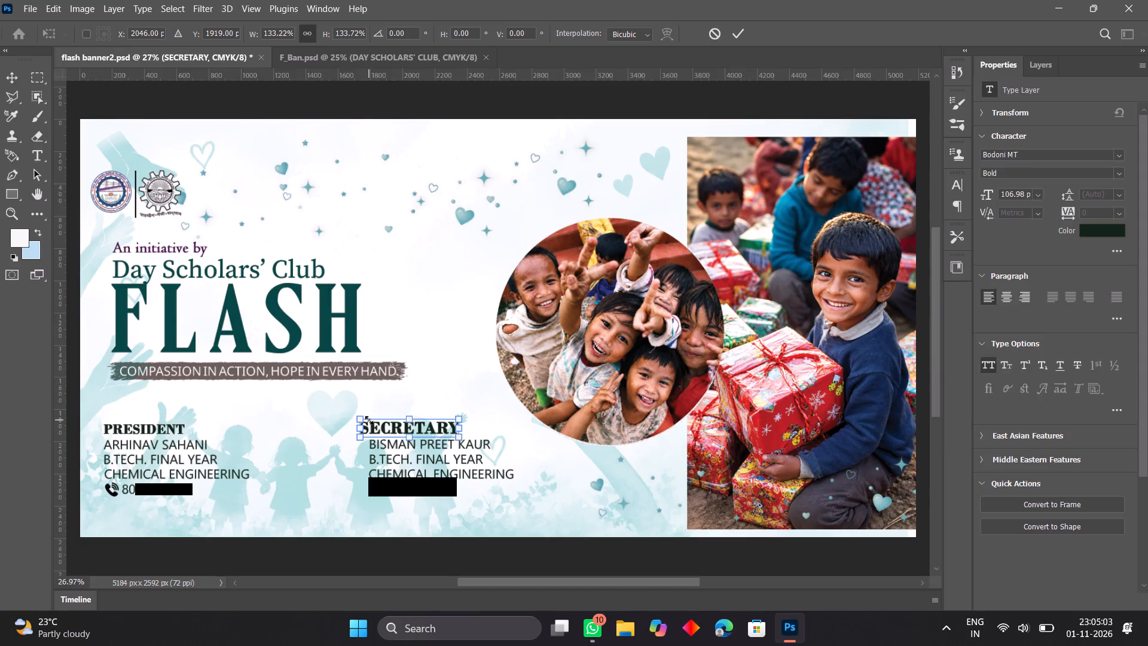
left_click_drag(361, 420, 365, 422)
left_click_drag(365, 422, 371, 425)
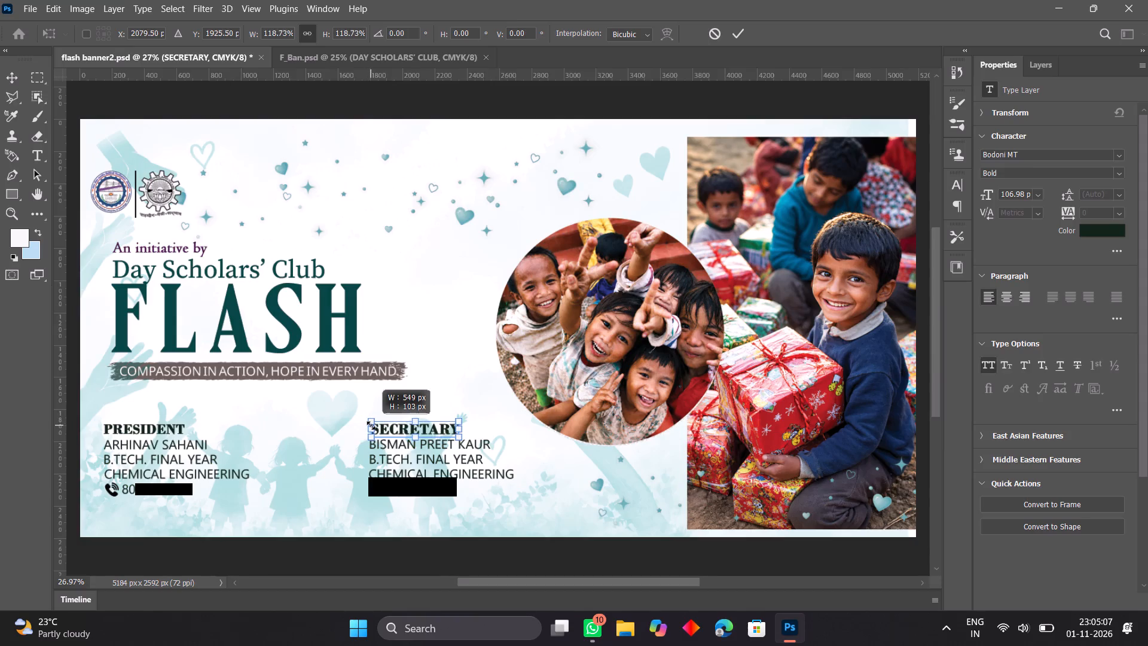
left_click_drag(371, 425, 372, 426)
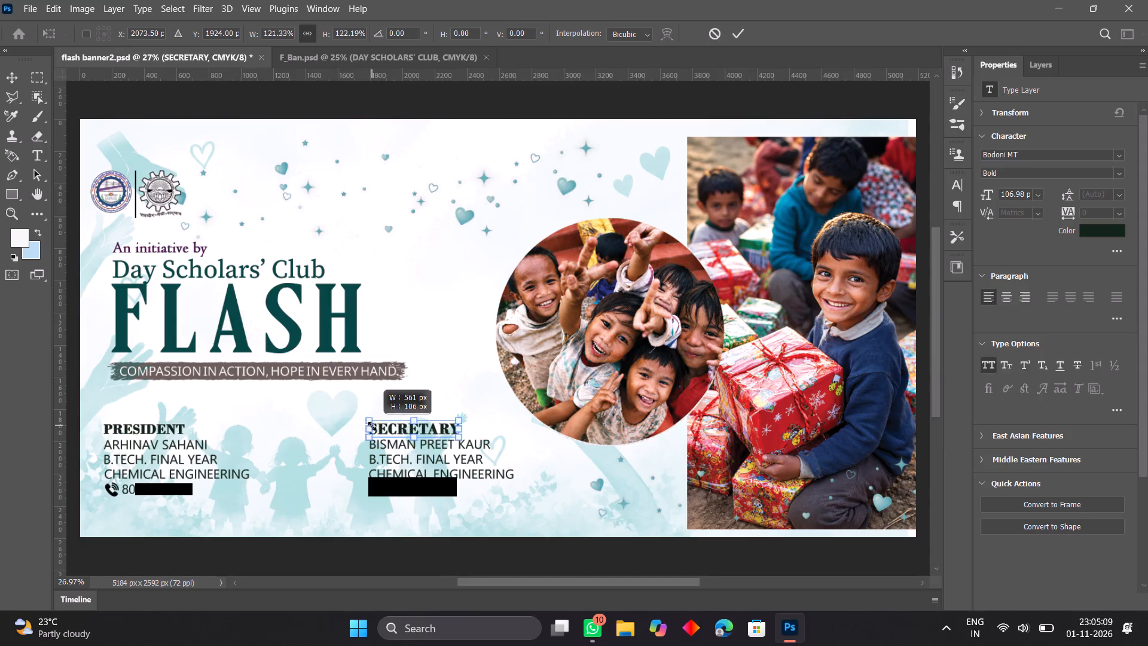
left_click_drag(372, 426, 370, 425)
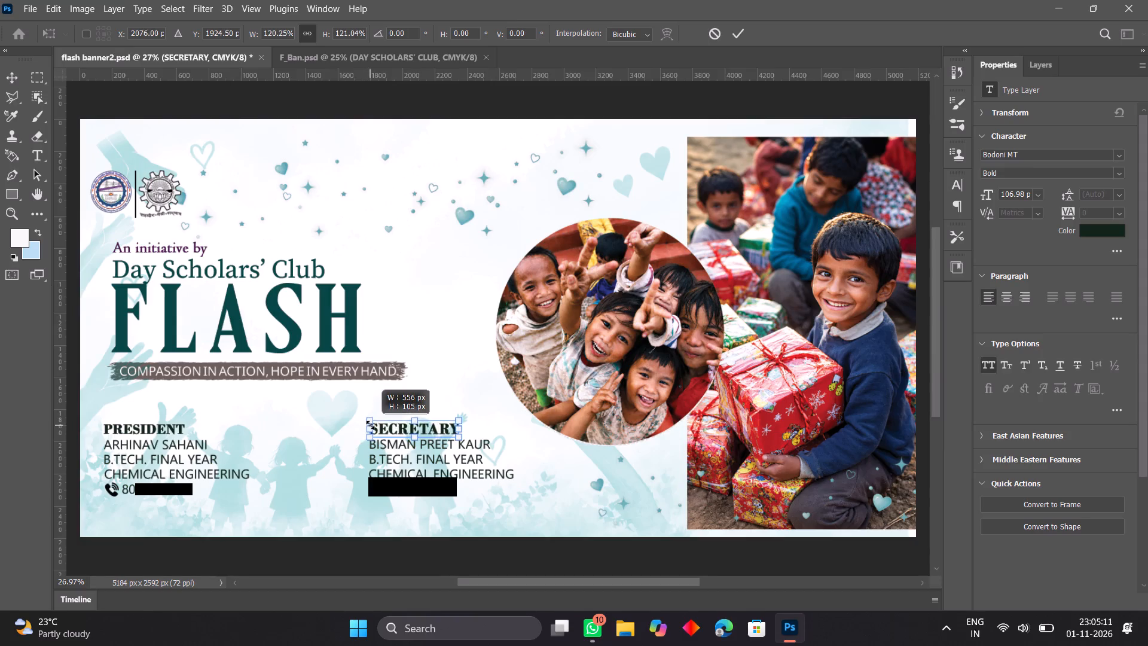
left_click_drag(370, 425, 370, 425)
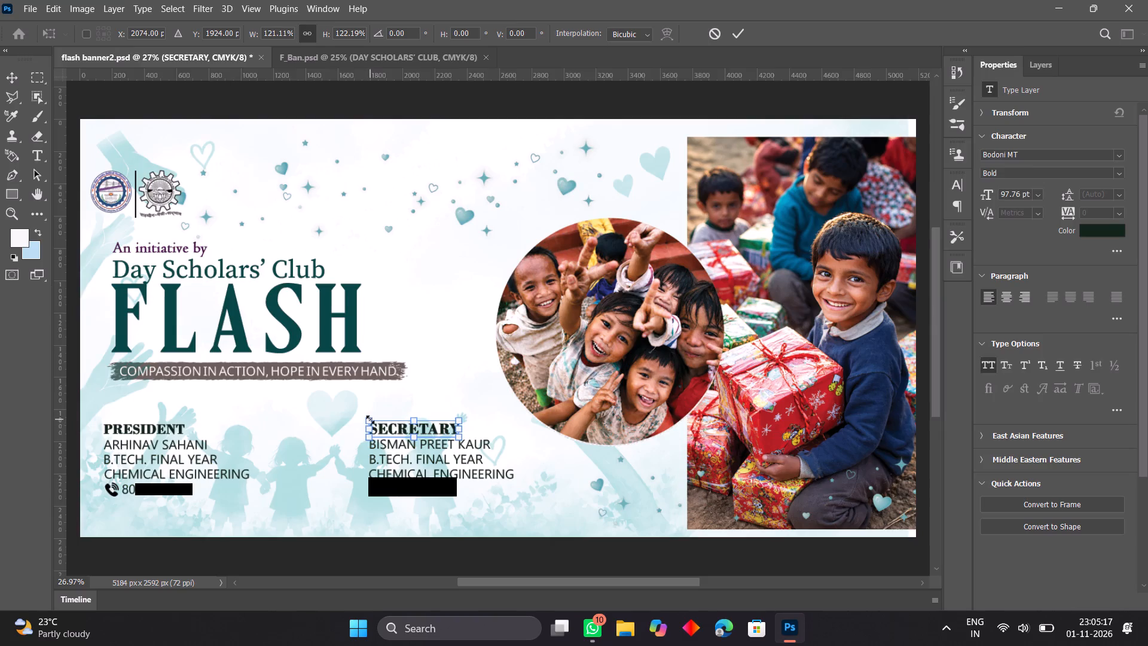
left_click(370, 419)
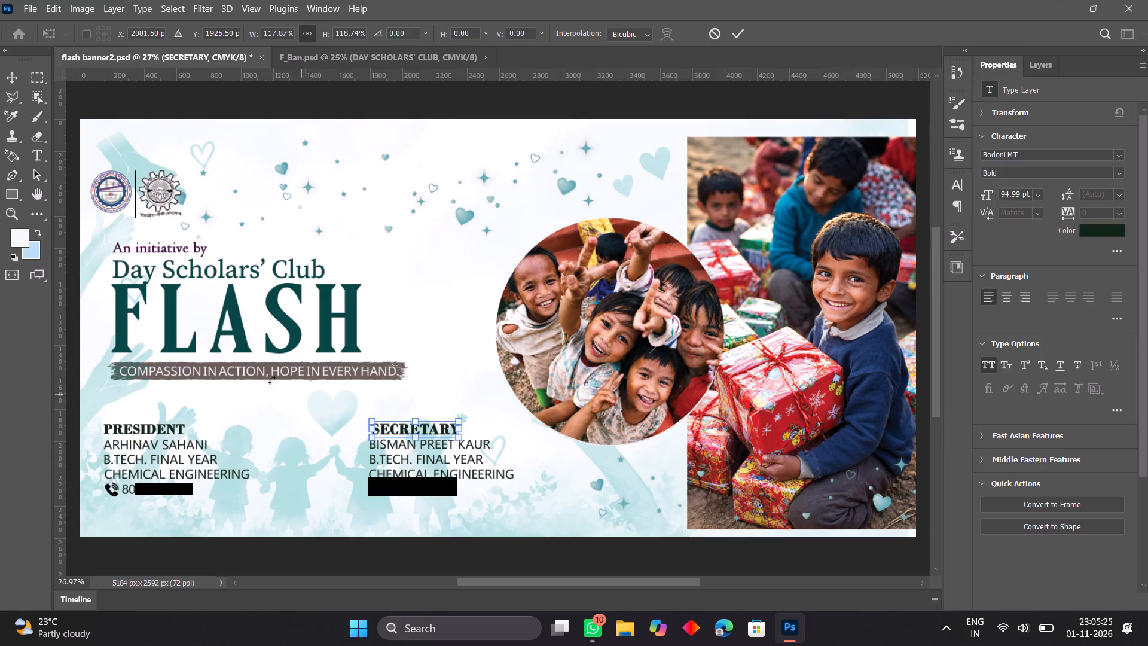
left_click(180, 426)
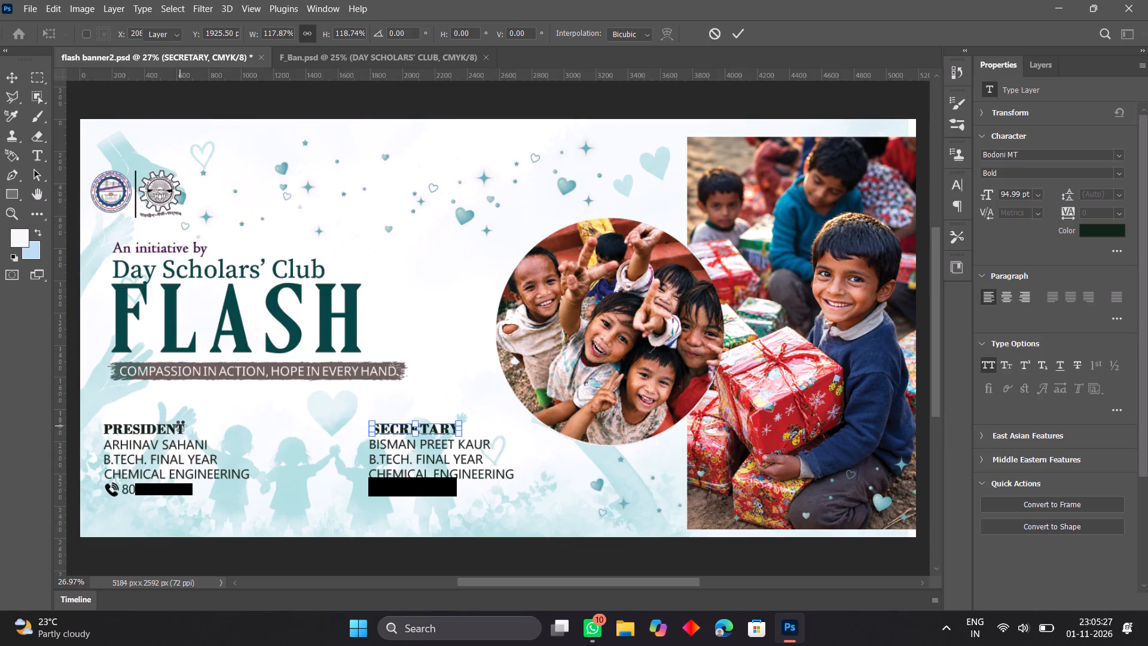
Enlarge the PRESIDENT heading proportionally to about 95.91 pt, closely matching the SECRETARY heading's size.
left_click(166, 427)
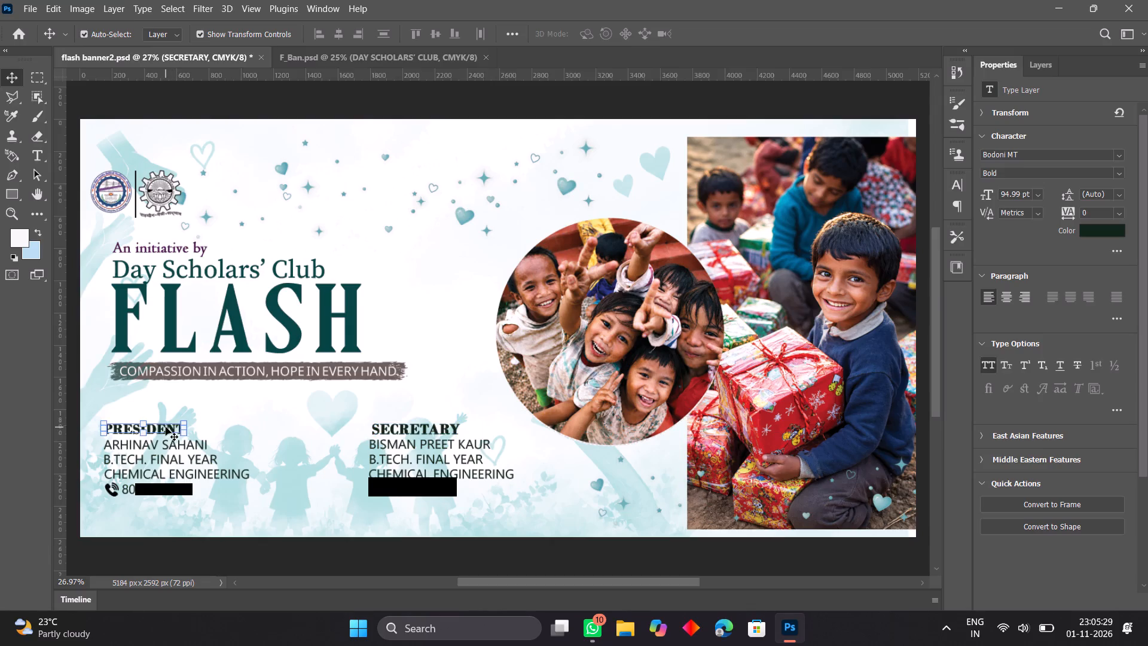
left_click_drag(103, 423, 95, 416)
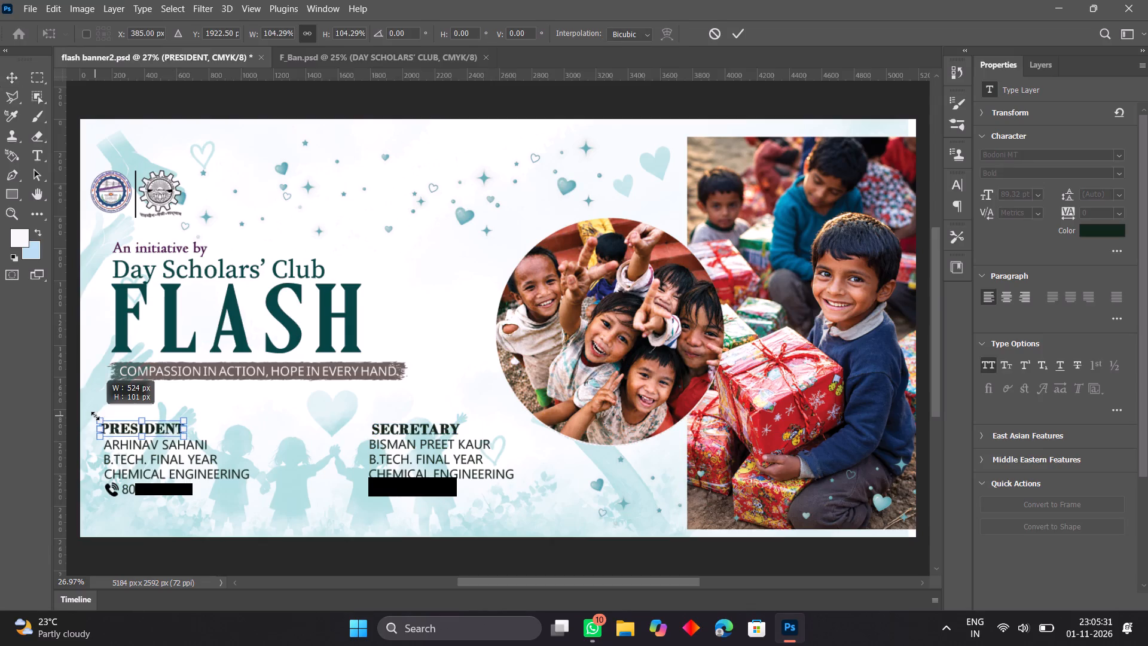
left_click_drag(95, 416, 97, 418)
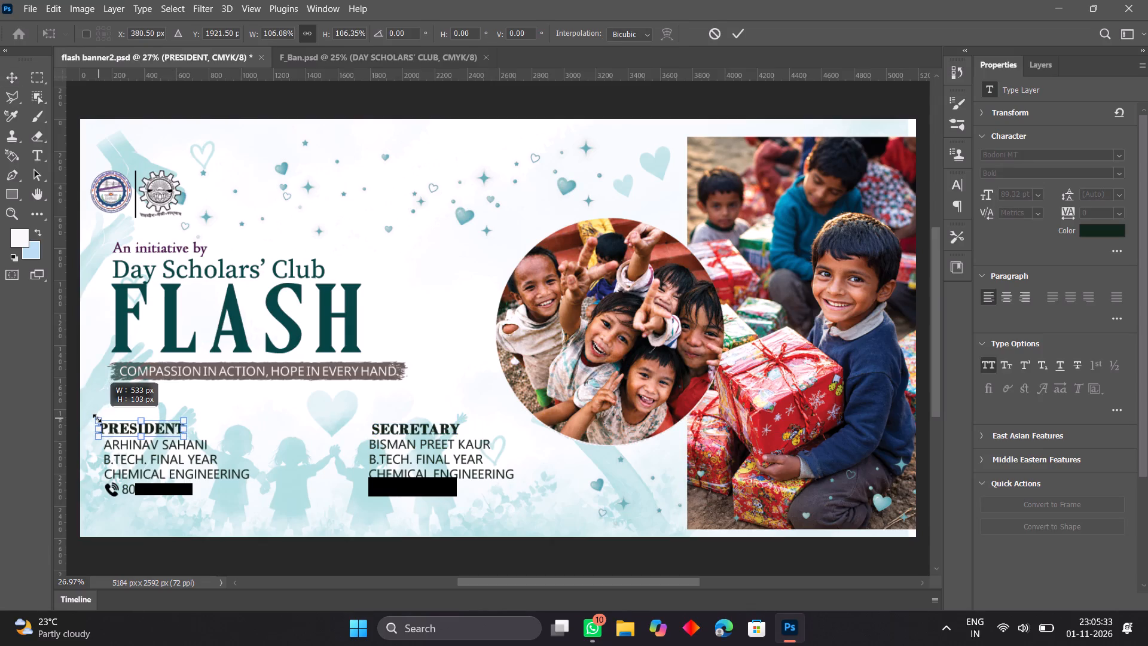
left_click_drag(97, 418, 95, 418)
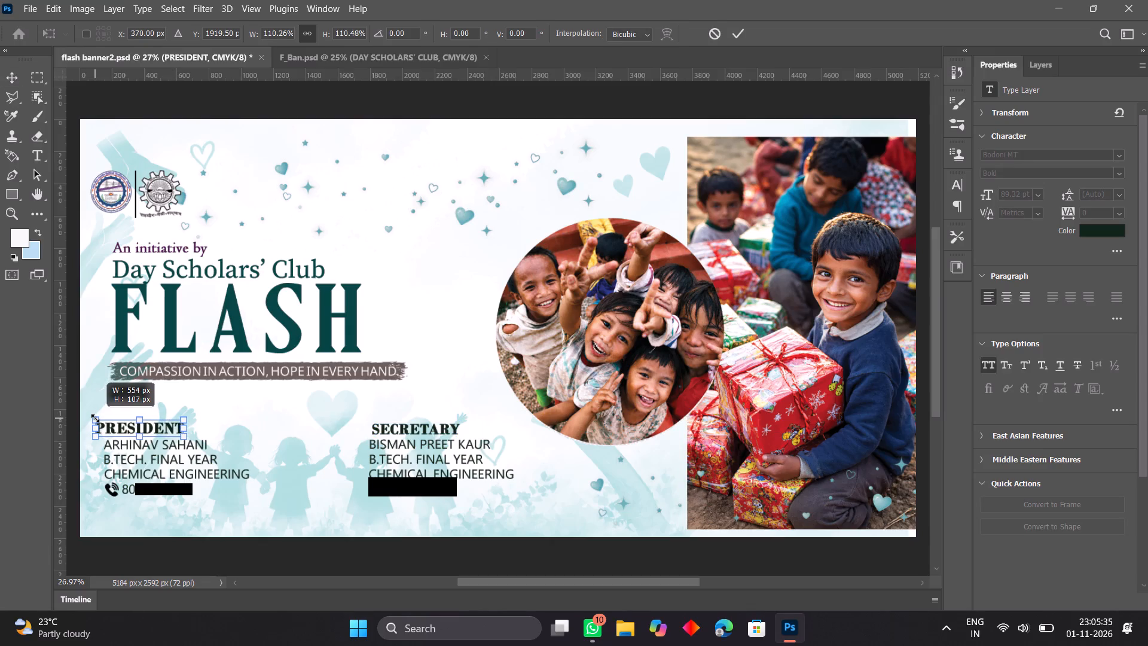
left_click_drag(95, 418, 96, 418)
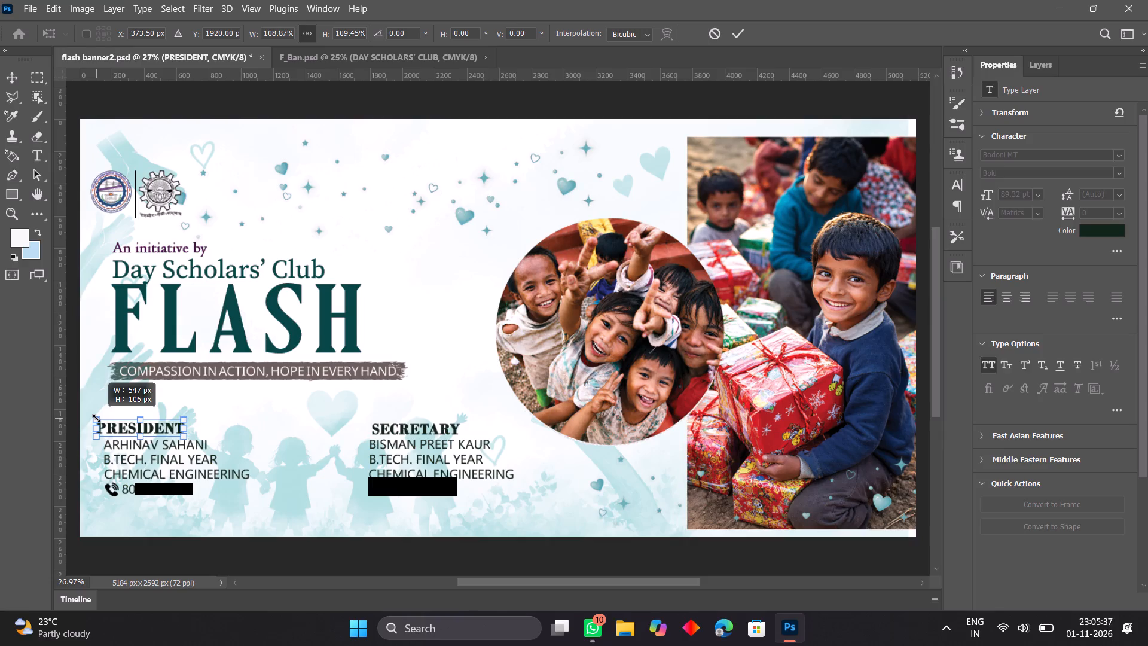
left_click_drag(96, 418, 99, 419)
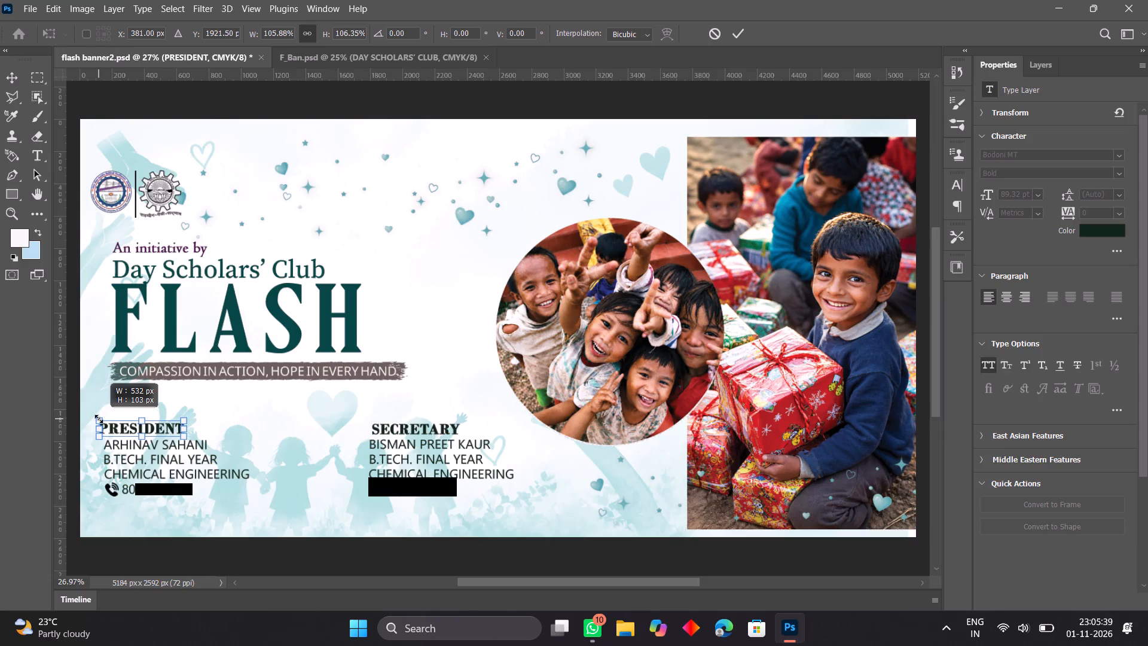
left_click_drag(99, 419, 97, 418)
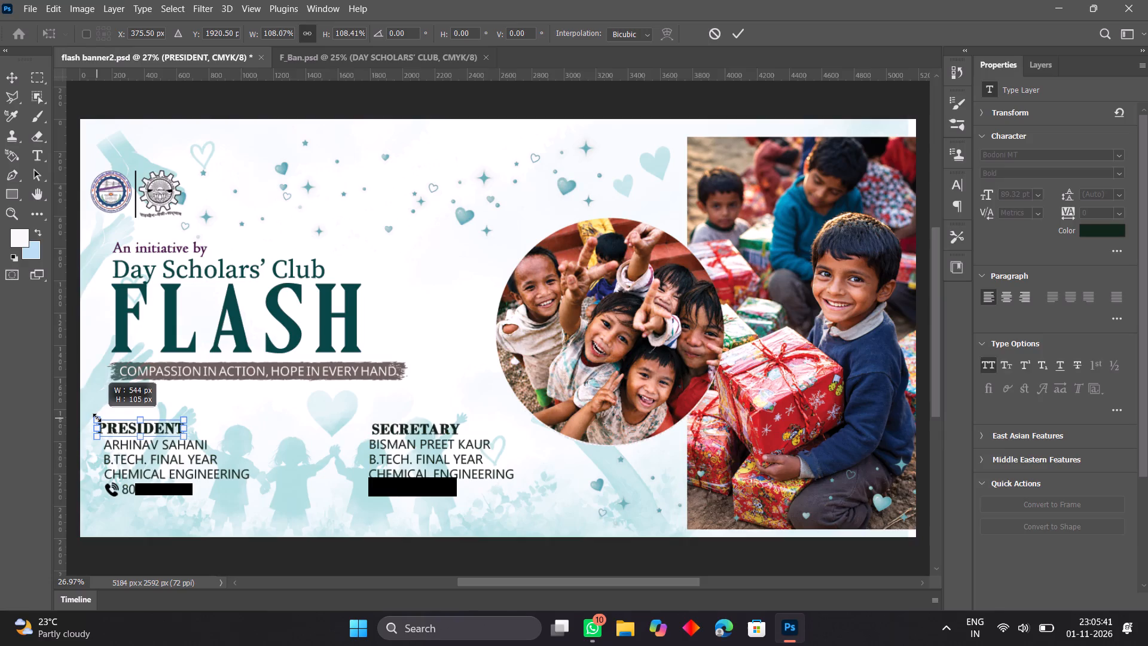
left_click_drag(97, 418, 99, 417)
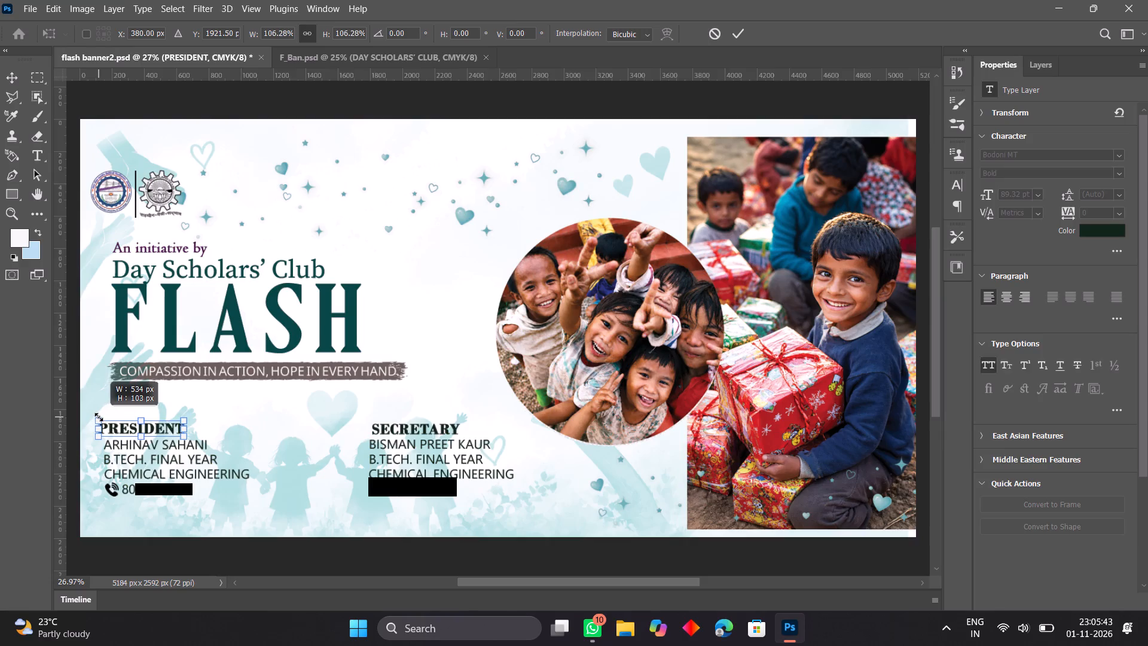
left_click_drag(99, 417, 98, 416)
Nudge the PRESIDENT heading right and down to about X 422 px, Y 1928 px, lining it up over the President's detail lines.
key("Right")
key("Right")
key("Right")
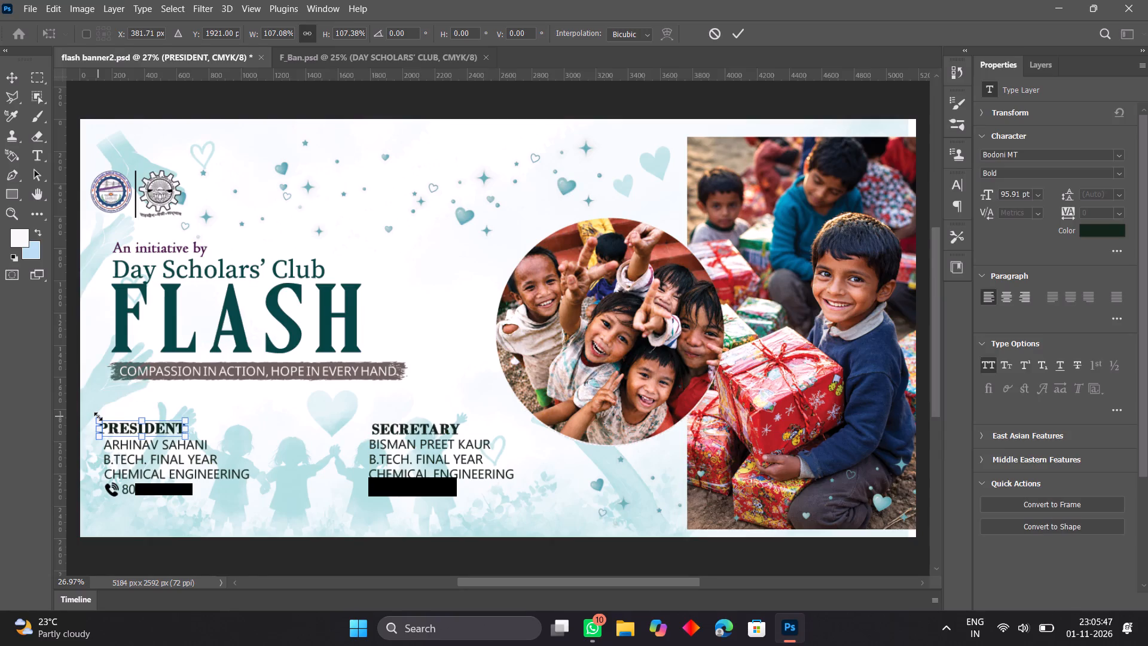
key("Right")
key("Right")
key("Right")
key("Right")
key("Right")
key("Right")
key("Right")
key("Right")
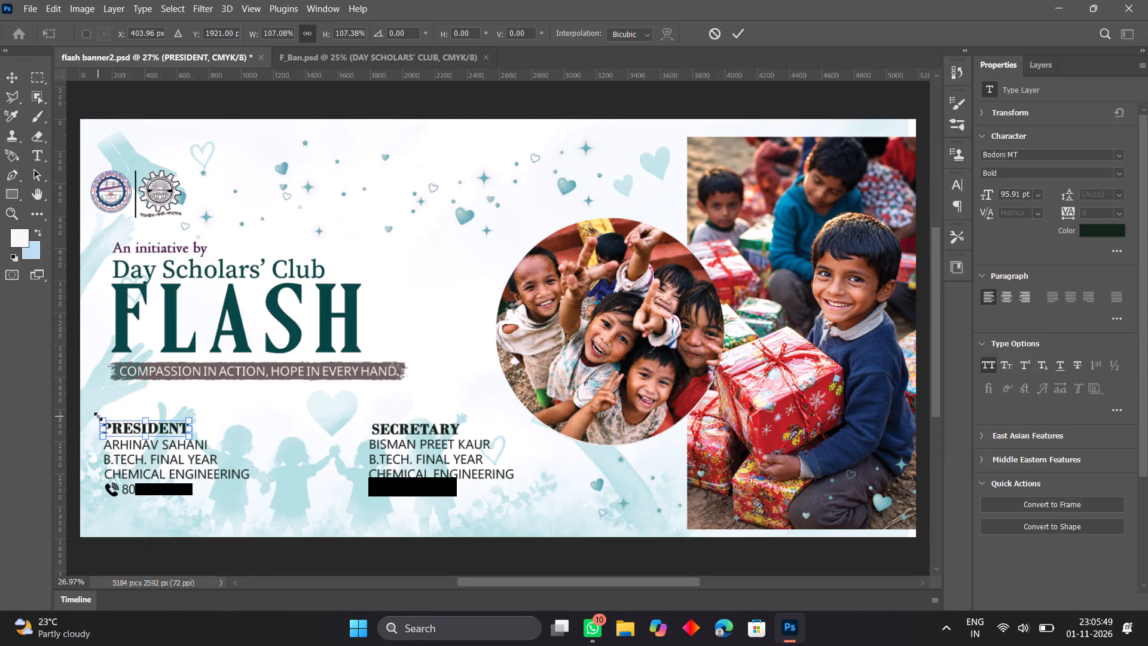
key("Right")
key("Right")
key("Down")
key("Down")
key("Down")
key("Down")
key("Right")
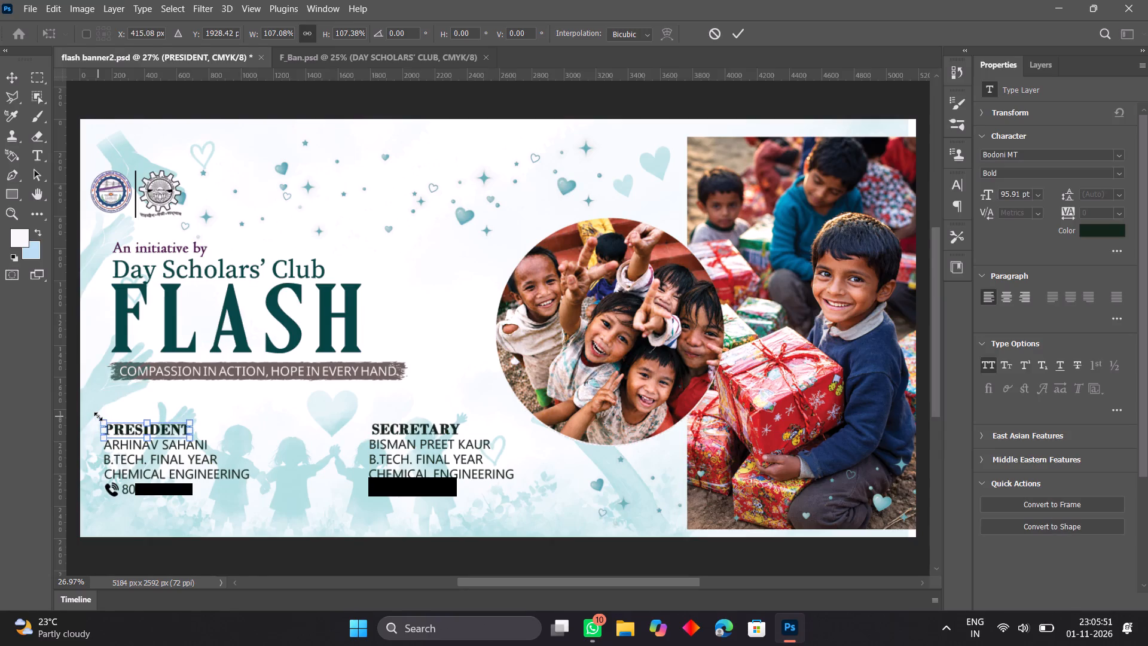
key("Right")
key("Down")
key("Up")
key("Up")
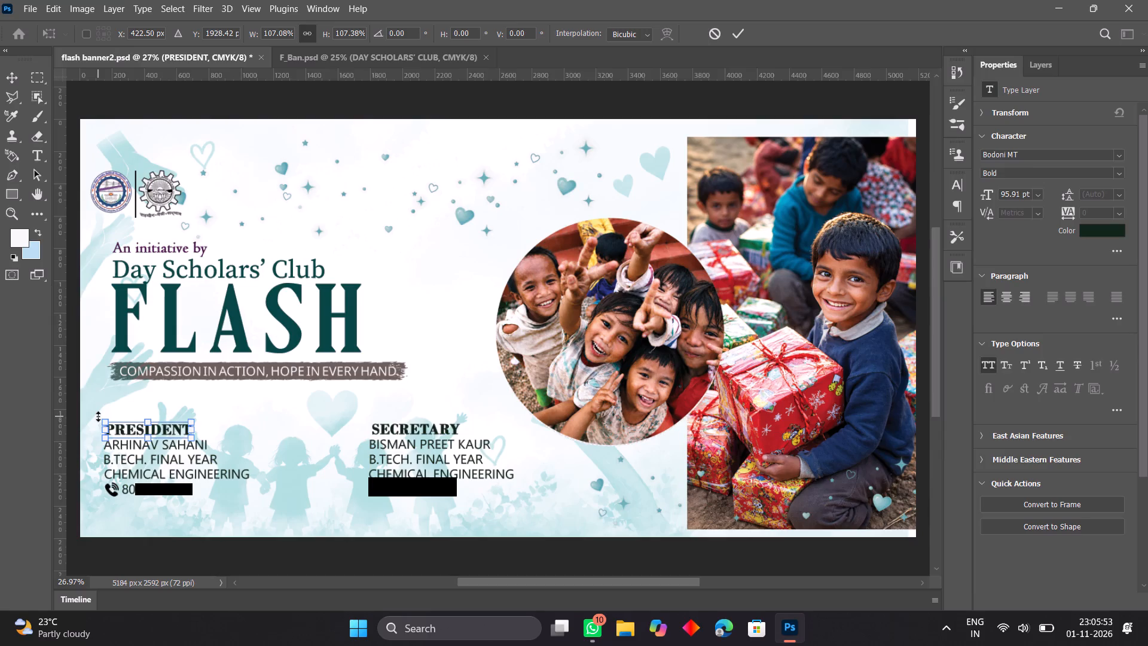
key("Right")
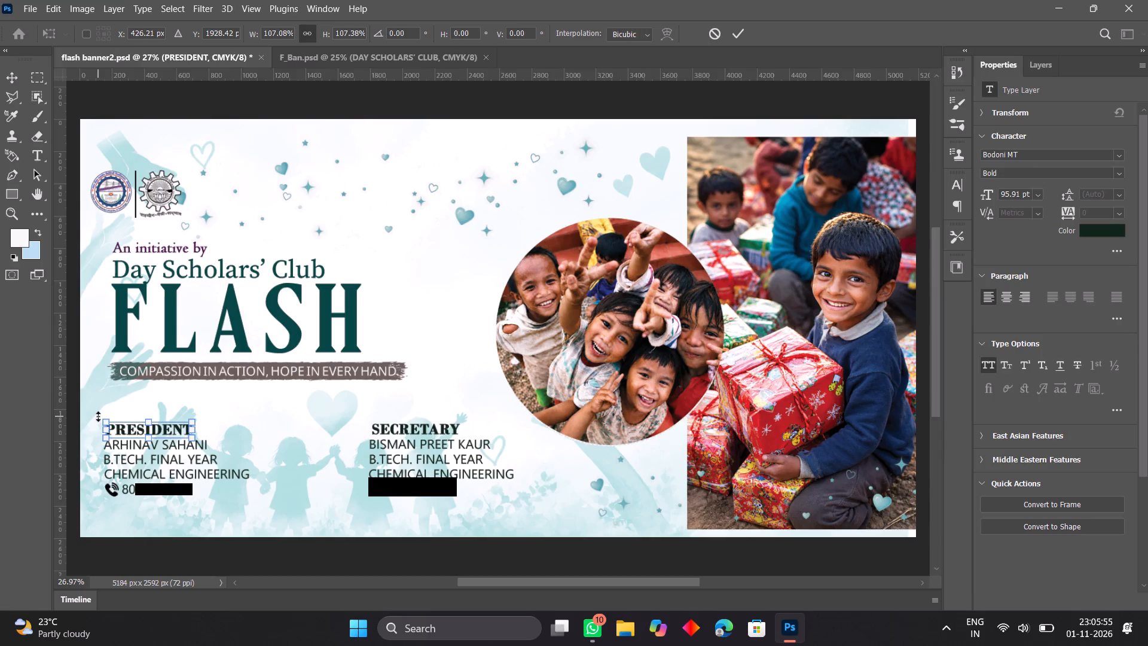
key("Left")
key("Left")
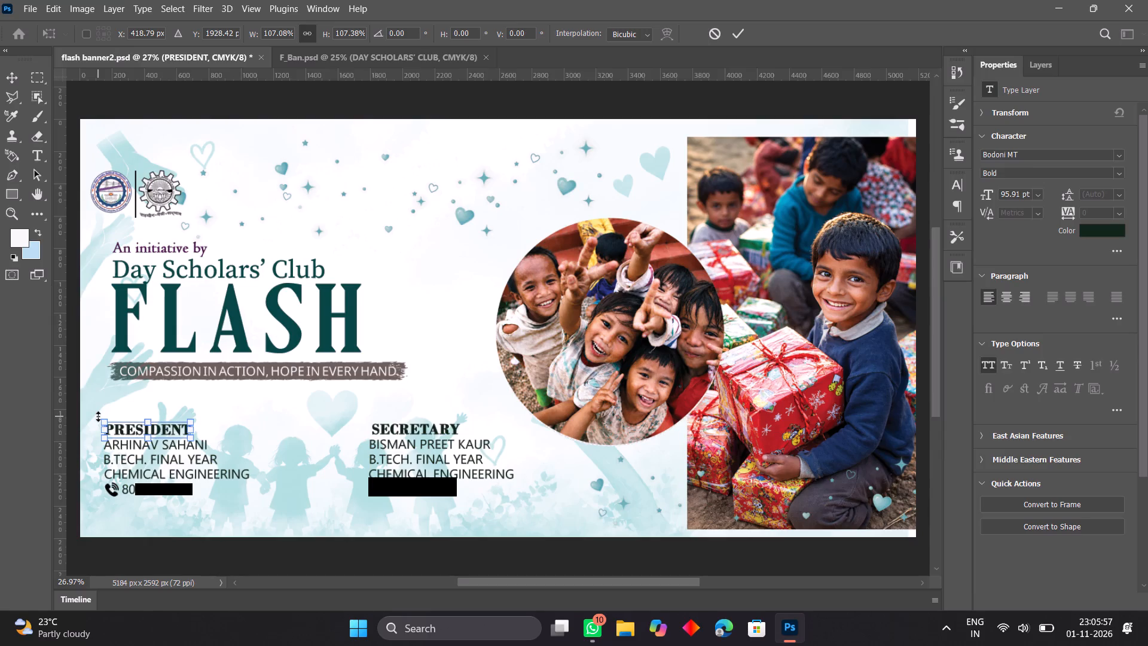
key("Right")
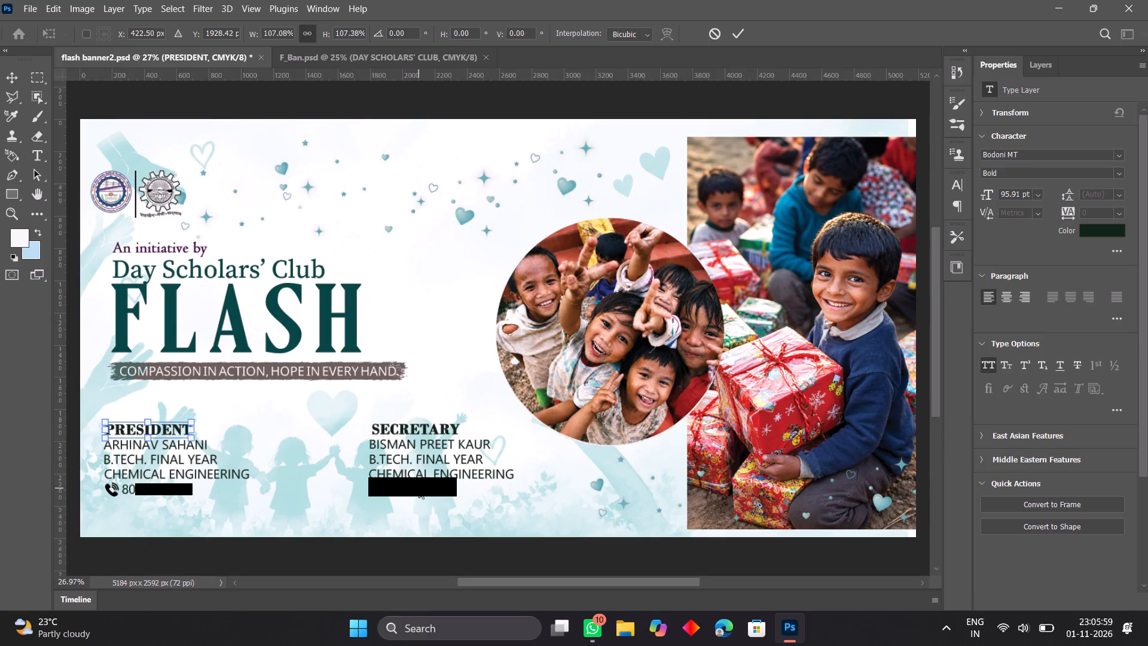
left_click(419, 488)
key("Right")
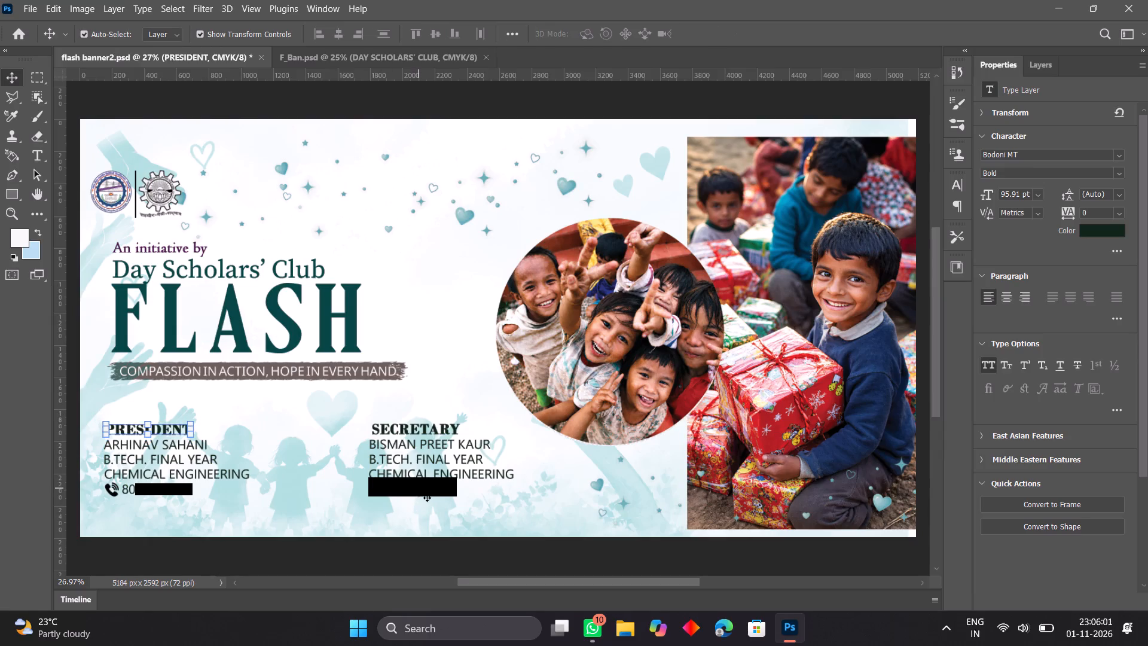
Nudge the SECRETARY heading left and slightly down so it starts at the left edge of the Secretary's detail lines.
left_click(380, 429)
key("Left")
key("Left")
key("Left")
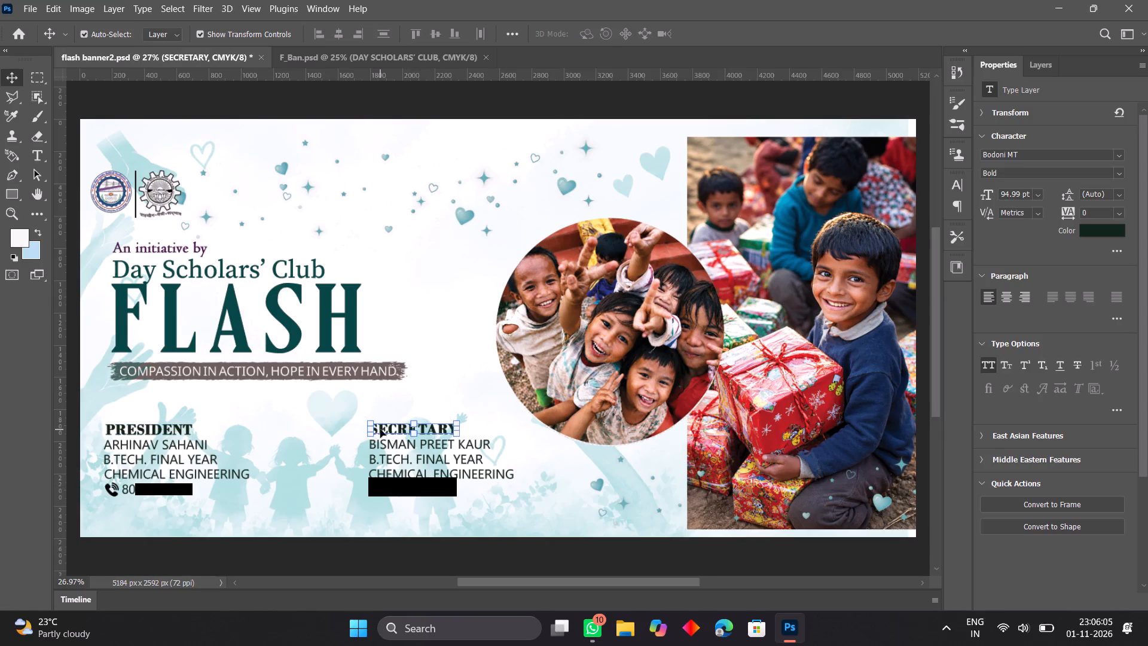
key("Left")
key("Left")
key("Down")
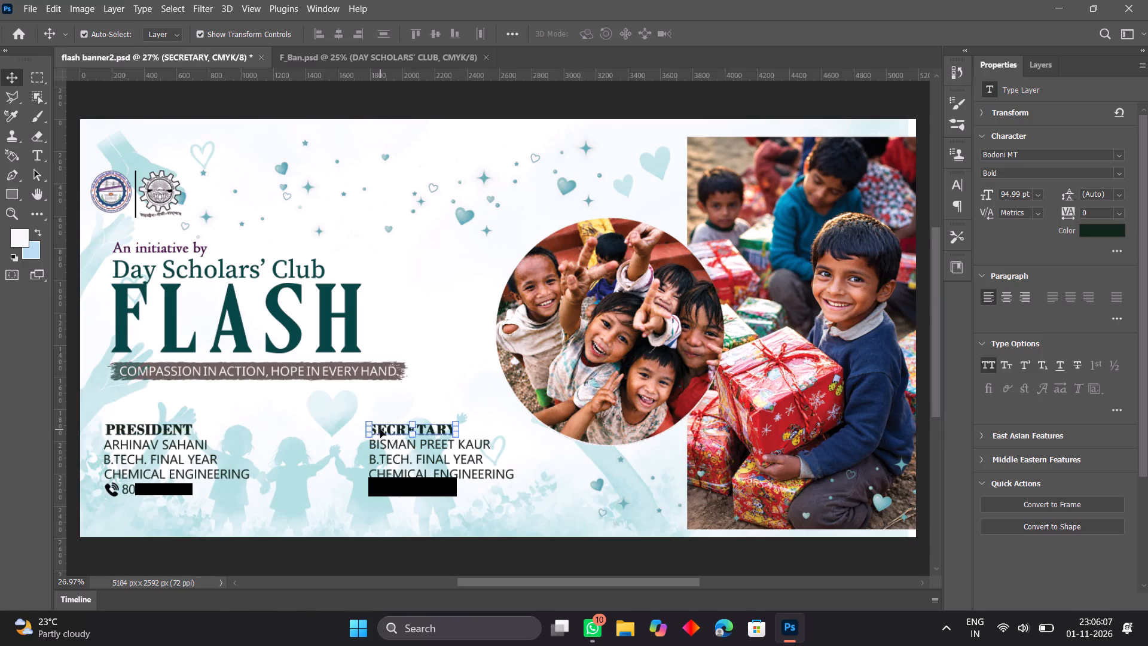
key("Up")
key("Left")
key("Down")
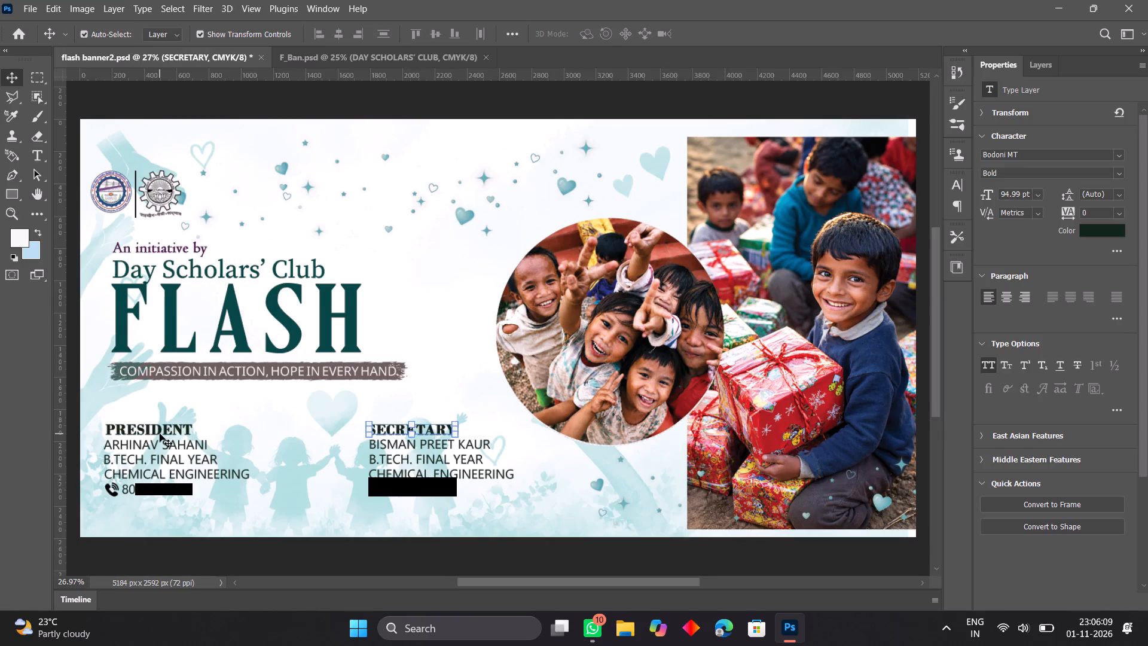
Nudge the PRESIDENT heading slightly left and down to match the left edge of the President's name line.
left_click(160, 432)
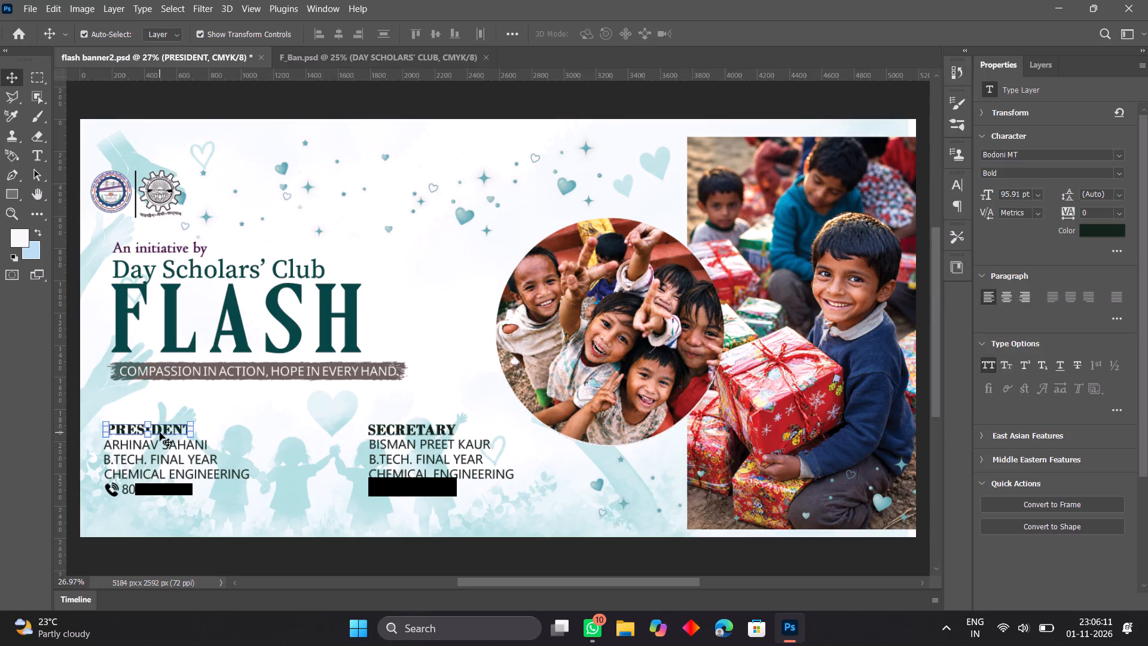
key("Left")
key("Left")
key("Down")
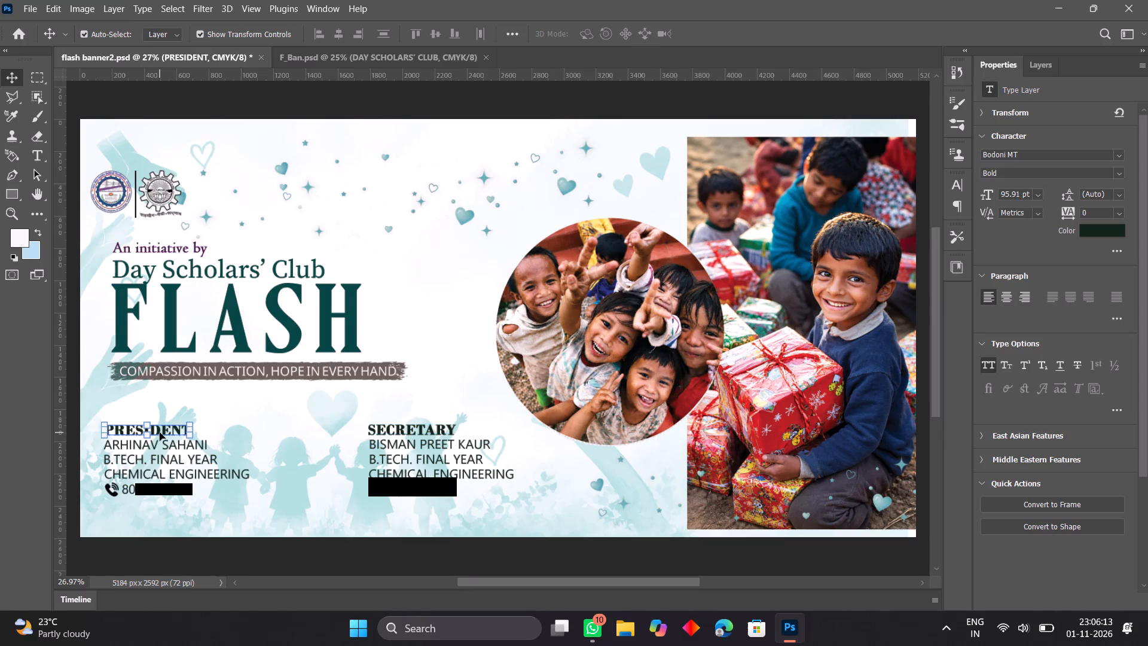
Examine up close how the PRESIDENT and SECRETARY headings align with the detail lines below them.
left_click(241, 336)
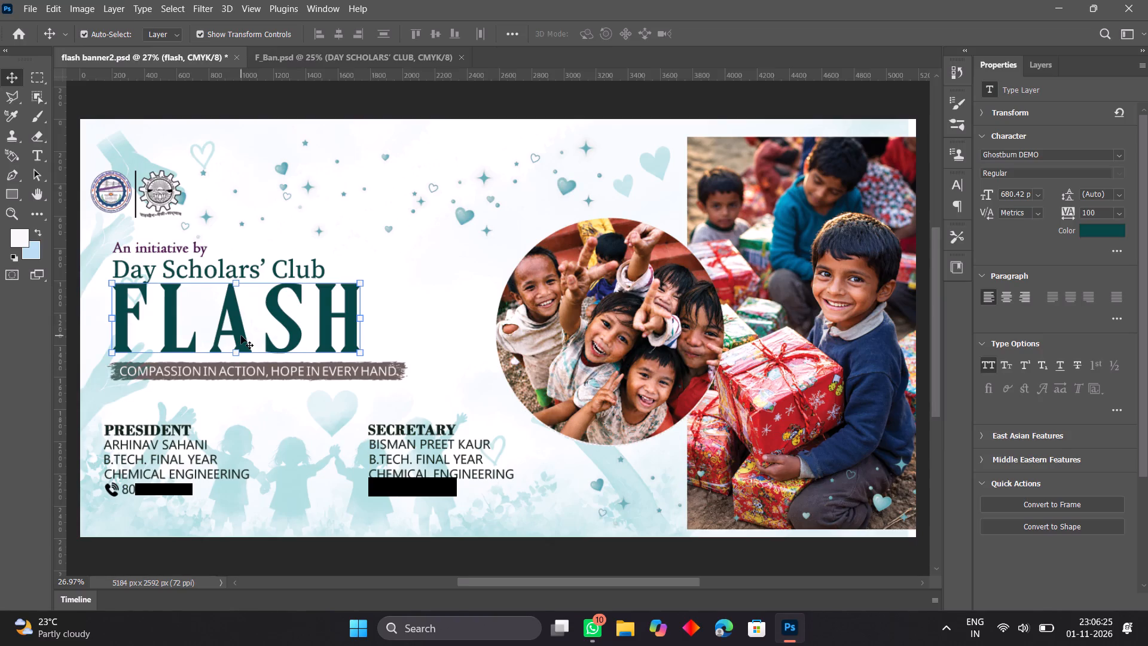
scroll(241, 336, "left", 2)
key("ctrl+plus")
key("ctrl+plus")
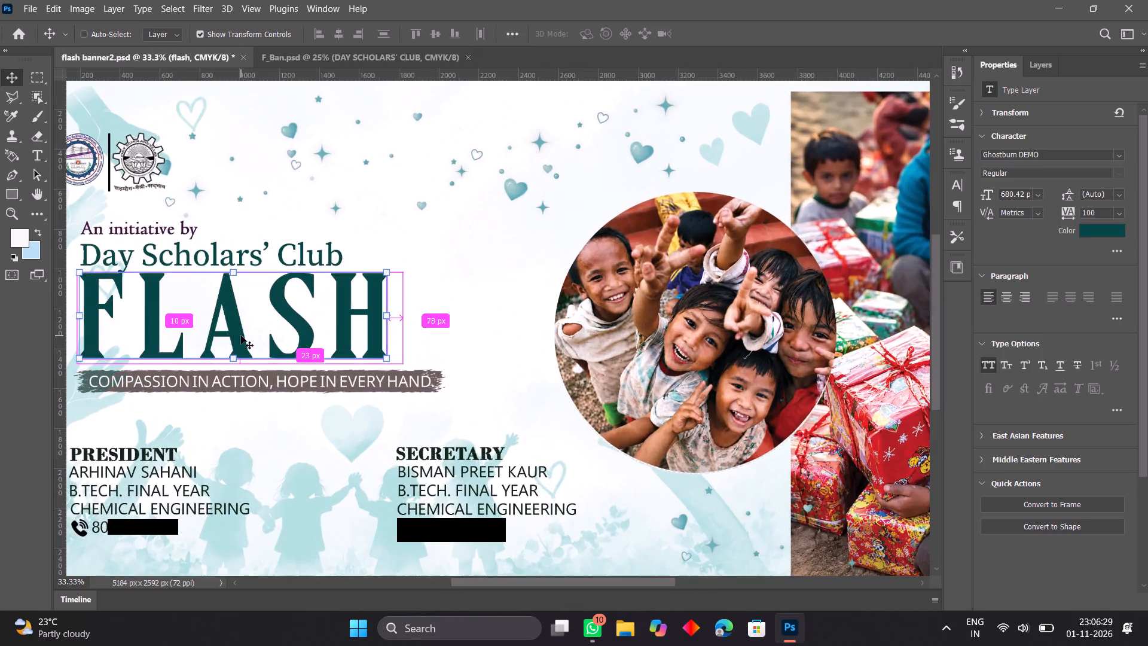
key("ctrl+plus")
key("ctrl+plus")
key("ctrl+plus")
scroll(241, 336, "left", 4)
scroll(241, 336, "down", 3)
scroll(241, 336, "left", 2)
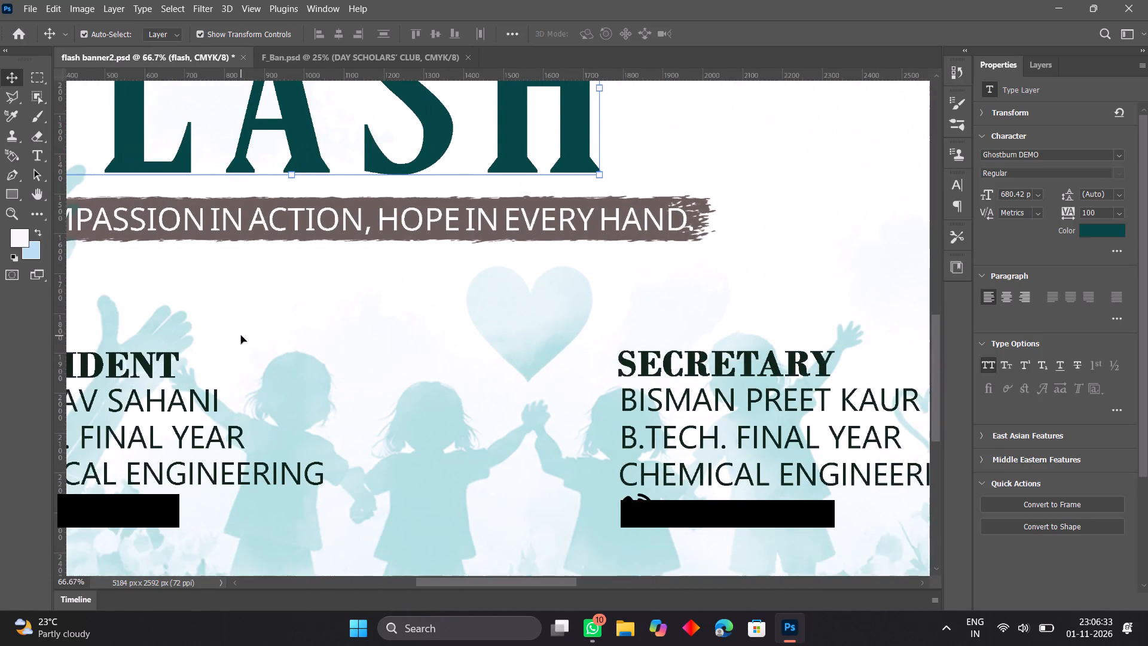
scroll(241, 336, "left", 2)
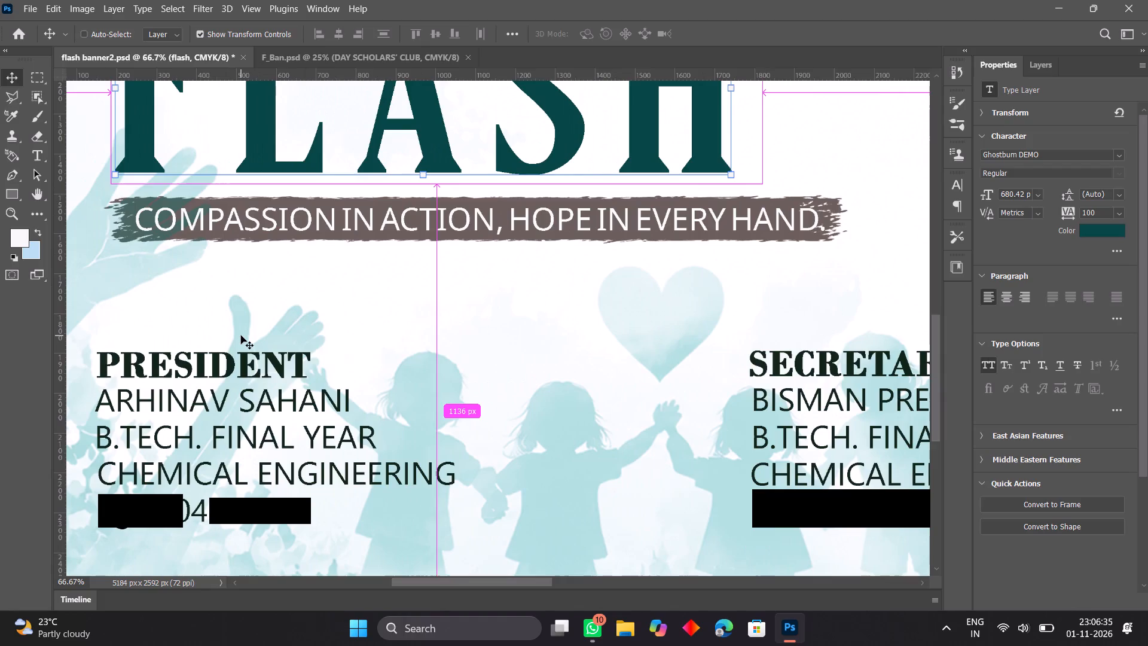
key("ctrl+minus")
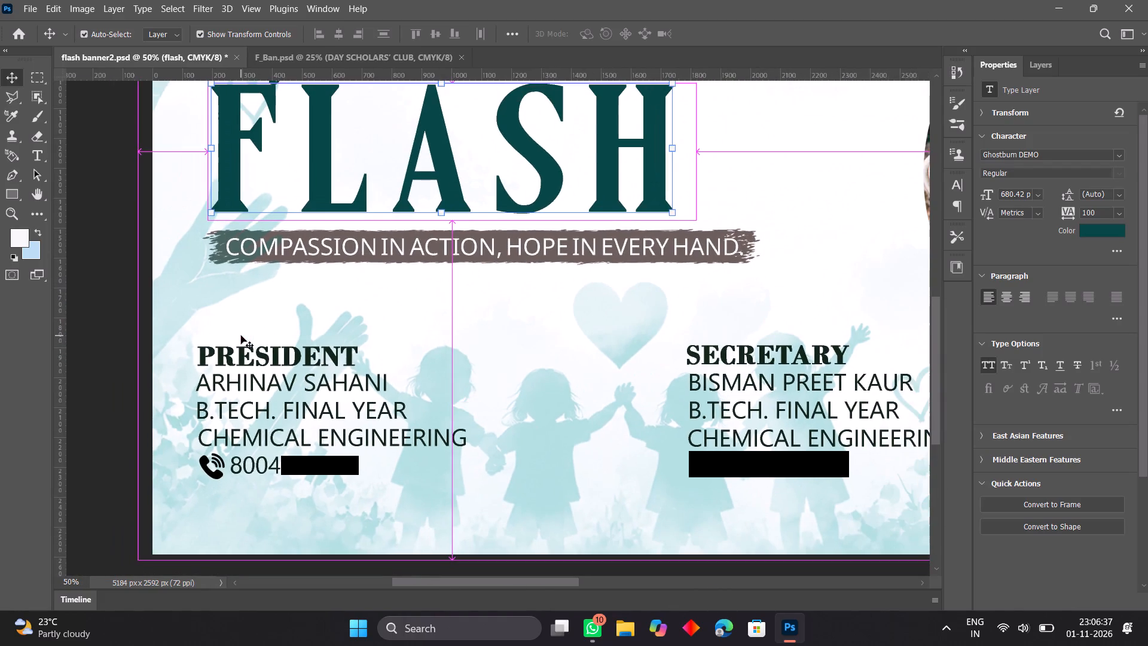
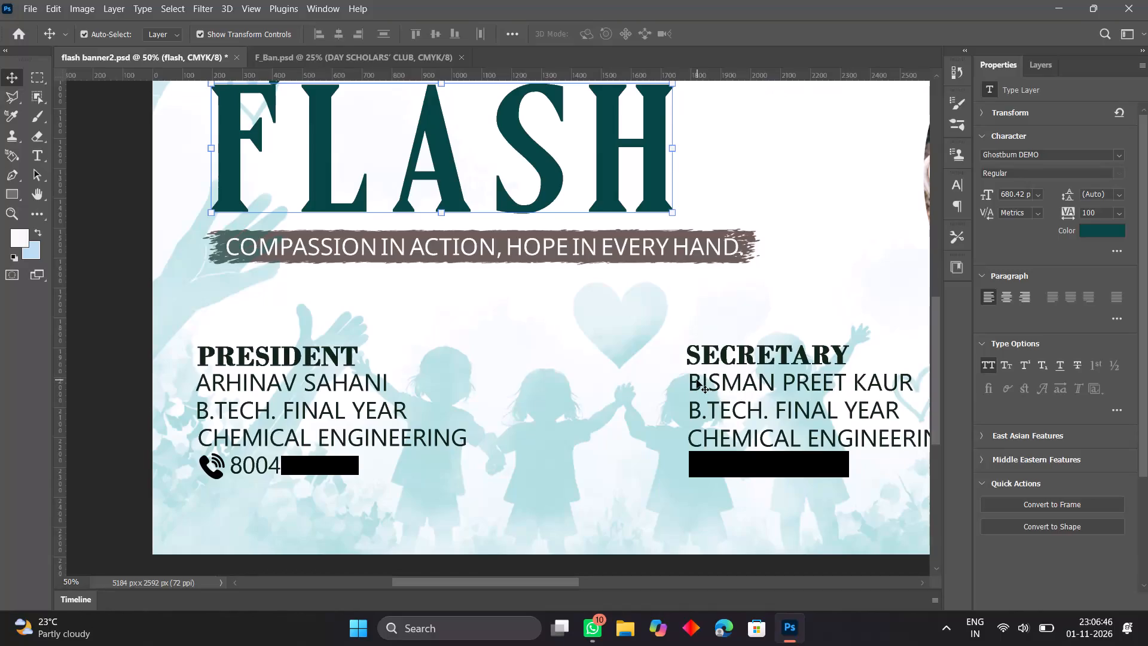
Select the Secretary's name text layer directly below the SECRETARY heading.
left_click(697, 380)
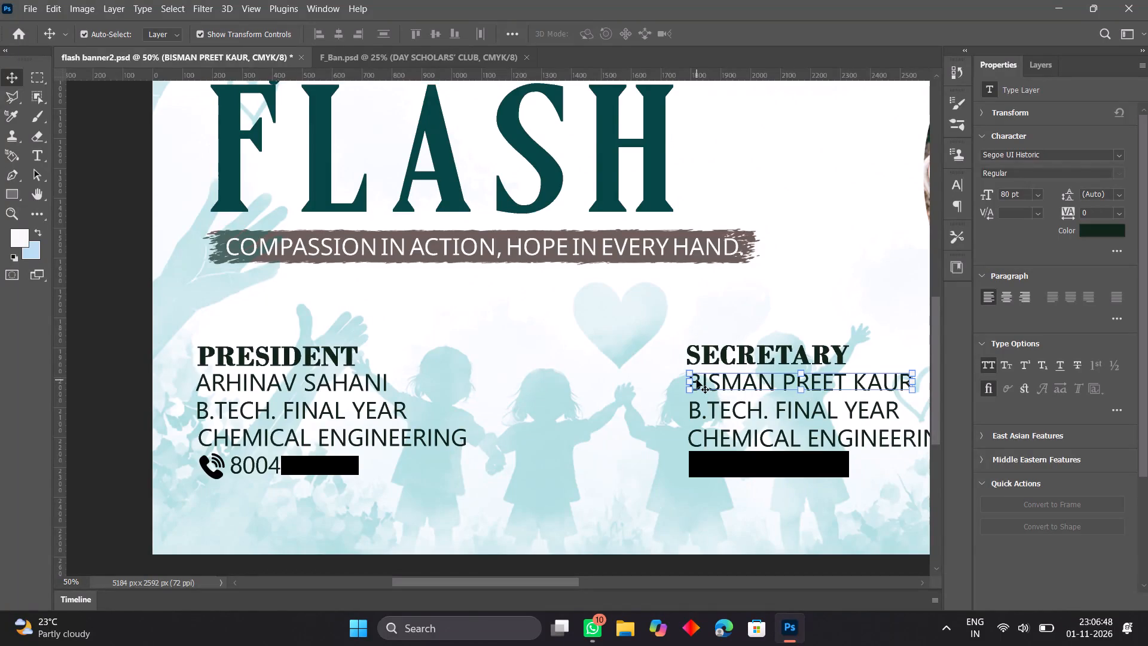
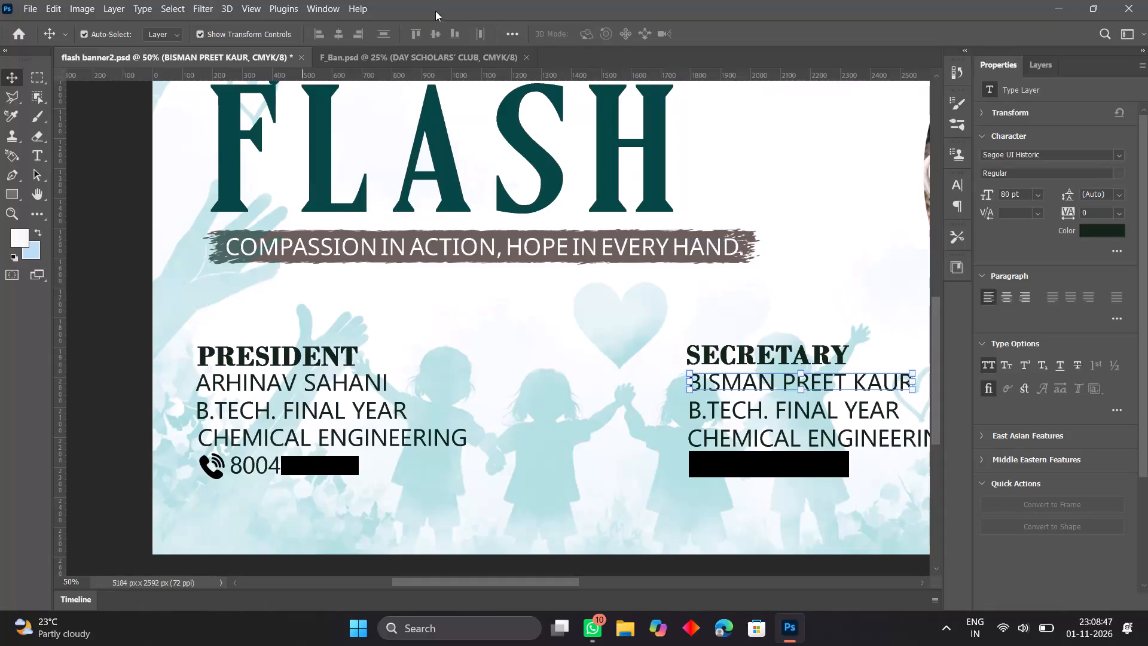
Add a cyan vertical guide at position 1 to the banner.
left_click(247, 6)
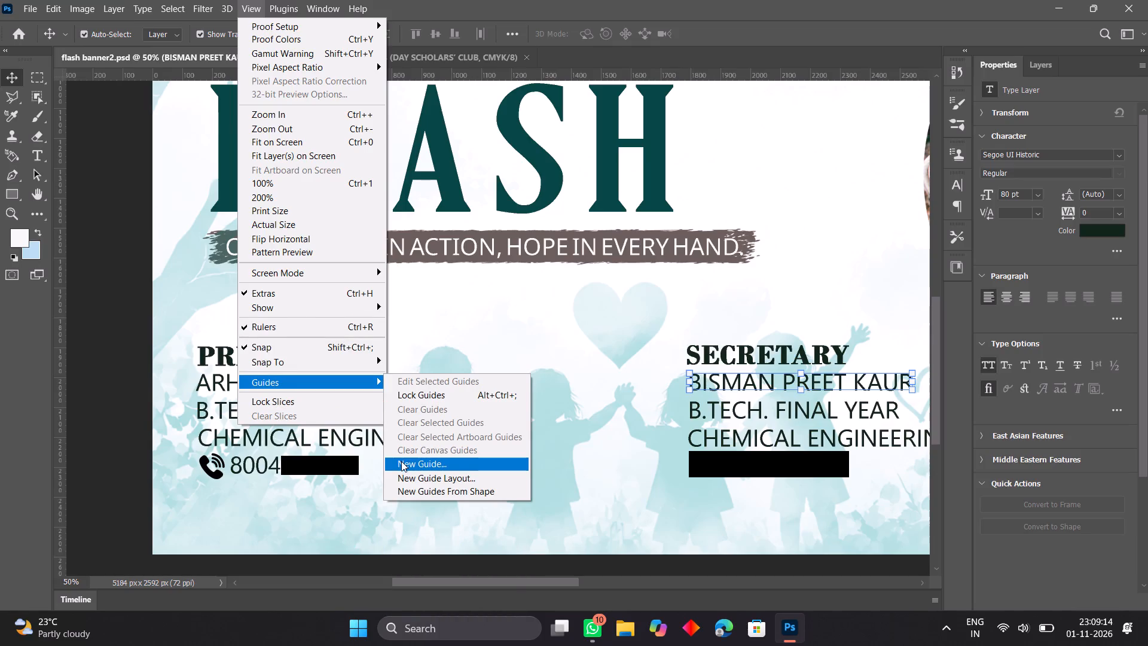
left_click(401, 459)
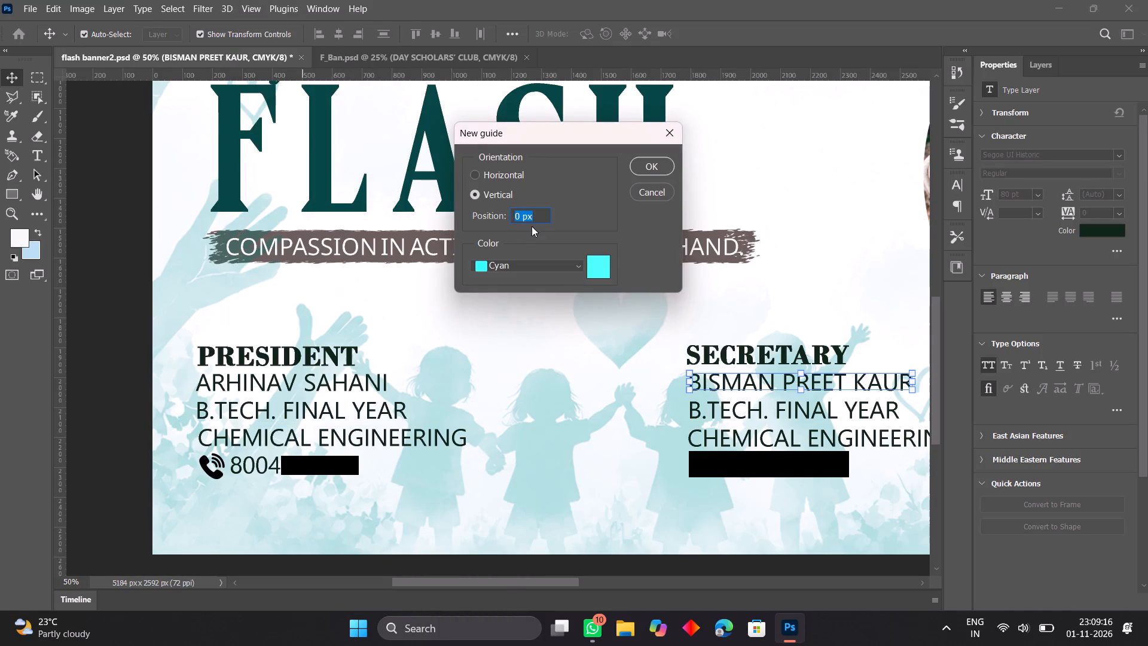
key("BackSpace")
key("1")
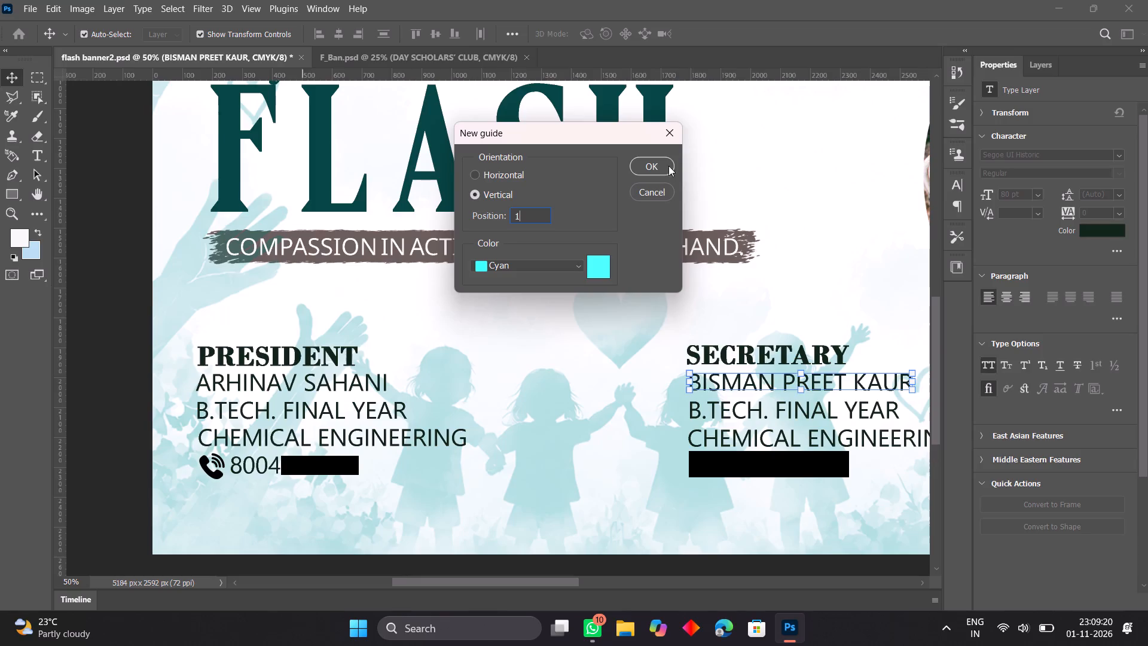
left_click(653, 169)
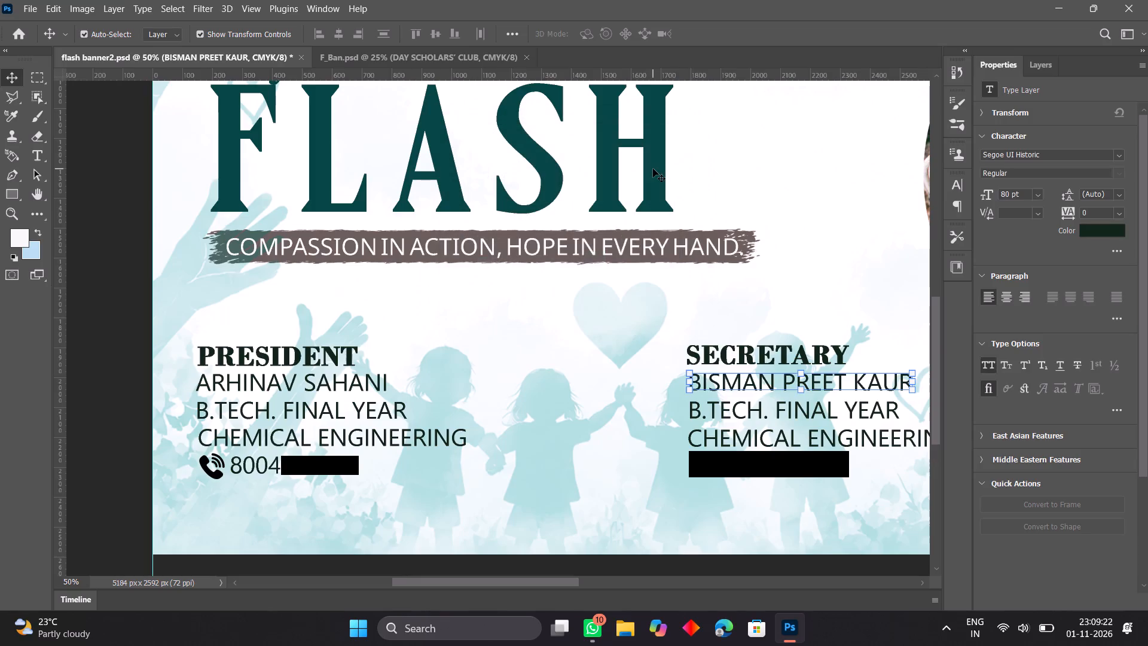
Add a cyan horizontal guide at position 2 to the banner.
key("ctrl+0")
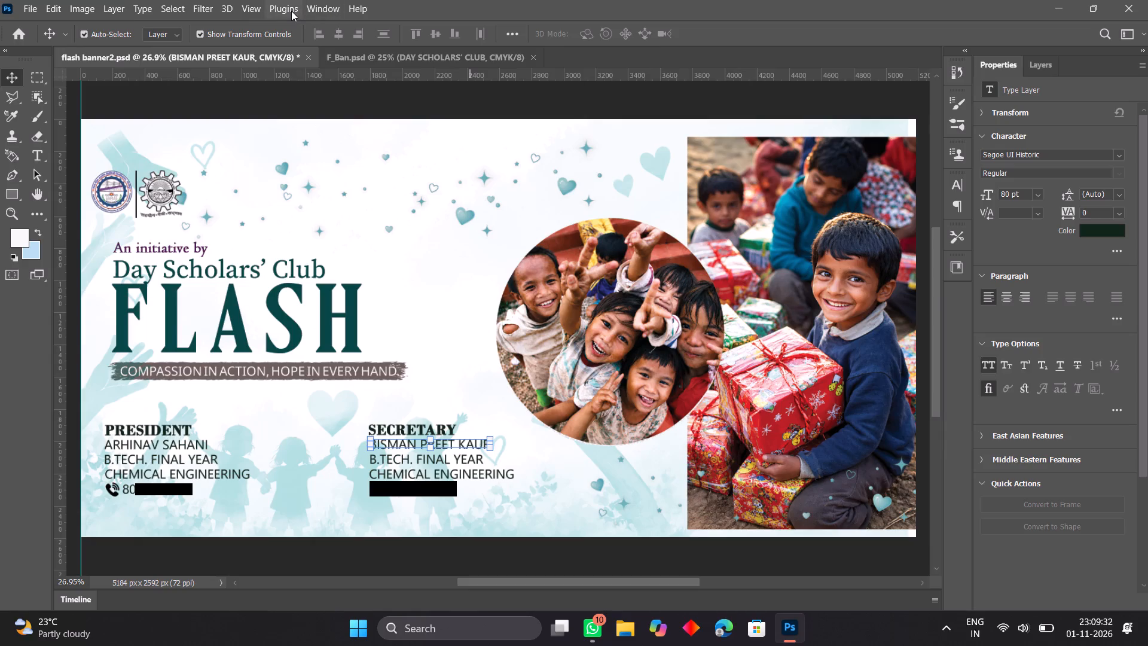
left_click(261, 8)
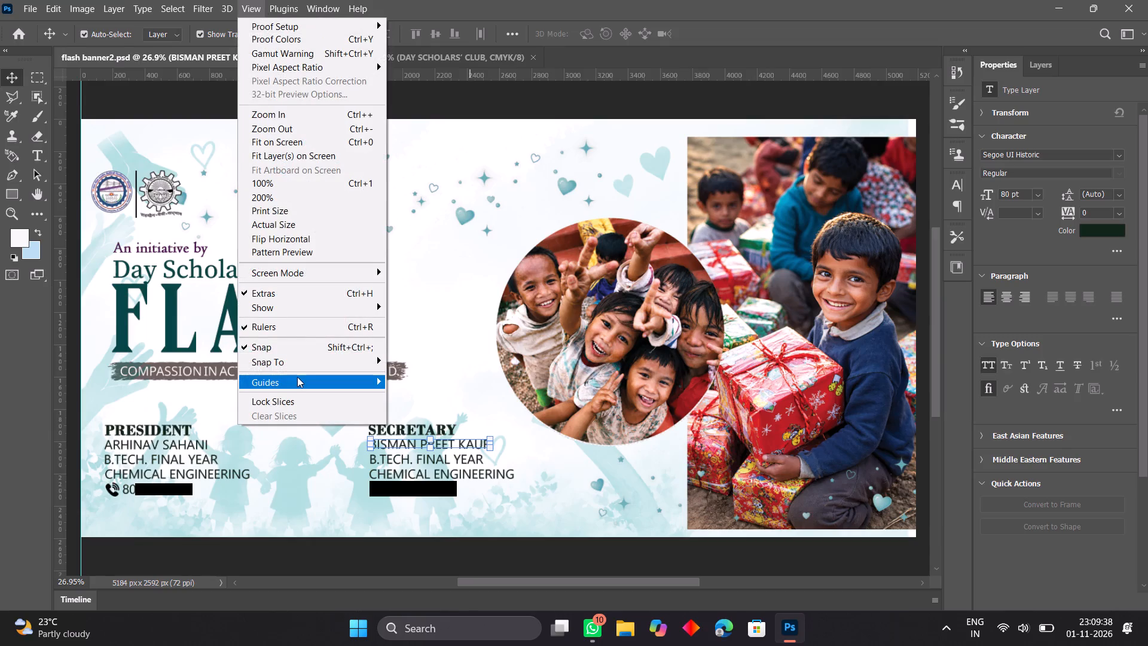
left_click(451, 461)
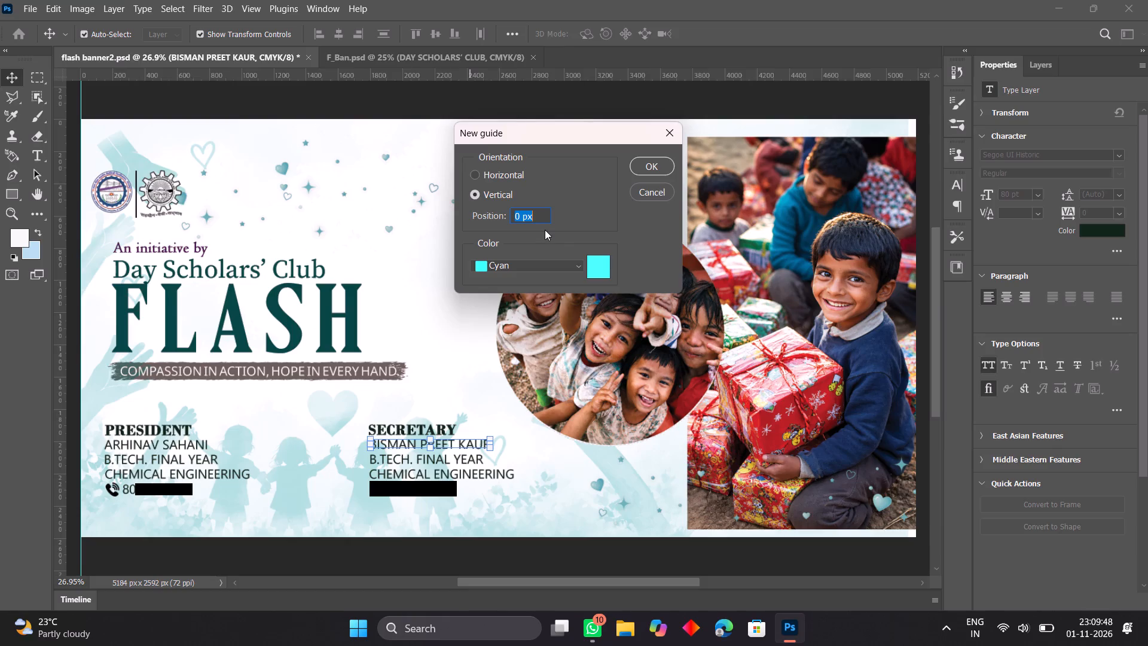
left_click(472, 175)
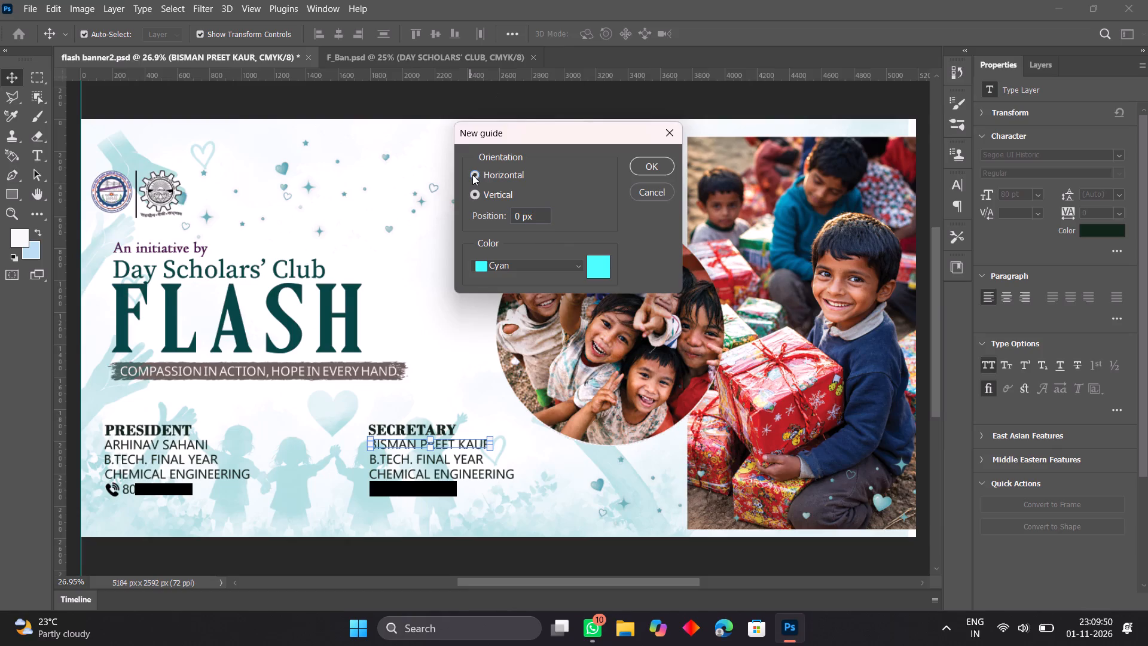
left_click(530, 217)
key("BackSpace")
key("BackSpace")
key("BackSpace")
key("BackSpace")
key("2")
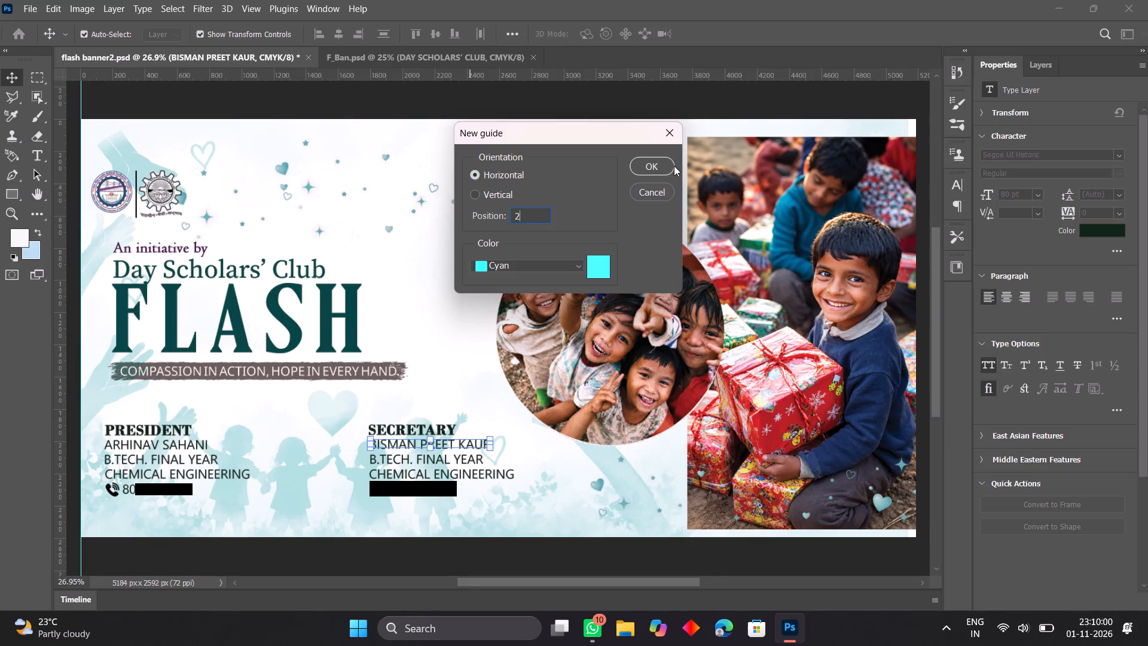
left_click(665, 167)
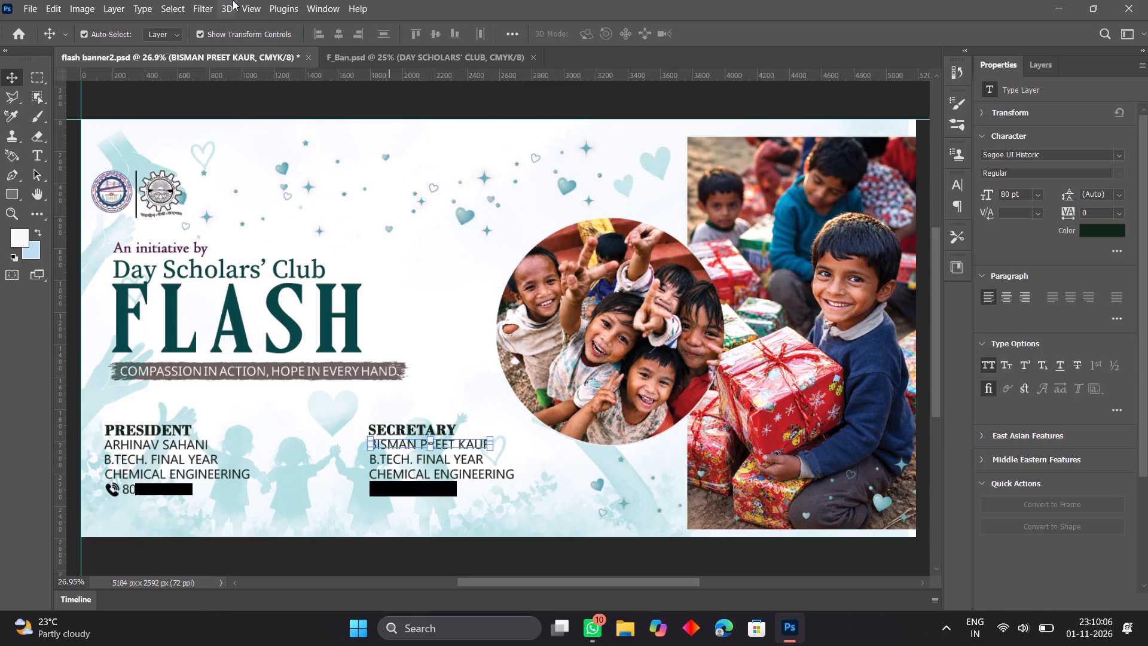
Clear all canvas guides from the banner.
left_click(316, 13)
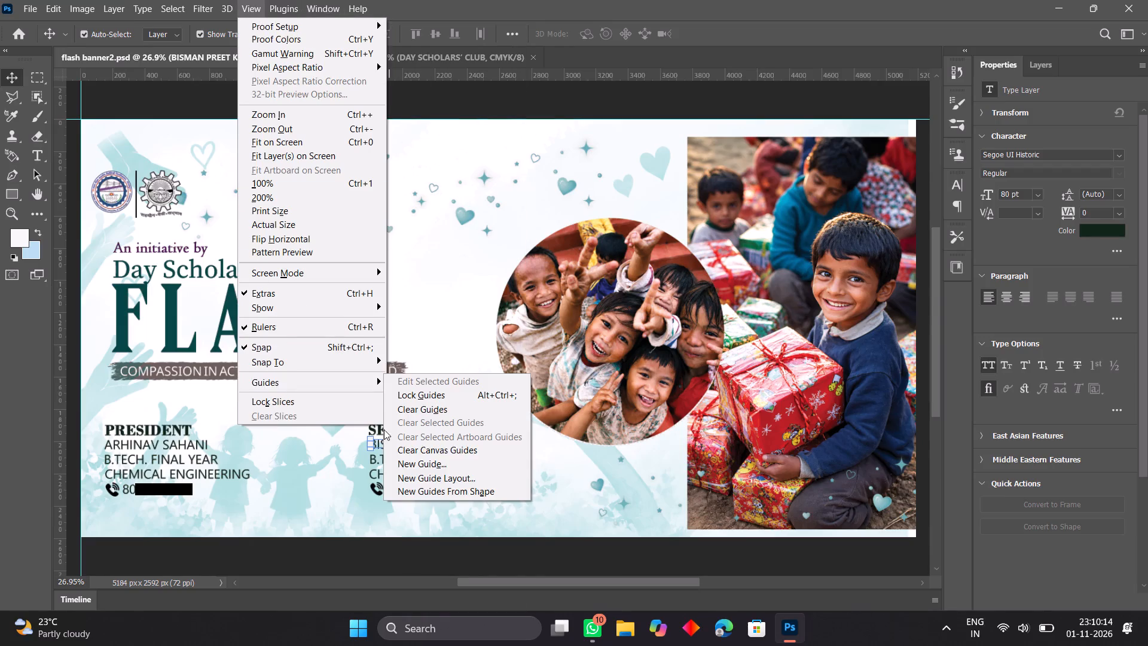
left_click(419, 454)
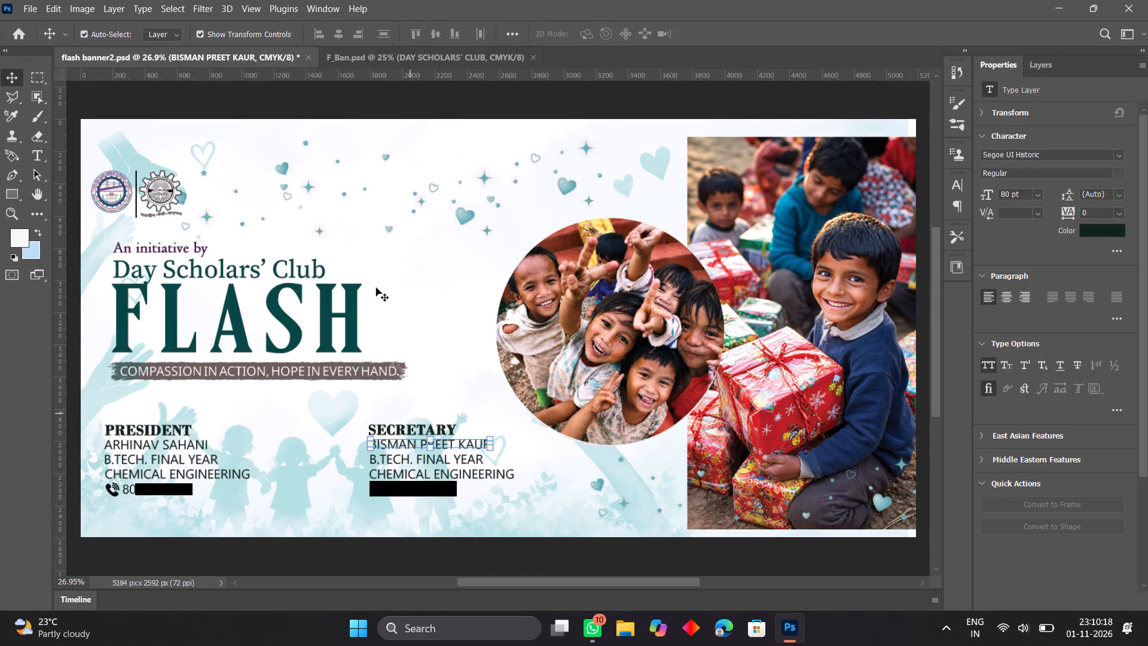
Add a new cyan horizontal guide at position 5 to the banner.
left_click(252, 9)
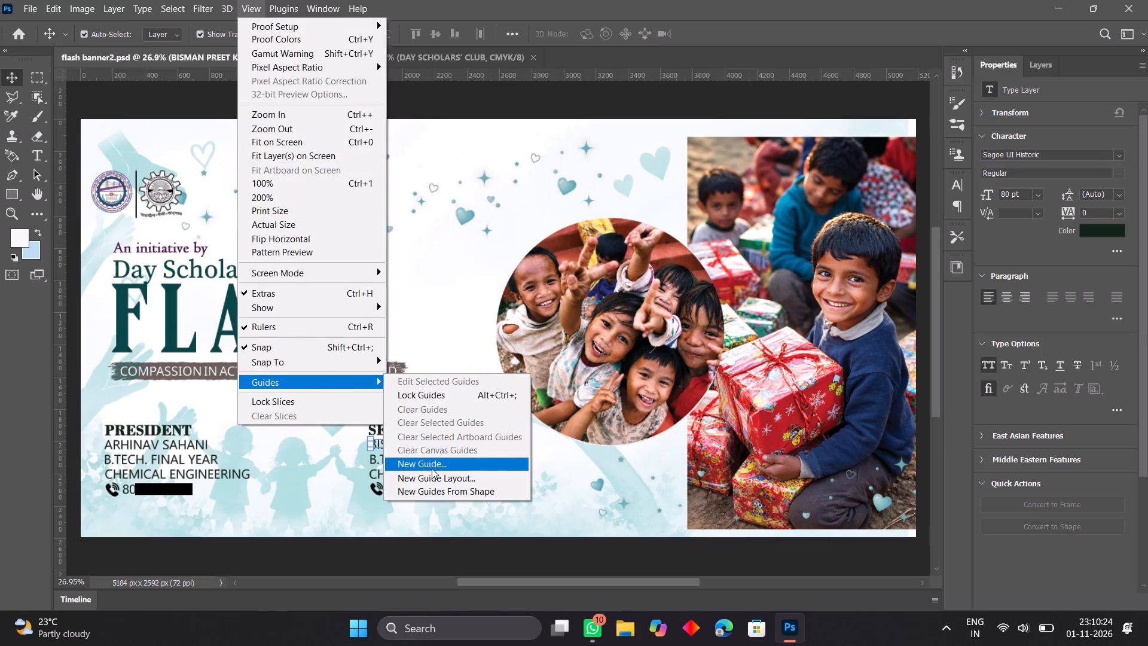
left_click(432, 468)
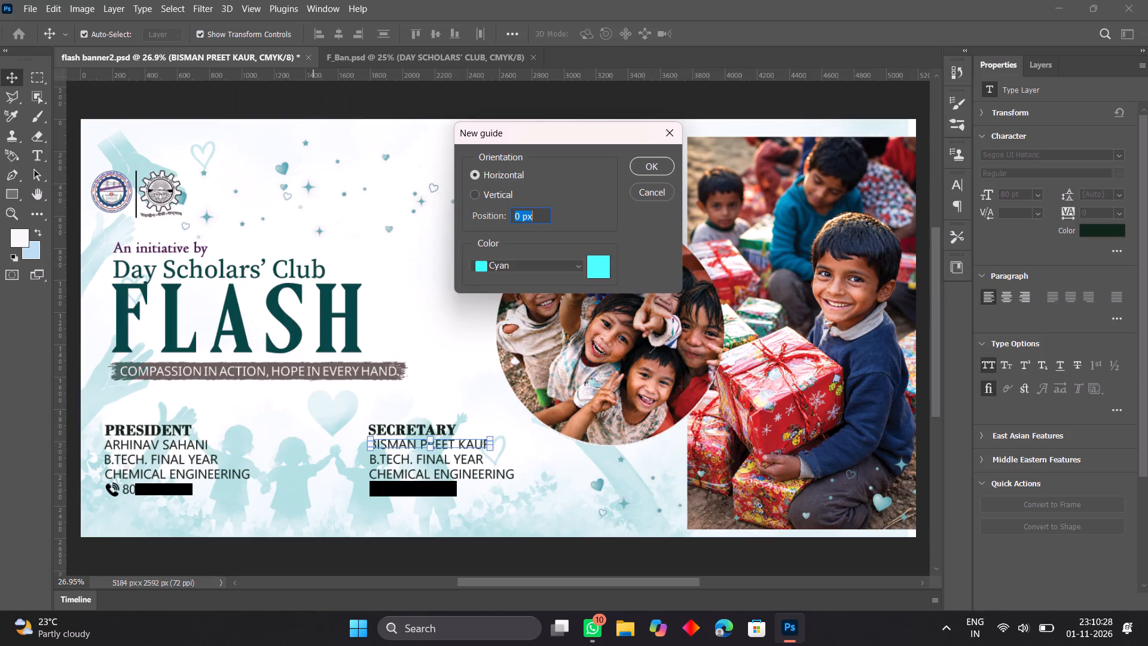
key("BackSpace")
key("5")
key("Return")
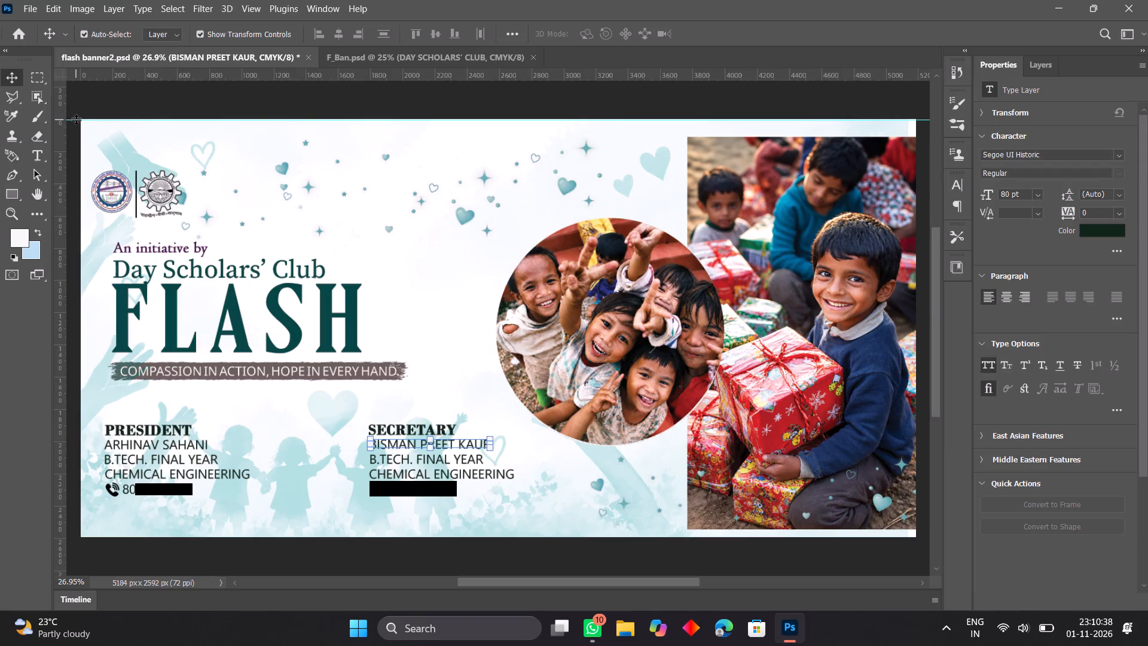
Move the horizontal guide down to the top edge of the PRESIDENT and SECRETARY headings, at about Y 1893 px.
left_click_drag(76, 119, 87, 239)
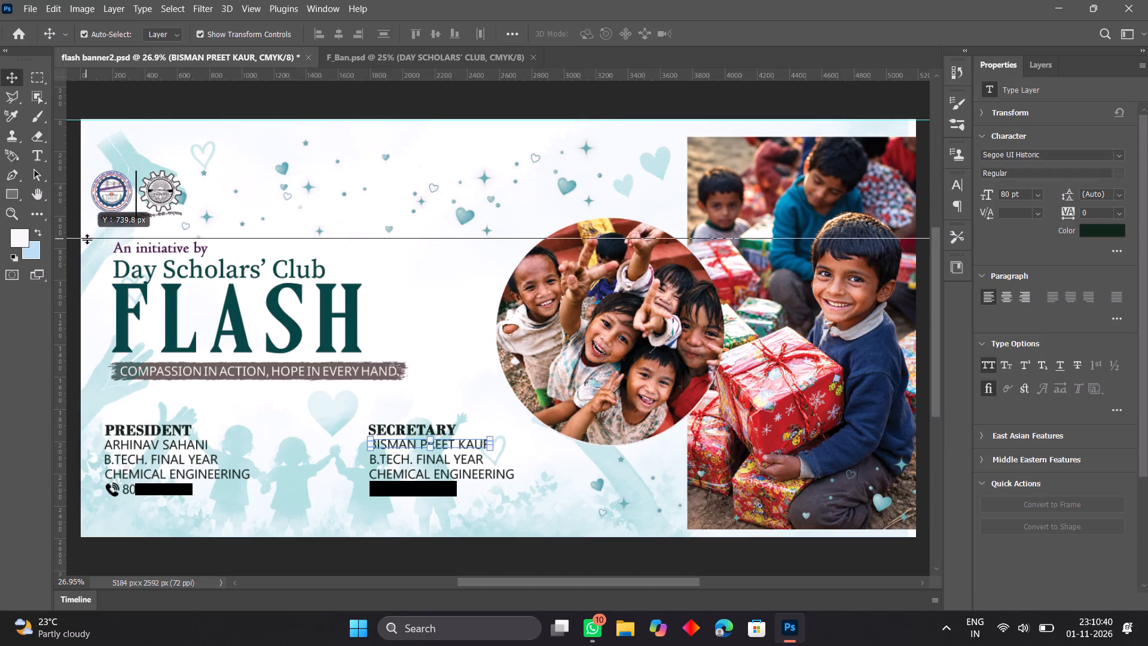
left_click_drag(87, 239, 80, 381)
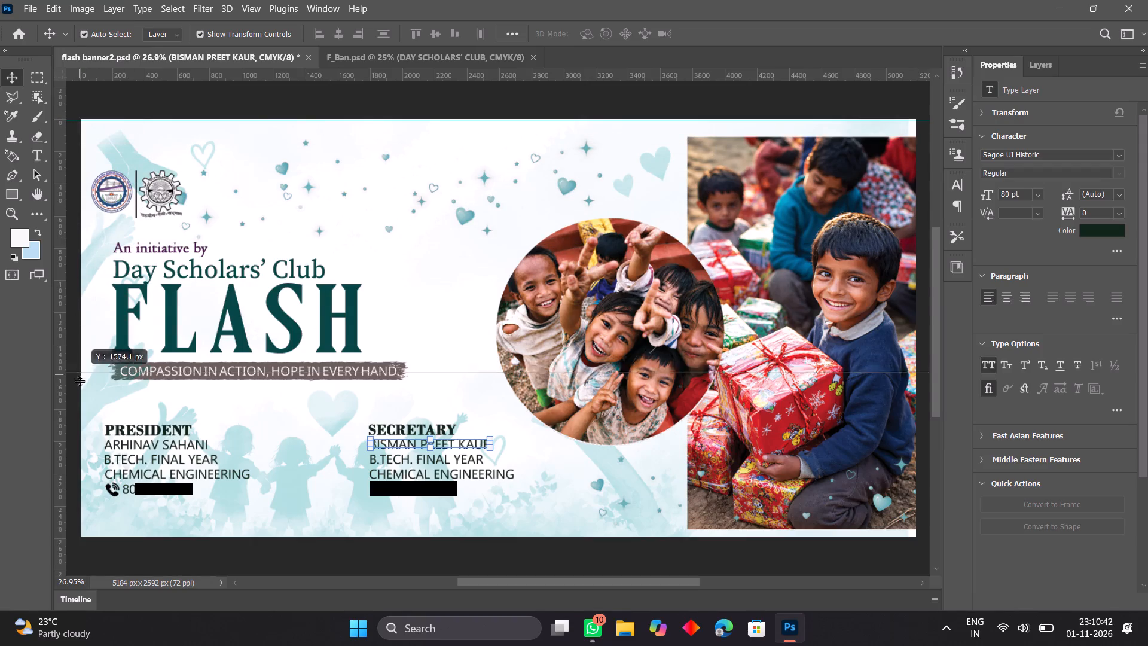
left_click_drag(80, 381, 83, 423)
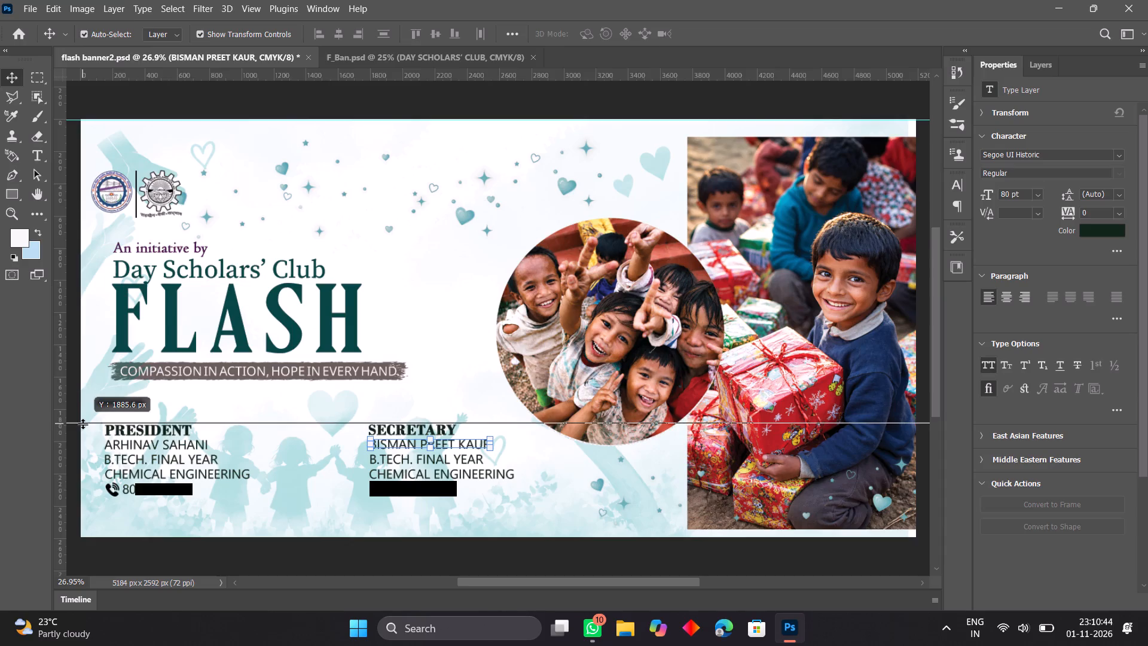
left_click_drag(83, 423, 83, 425)
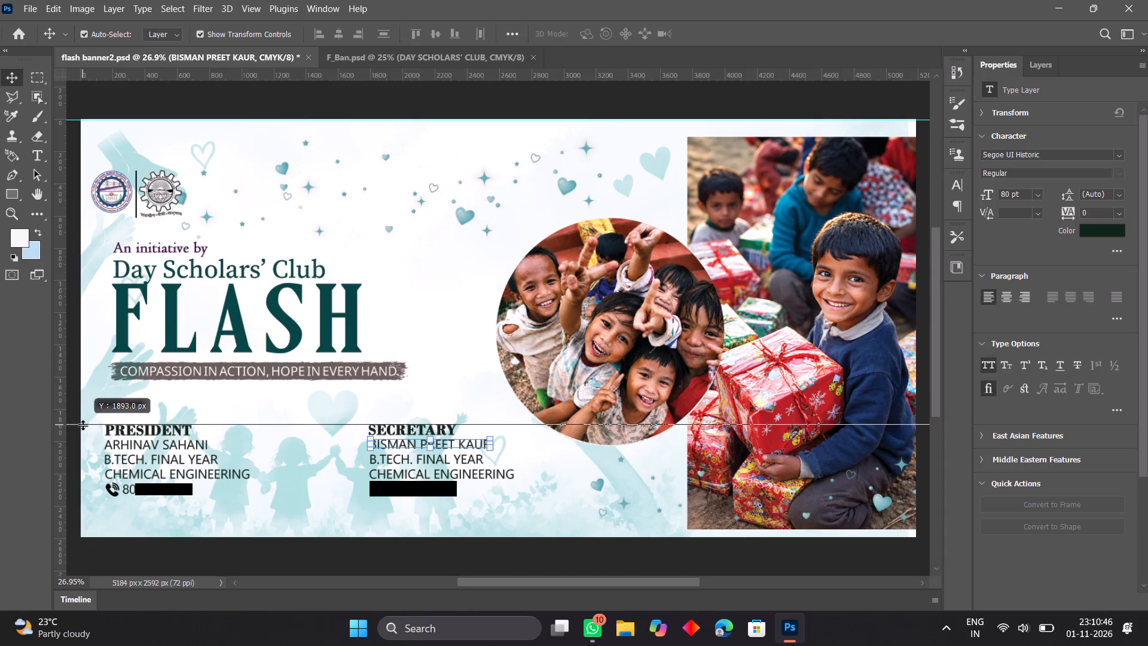
left_click_drag(83, 425, 81, 419)
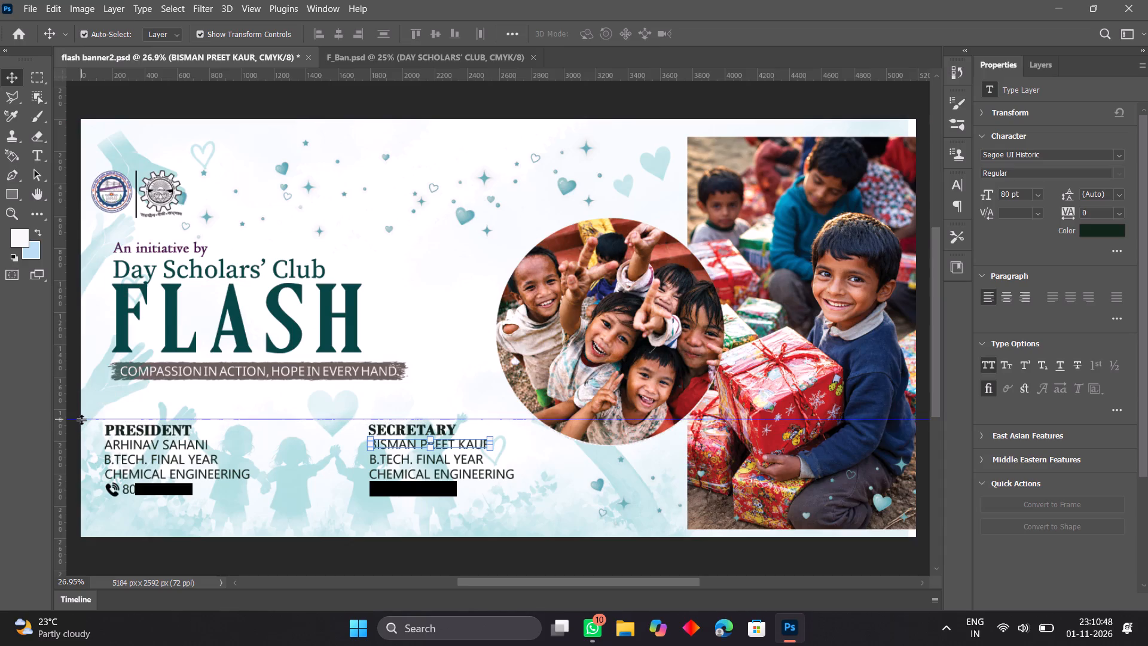
key("Down")
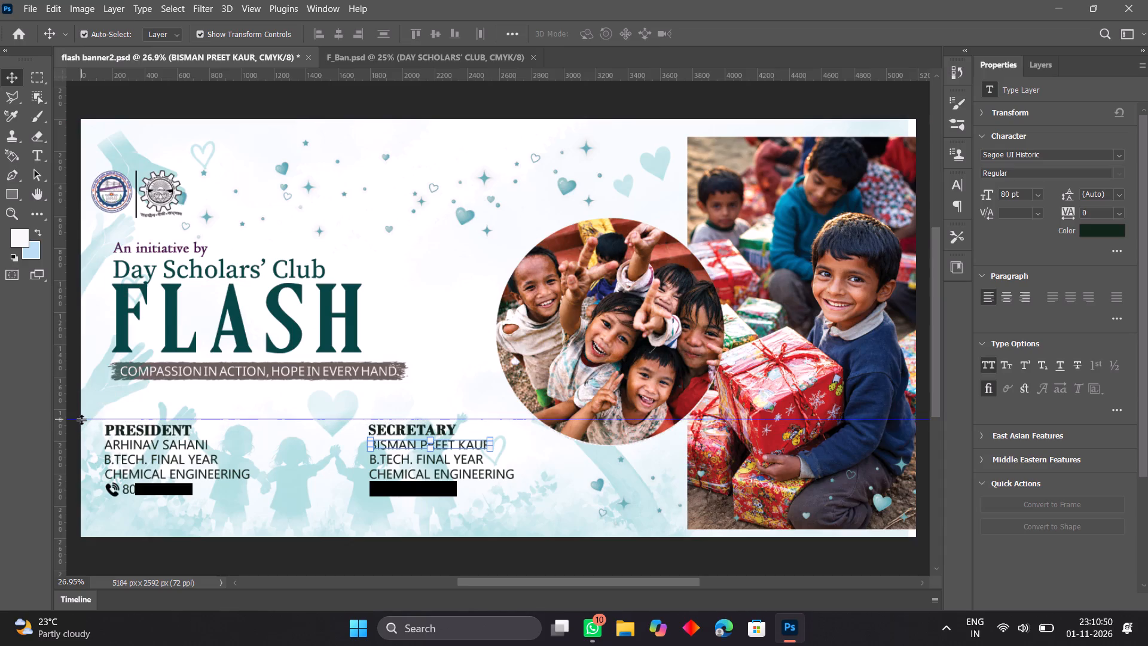
left_click_drag(77, 418, 76, 424)
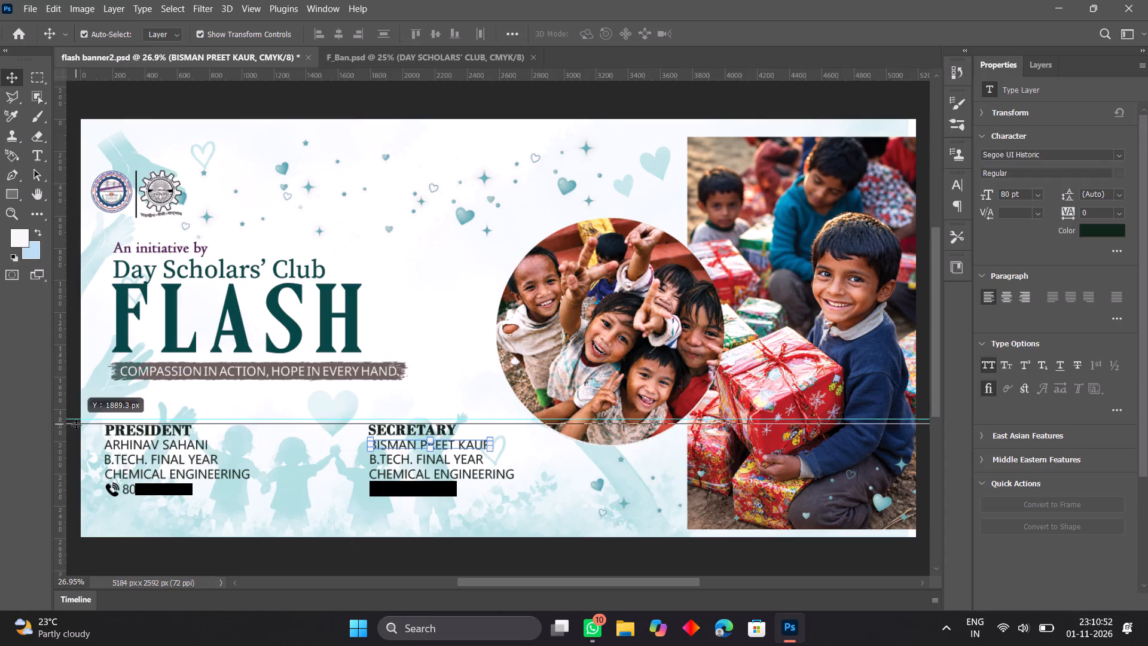
left_click_drag(76, 424, 76, 425)
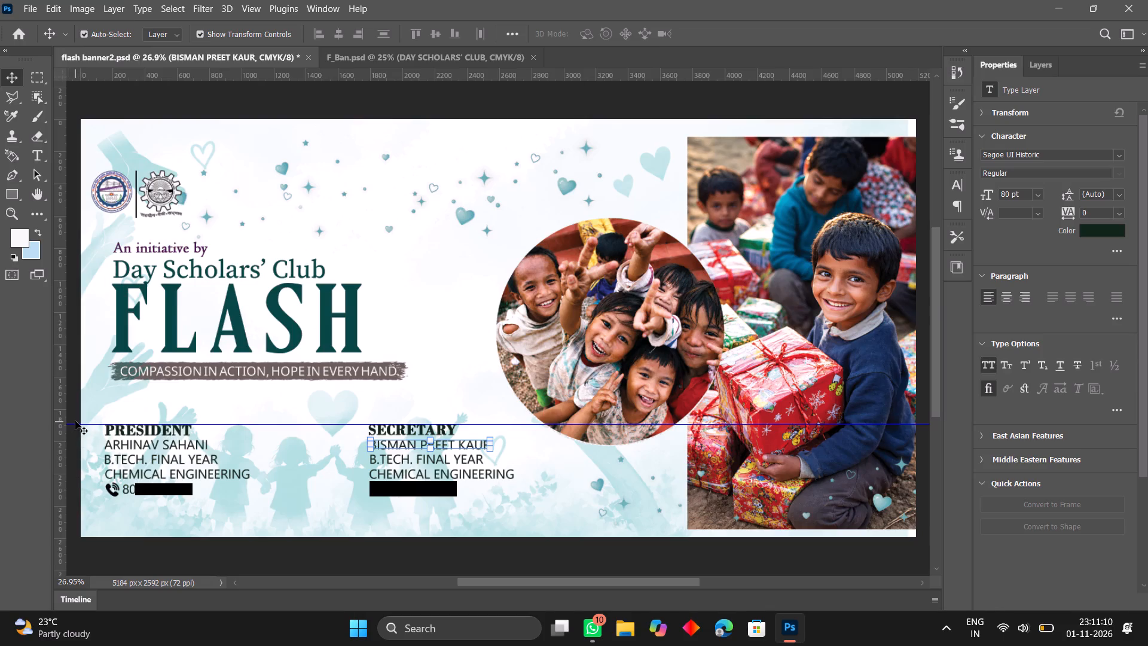
Move the horizontal guide down to the top edge of the two officer name lines and check their alignment up close.
left_click_drag(73, 425, 75, 435)
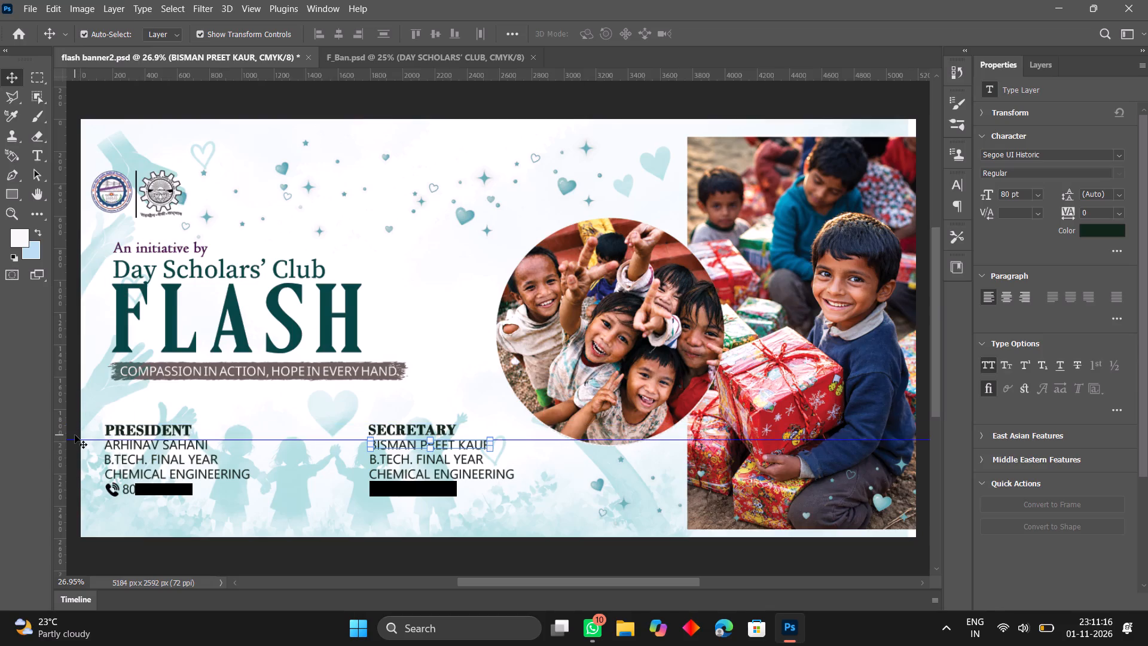
key("ctrl+plus")
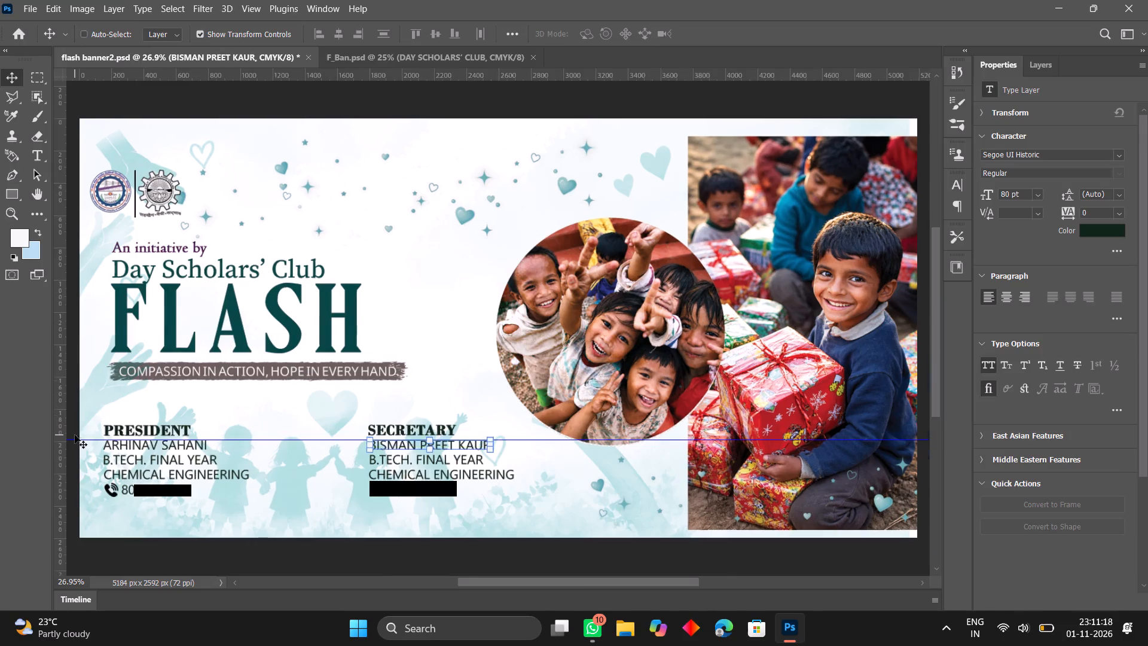
key("ctrl+plus")
key("ctrl+plus")
scroll(75, 435, "left", 3)
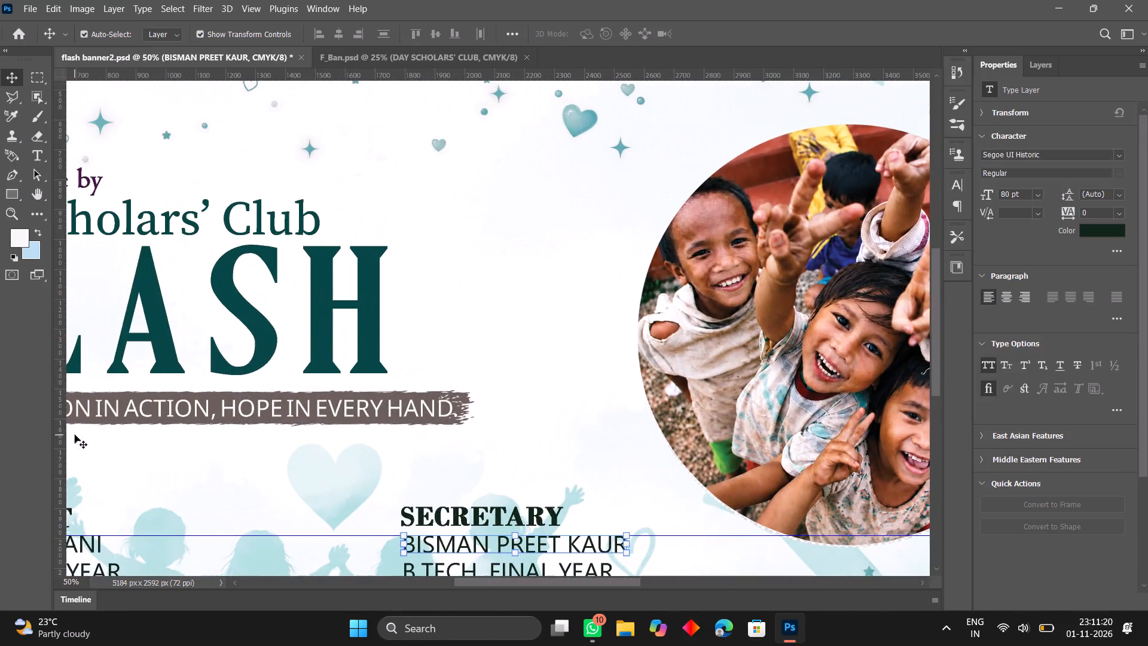
scroll(75, 435, "down", 2)
scroll(75, 435, "left", 3)
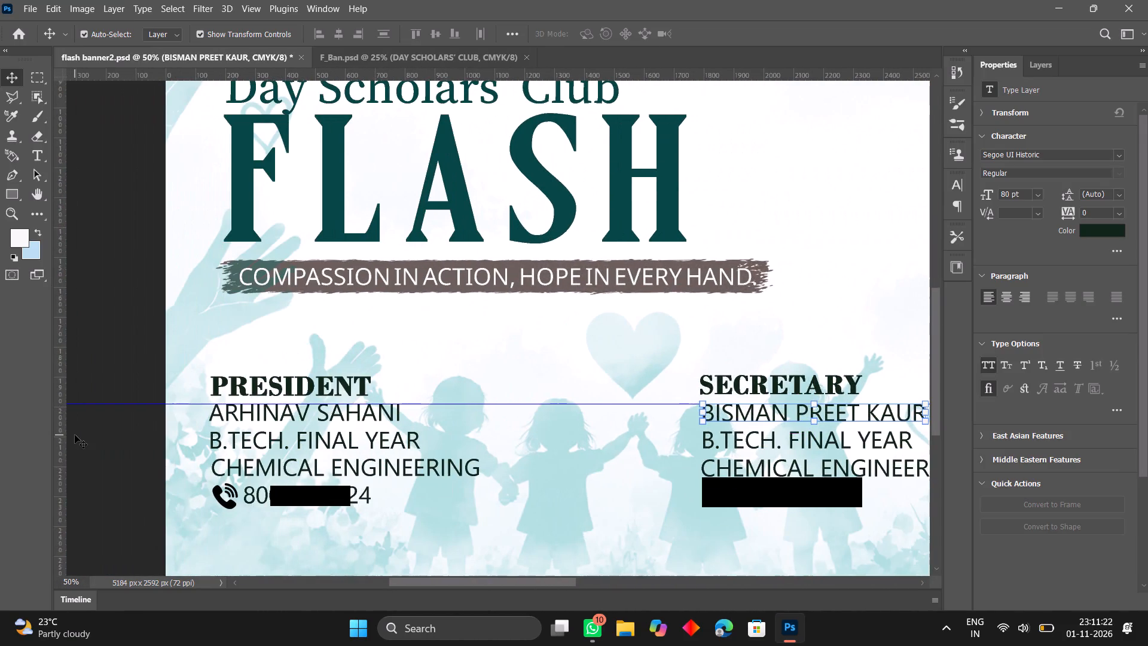
scroll(75, 435, "right", 1)
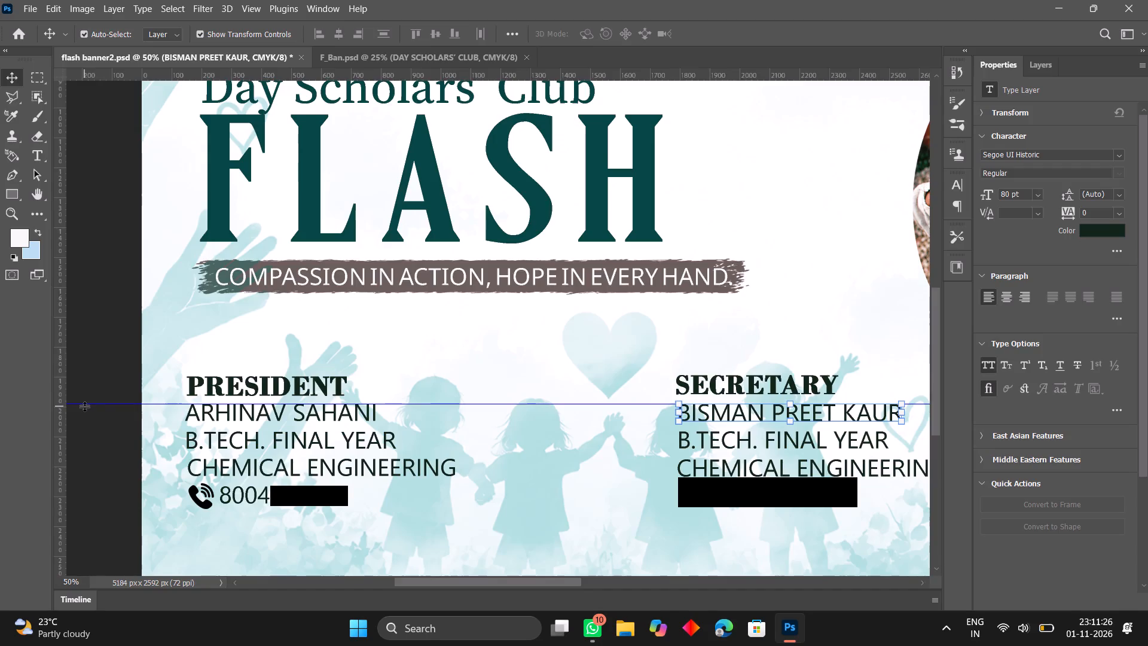
Move the horizontal guide down to the top edge of the B.TECH. FINAL YEAR lines, at about Y 2078 px, to check their alignment.
left_click_drag(86, 404, 85, 418)
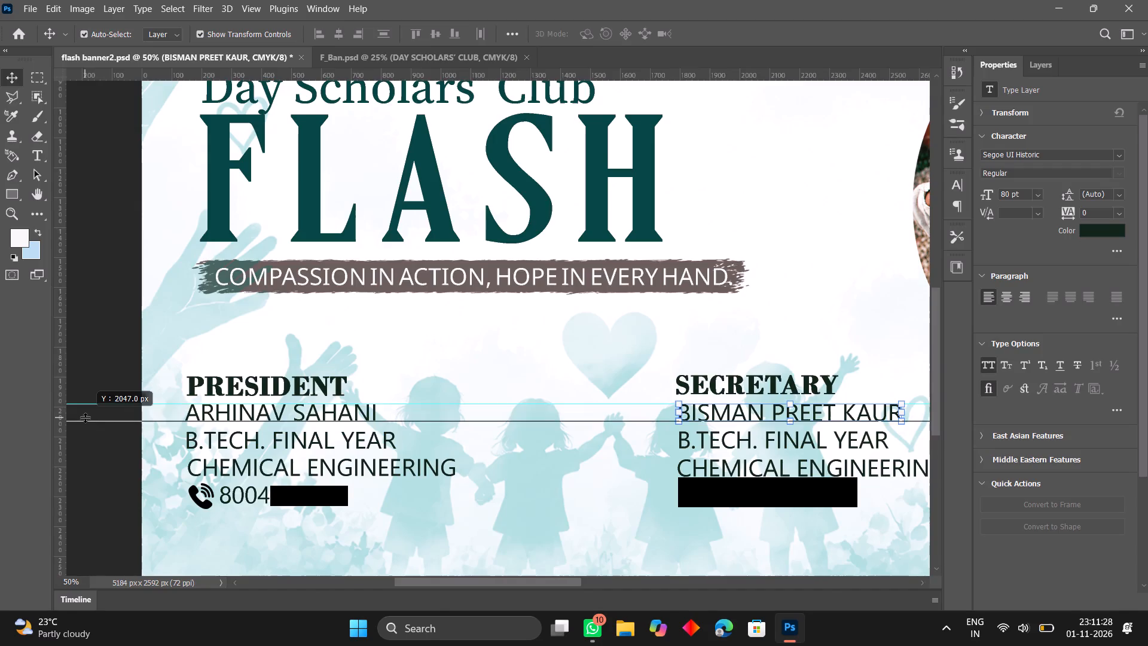
left_click_drag(85, 418, 85, 428)
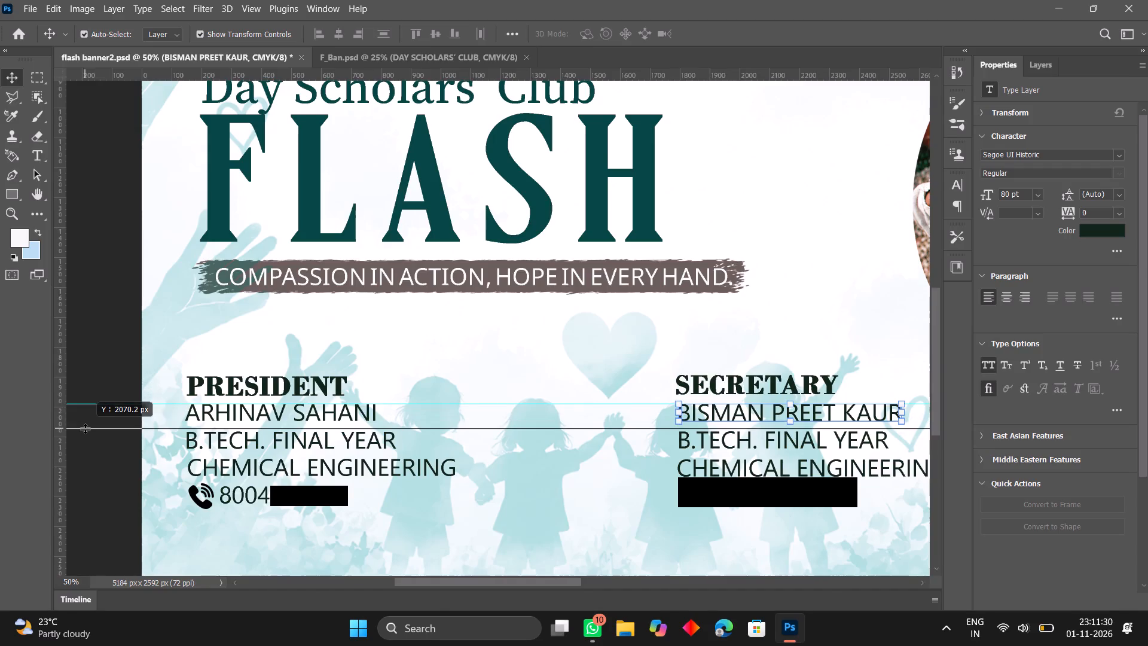
left_click_drag(85, 428, 84, 431)
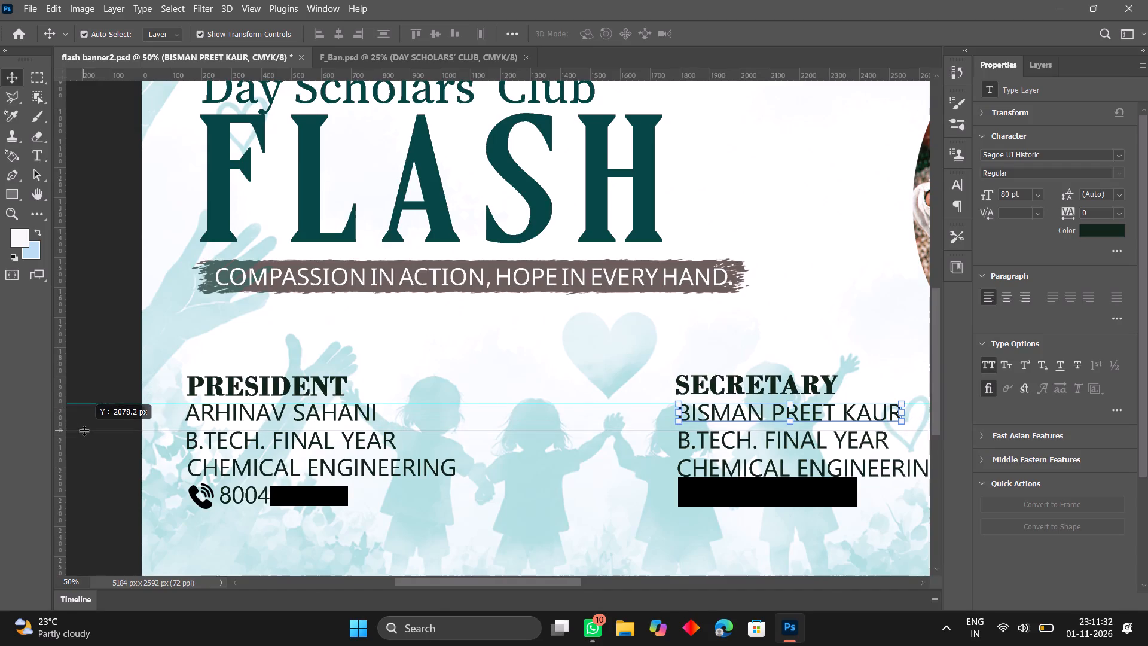
left_click_drag(84, 431, 84, 430)
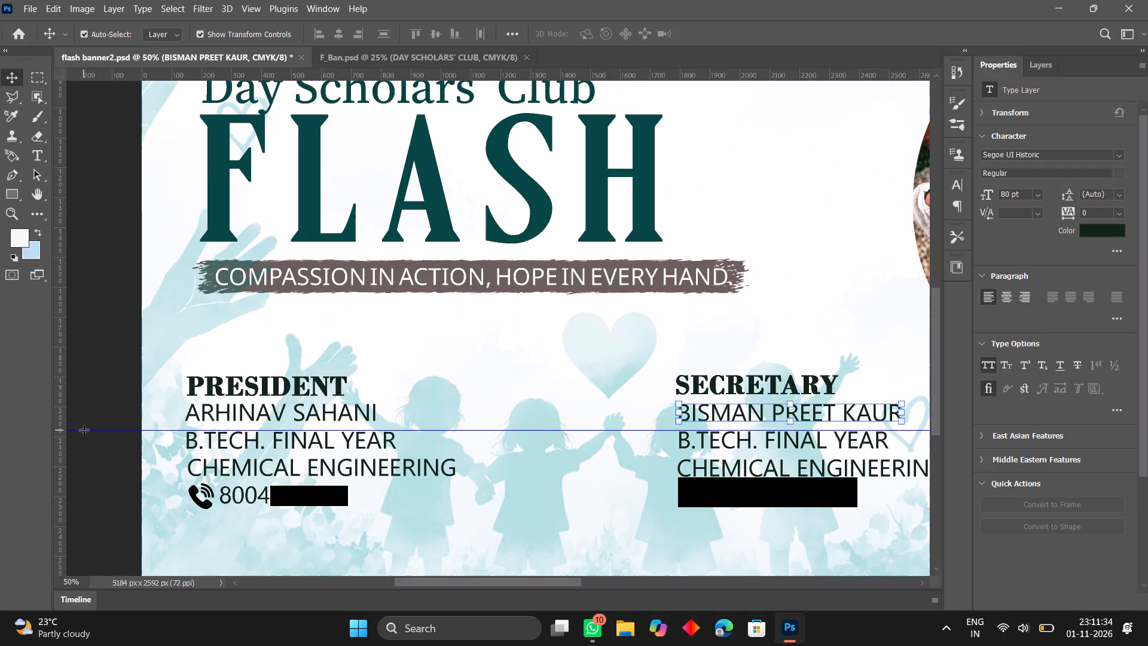
left_click(135, 429)
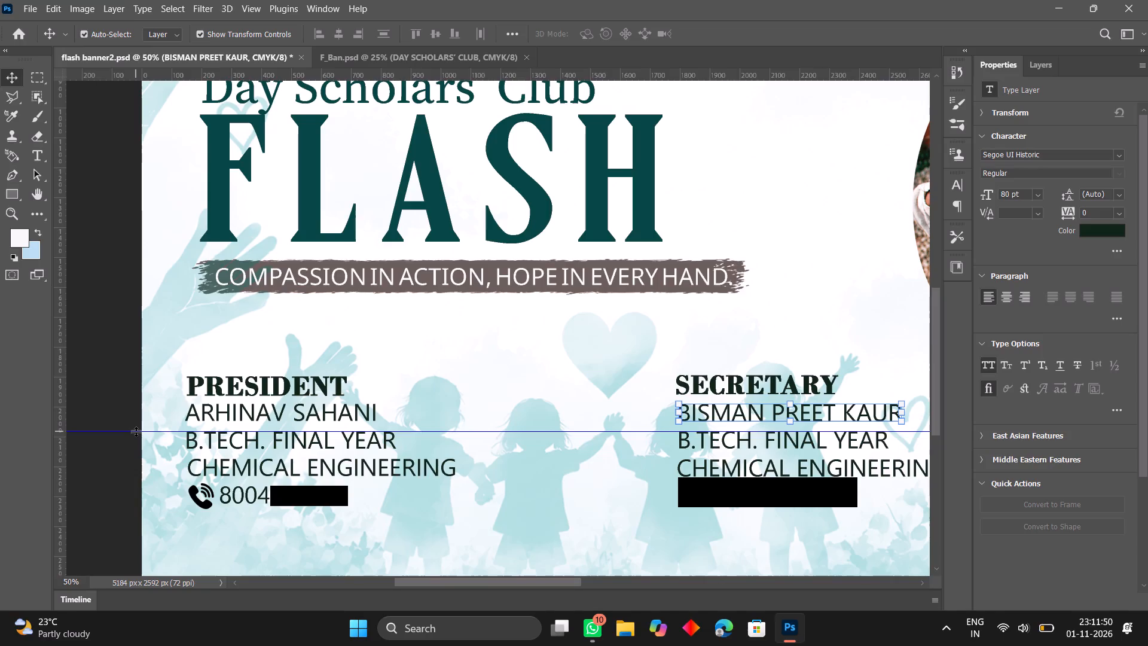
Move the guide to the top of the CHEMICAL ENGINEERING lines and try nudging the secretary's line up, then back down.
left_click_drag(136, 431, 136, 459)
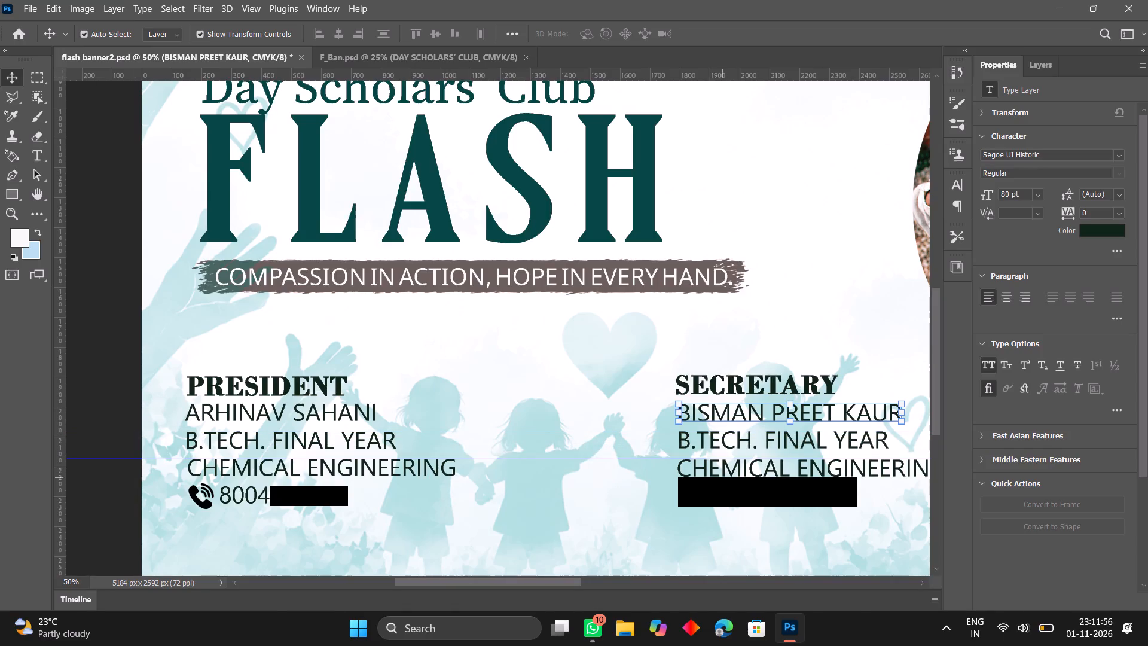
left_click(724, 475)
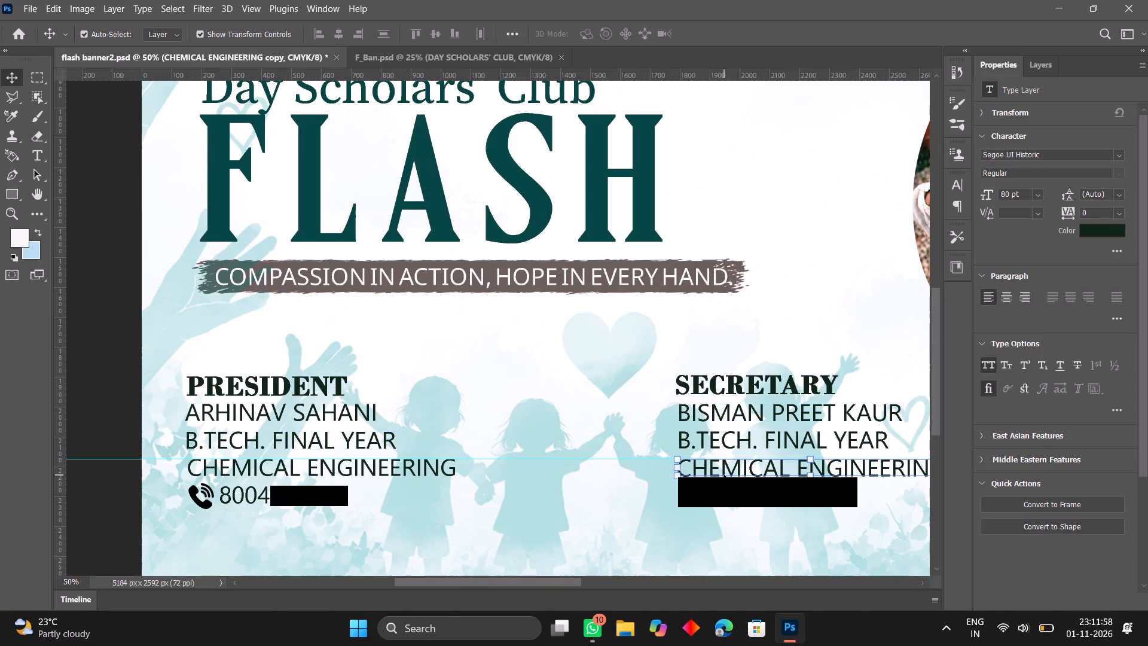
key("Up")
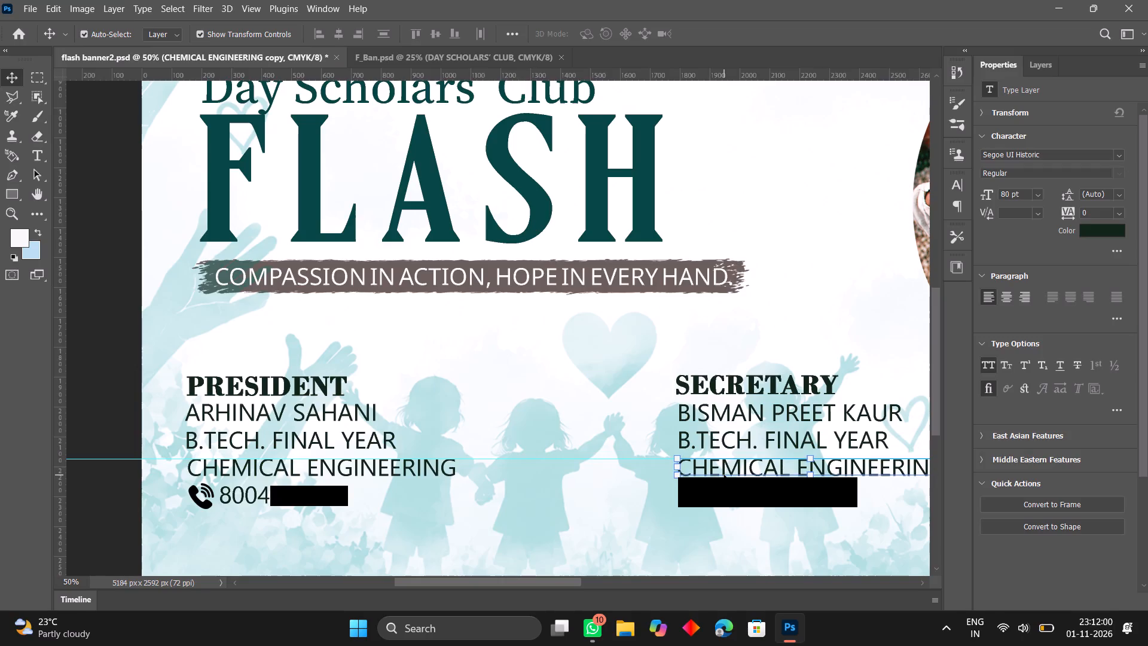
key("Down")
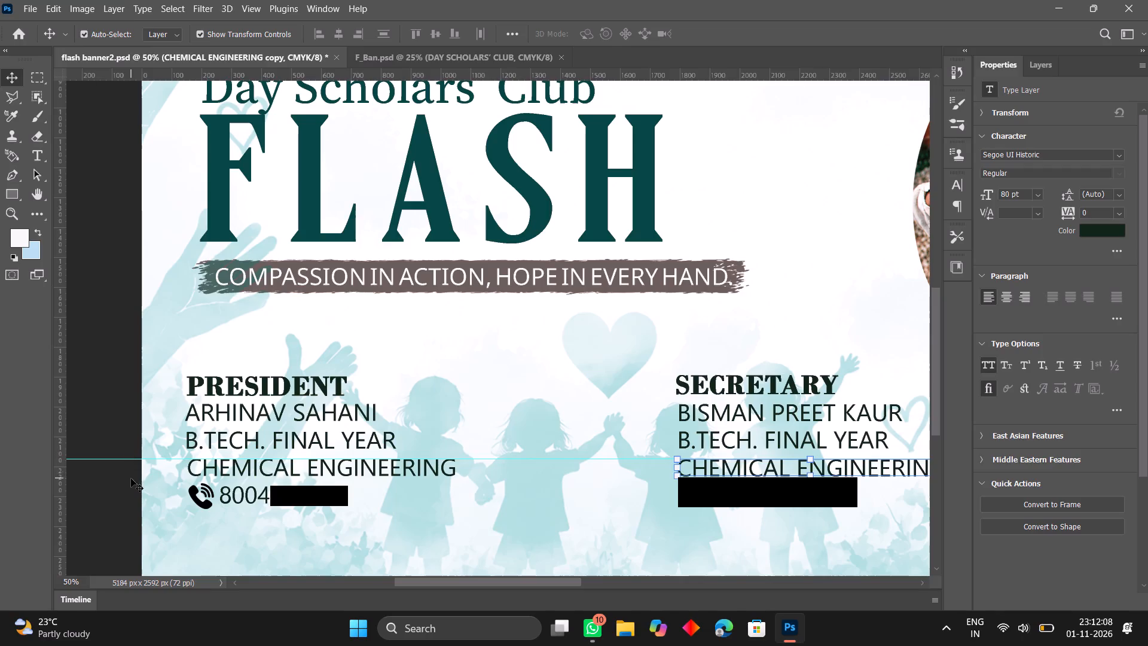
Move the horizontal guide down to the top edge of the officers' phone numbers, at about Y 2264 px.
left_click_drag(131, 460, 131, 481)
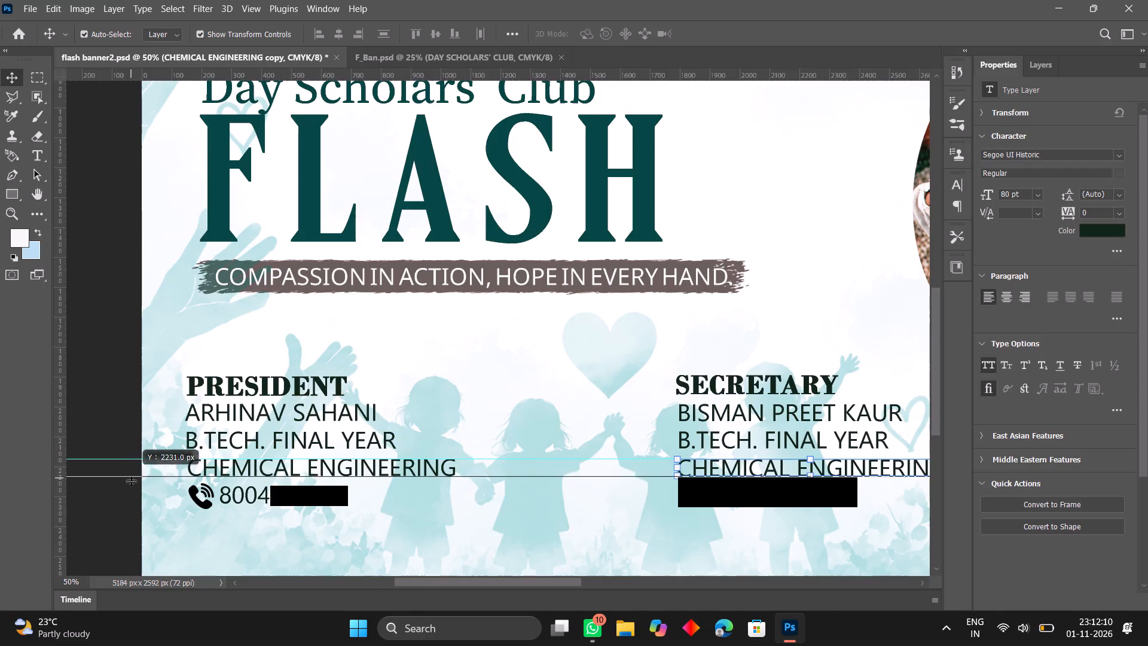
left_click_drag(131, 481, 133, 487)
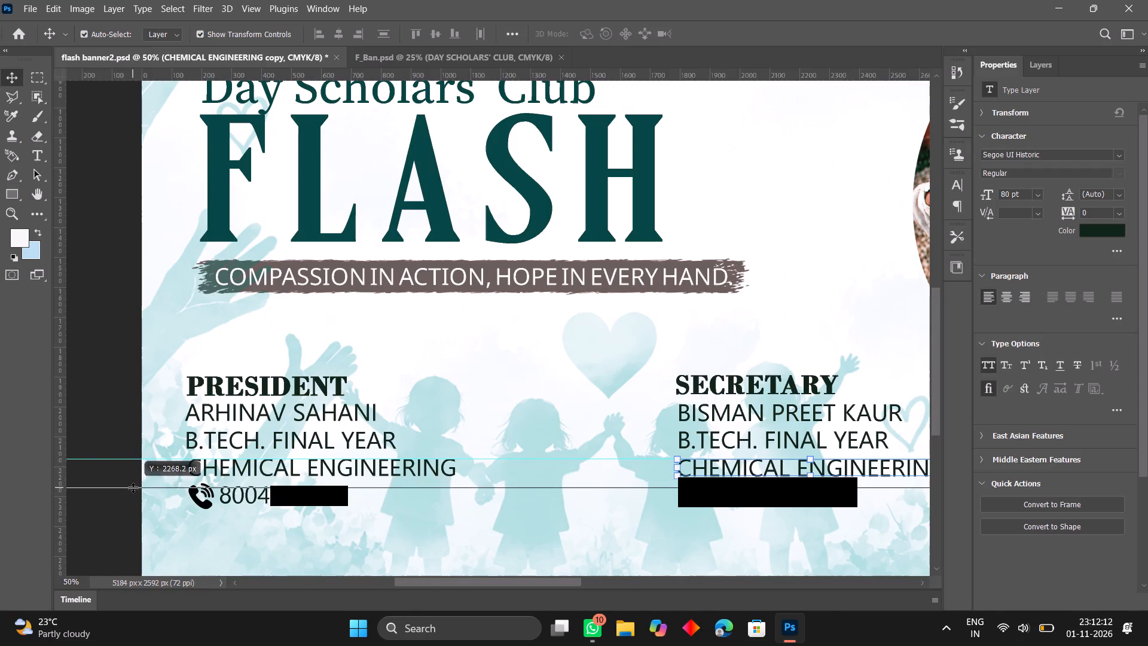
left_click_drag(133, 487, 133, 487)
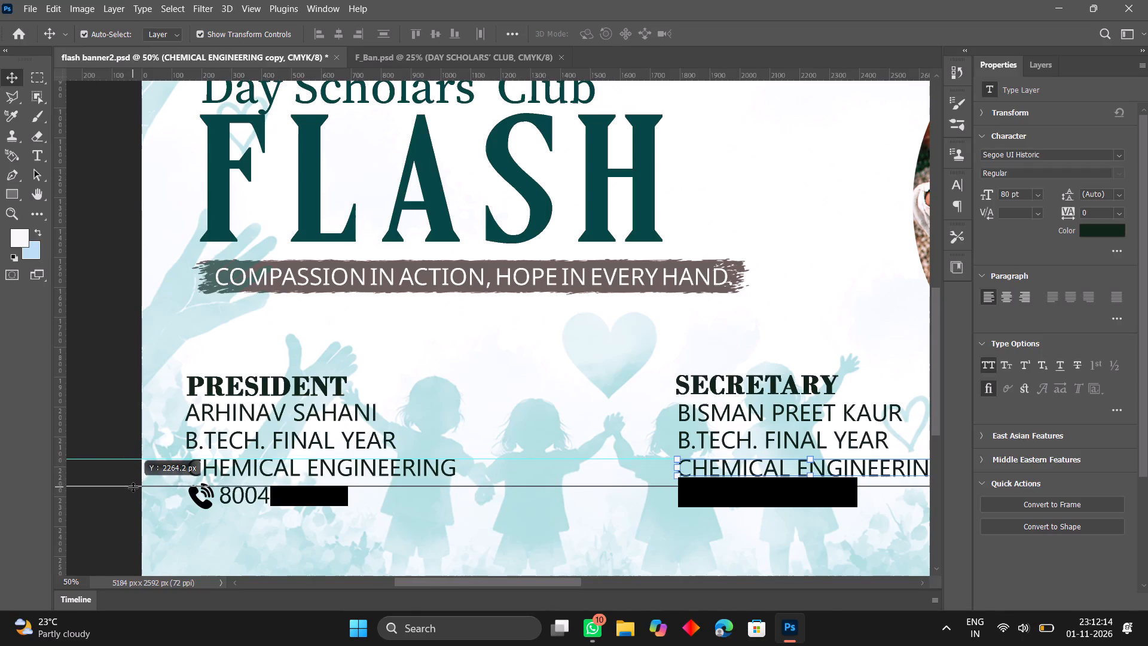
left_click_drag(133, 487, 133, 489)
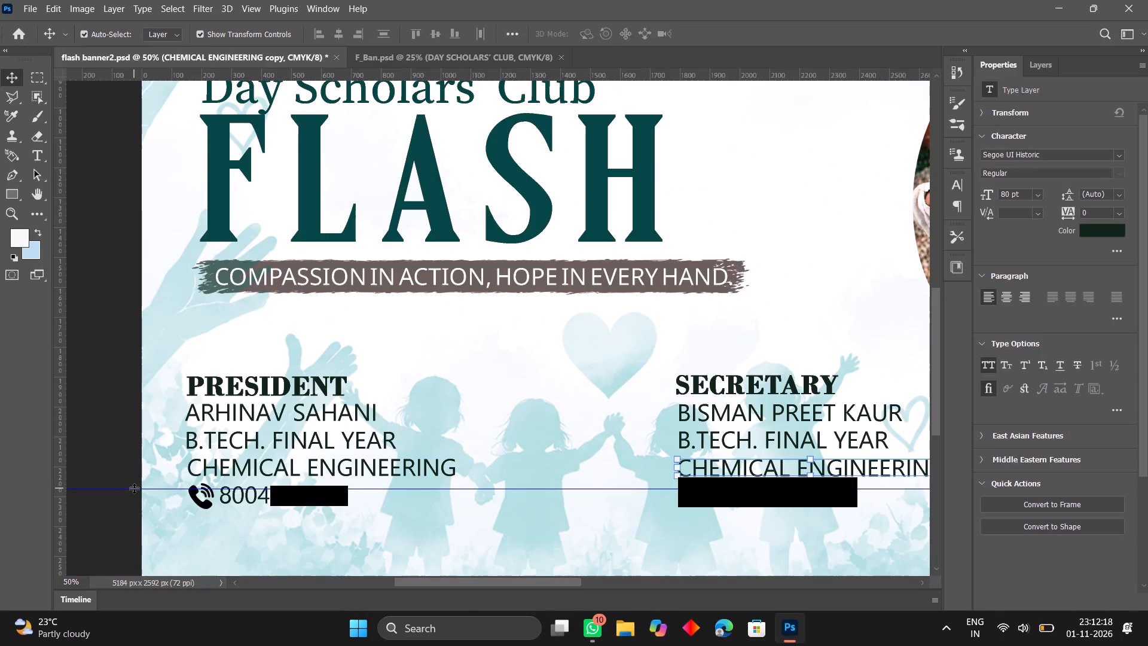
left_click(134, 488)
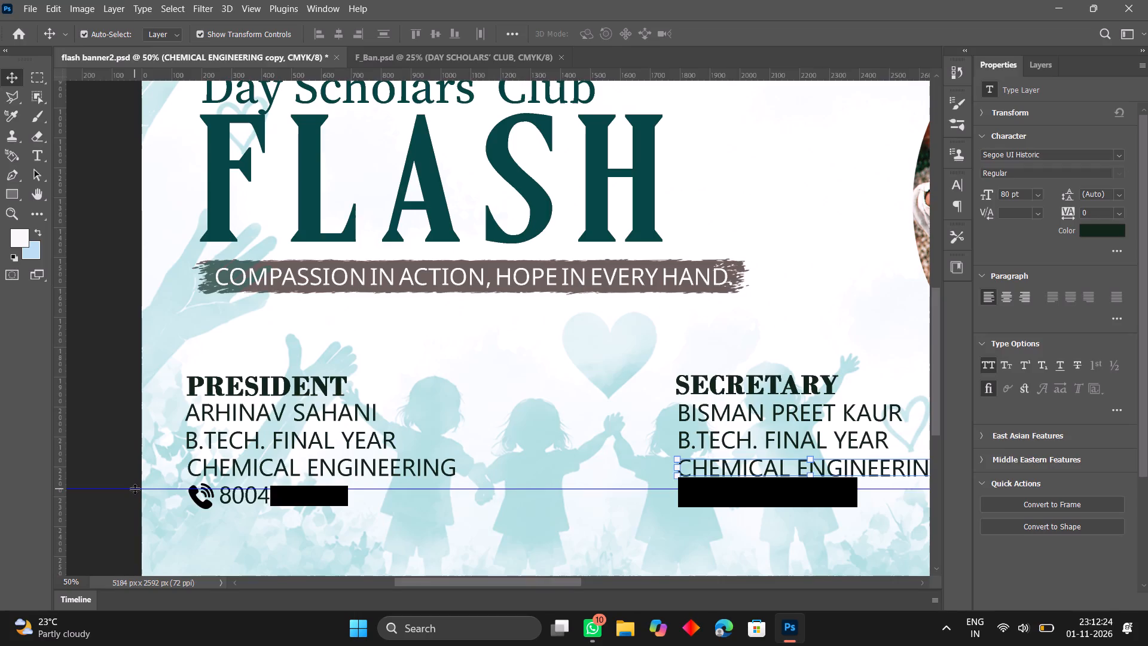
left_click(135, 489)
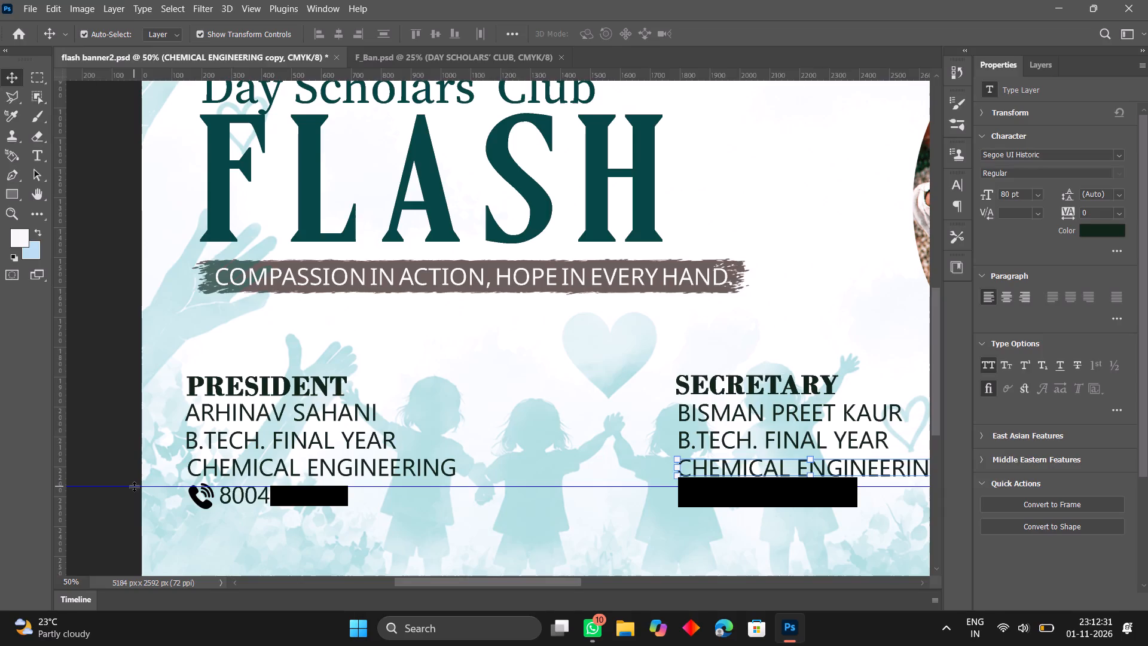
Nudge the secretary's phone number text up three steps to line up with the guide.
left_click(734, 499)
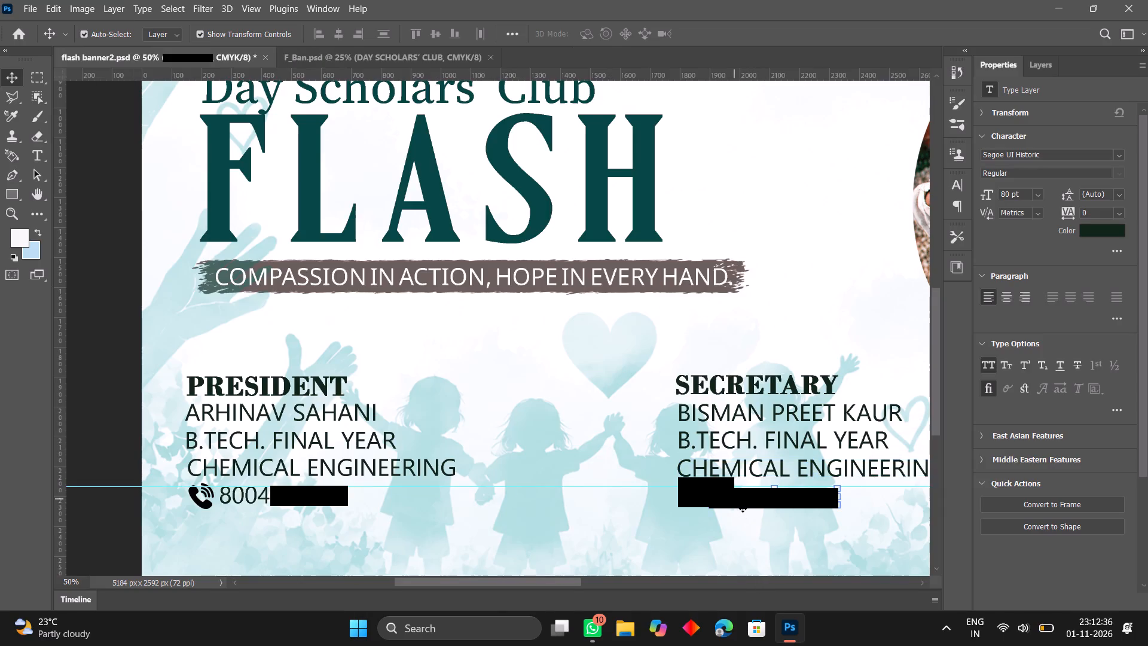
key("Up")
key("Up")
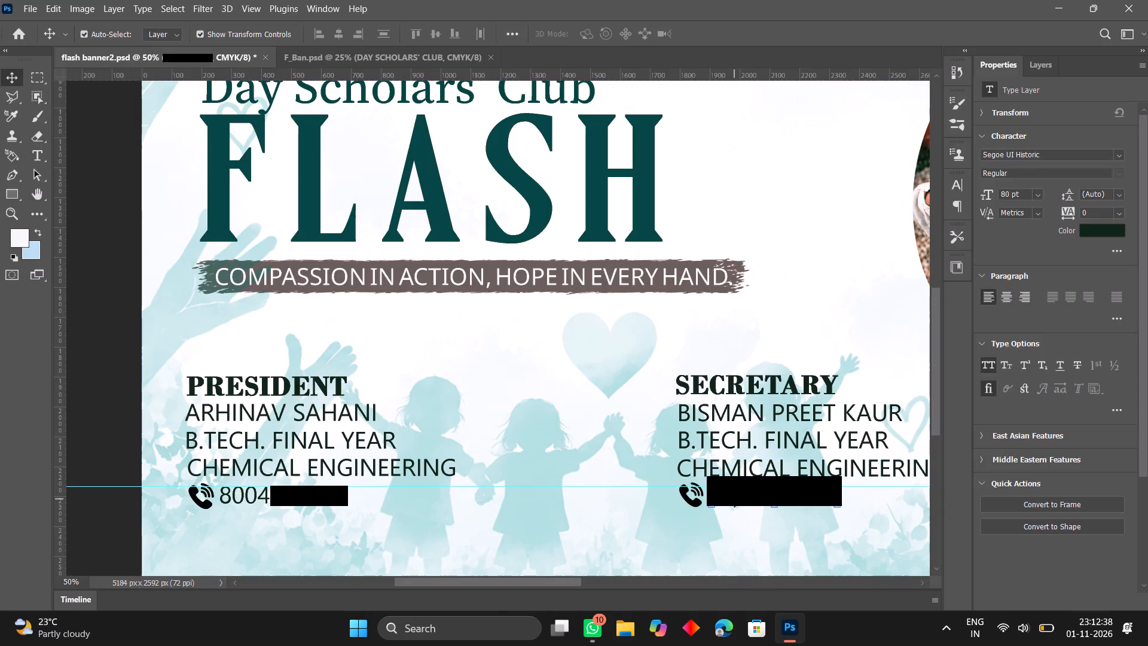
key("Up")
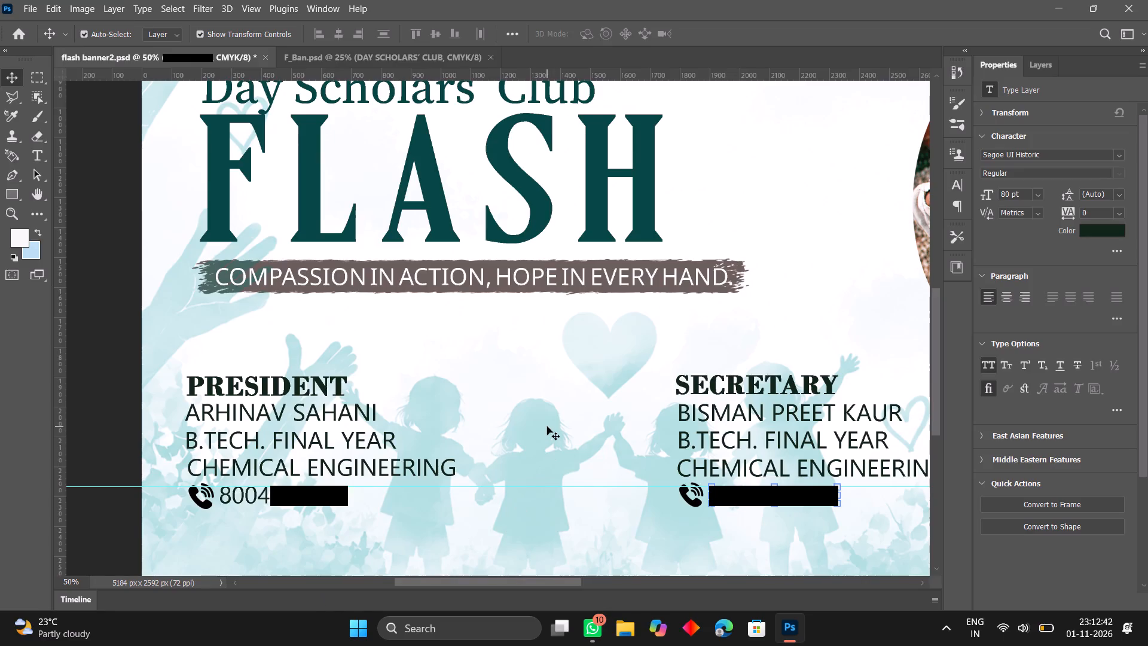
Hide the transform controls and nudge the president's phone number down one step against the guide.
left_click(196, 30)
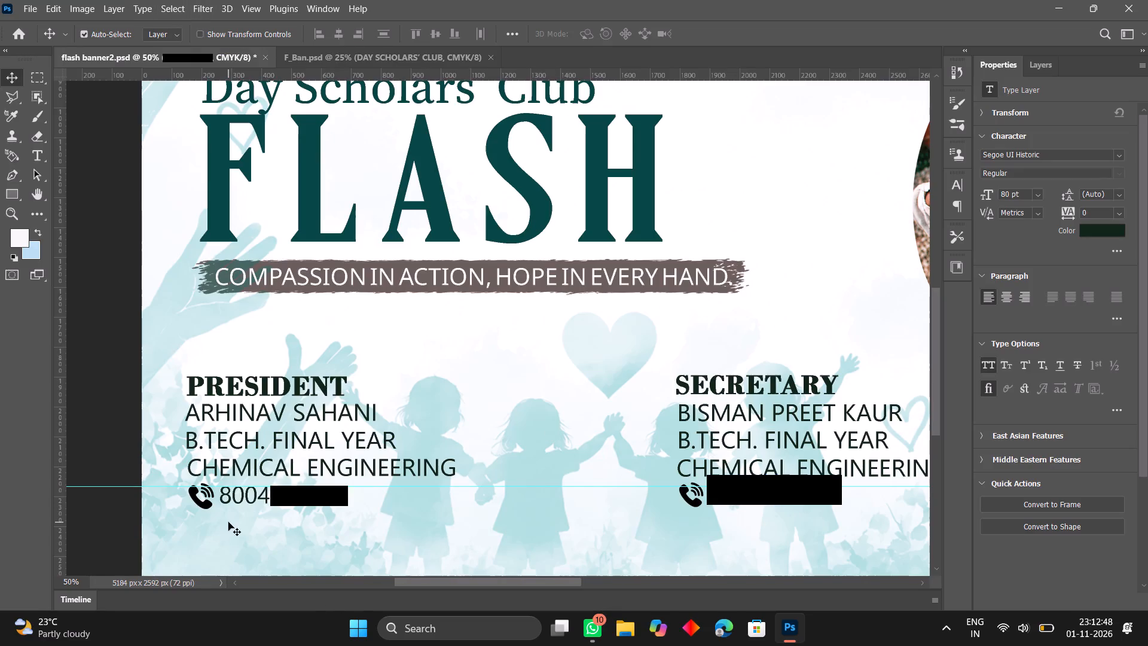
left_click(265, 501)
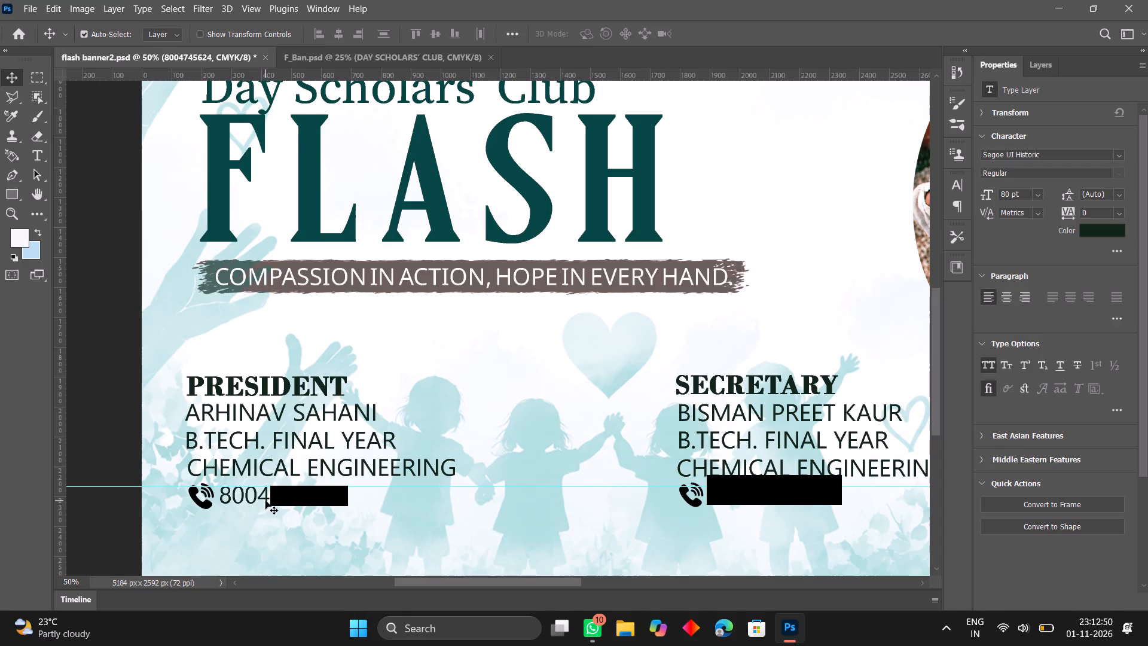
left_click(265, 501)
key("Left")
key("Right")
key("Down")
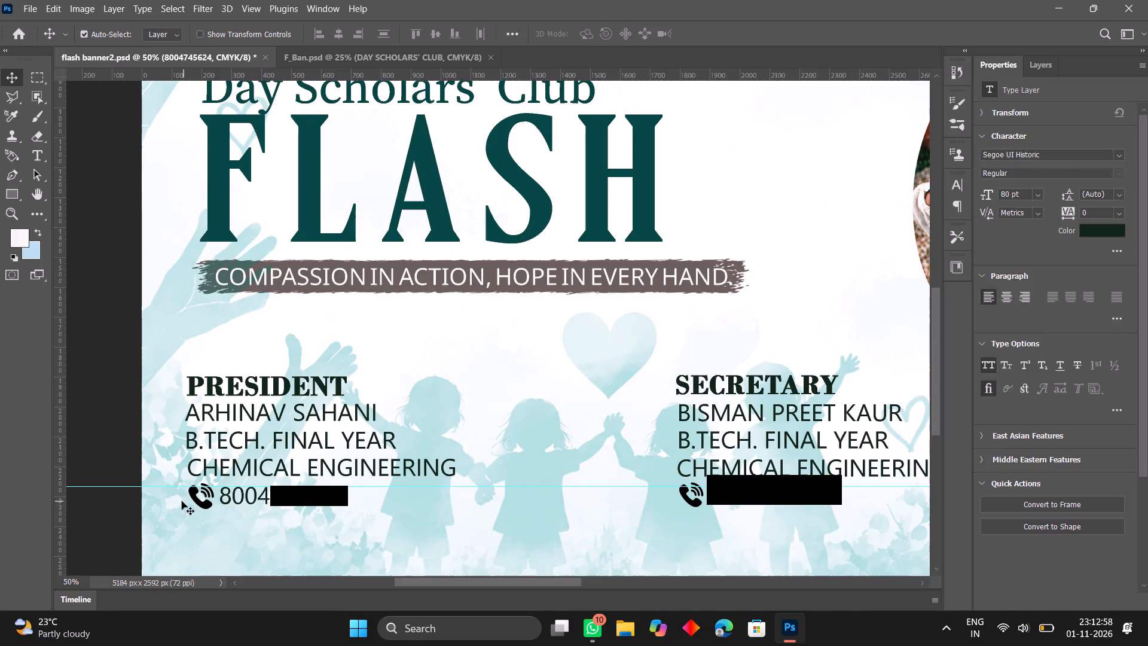
Nudge the president's telephone icon up to Y 2249 px so it lines up with the phone number.
left_click(203, 503)
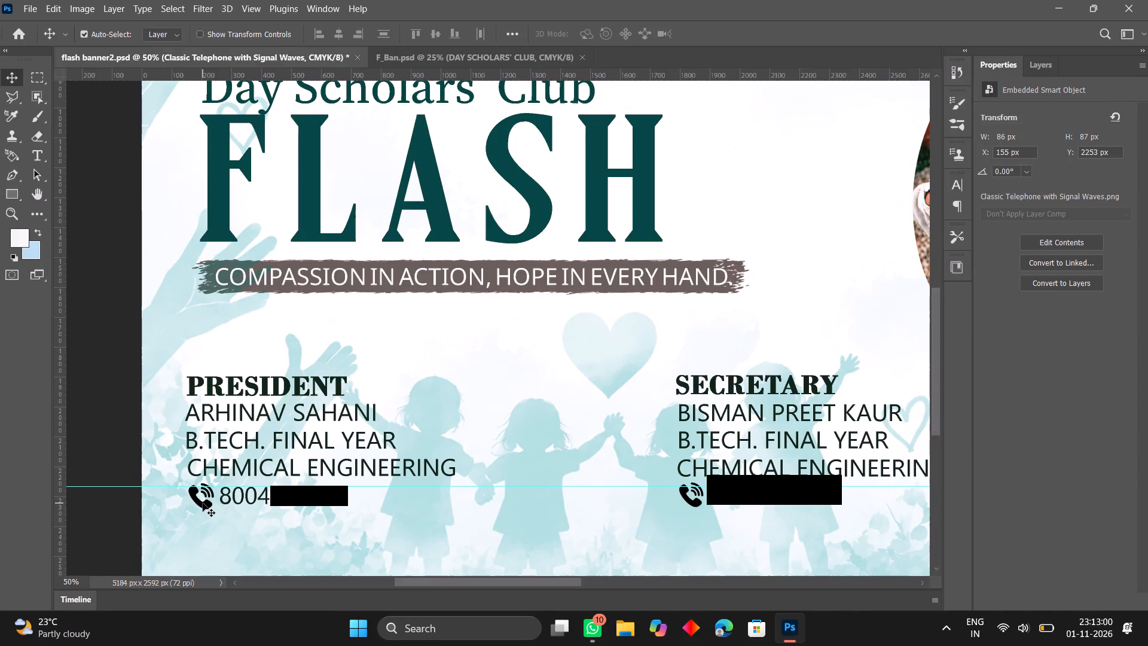
key("Up")
key("Up")
key("Up")
key("Down")
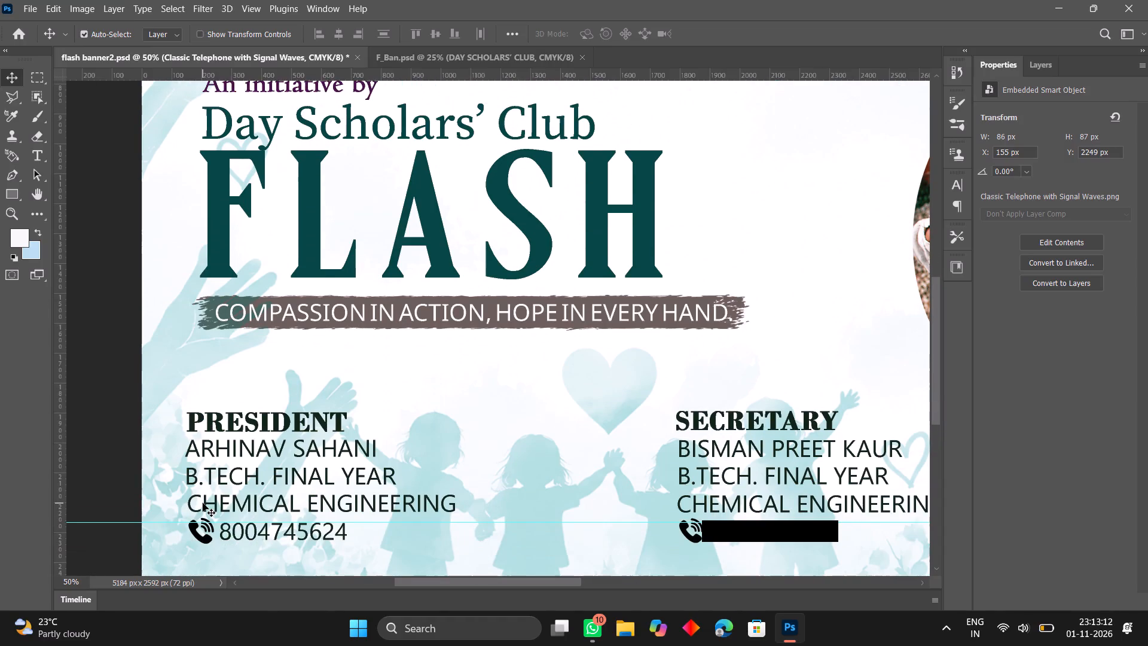
Clear all canvas guides from the banner.
scroll(17, 321, "down", 1)
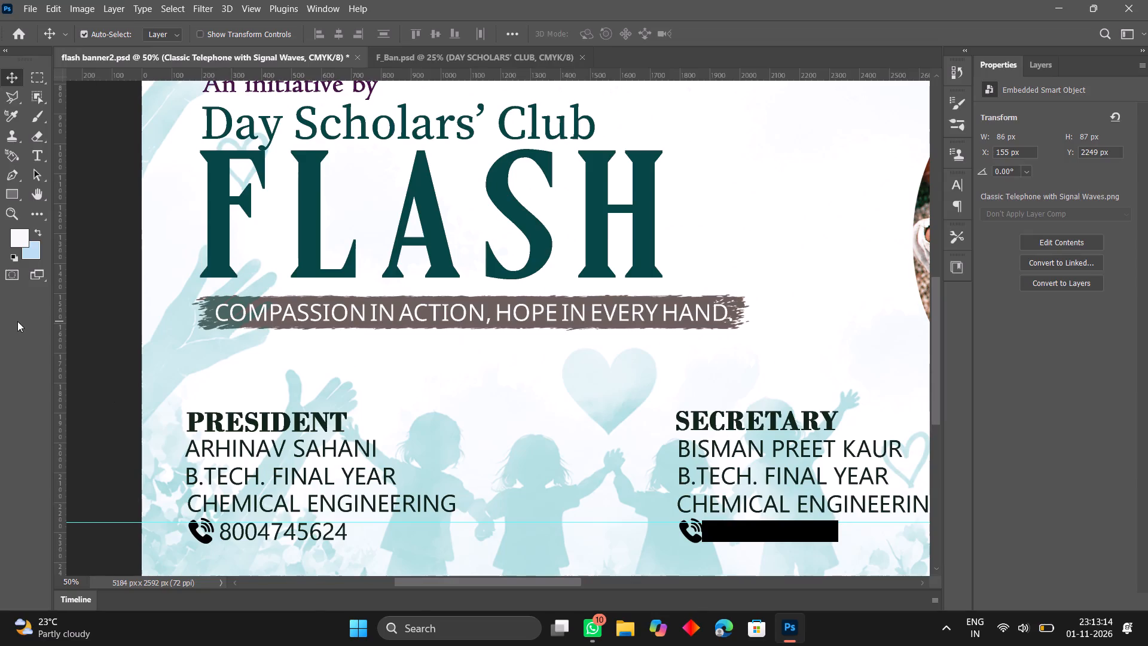
left_click(259, 9)
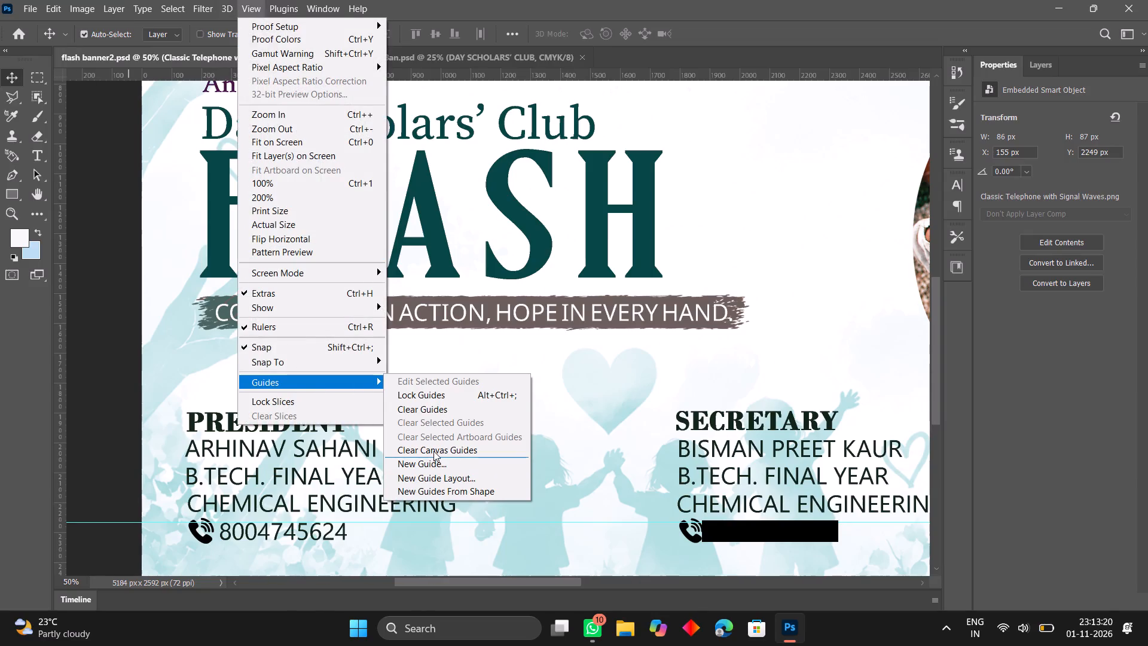
left_click(433, 451)
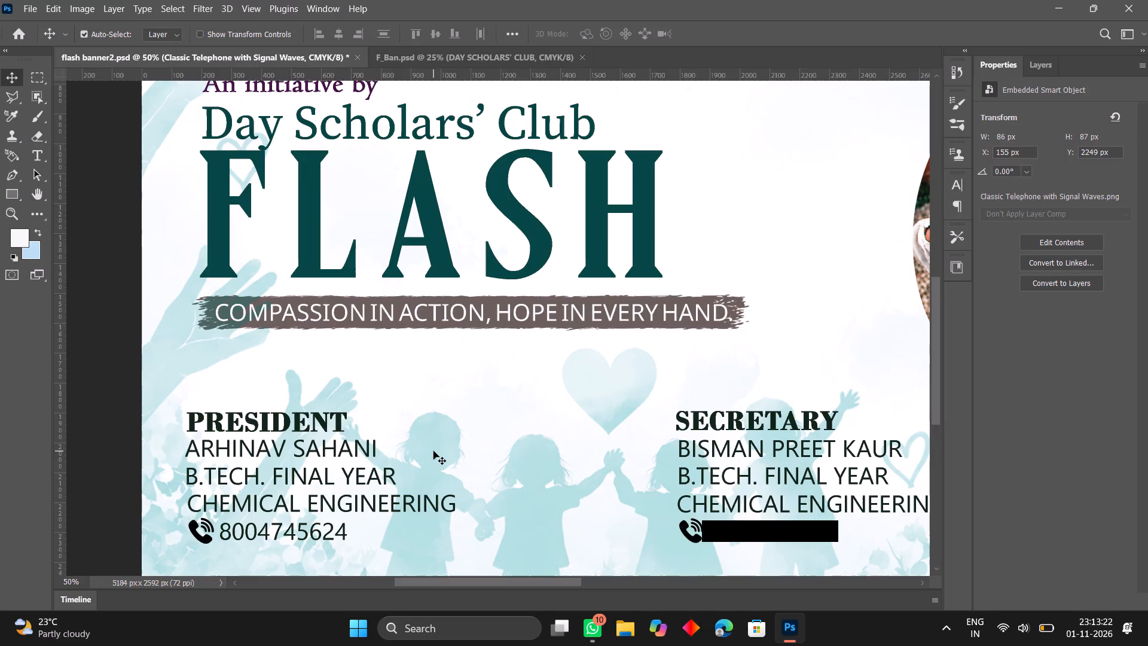
Show the transform controls and hide the Joyful Gift Day photo layer of the boy holding presents.
key("ctrl+0")
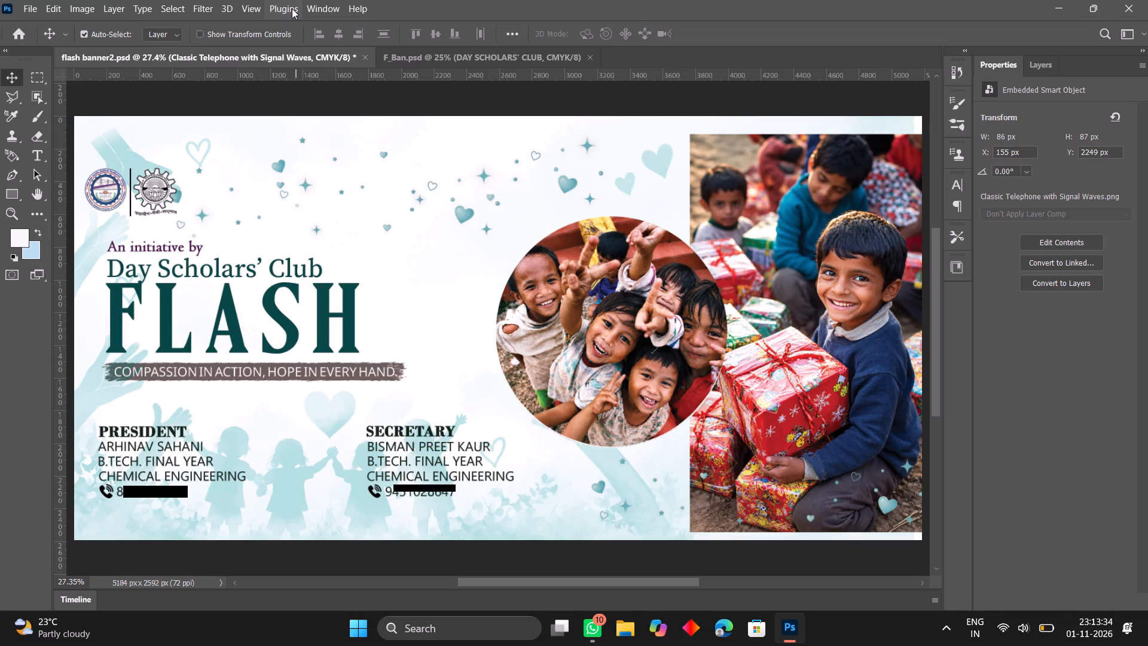
left_click(747, 173)
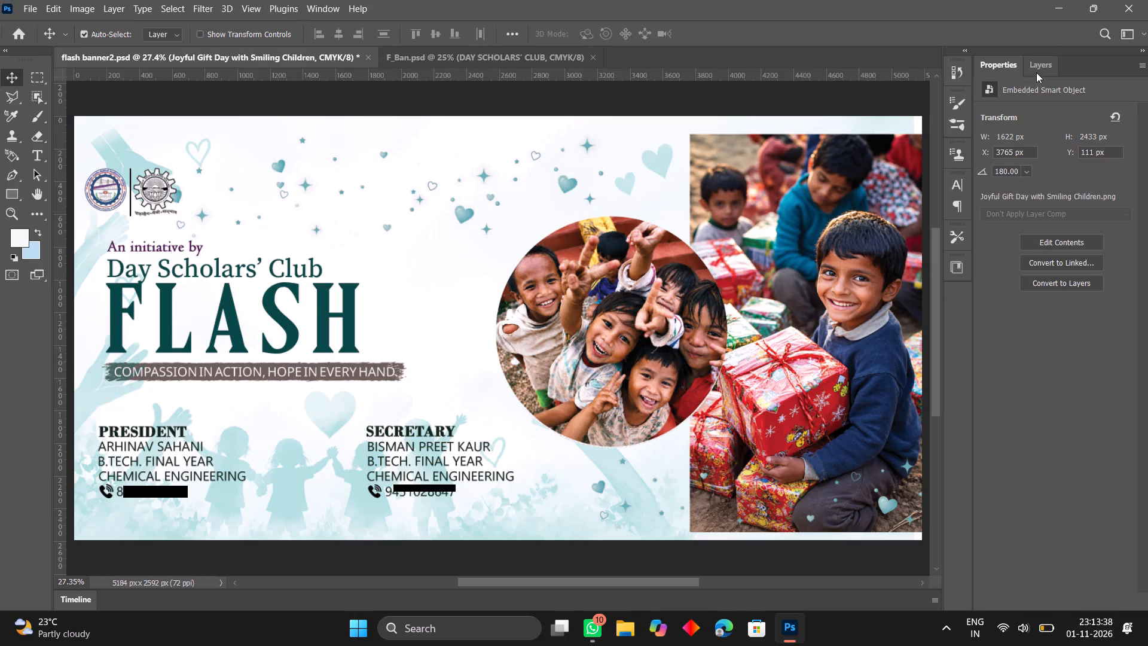
left_click(1036, 72)
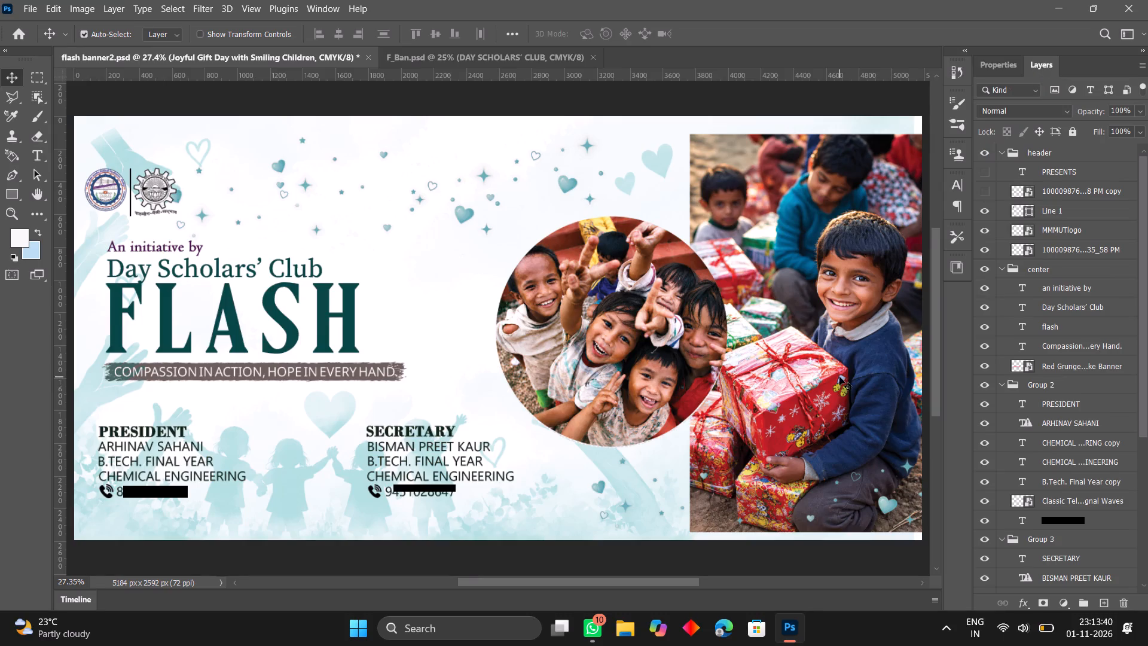
left_click(839, 377)
left_click(200, 34)
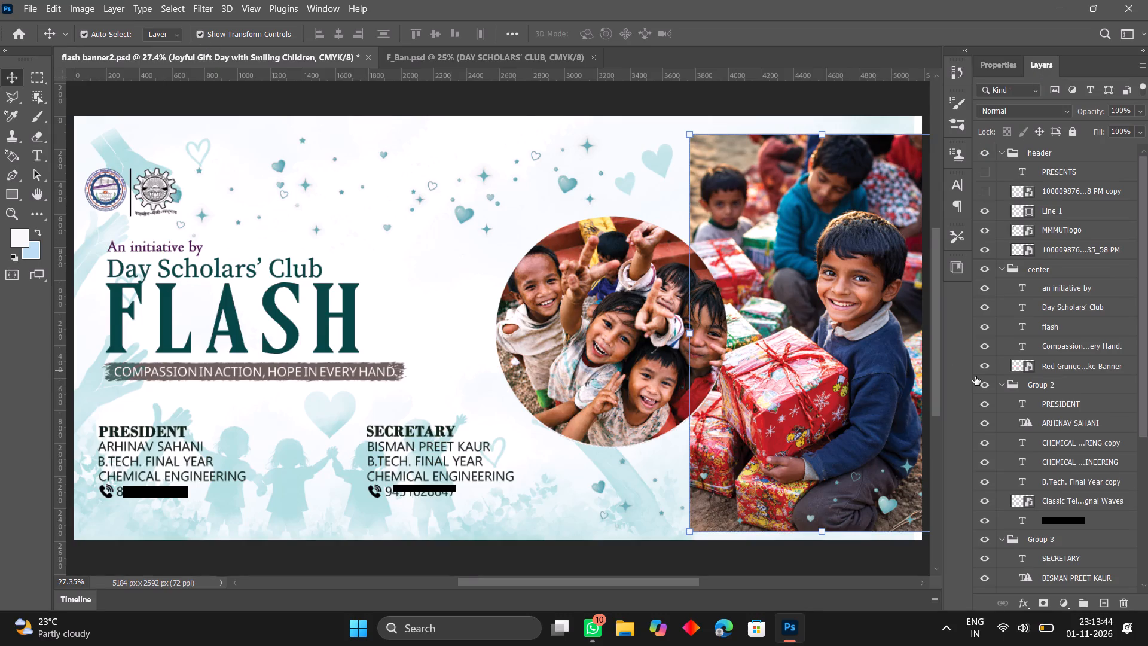
scroll(1010, 285, "down", 3)
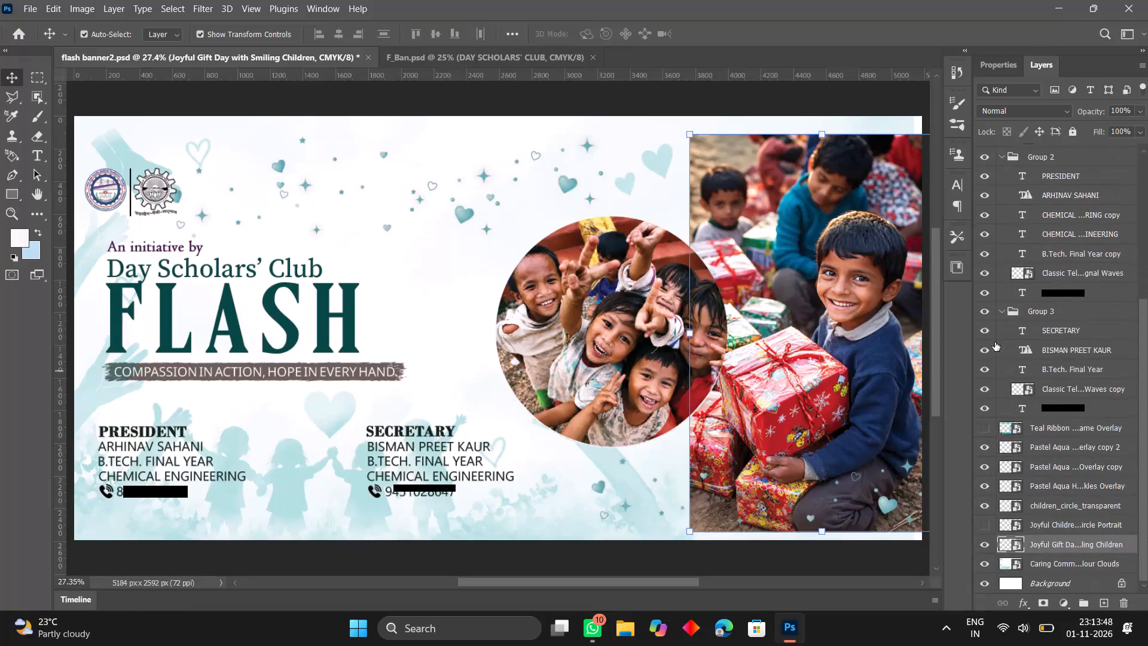
left_click(984, 546)
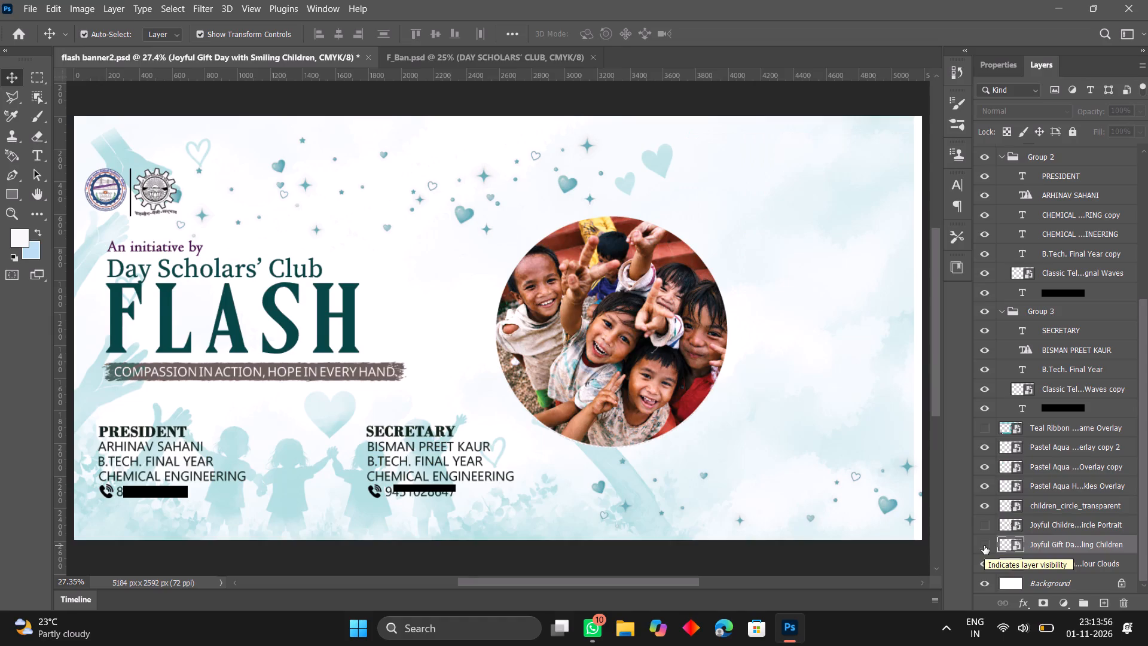
Nudge the Caring Community watercolour clouds background right until its side edges line up with the canvas edges.
left_click(851, 537)
key("Right")
key("Right")
key("Right")
key("Right")
key("Right")
key("Right")
key("Right")
key("Right")
key("Right")
key("Right")
key("Right")
key("Right")
key("Right")
key("Right")
key("Right")
key("Right")
key("Right")
key("Right")
key("Right")
key("Right")
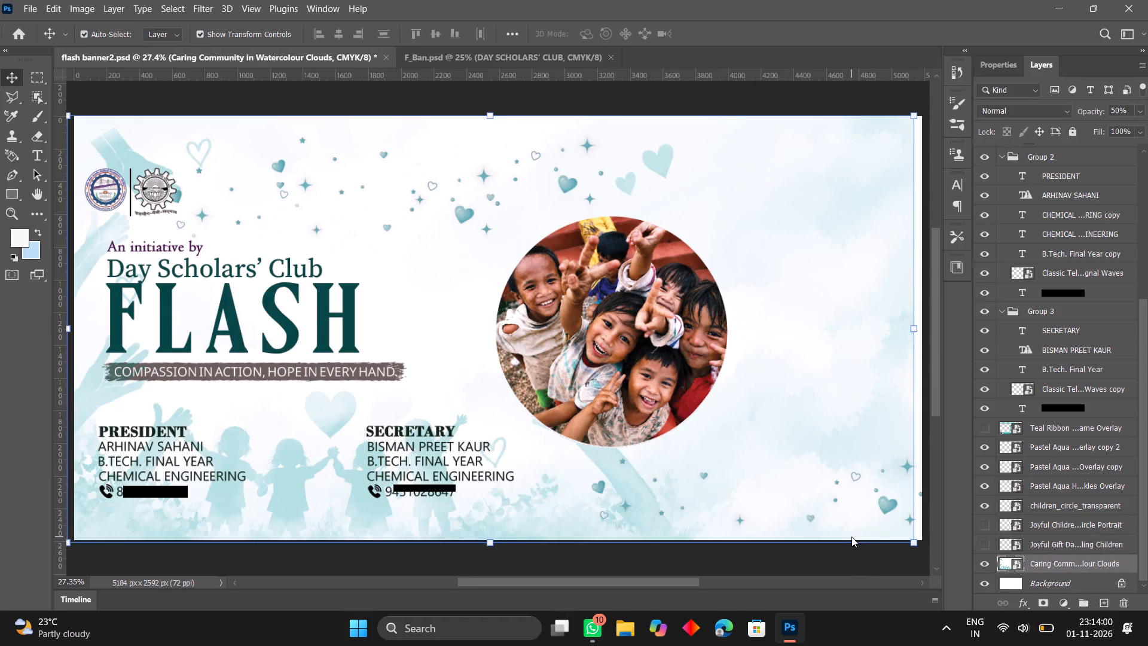
key("Right")
key("Right")
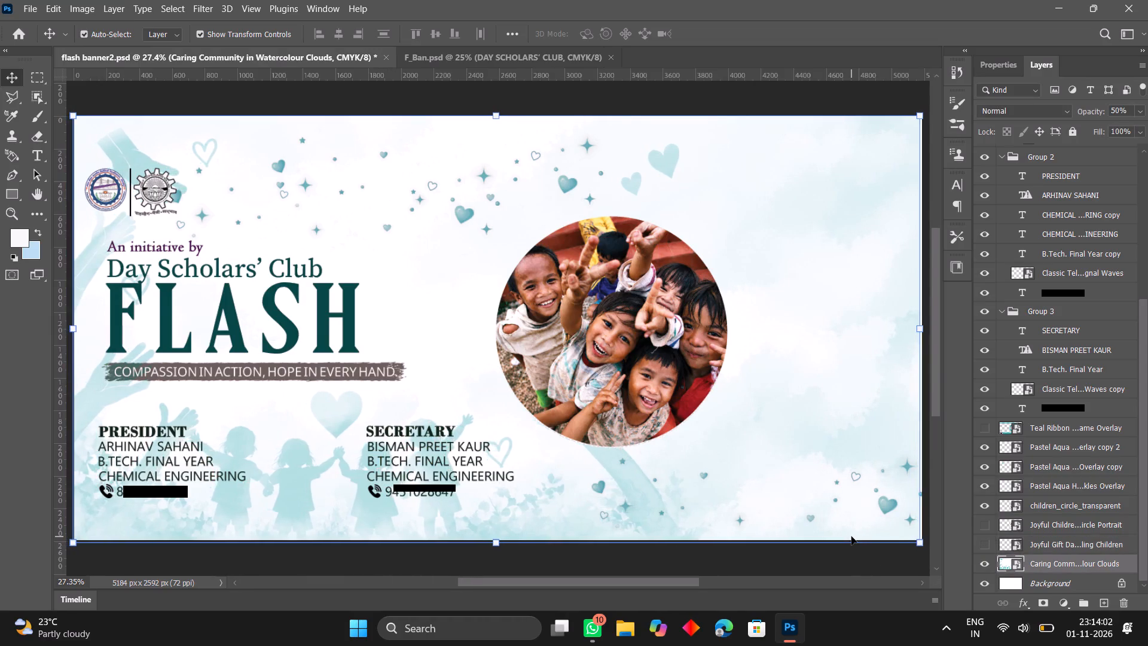
key("Right")
key("Right")
key("Right")
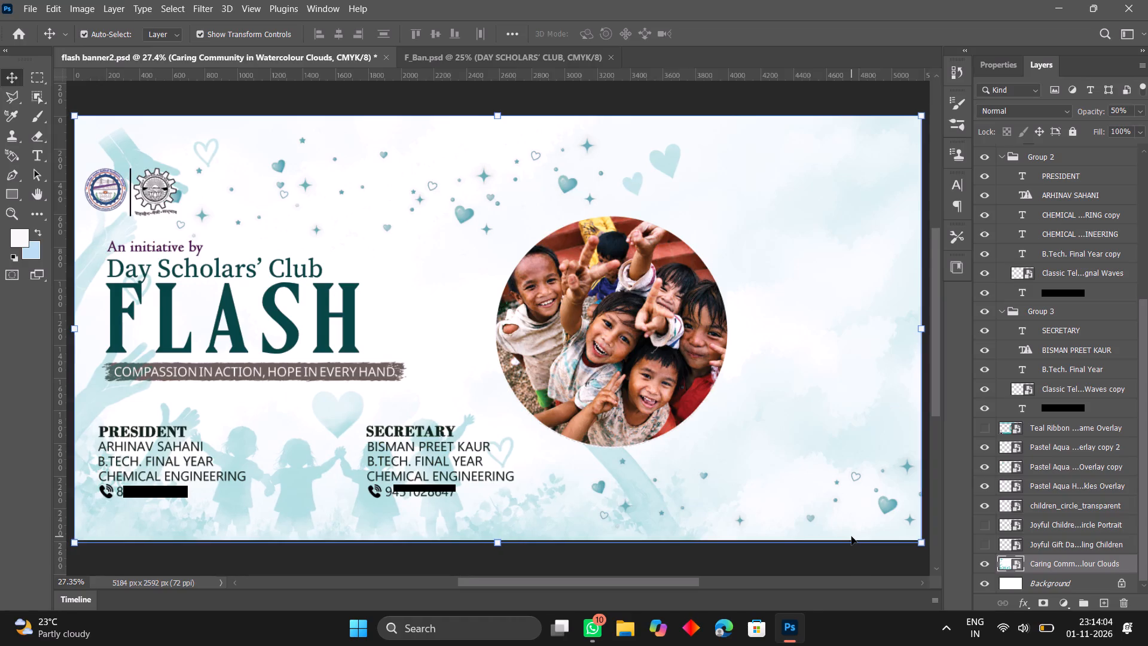
key("Right")
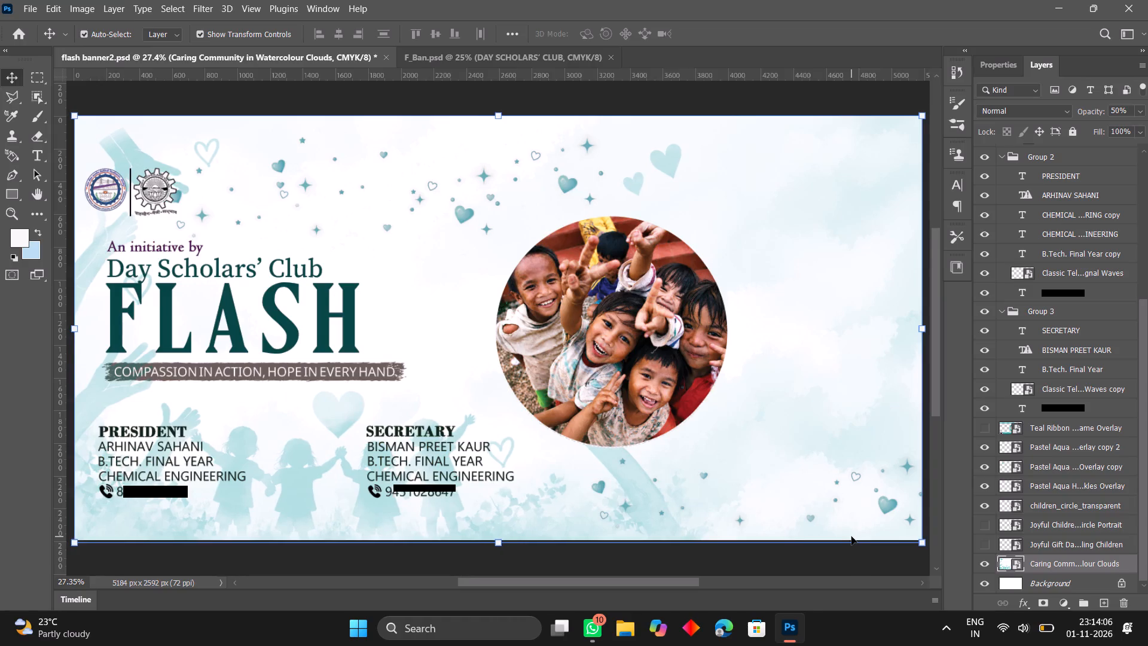
key("Right")
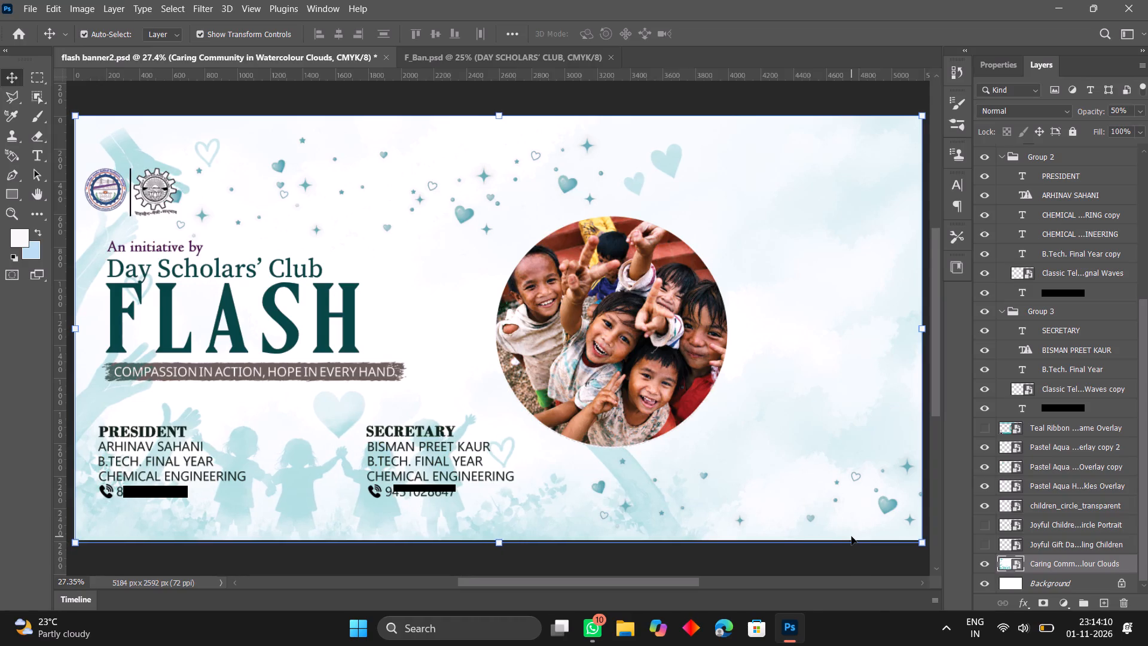
key("Left")
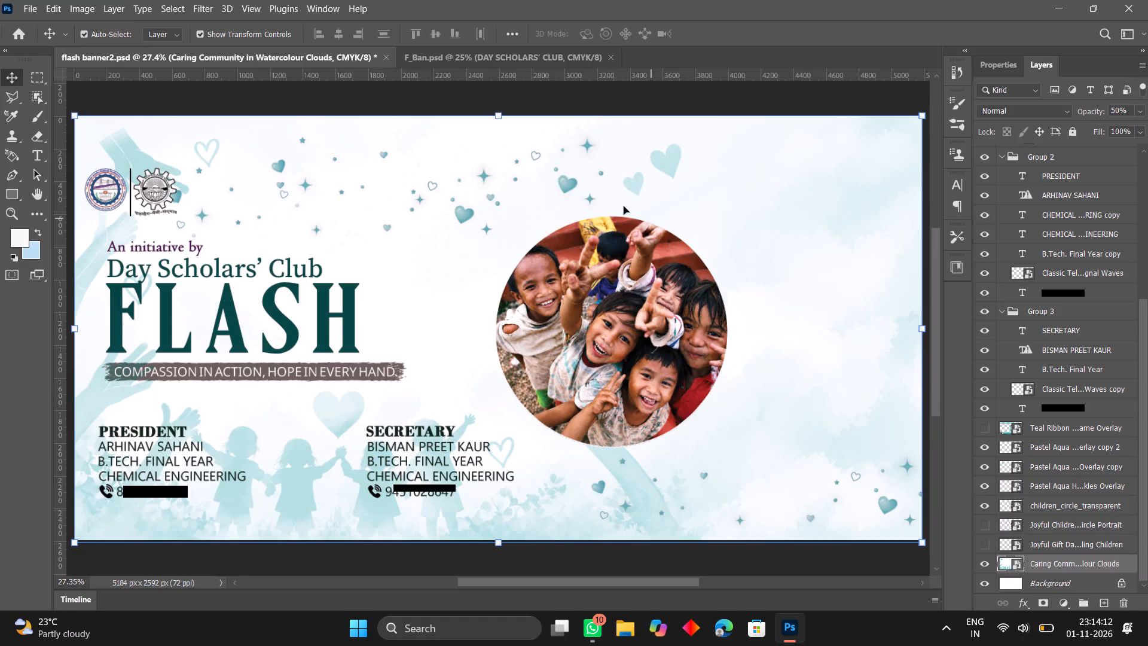
left_click(200, 28)
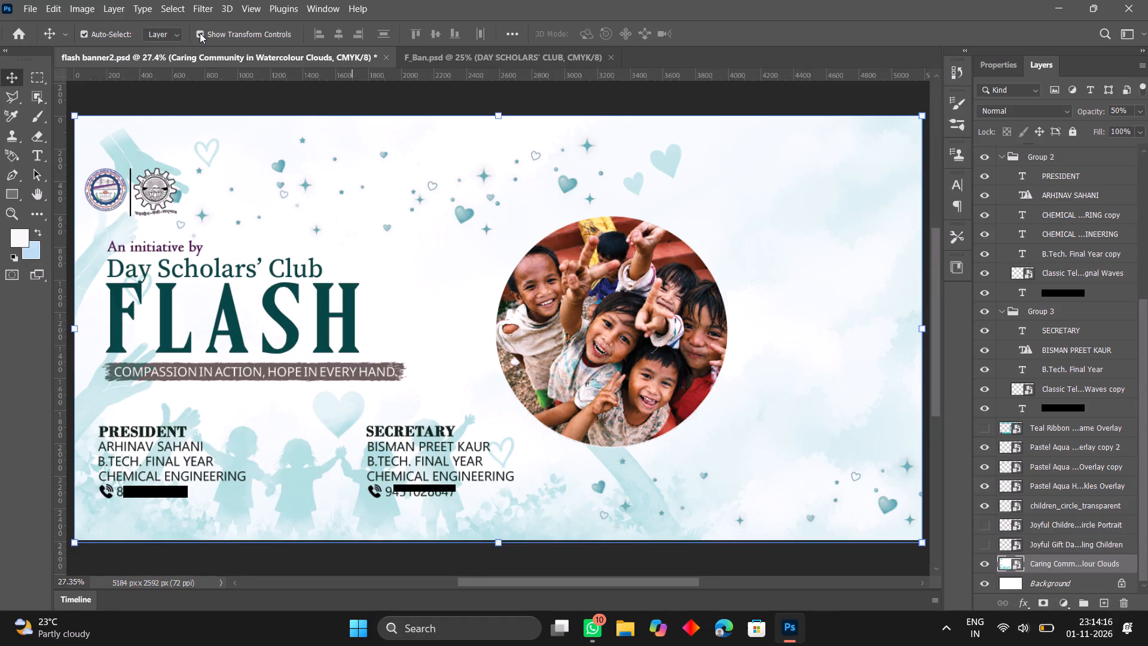
left_click(200, 33)
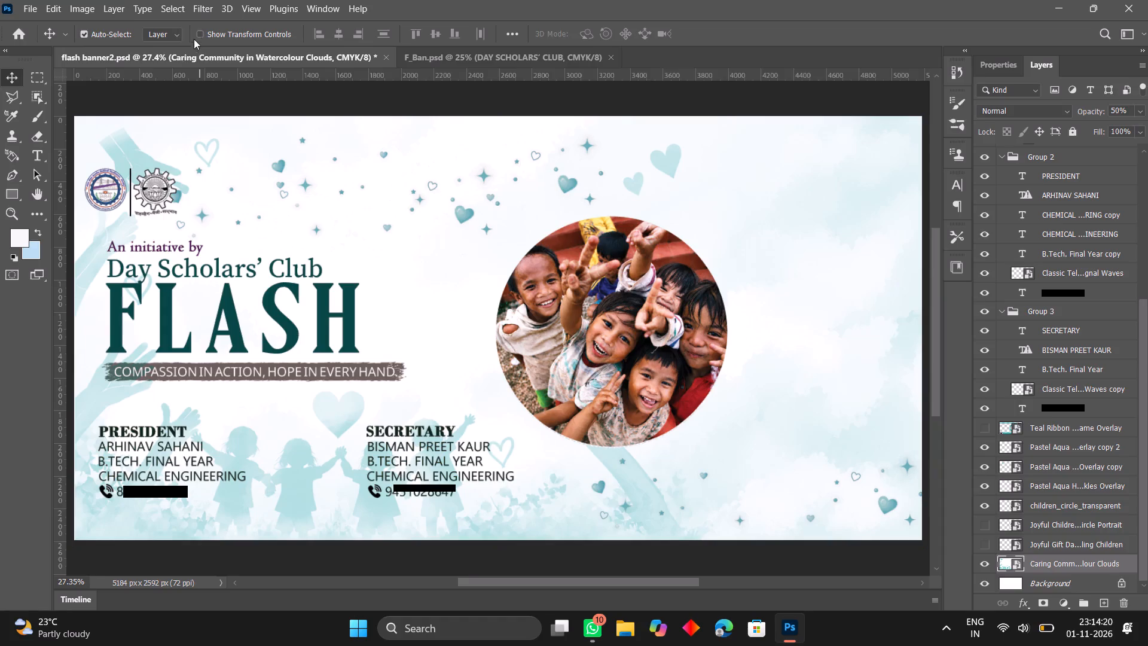
left_click(199, 35)
Move the circular children's photo up and to the right, into the space freed by the hidden photo.
left_click(576, 304)
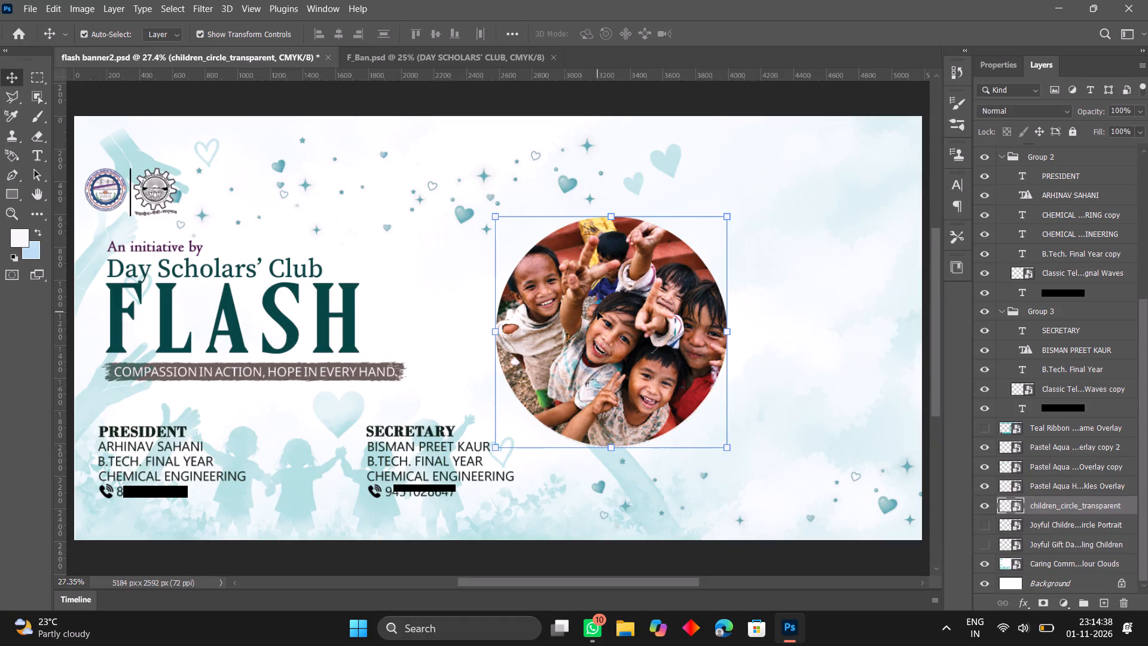
left_click(597, 312)
left_click_drag(597, 312, 627, 301)
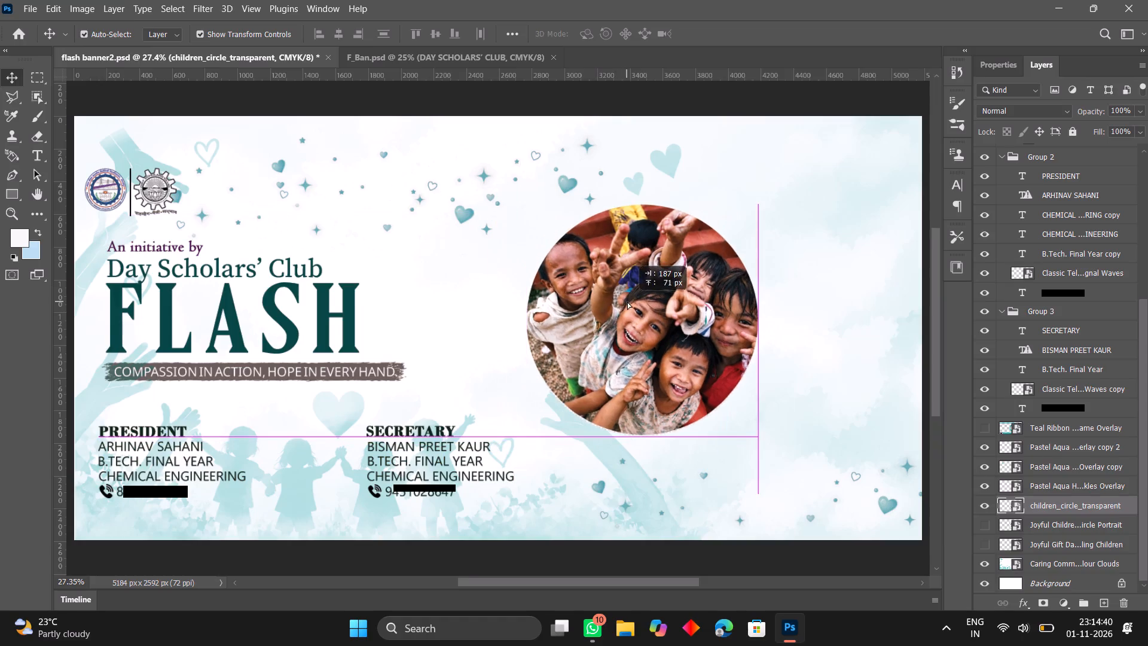
left_click_drag(627, 301, 654, 289)
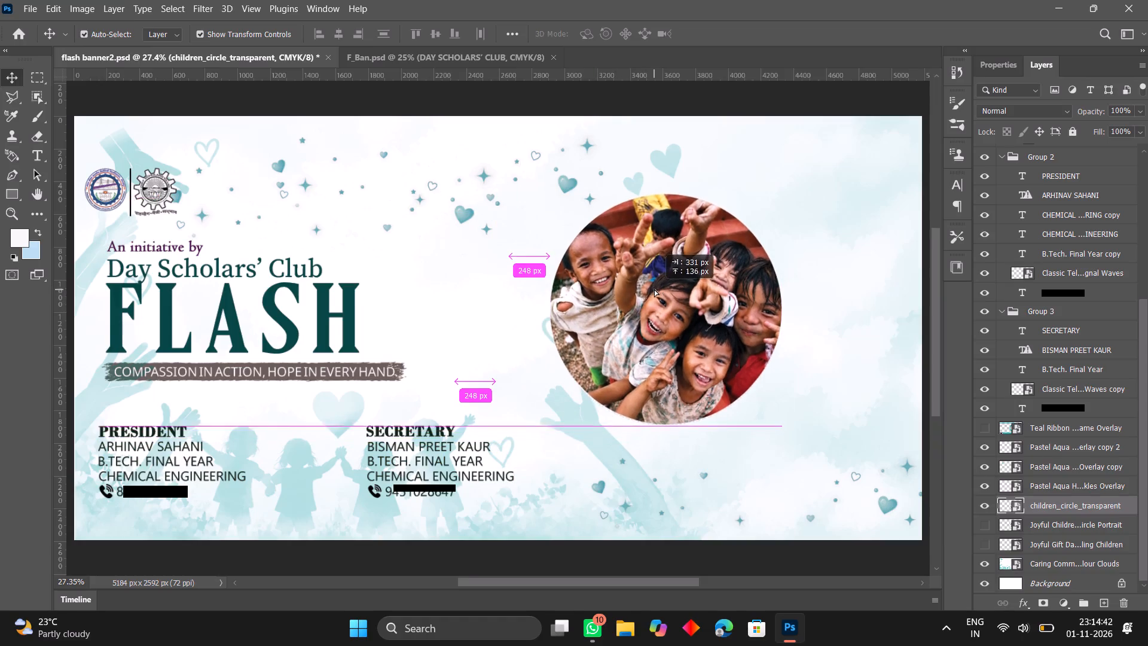
left_click_drag(654, 289, 655, 276)
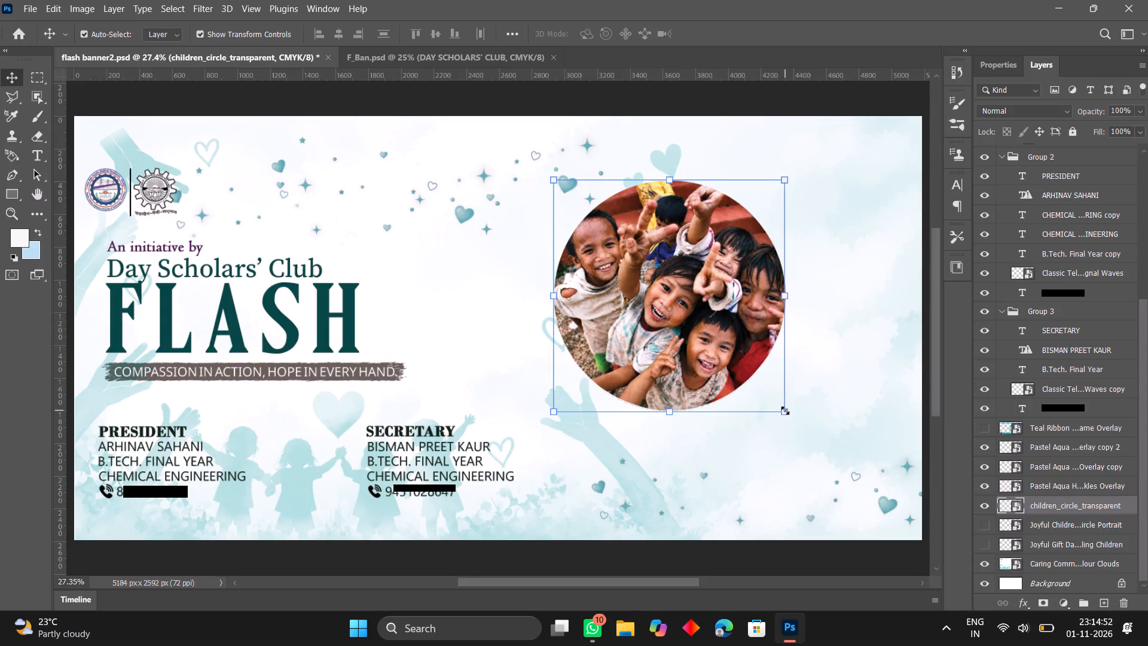
Enlarge the circular children's photo proportionally from its lower right corner to about 123.4%.
left_click_drag(785, 410, 801, 429)
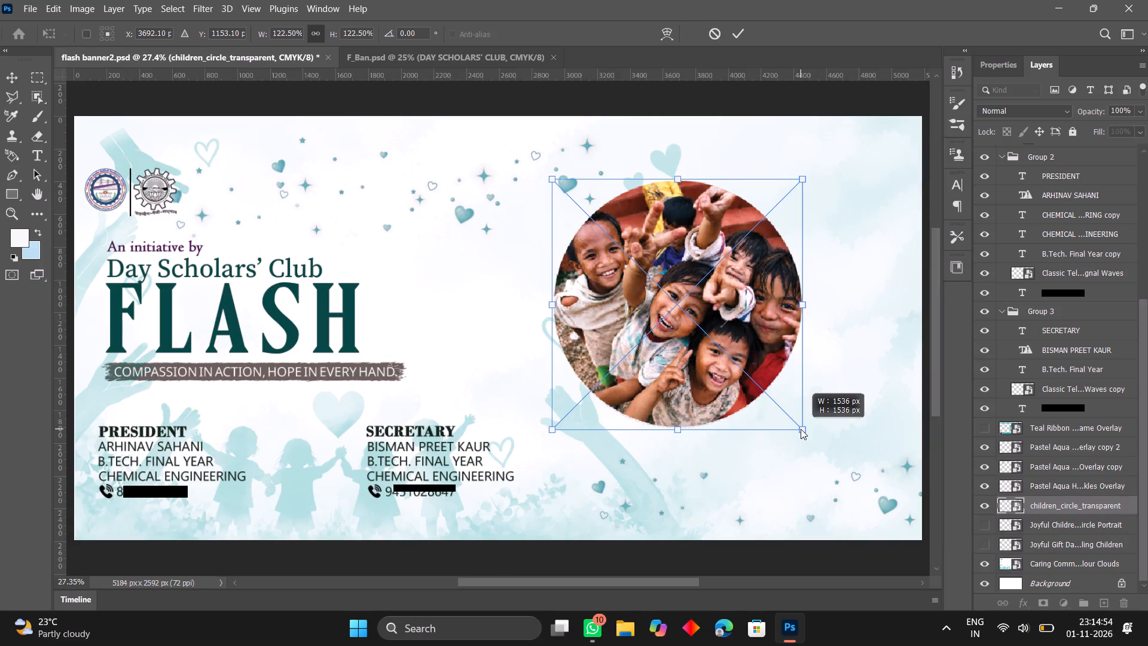
left_click_drag(801, 429, 803, 430)
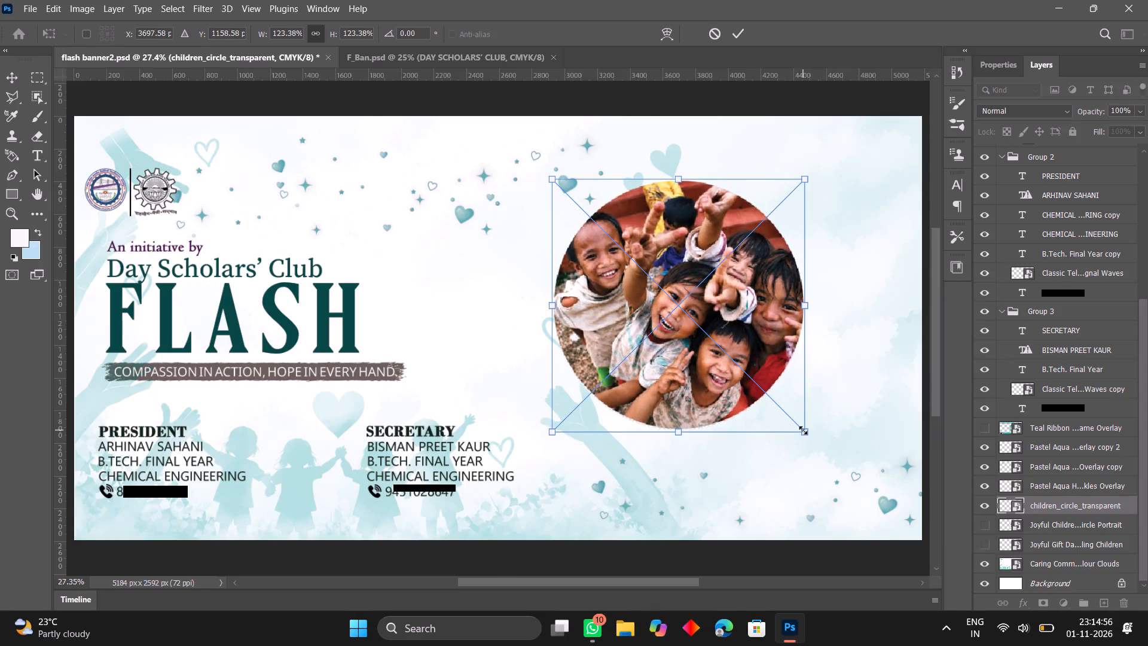
Nudge the enlarged circular photo down and right to about X 3774 px, Y 1228 px, and apply the transform.
key("Down")
key("Down")
key("Down")
key("Down")
key("Down")
key("Down")
key("Down")
key("Down")
key("Down")
key("Down")
key("Down")
key("Down")
key("Down")
key("Down")
key("Down")
key("Down")
key("Down")
key("Down")
key("Down")
key("Down")
key("Down")
key("Down")
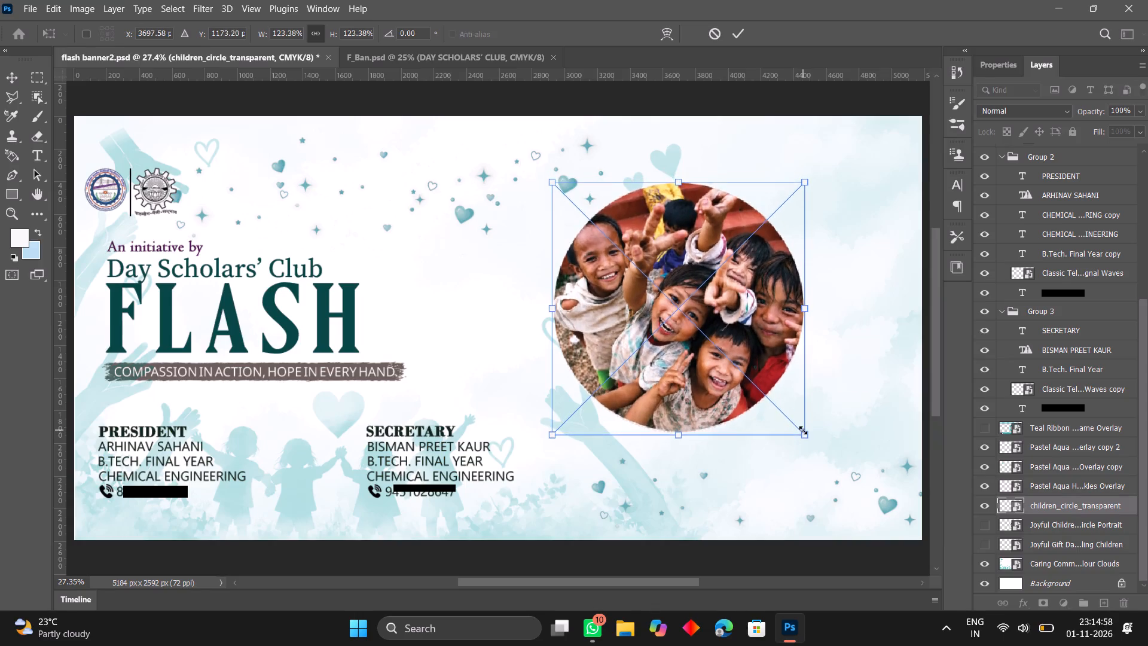
key("Right")
key("Right")
key("Right")
key("Right")
key("Right")
key("Right")
key("Right")
key("Right")
key("Right")
key("Right")
key("Right")
key("Right")
key("Right")
key("Right")
key("Right")
key("Right")
key("Right")
key("Right")
key("Right")
key("Right")
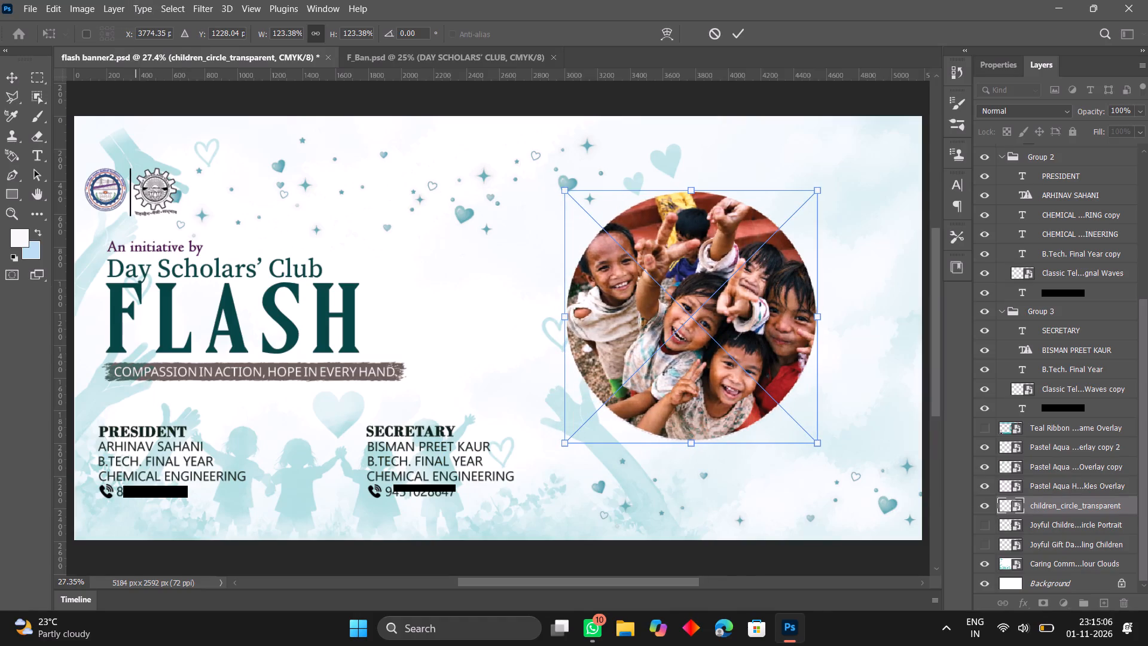
left_click(7, 73)
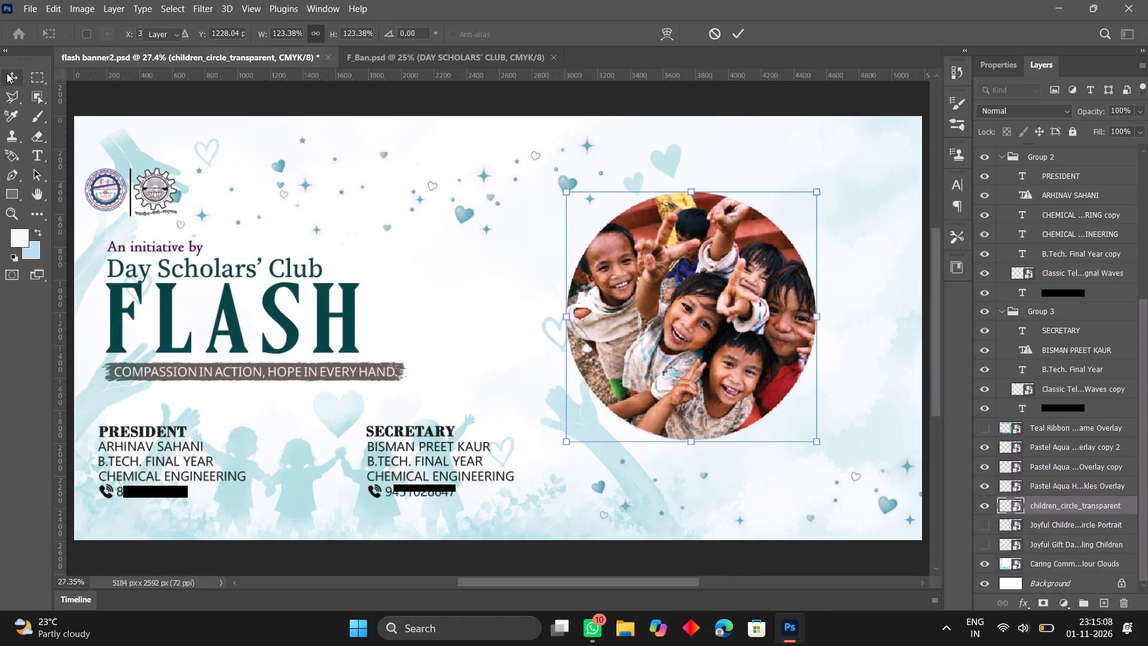
Create a vertical cyan guide at position 5 and move it to the left edge of the president's details.
left_click(245, 11)
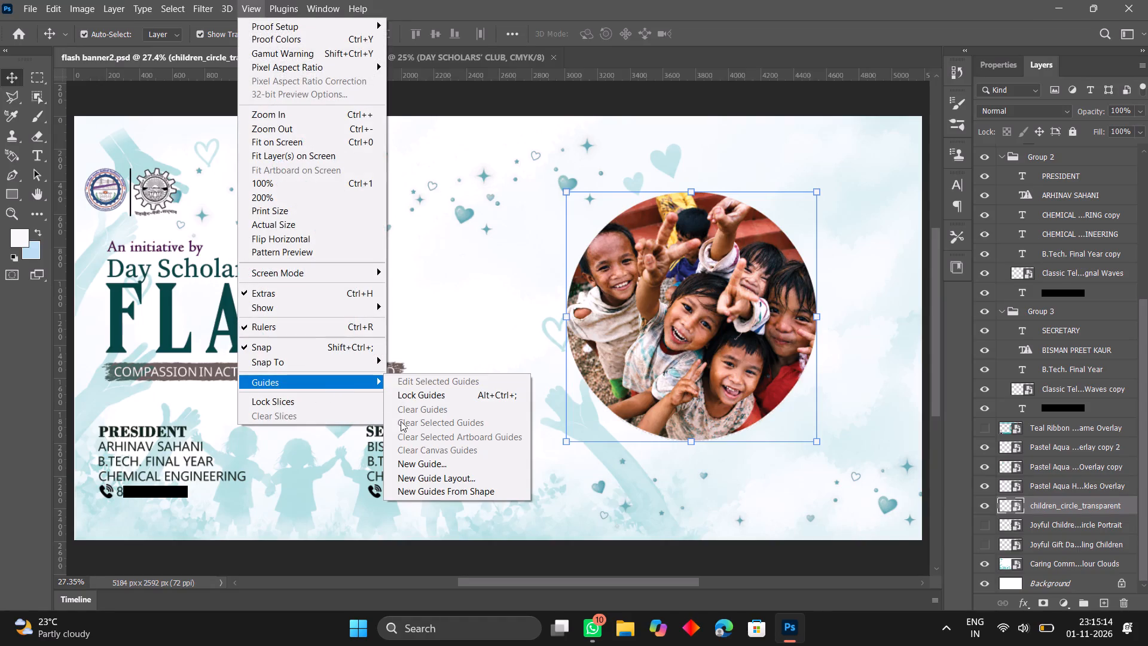
left_click(402, 461)
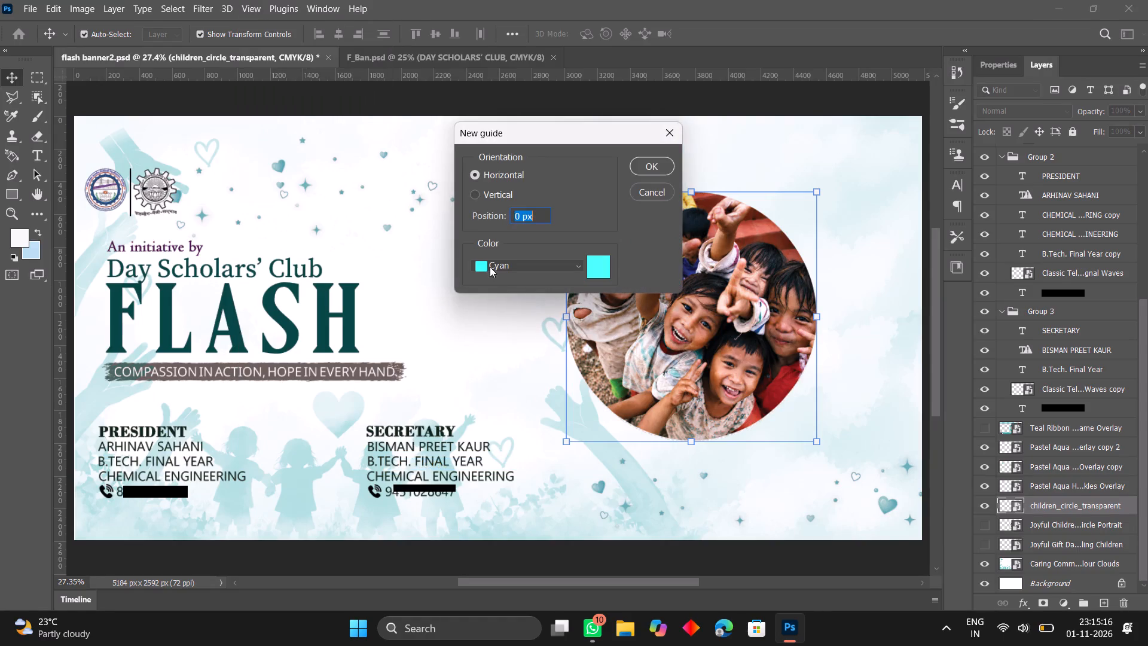
left_click(480, 193)
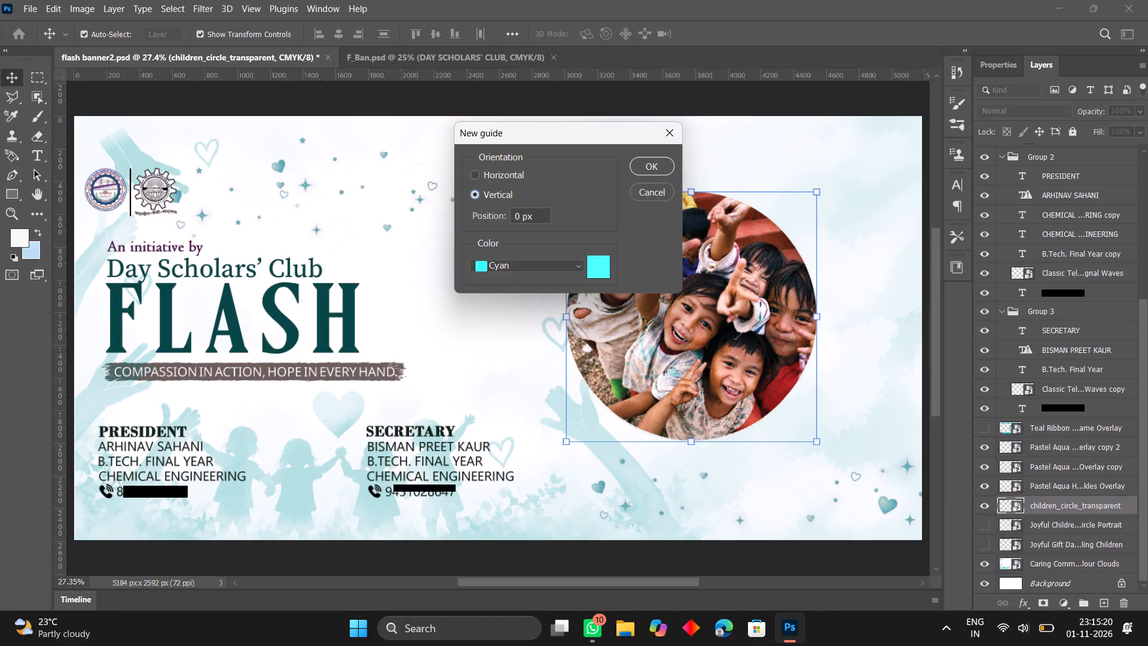
left_click_drag(532, 217, 509, 217)
key("BackSpace")
key("5")
key("Return")
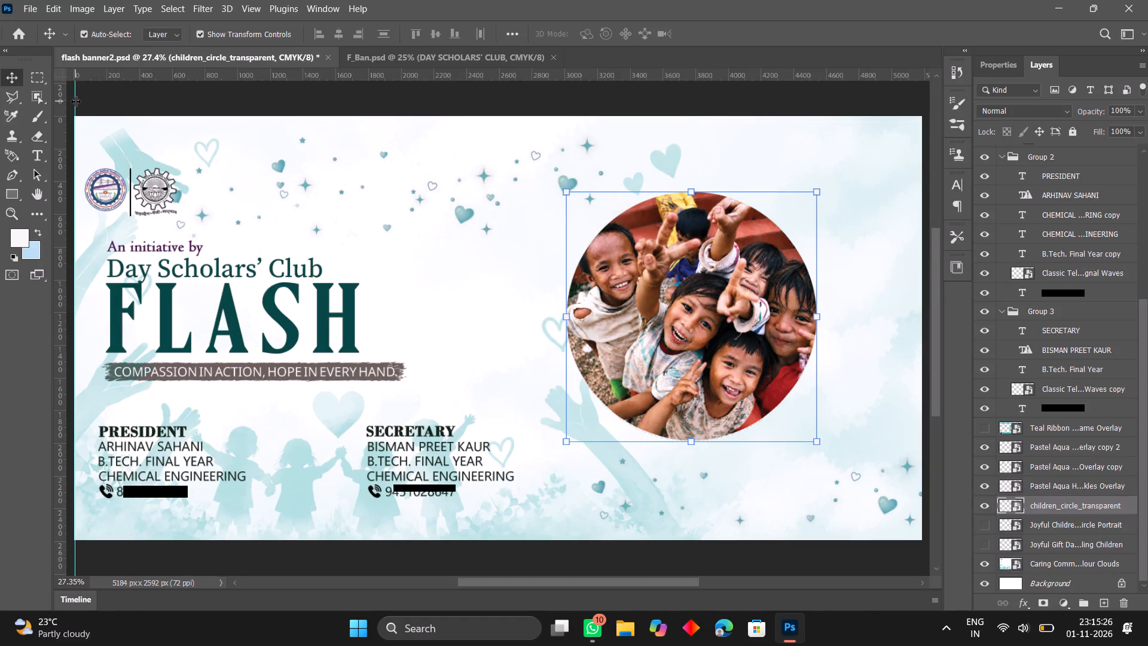
left_click_drag(75, 101, 91, 105)
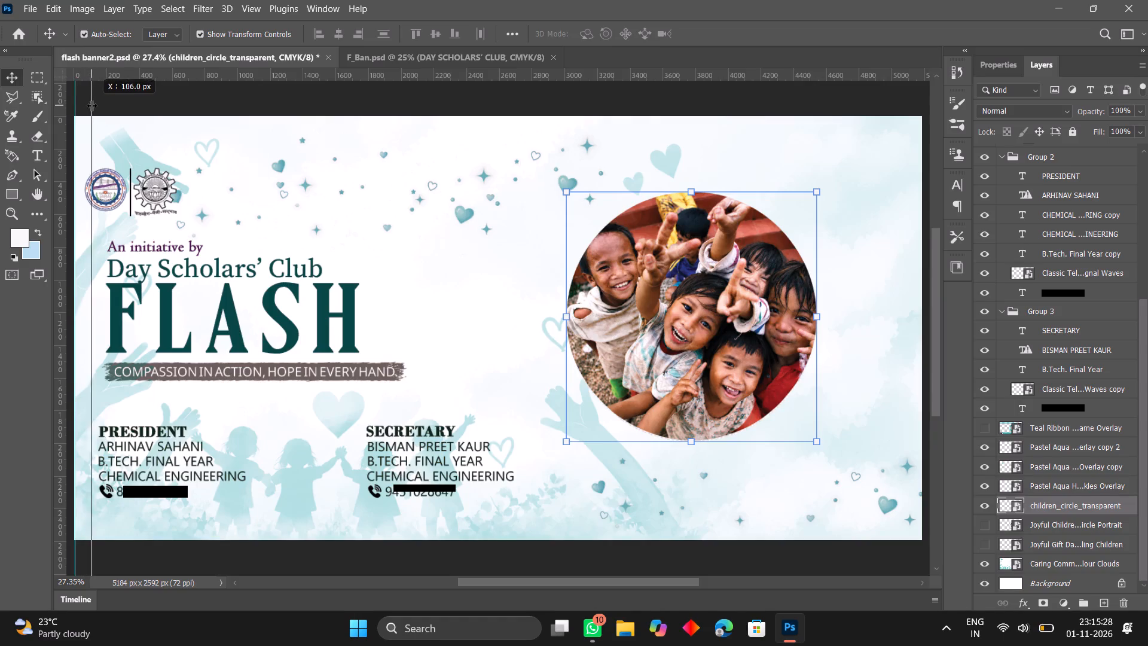
left_click_drag(91, 105, 98, 109)
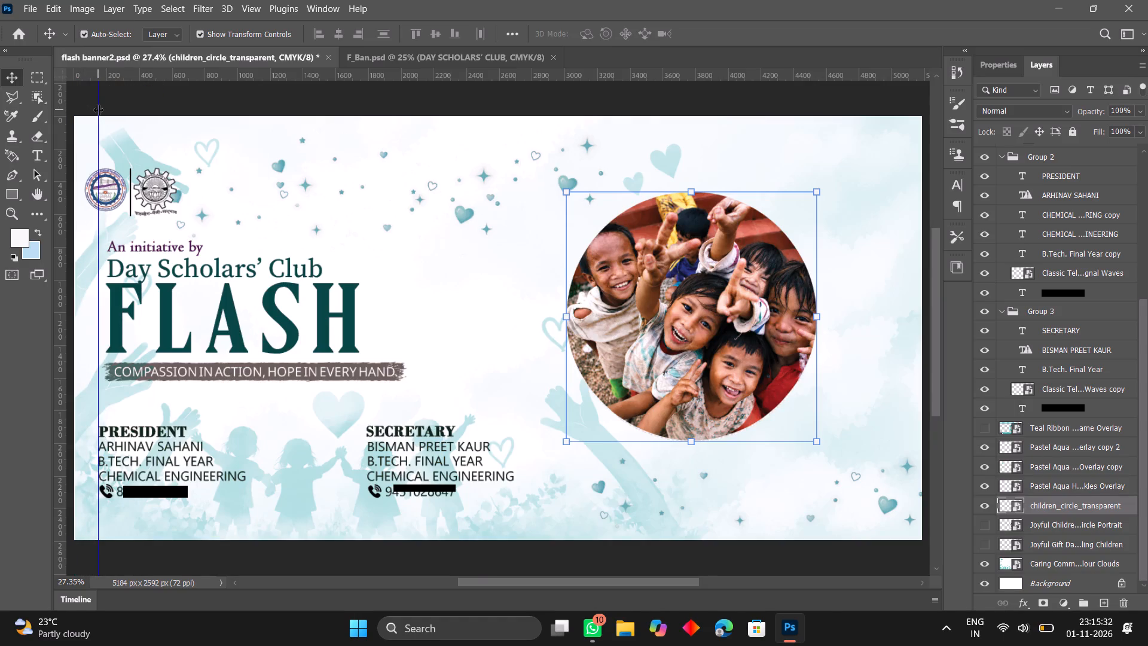
Hide the transform controls and nudge the president's B.TECH. FINAL YEAR line left to the vertical guide.
key("ctrl+0")
key("ctrl+0")
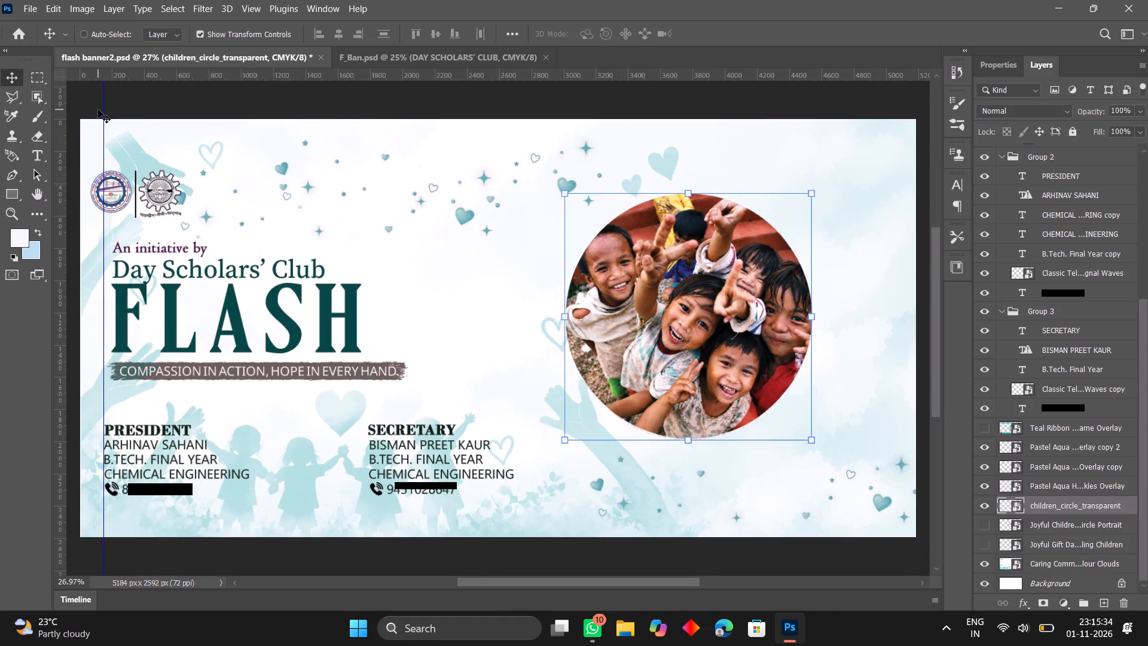
key("ctrl+plus")
key("ctrl+plus")
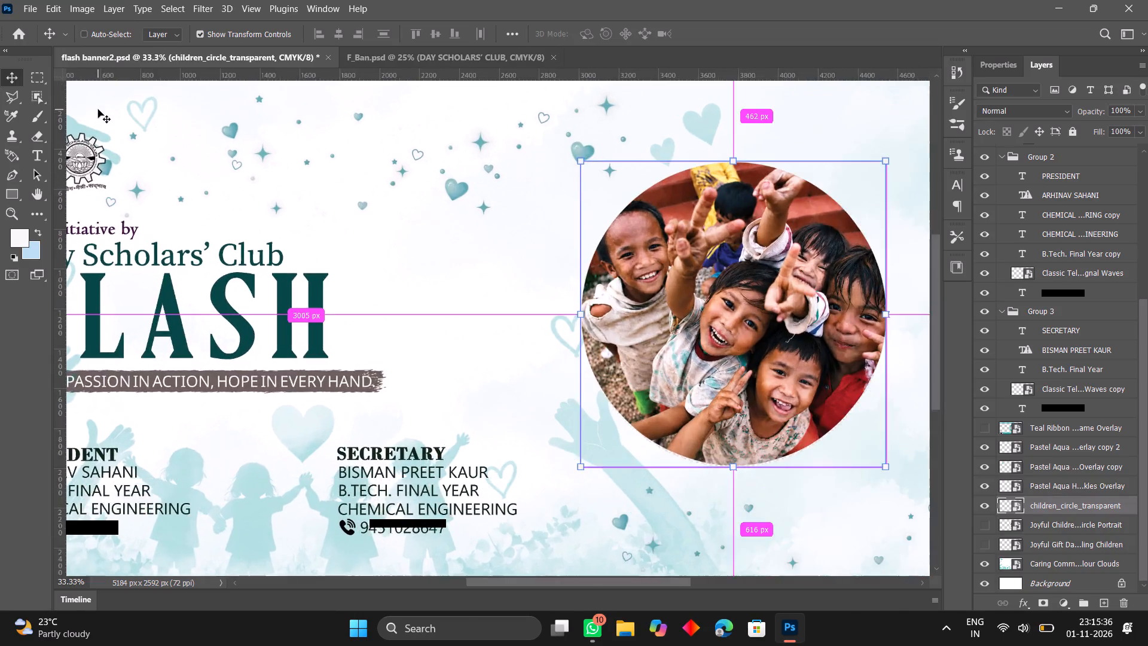
key("ctrl+plus")
key("ctrl+plus")
scroll(98, 109, "left", 6)
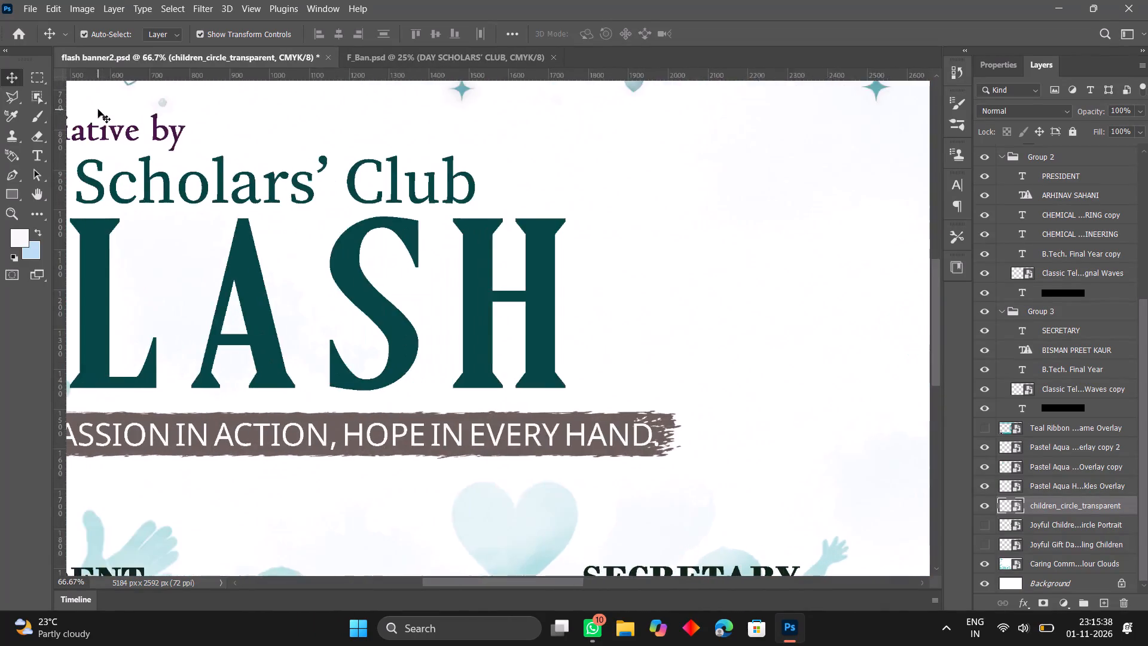
scroll(98, 109, "left", 8)
scroll(98, 109, "down", 3)
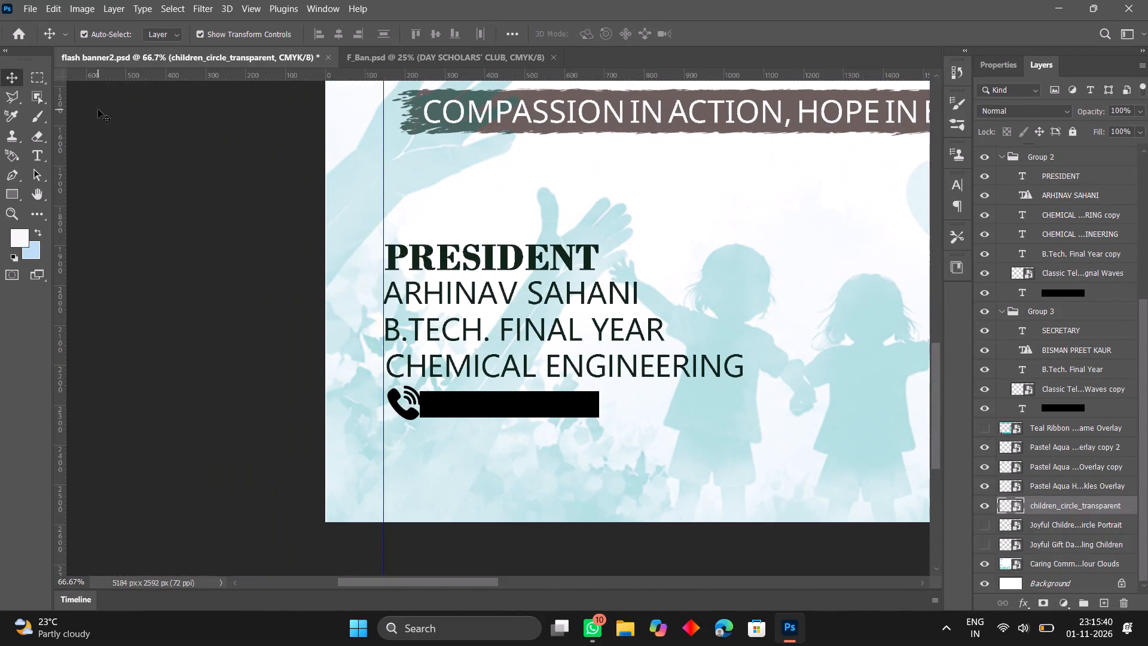
scroll(98, 109, "down", 1)
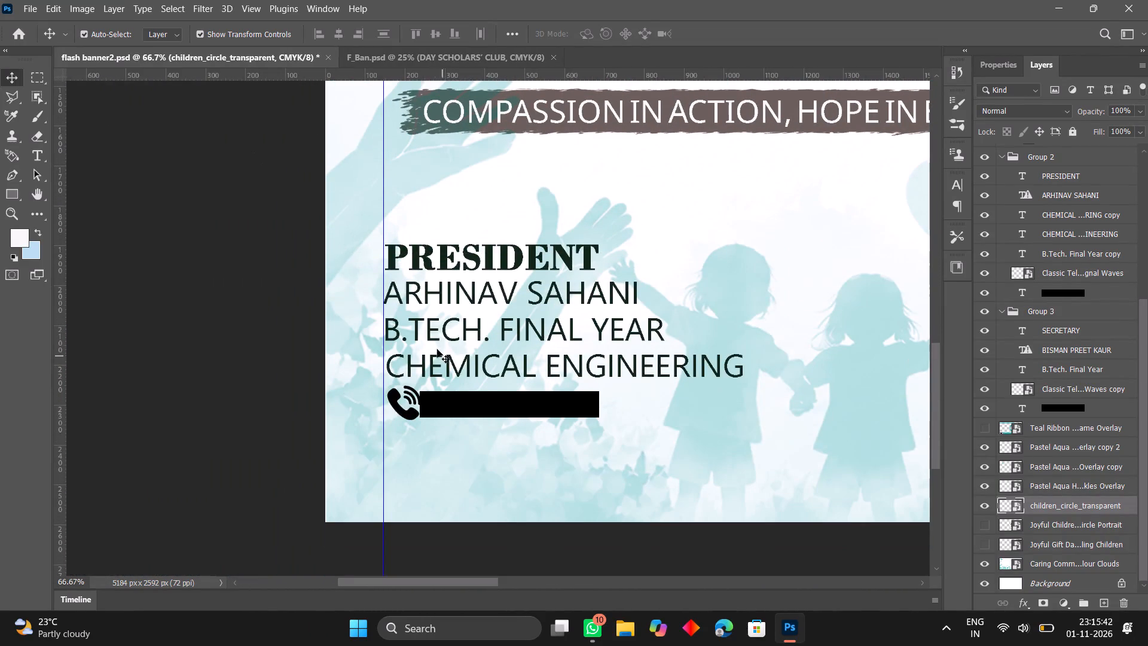
left_click(433, 339)
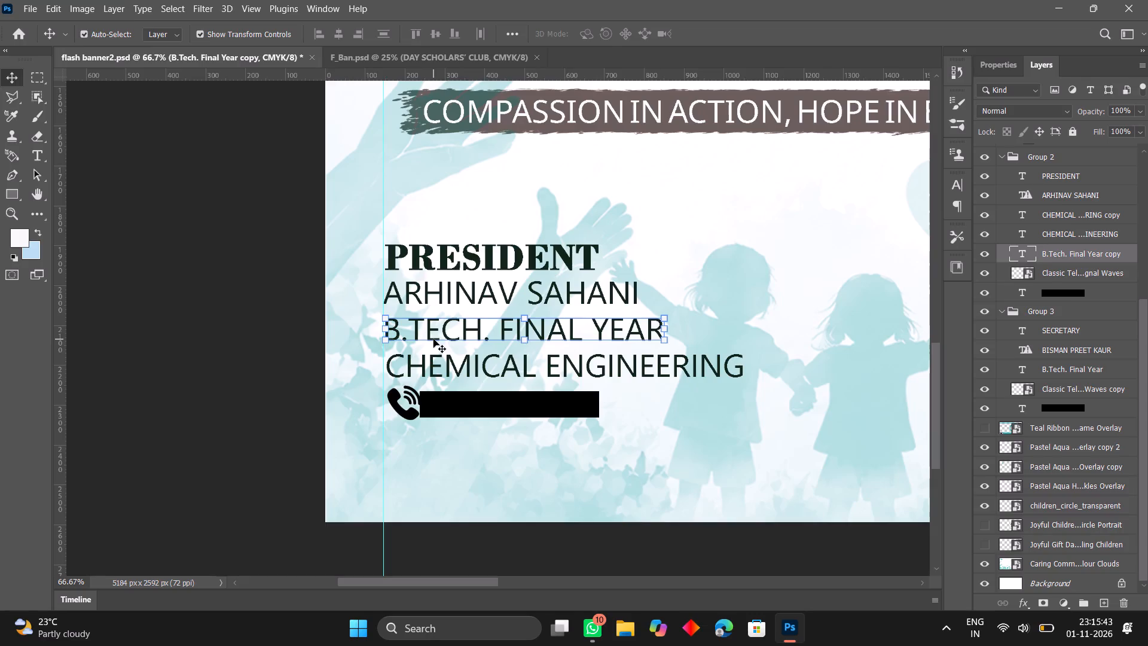
left_click(202, 33)
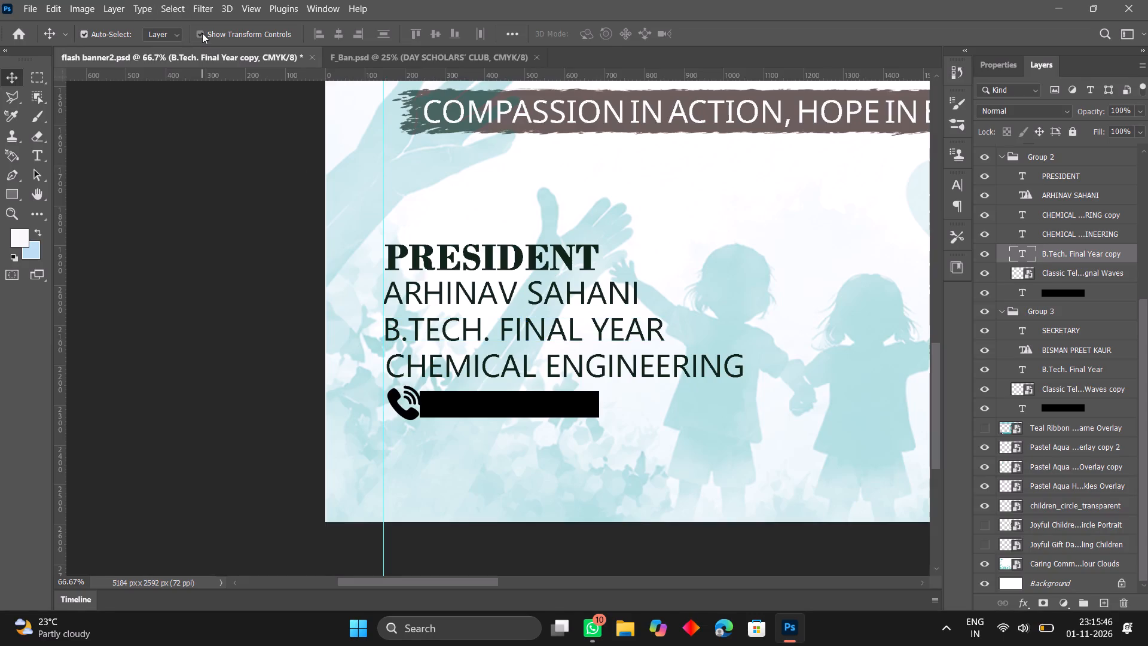
key("Left")
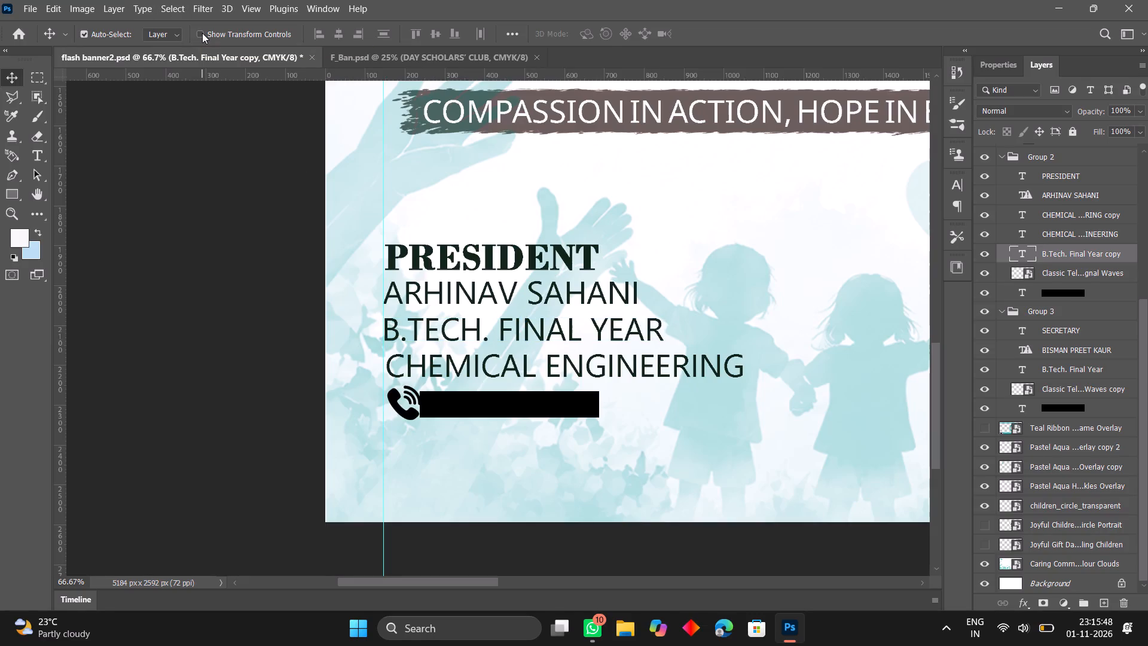
key("Left")
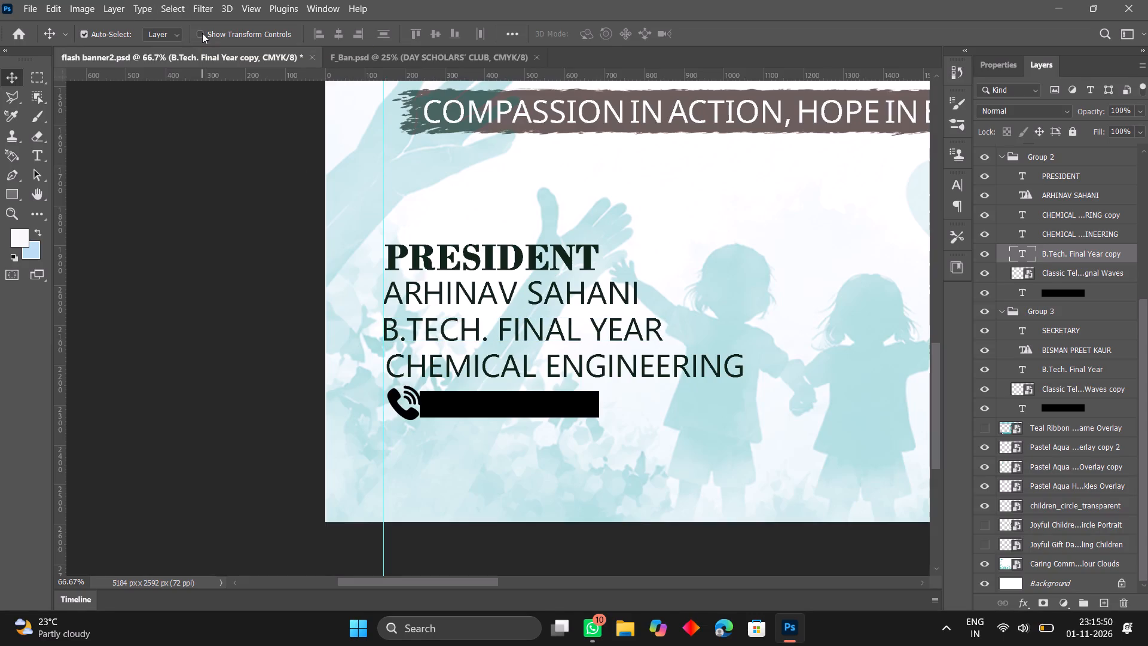
Nudge the president's CHEMICAL ENGINEERING line left to line up with the vertical guide.
left_click(446, 371)
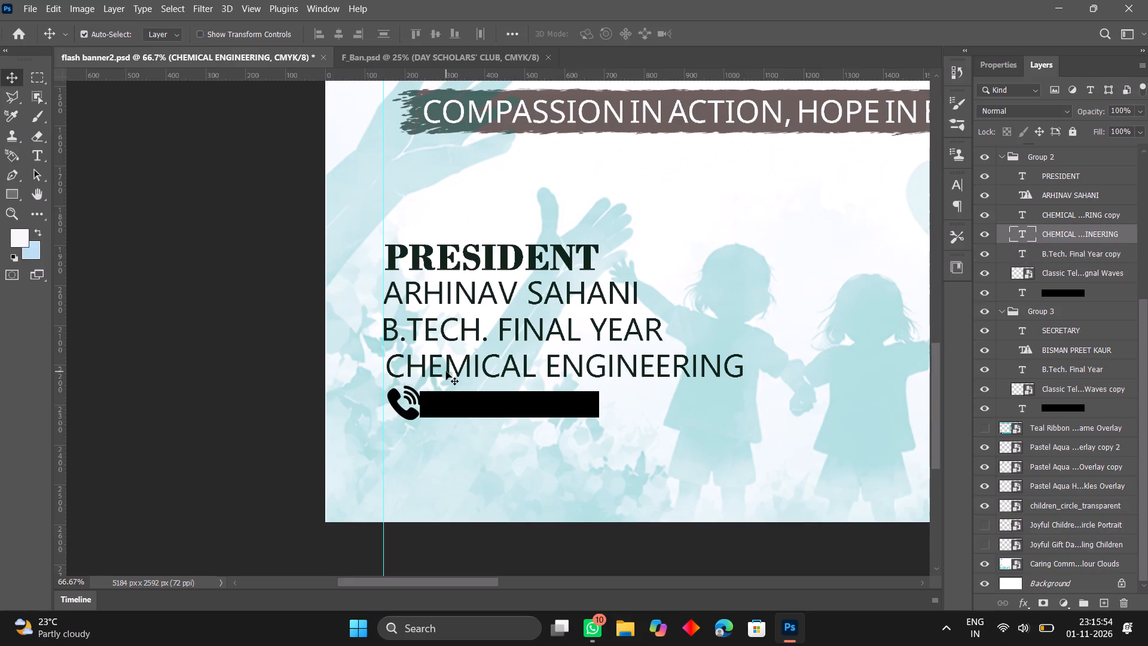
key("Left")
key("Left")
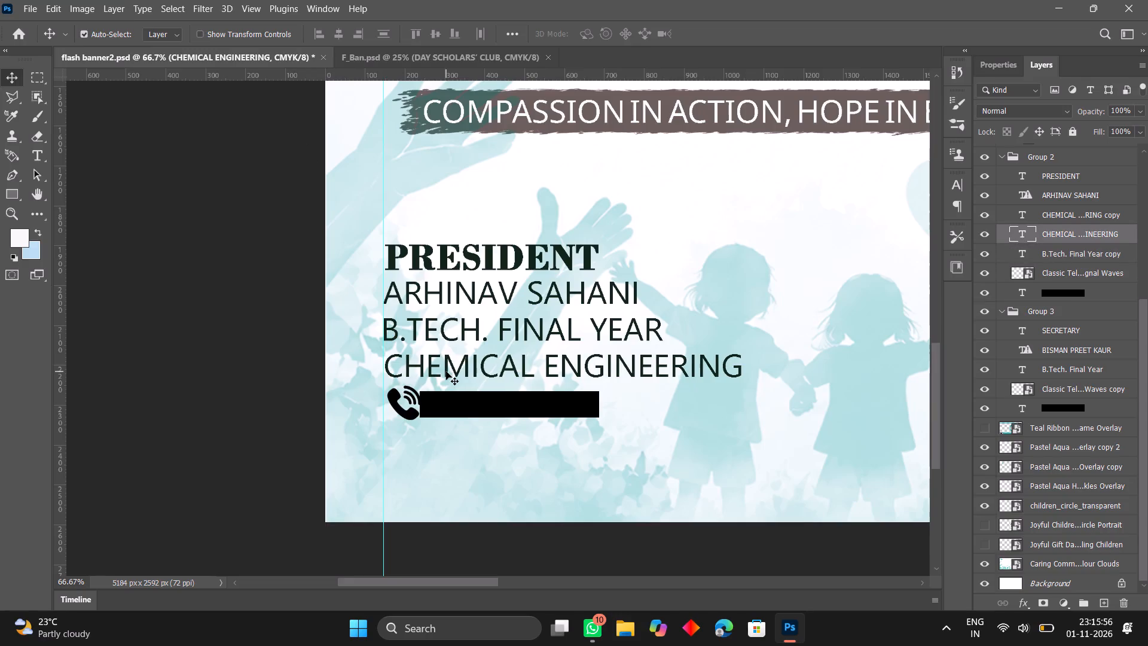
key("Left")
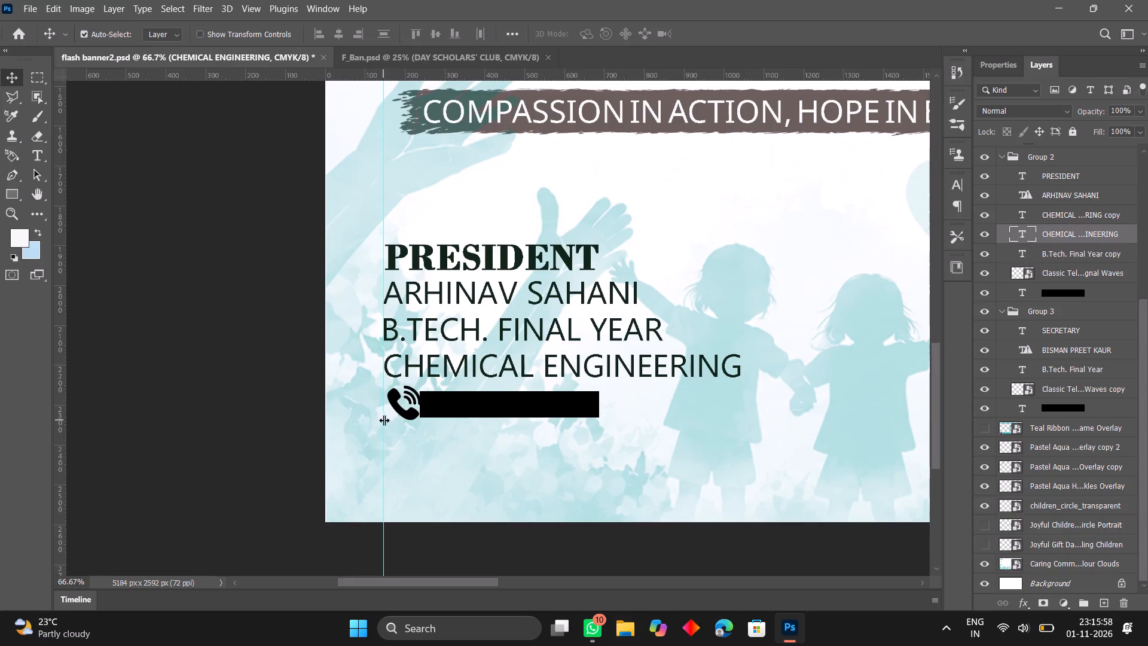
Nudge the president's phone icon left until its edge lines up with the vertical guide.
left_click(405, 416)
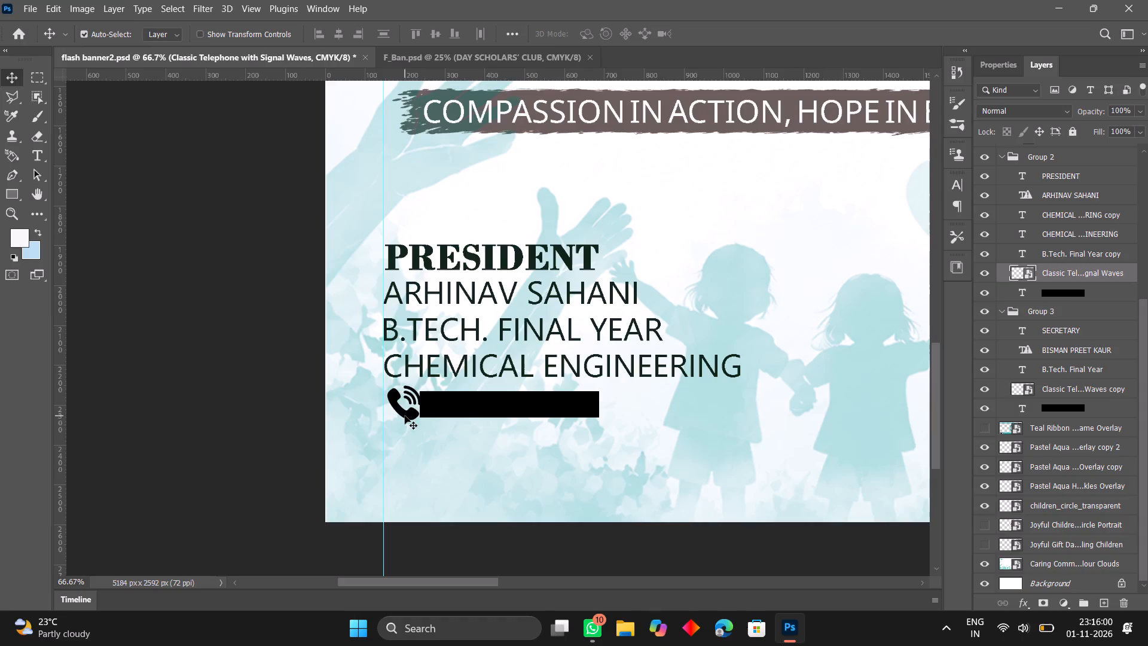
key("Left")
key("Left")
key("Left")
key("Left")
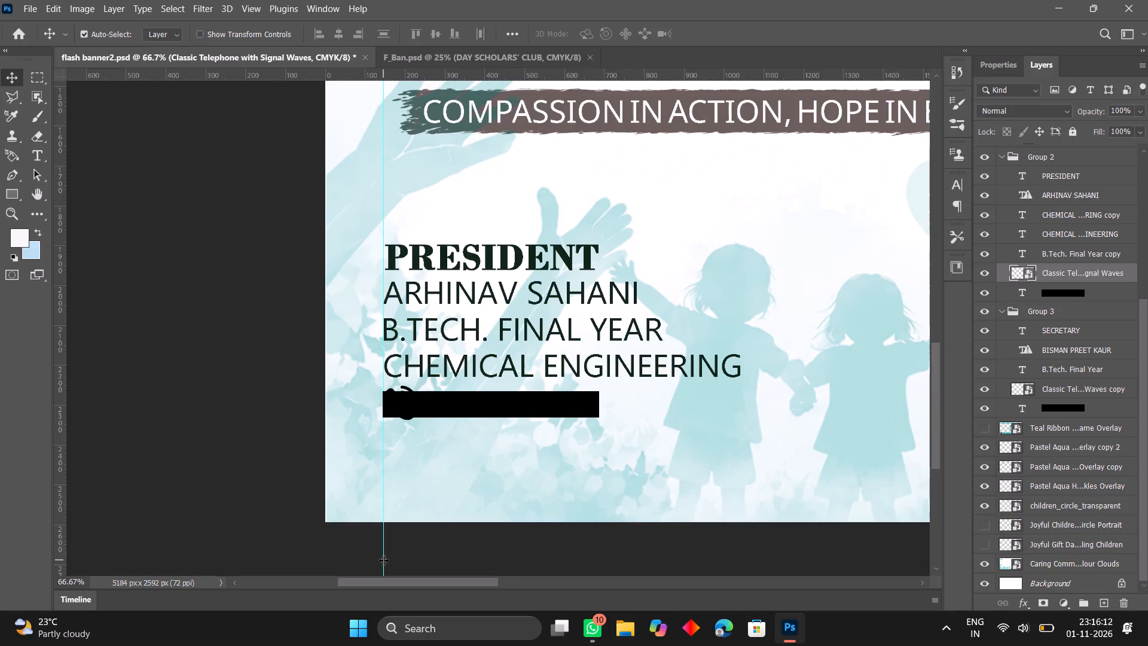
Move the vertical guide from the president's details to the left edge of the secretary's details, at X 1782 px.
scroll(383, 560, "right", 3)
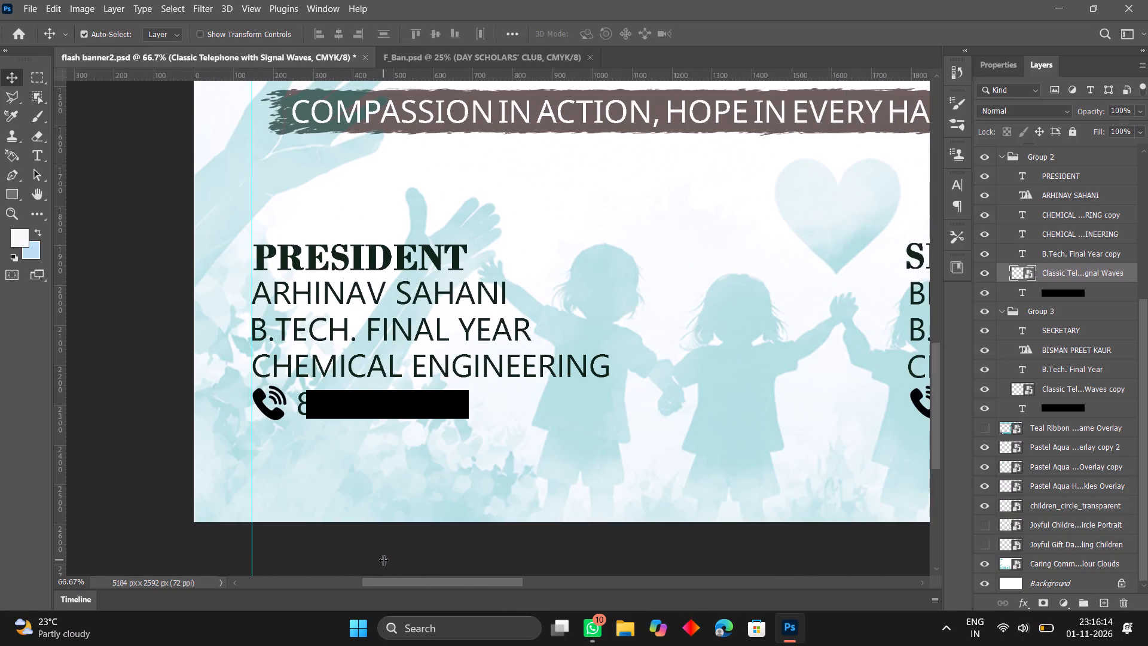
key("ctrl+minus")
key("ctrl+minus")
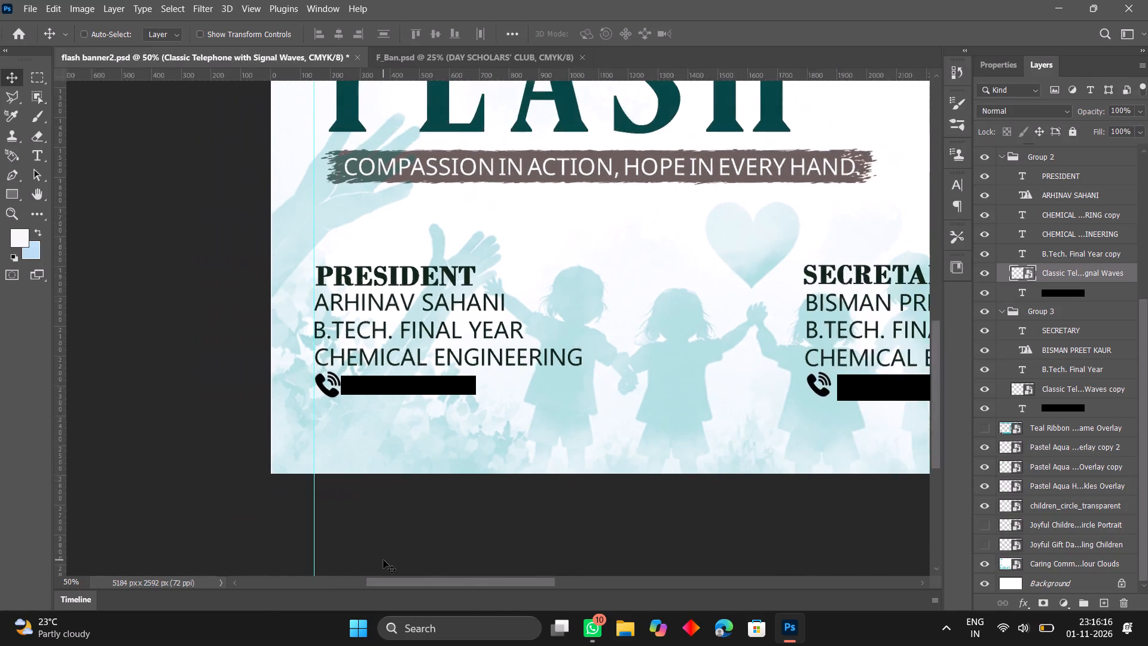
scroll(383, 560, "right", 1)
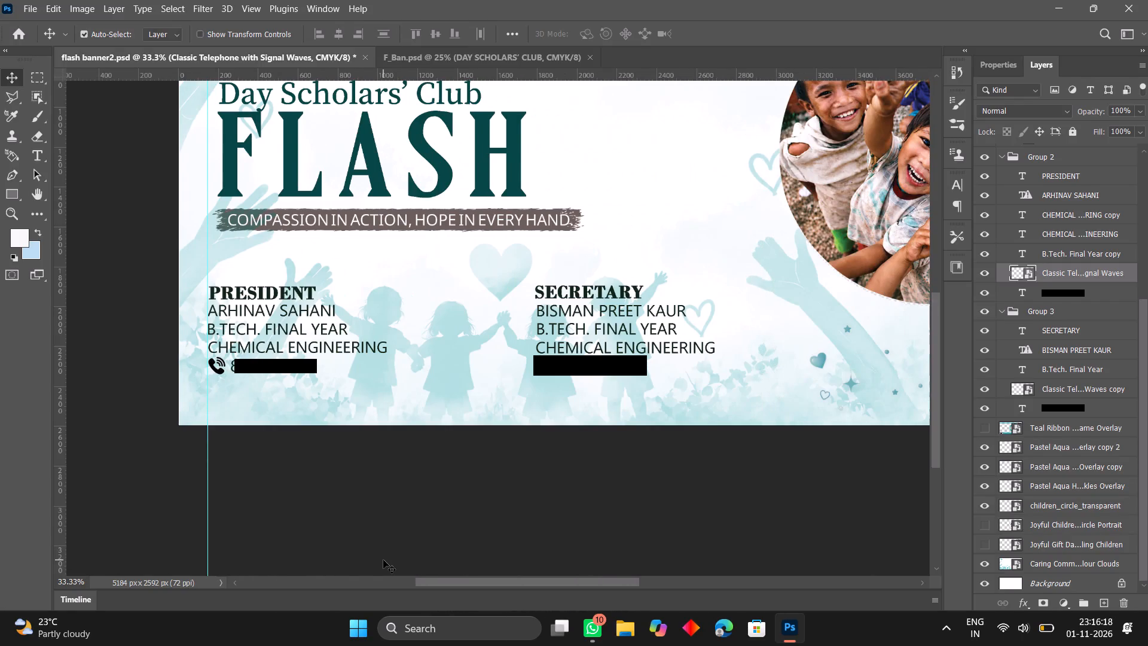
scroll(383, 560, "right", 1)
left_click_drag(207, 557, 329, 554)
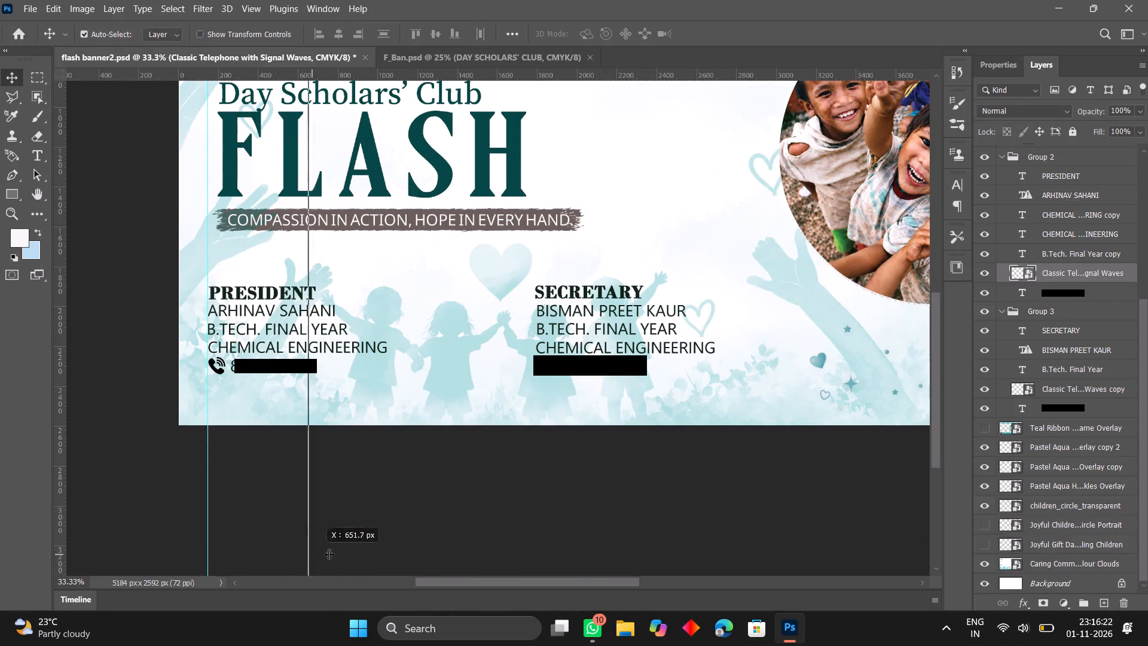
left_click_drag(329, 554, 533, 568)
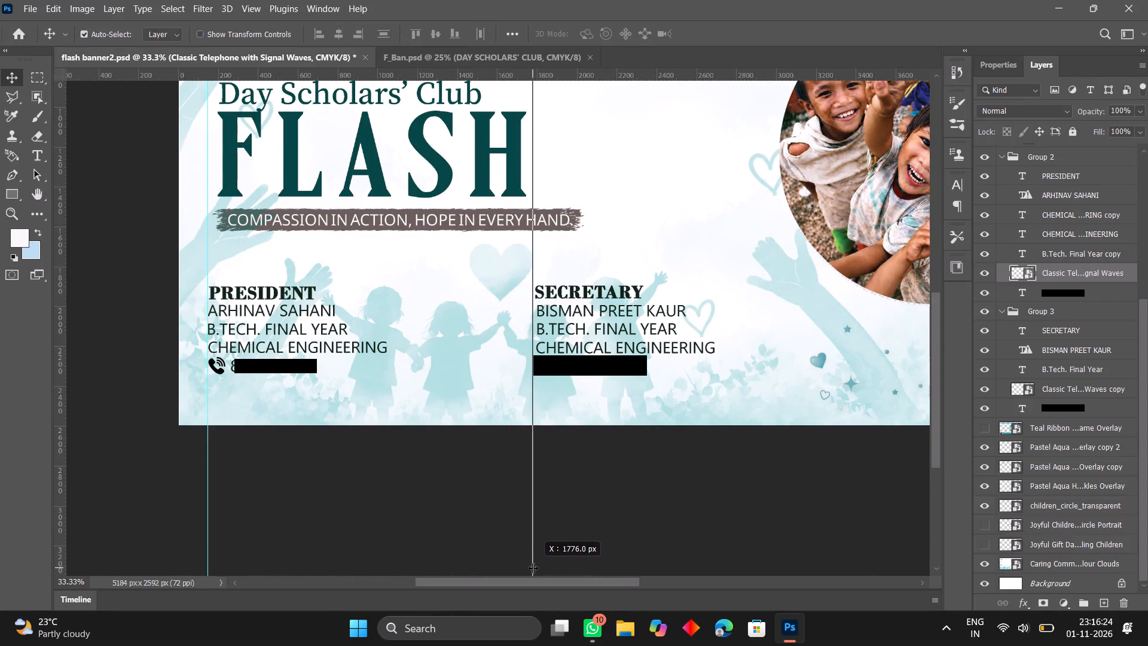
left_click_drag(533, 568, 533, 568)
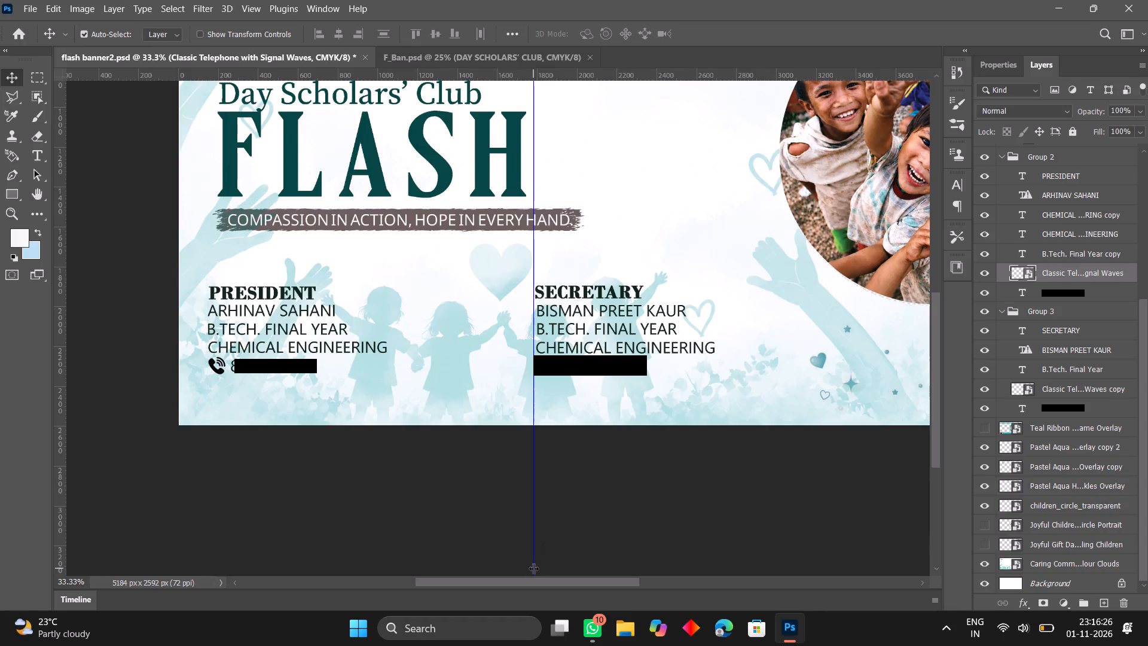
scroll(533, 568, "up", 1)
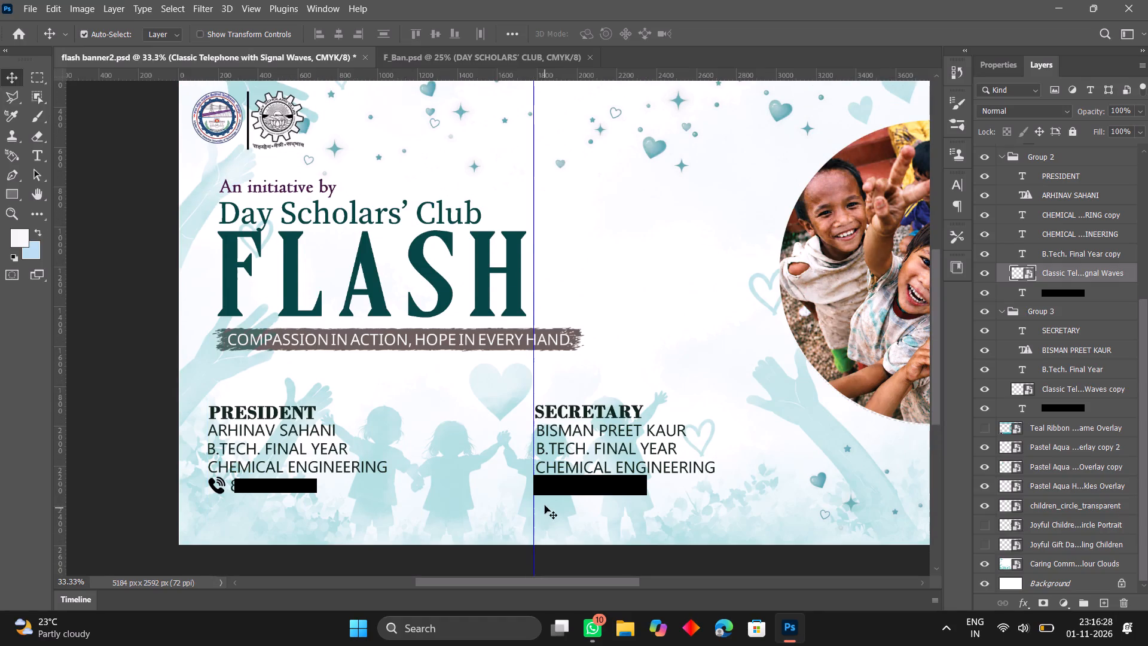
left_click(533, 557)
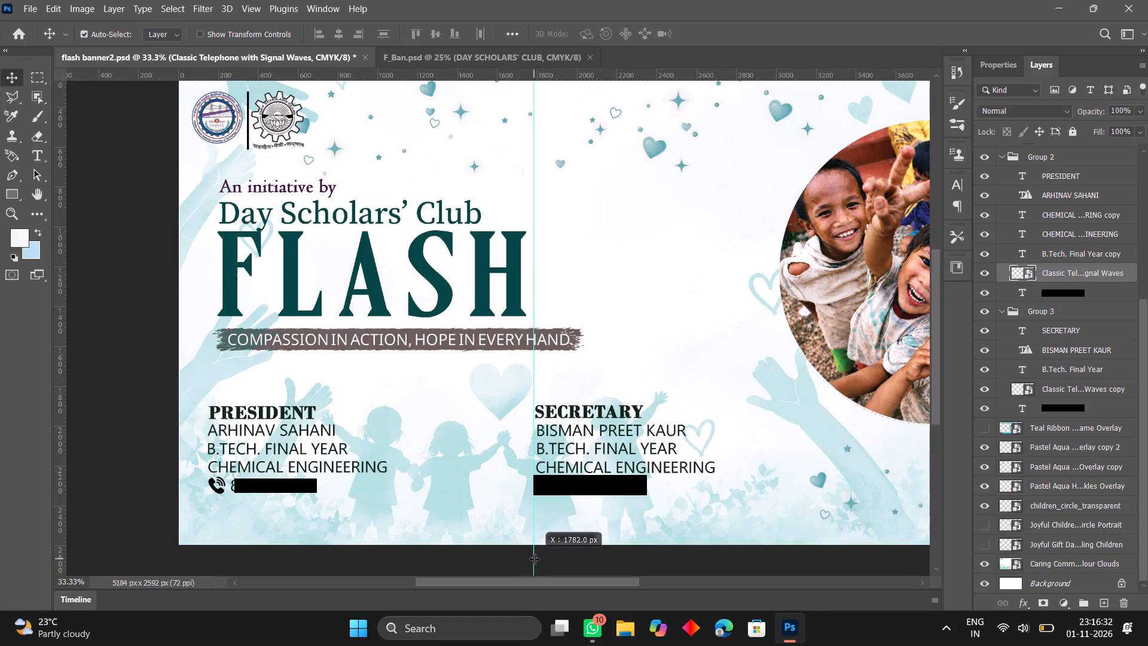
Nudge the SECRETARY heading slightly left onto the vertical guide.
scroll(572, 526, "up", 1)
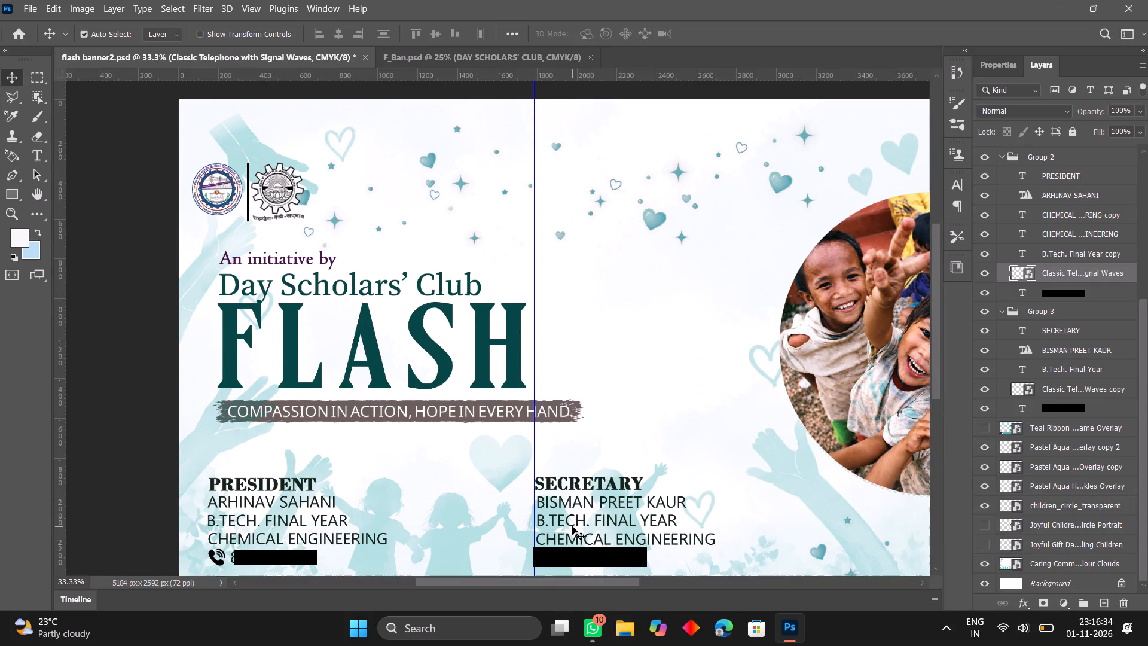
scroll(572, 526, "up", 1)
key("ctrl+plus")
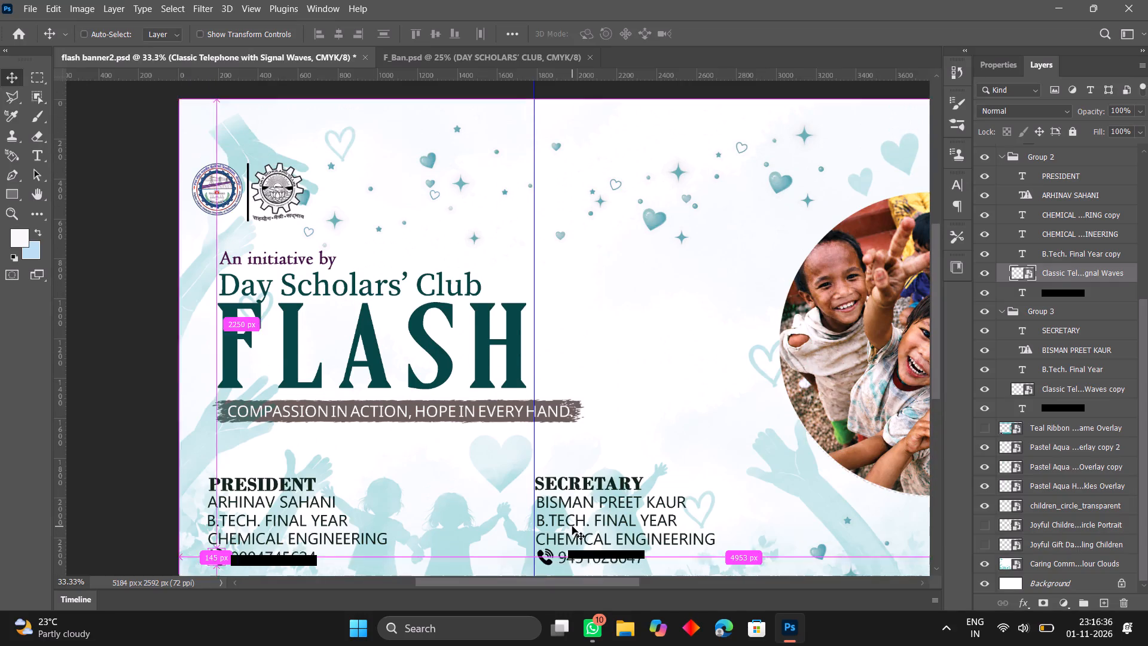
key("ctrl+plus")
scroll(572, 526, "down", 2)
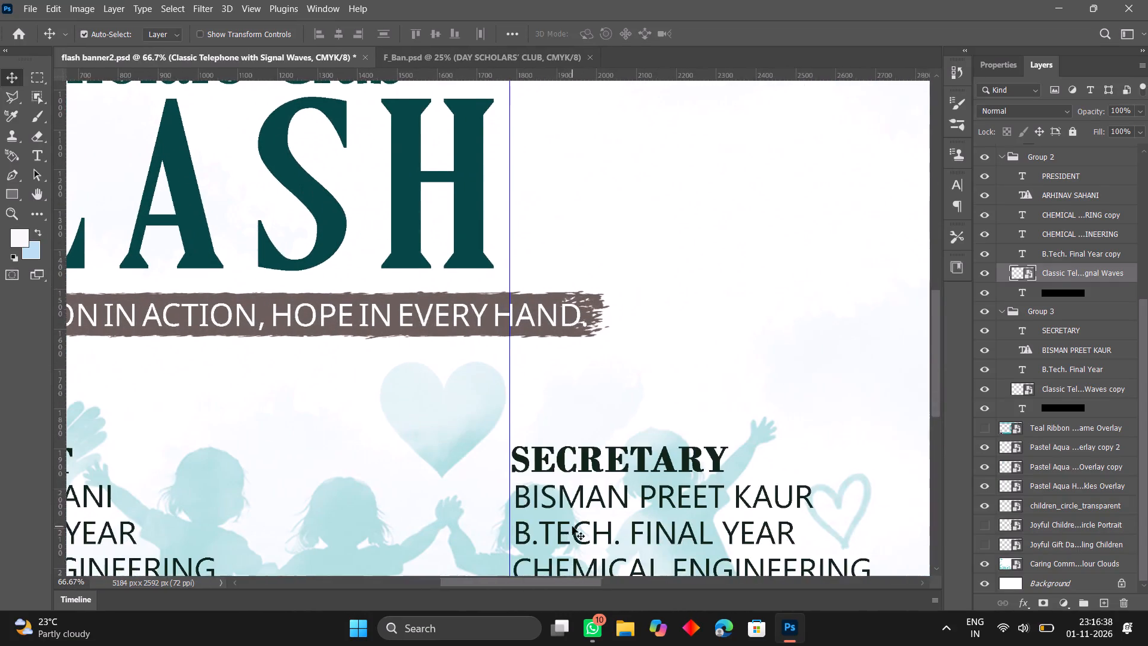
scroll(572, 526, "down", 2)
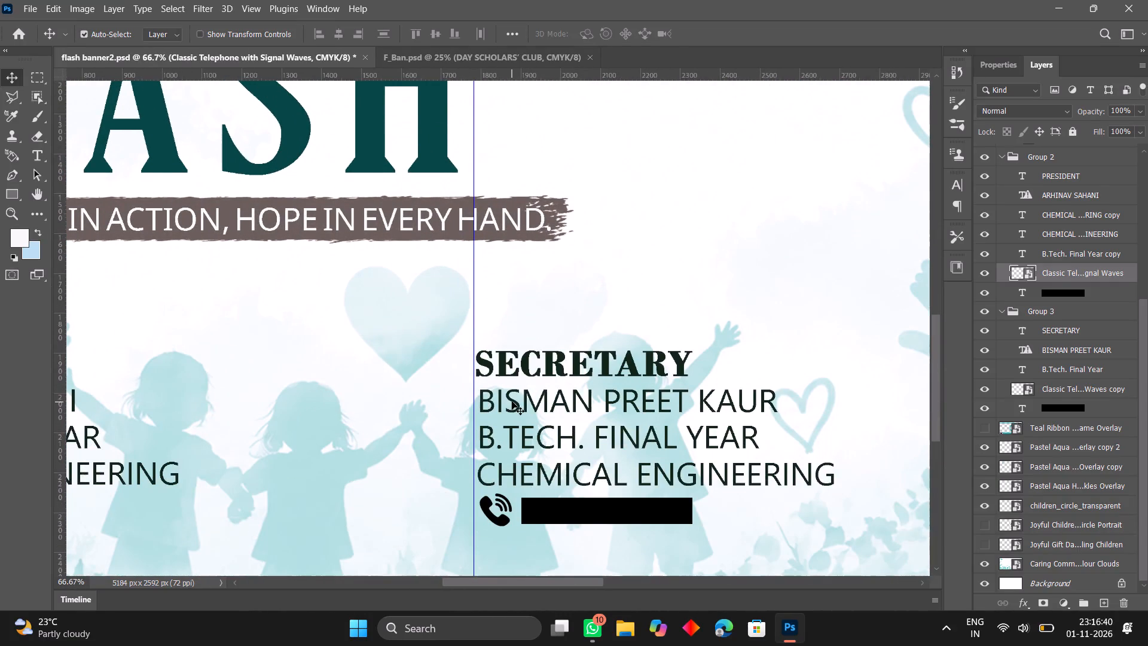
left_click(508, 373)
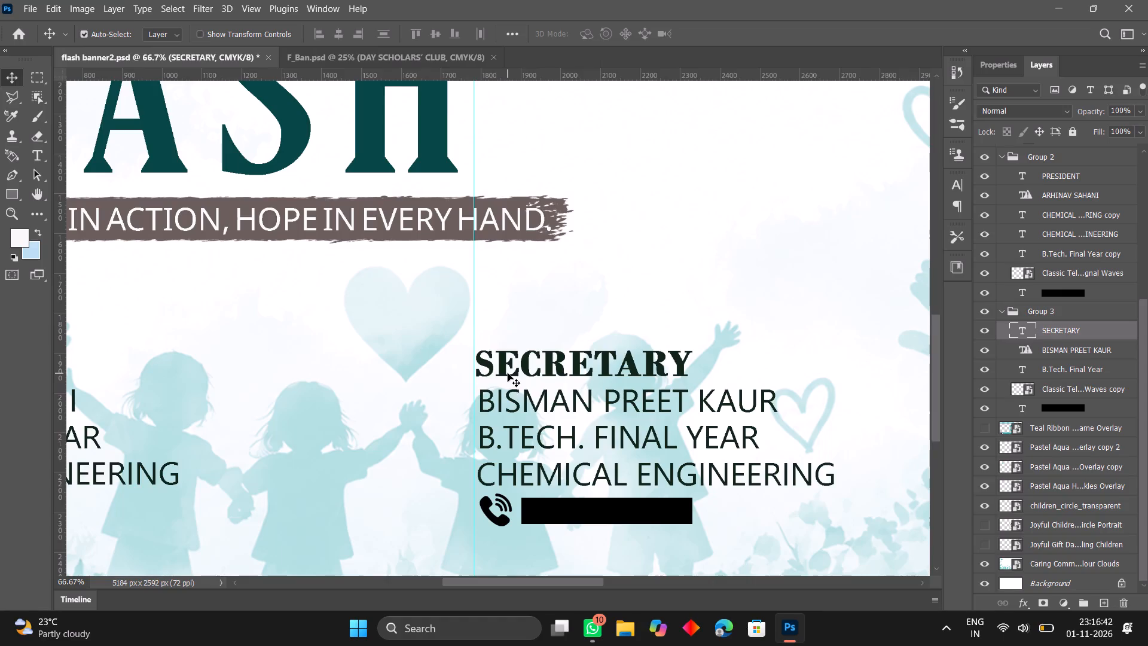
key("Left")
key("Left")
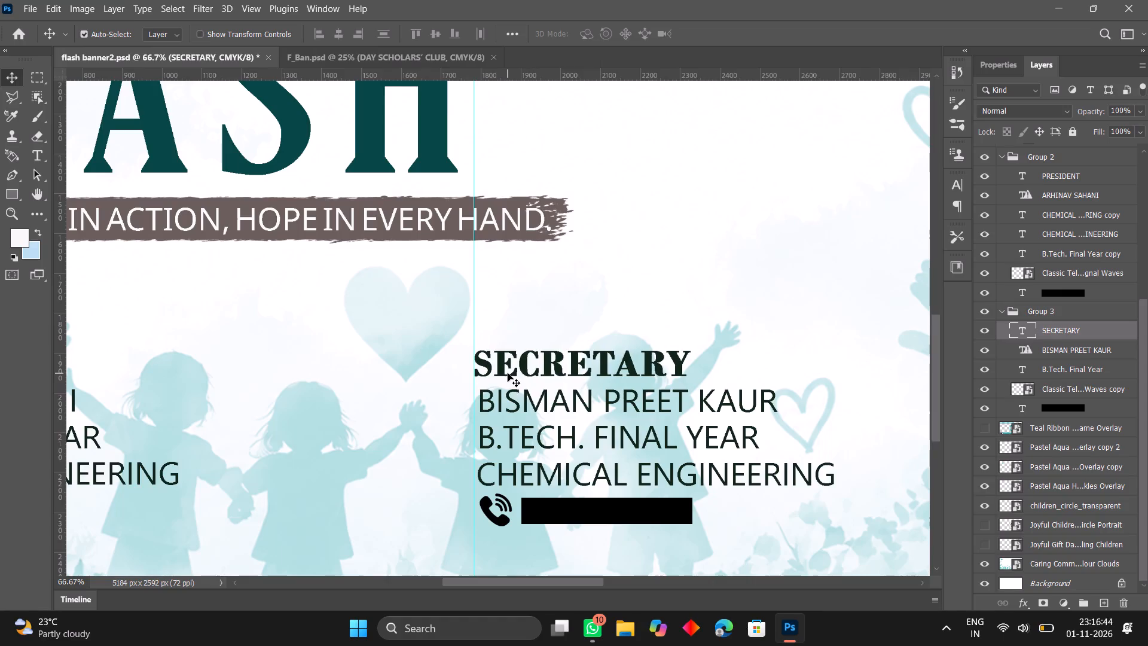
Nudge the secretary's name left to align it with the guide under the SECRETARY heading.
left_click(500, 402)
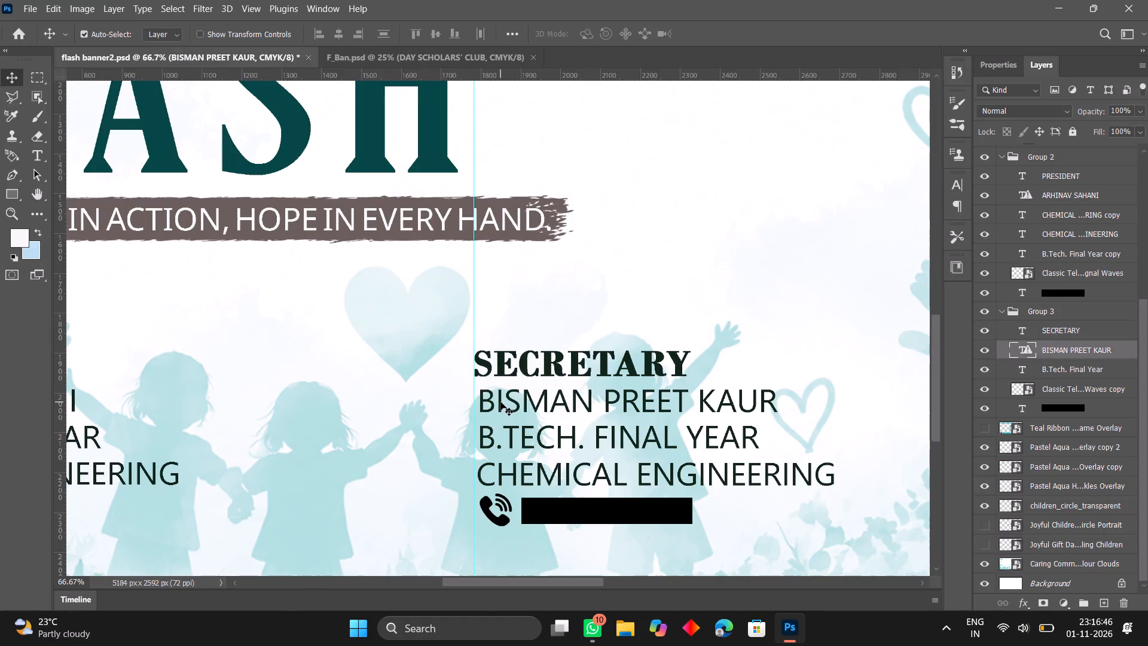
key("Left")
key("Left")
key("Left")
key("Left")
key("Left")
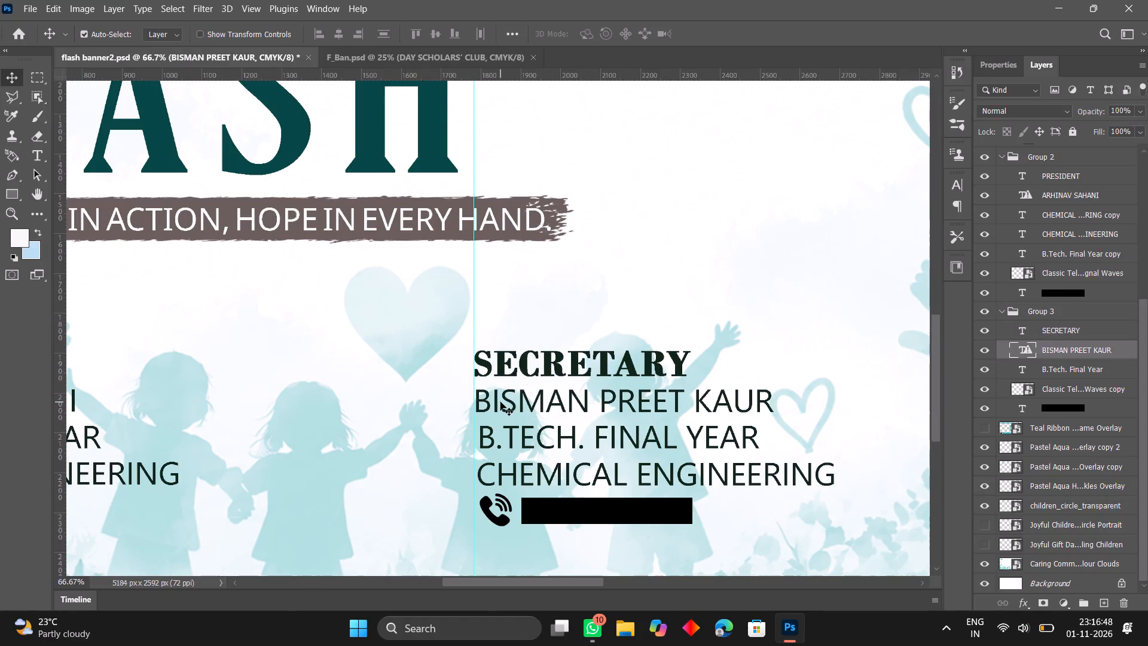
key("Left")
key("Left")
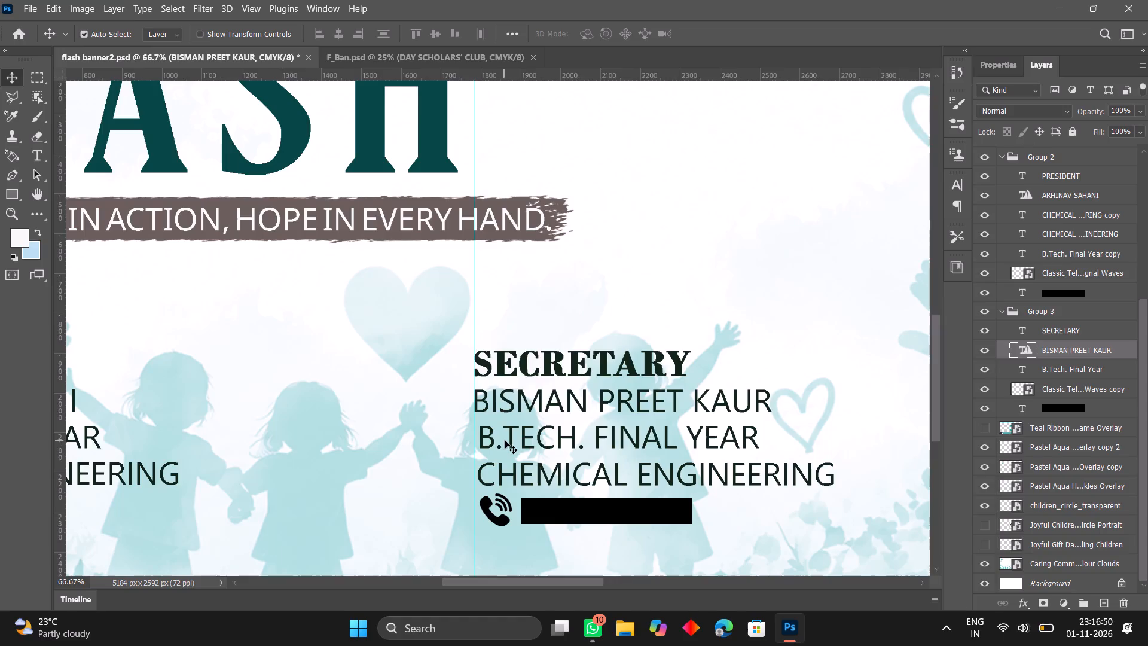
Nudge the secretary's B.TECH. FINAL YEAR line left to the vertical guide.
left_click(509, 443)
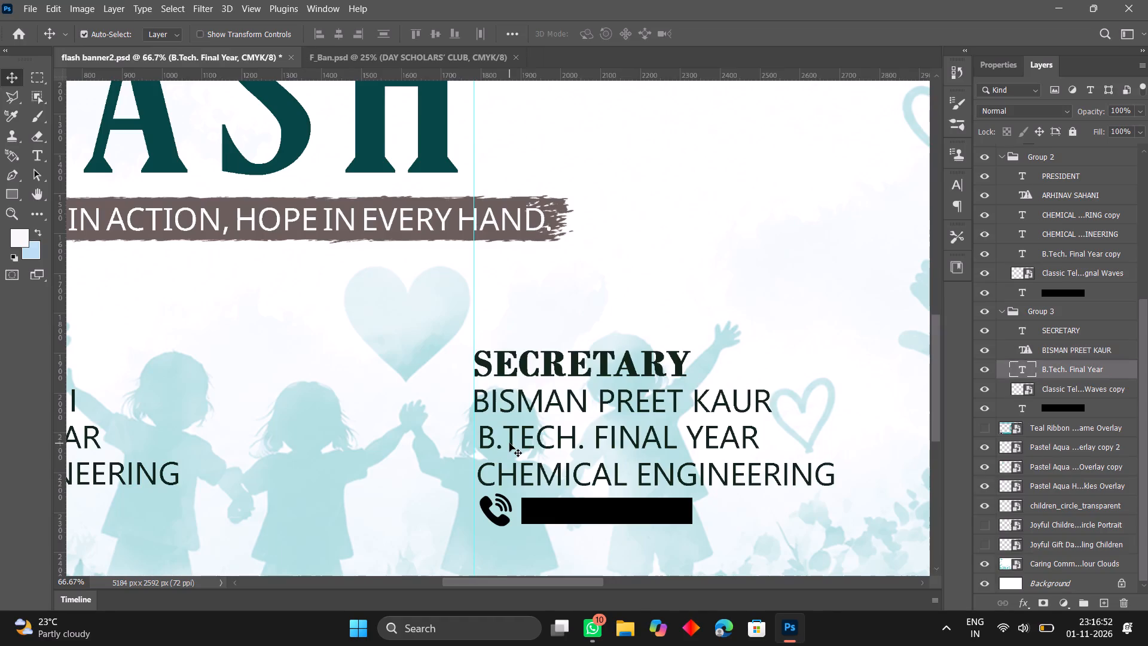
left_click(511, 444)
key("Left")
key("Left")
key("Left")
key("Left")
key("Left")
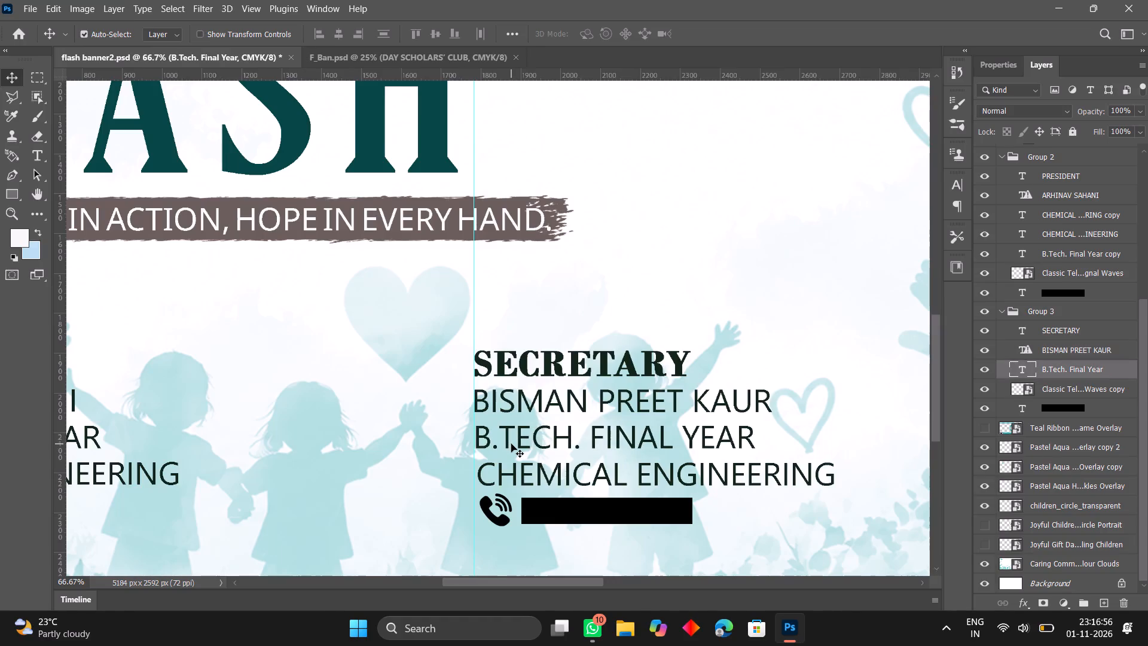
Nudge the secretary's B.TECH. FINAL YEAR line a few pixels further left until it meets the vertical guide.
key("Left")
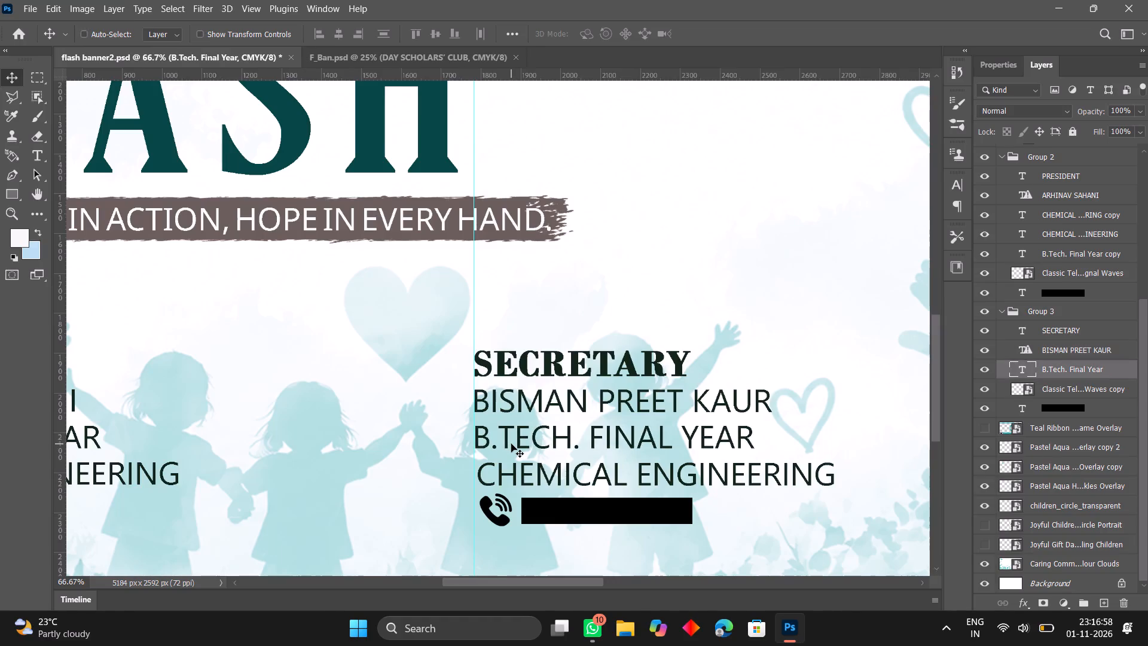
key("ctrl+plus")
key("ctrl+plus")
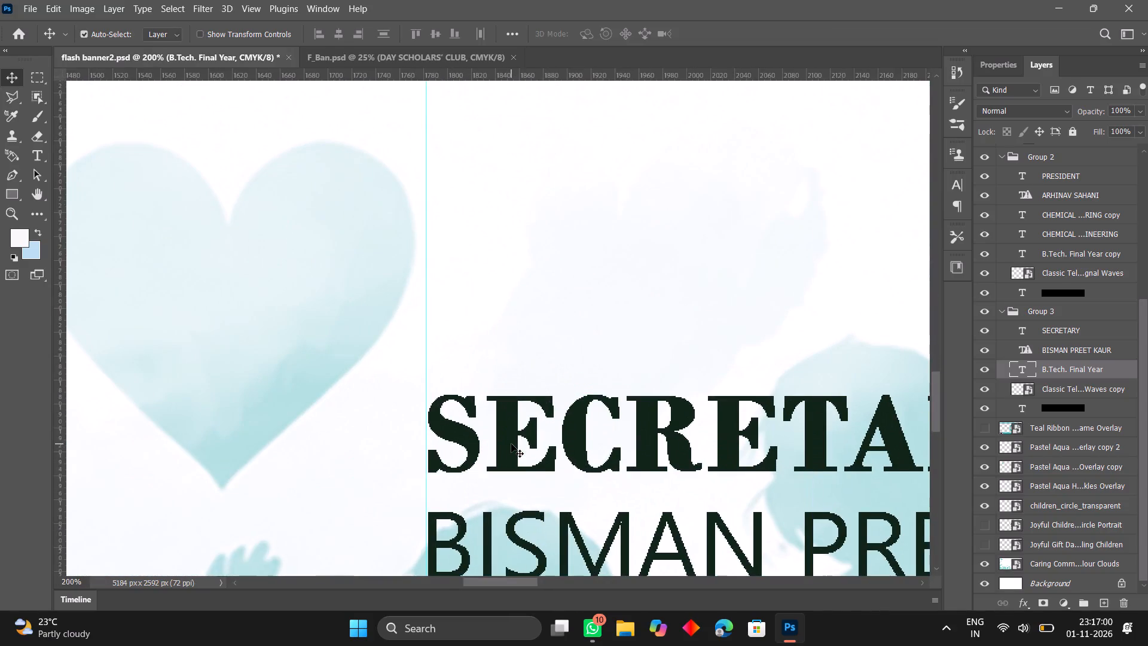
scroll(511, 444, "down", 6)
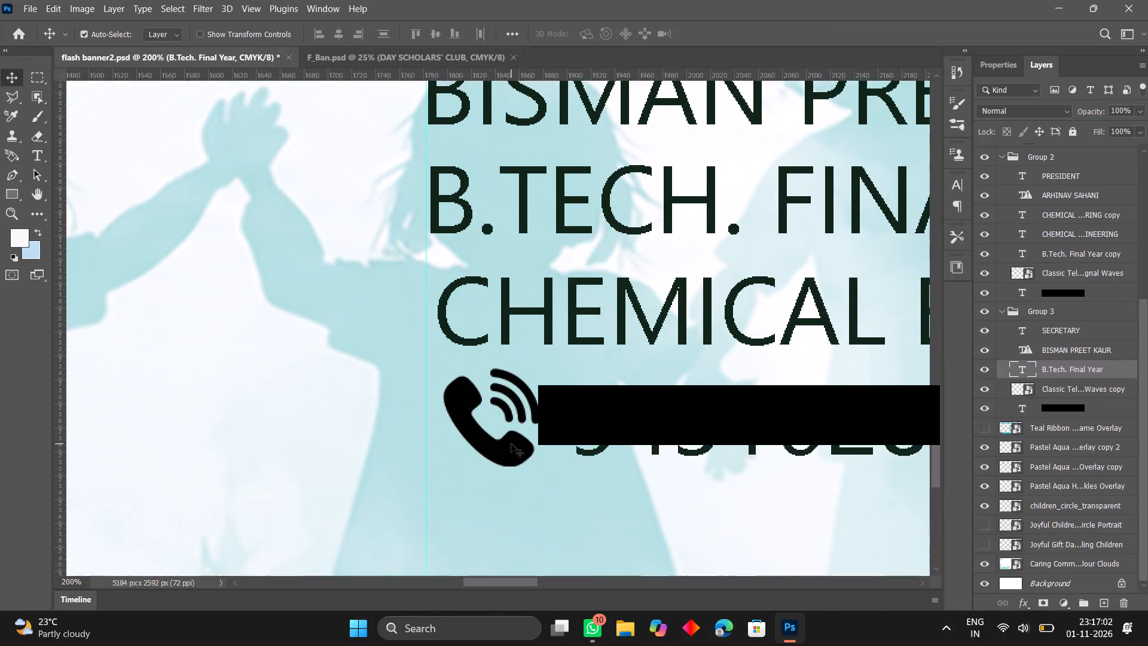
scroll(511, 444, "down", 3)
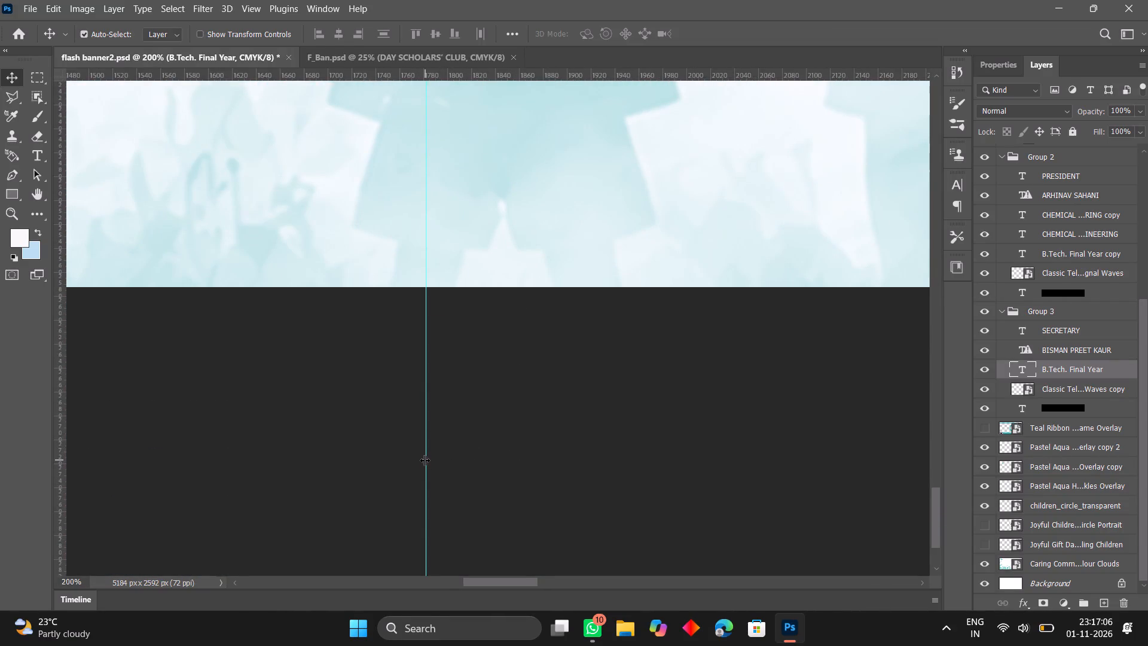
left_click(425, 460)
scroll(425, 460, "up", 3)
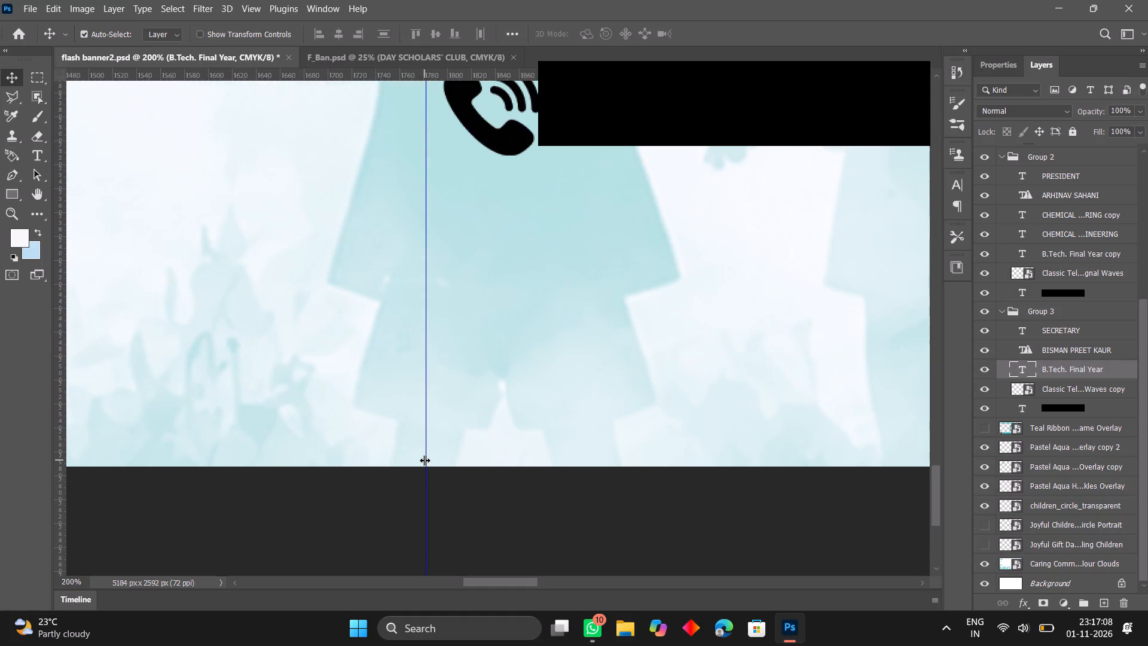
scroll(425, 460, "up", 4)
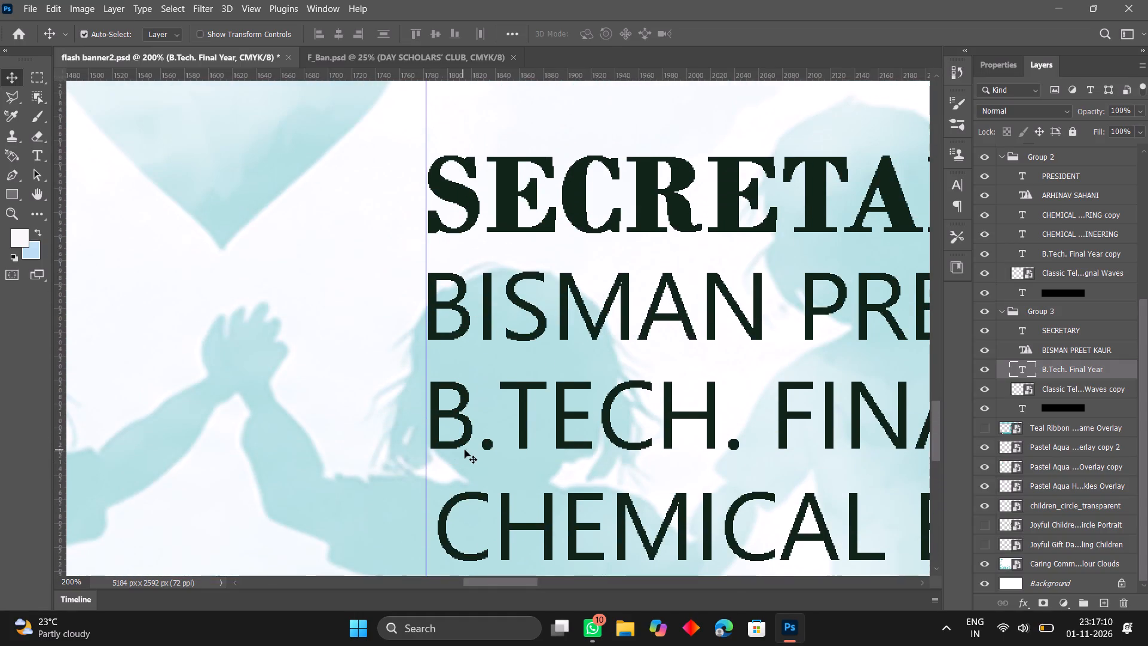
left_click(461, 444)
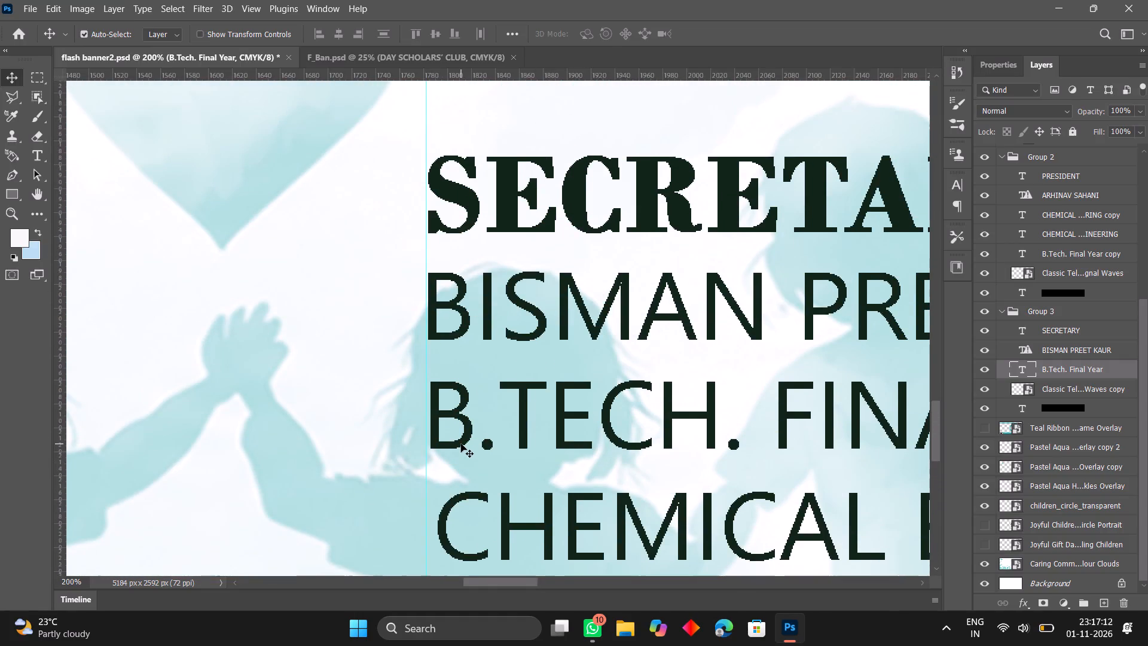
key("Left")
key("Left")
key("Left")
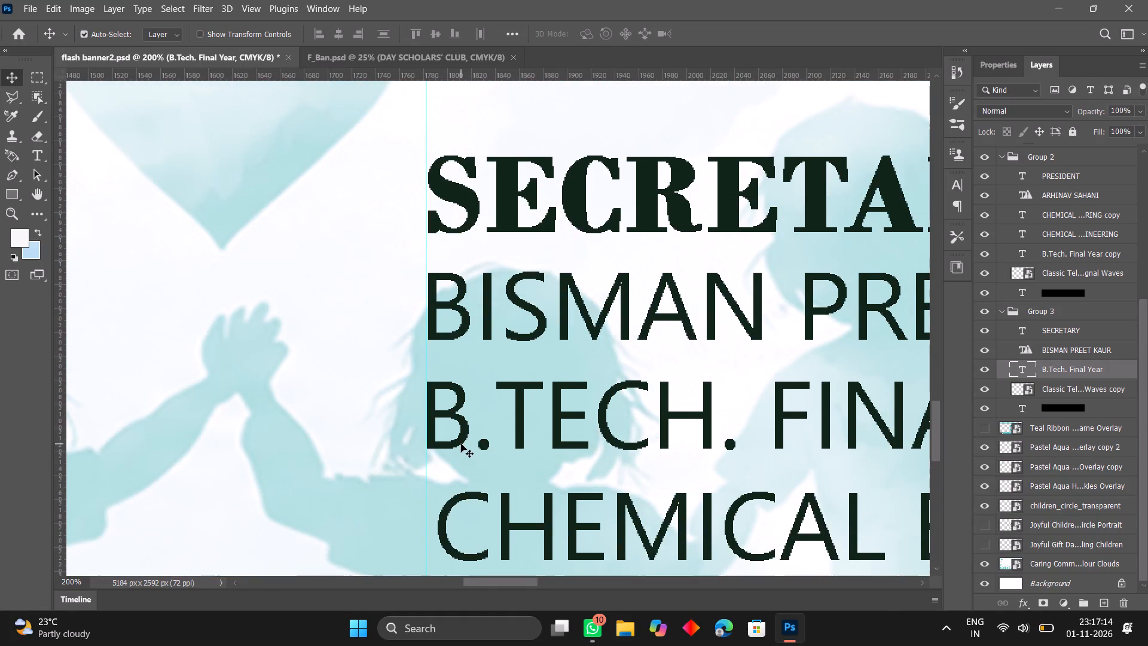
Nudge the secretary's name slightly further left so its first letter sits on the guide.
left_click(450, 333)
key("Left")
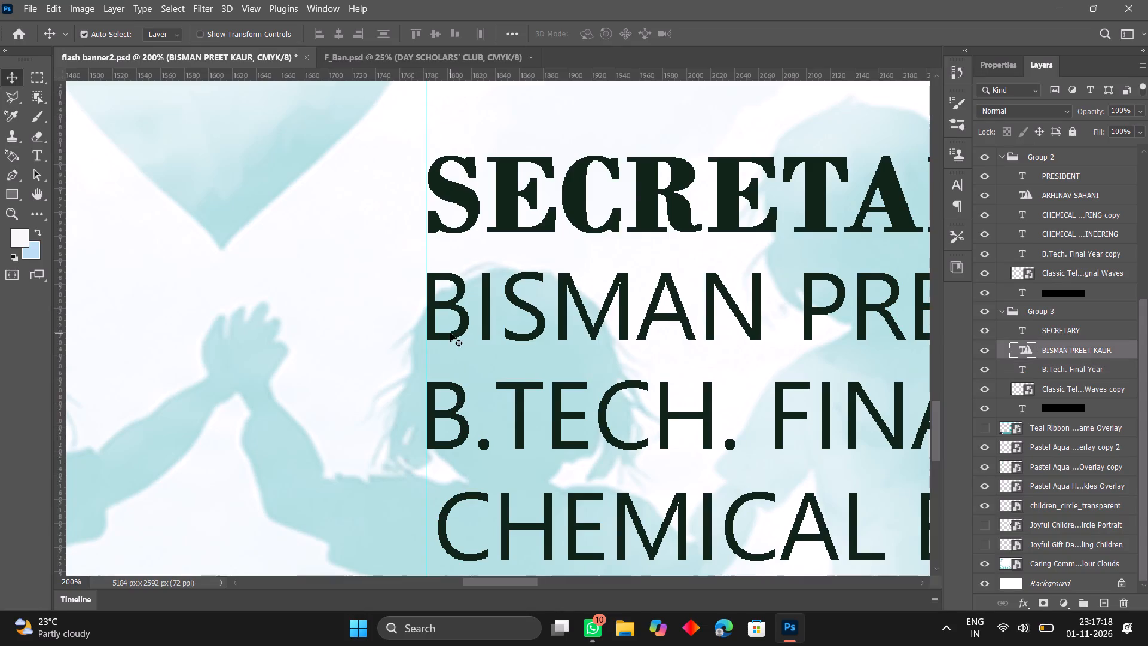
Nudge the secretary's CHEMICAL ENGINEERING line left until its first letter aligns with the vertical guide.
left_click(457, 556)
key("Left")
key("Left")
key("Left")
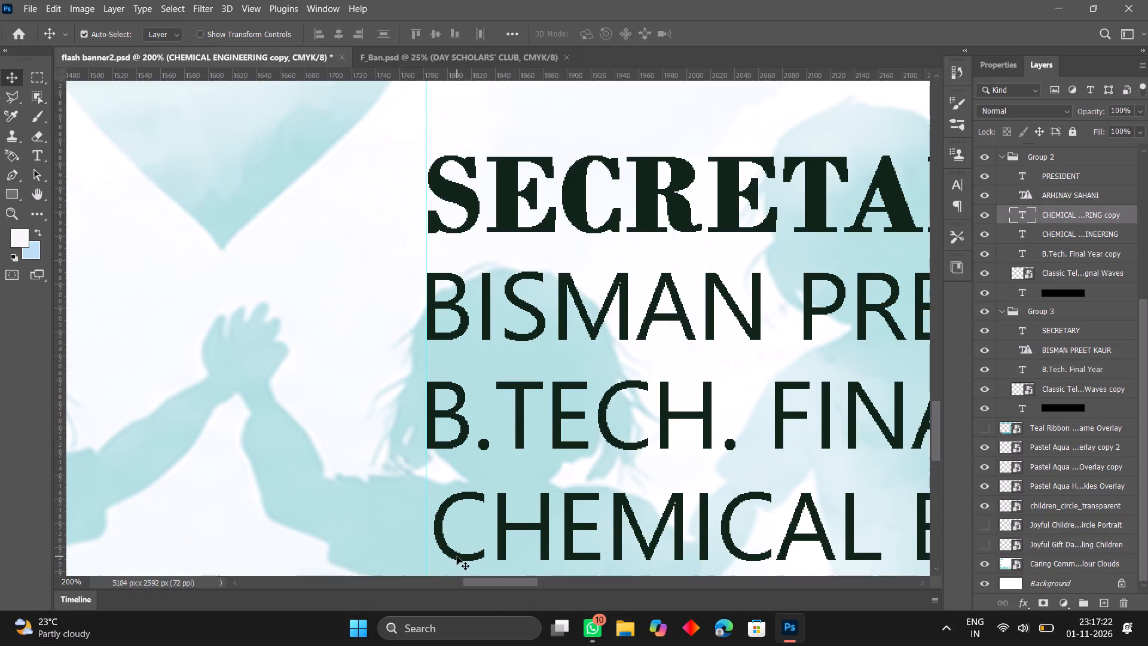
key("Left")
key("Left")
key("Left")
key("Left")
key("Left")
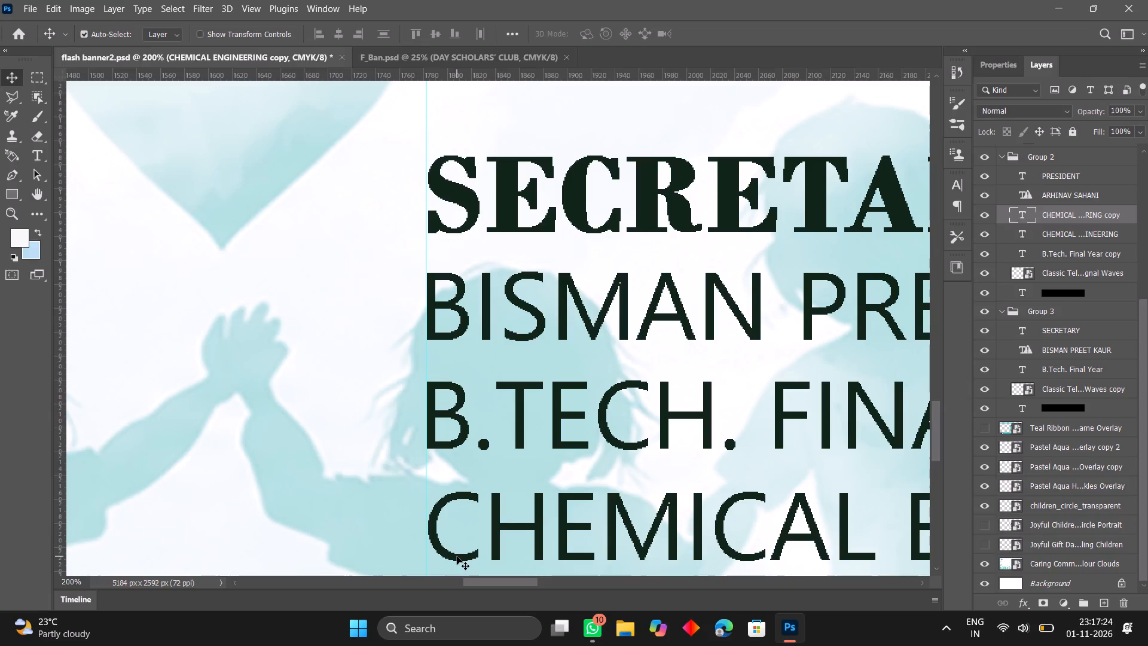
key("Left")
Nudge the secretary's telephone icon left until its edge sits on the vertical guide.
scroll(457, 556, "down", 2)
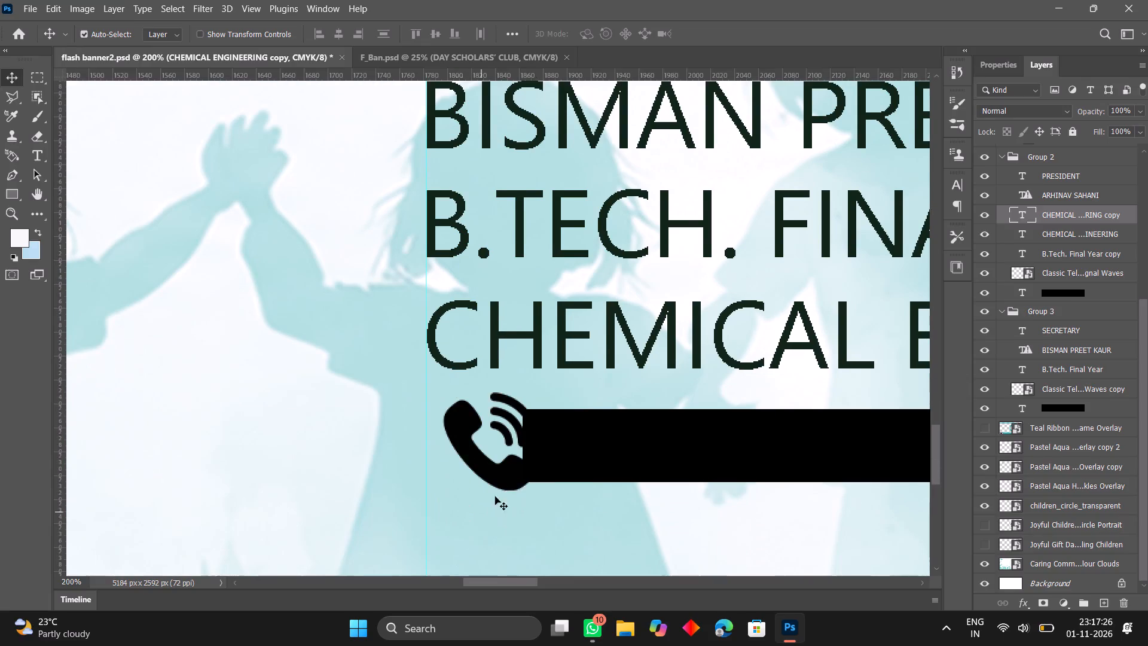
left_click(515, 478)
key("Left")
key("Left")
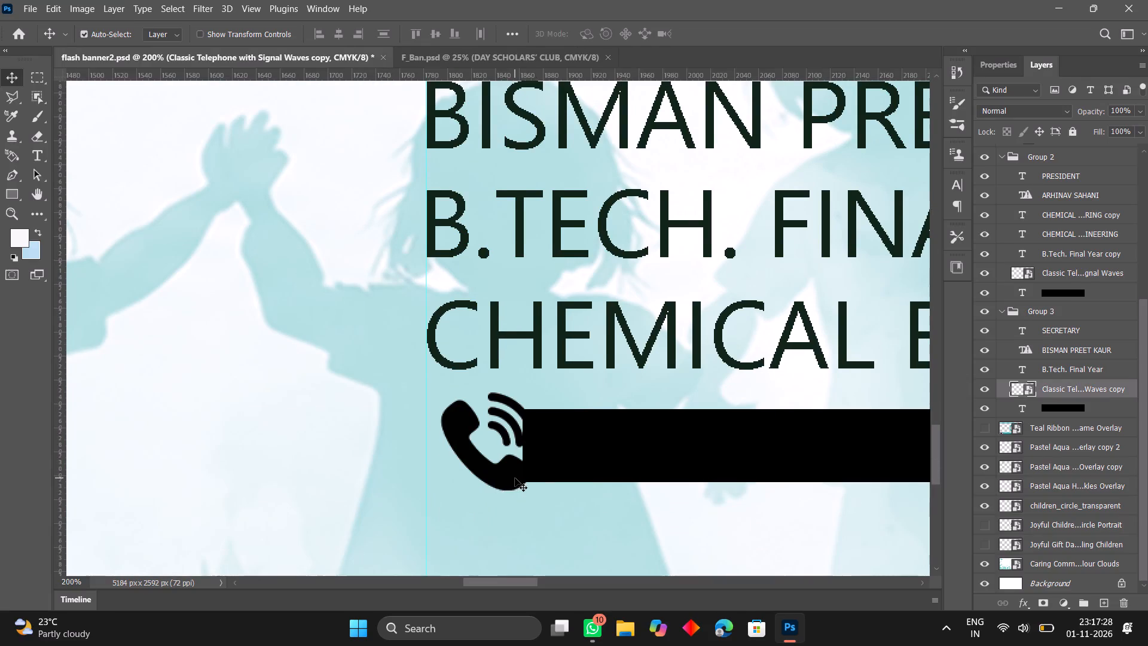
key("Left")
key("Left")
key("Left")
key("Left")
key("Left")
key("Left")
key("Left")
key("Left")
key("Left")
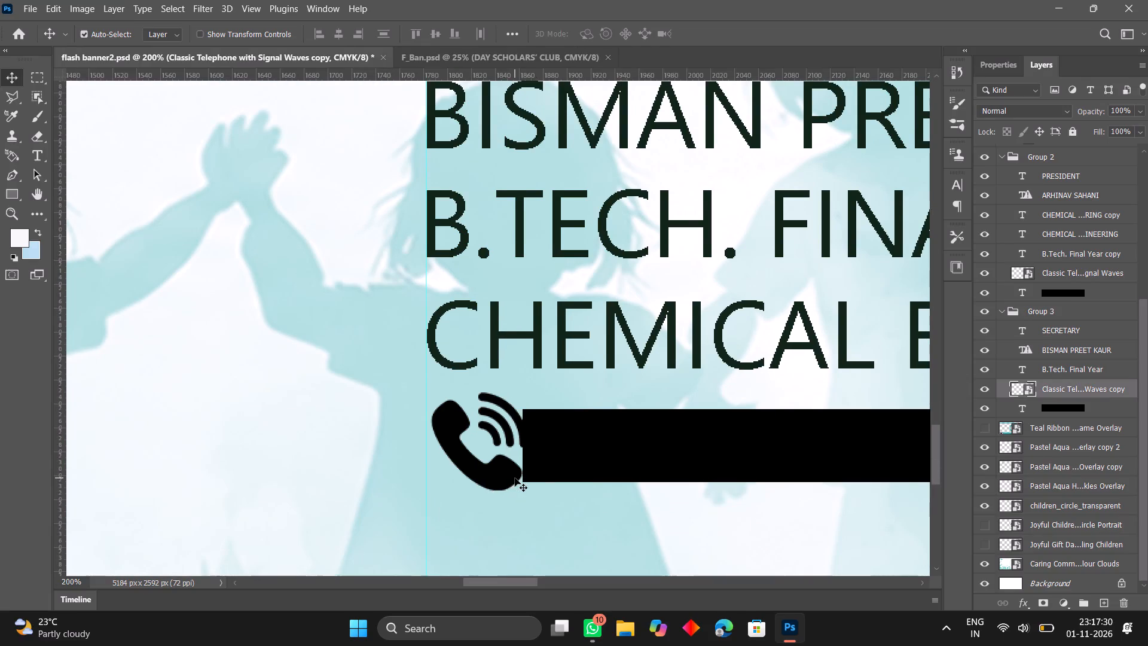
key("Left")
key("Left")
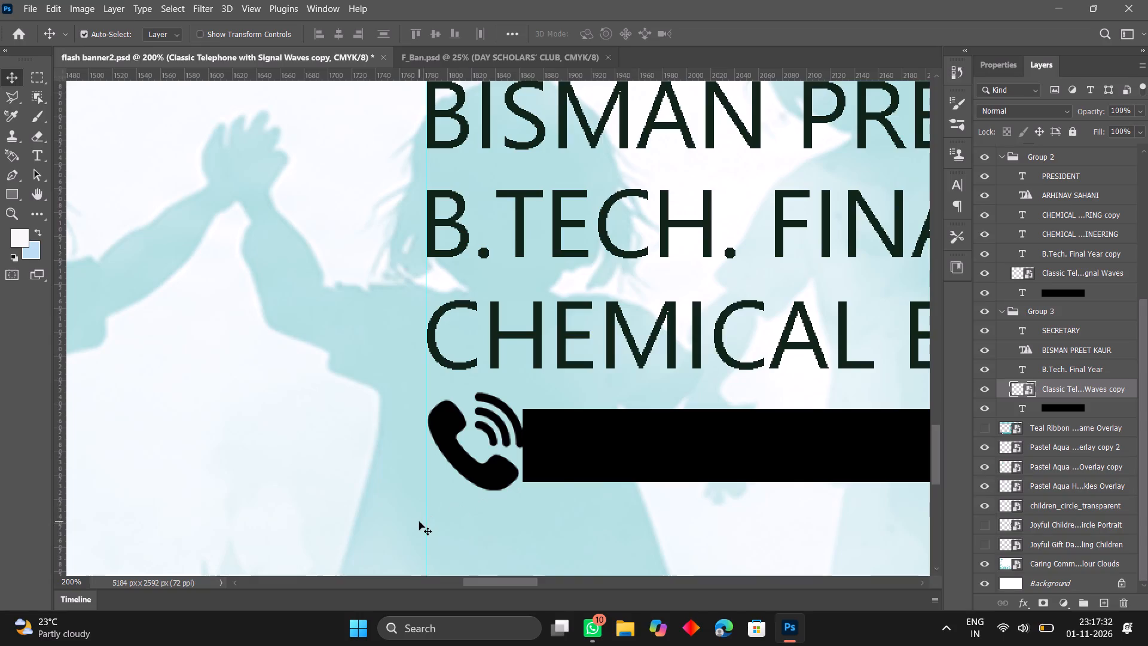
left_click(425, 525)
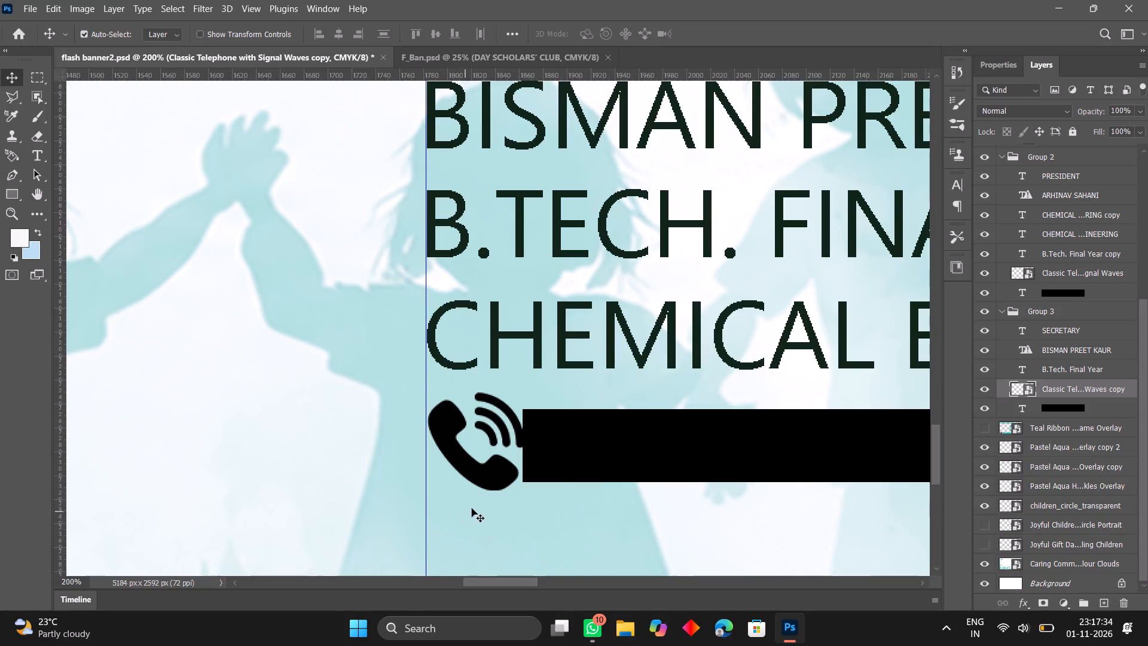
left_click(493, 485)
key("Left")
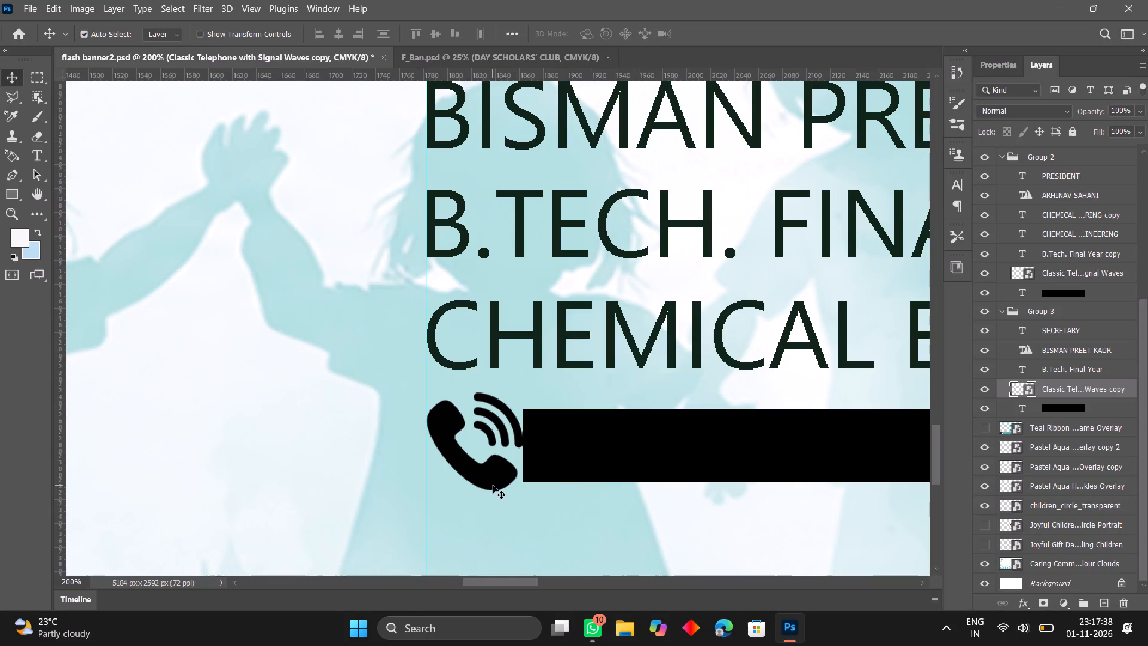
Nudge the secretary's phone number a few pixels left, closer to the telephone icon.
left_click(600, 473)
key("Left")
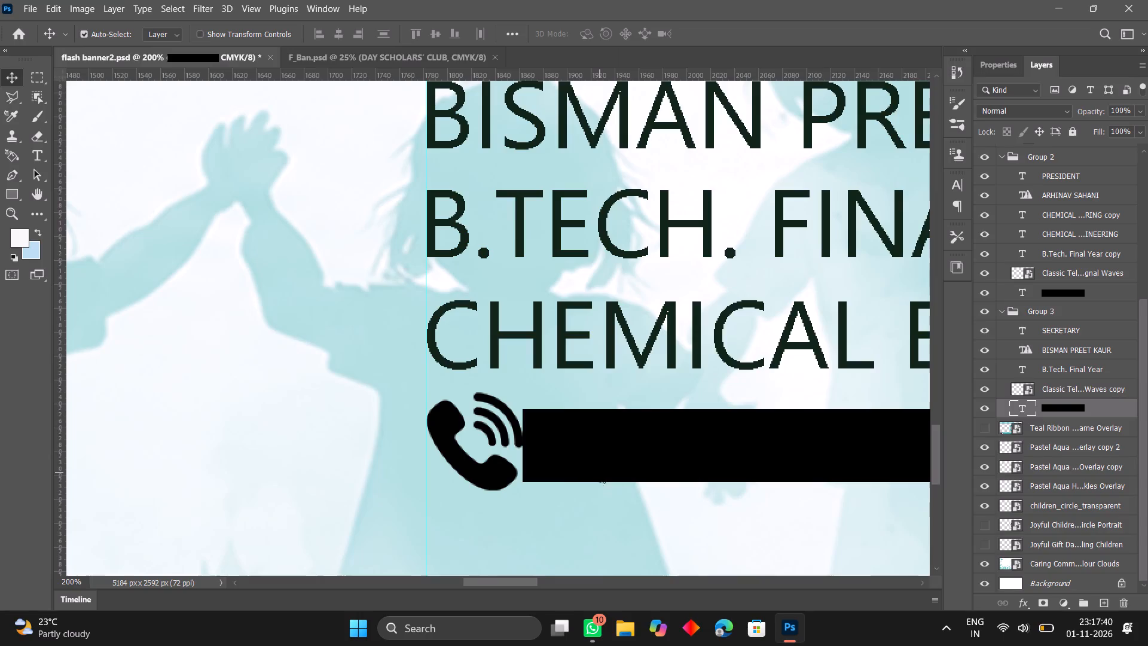
key("Left")
key("Left")
key("Left")
key("Left")
key("Left")
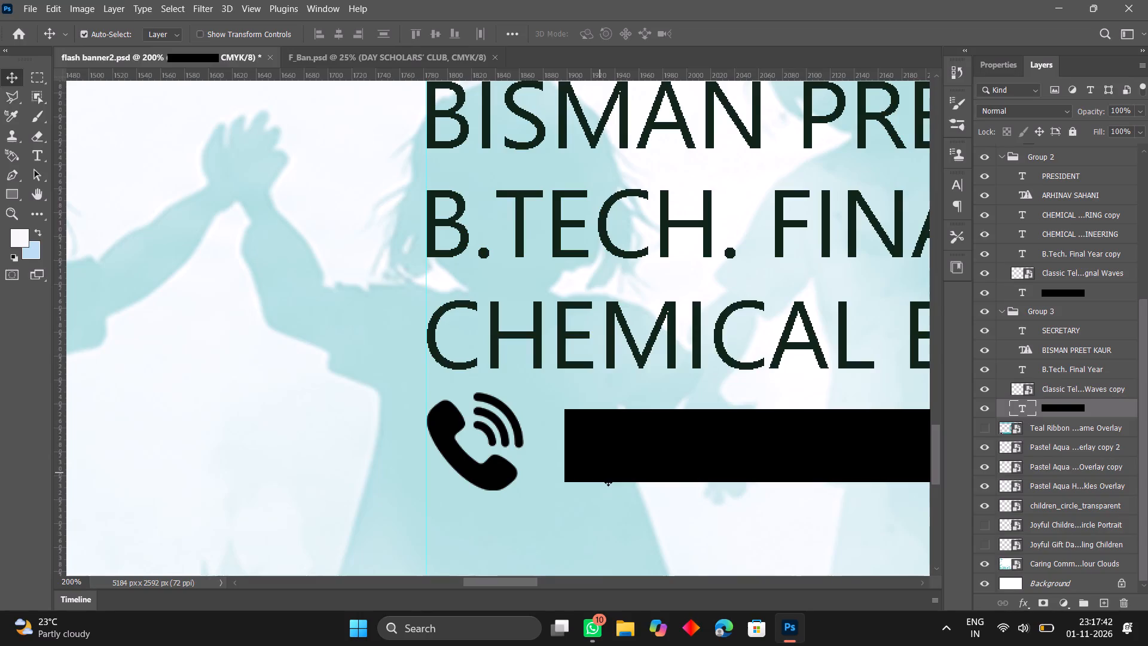
key("Left")
Show transform controls for the Day Scholars' Club line and nudge it slightly up, away from the FLASH title.
key("ctrl+0")
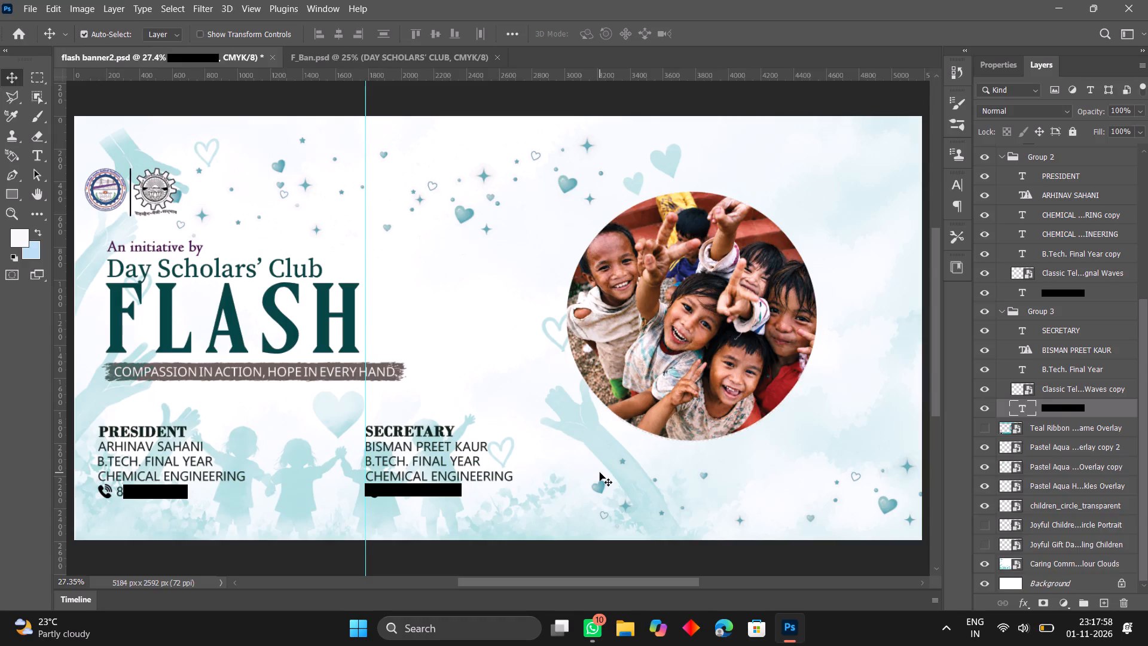
left_click(701, 320)
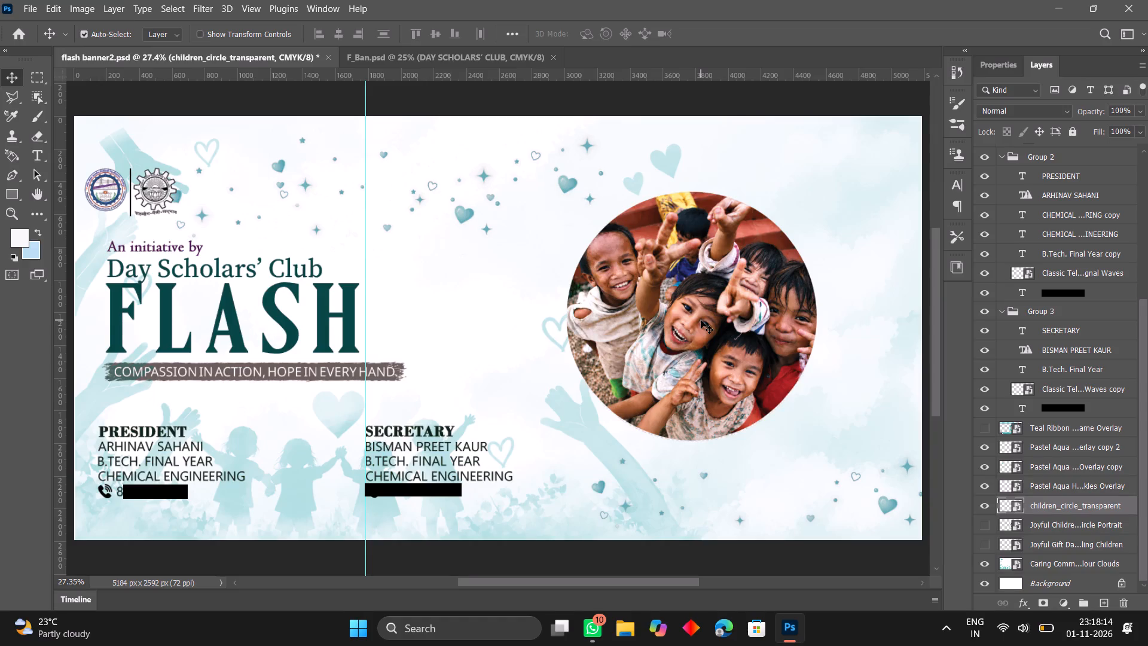
left_click(255, 273)
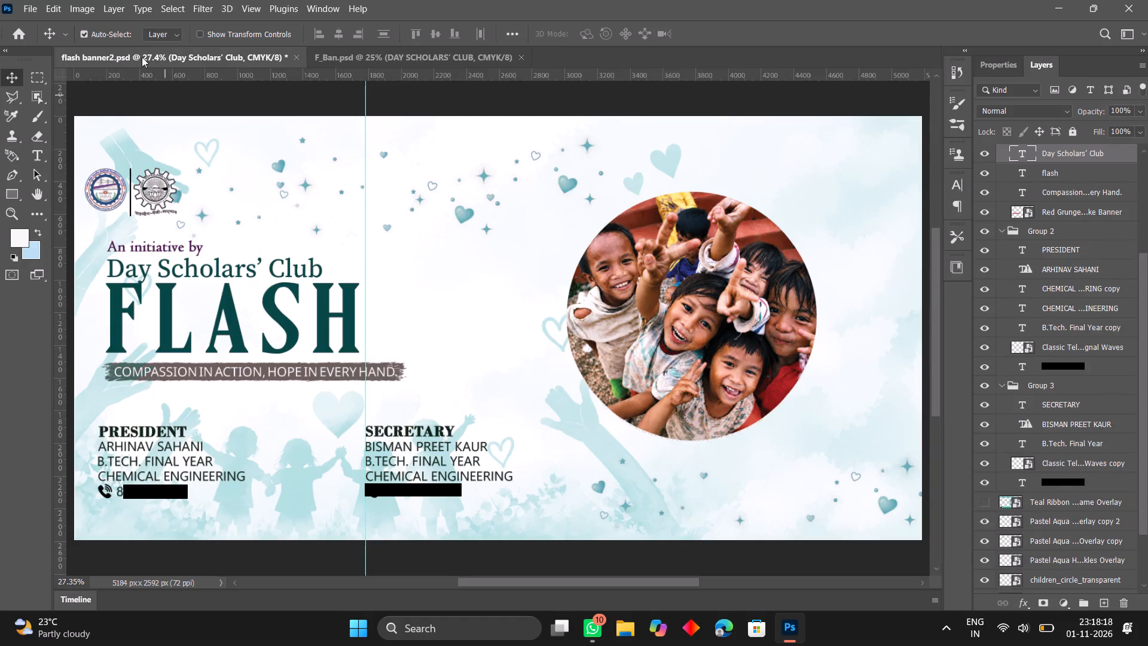
left_click(201, 36)
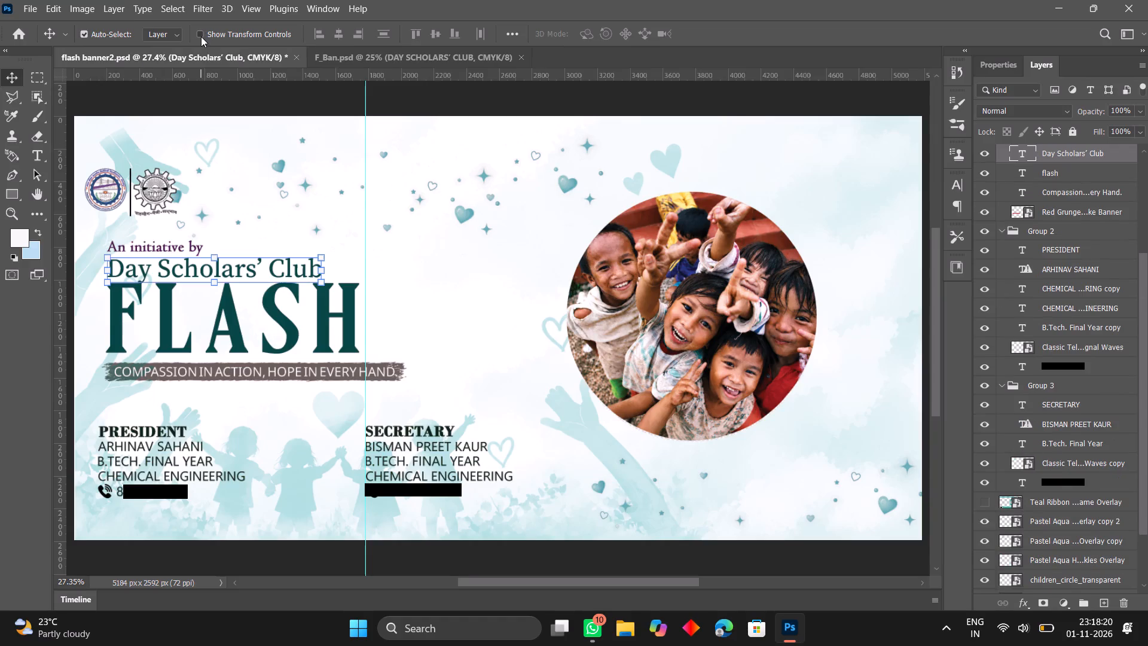
key("Up")
key("Up")
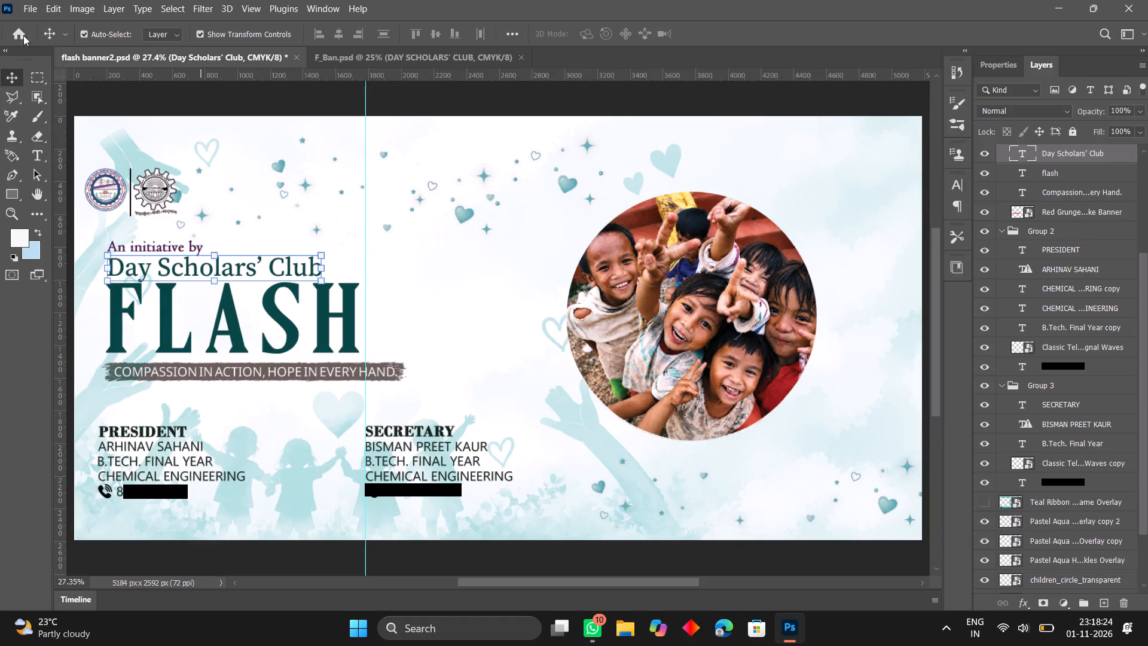
Nudge the An initiative by line slightly right above Day Scholars' Club.
left_click(217, 337)
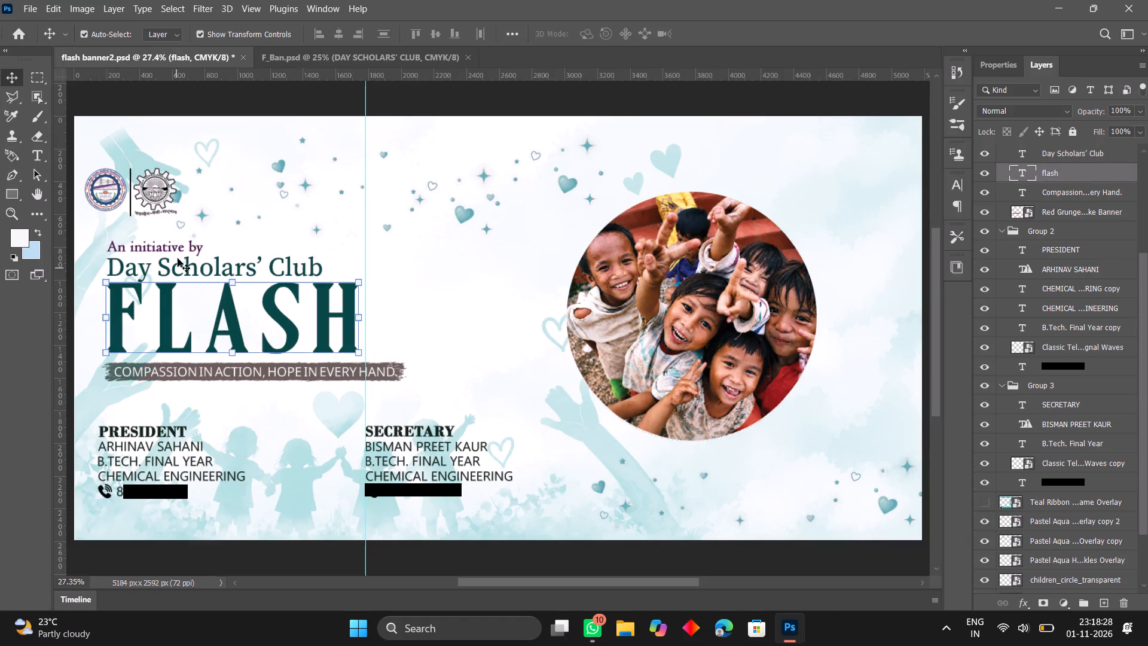
left_click(178, 248)
key("Right")
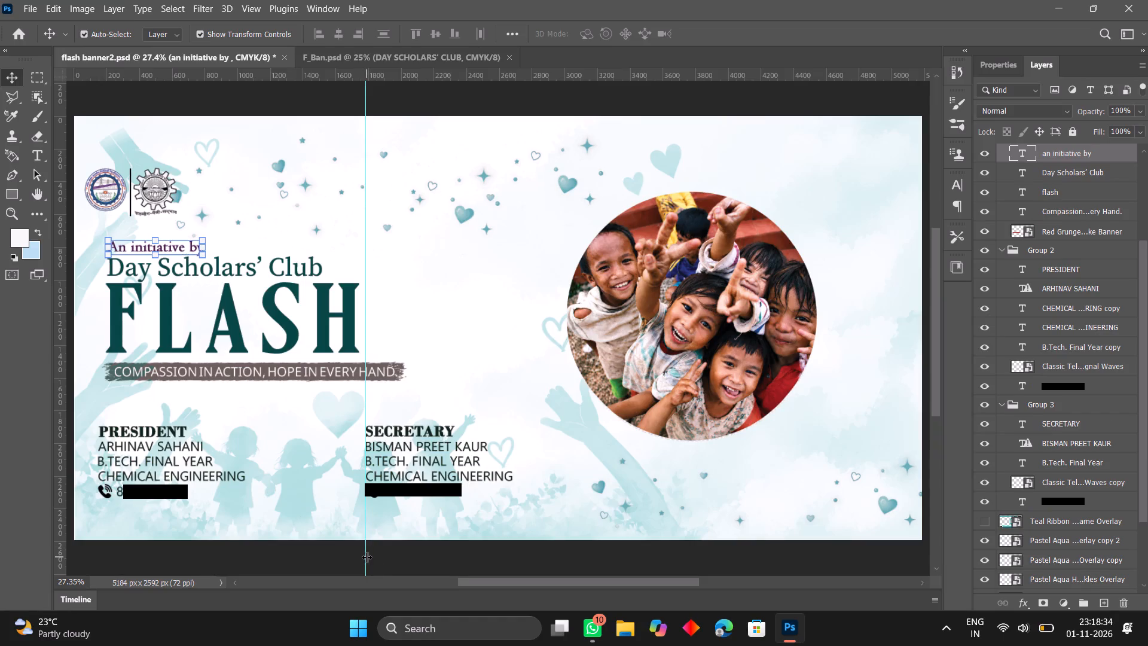
Move the vertical guide from the secretary's details to about X 165 px, just beside the left edge of the FLASH title.
left_click_drag(367, 557, 118, 512)
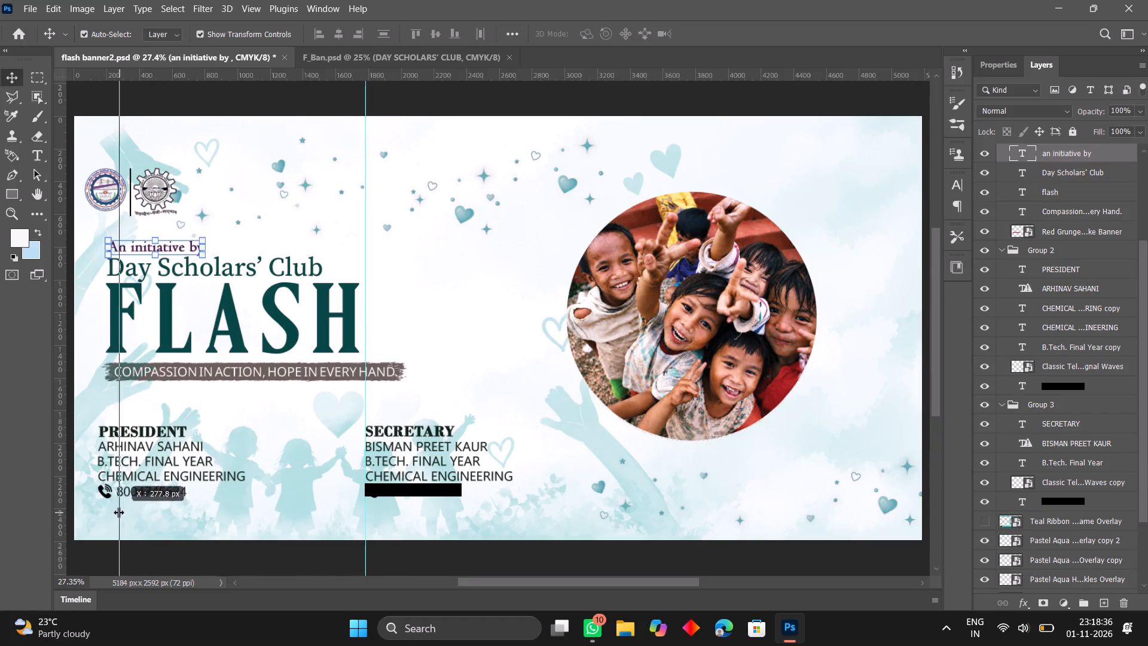
left_click_drag(118, 512, 105, 510)
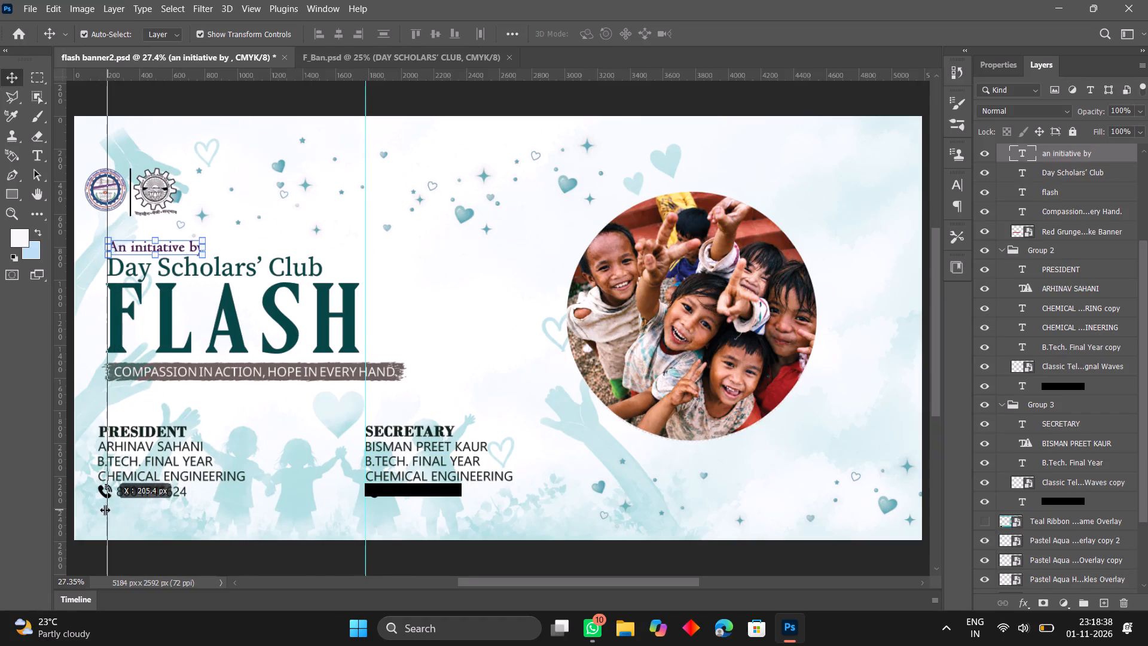
left_click_drag(105, 510, 103, 509)
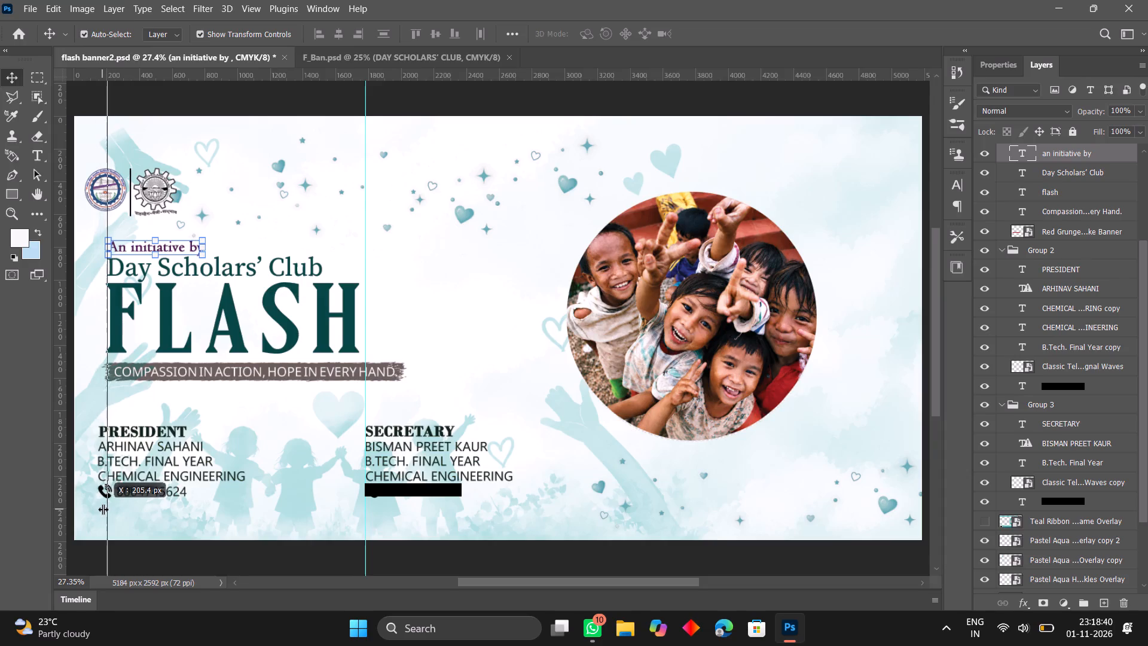
left_click_drag(103, 509, 101, 508)
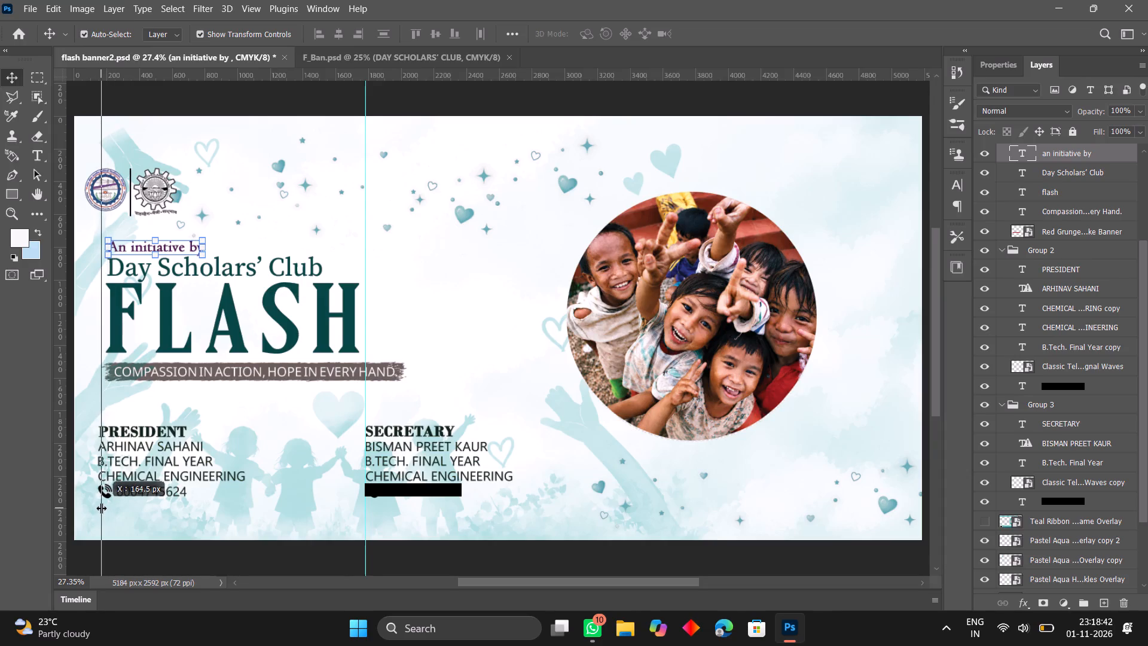
left_click_drag(101, 508, 102, 508)
scroll(102, 508, "down", 1)
scroll(102, 508, "up", 1)
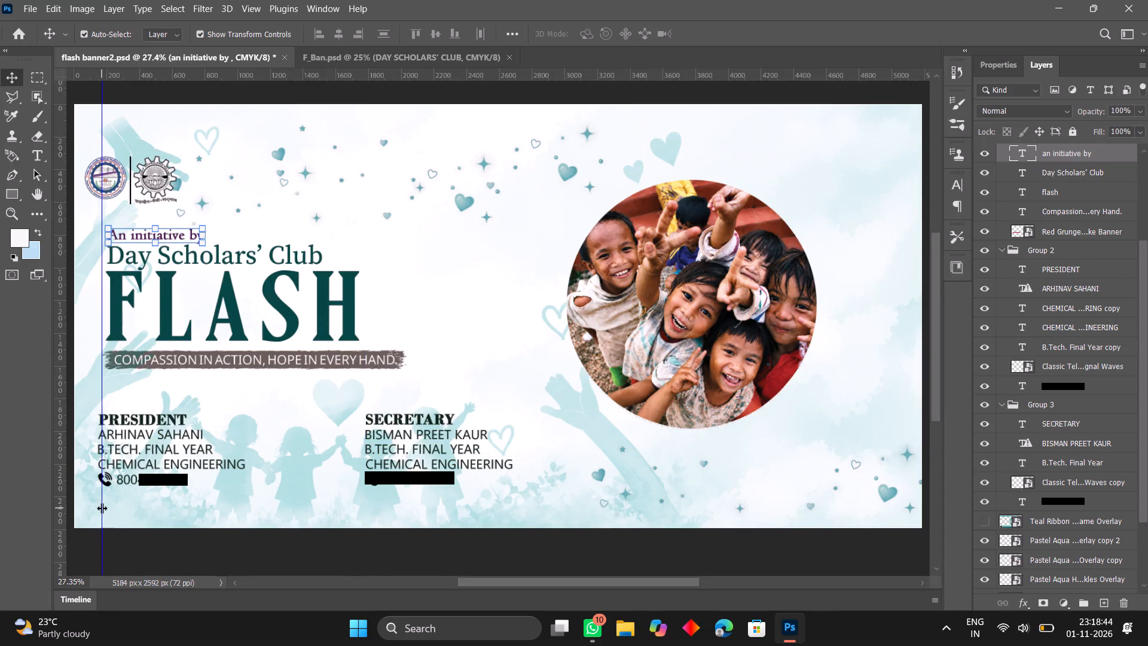
scroll(102, 508, "up", 1)
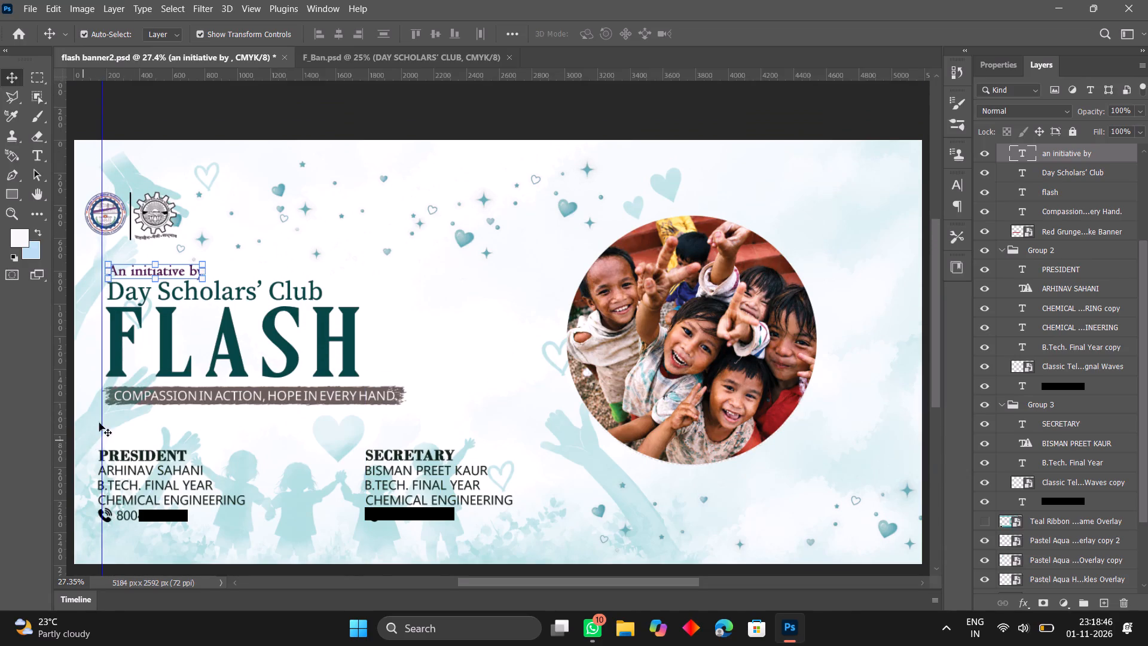
left_click(101, 370)
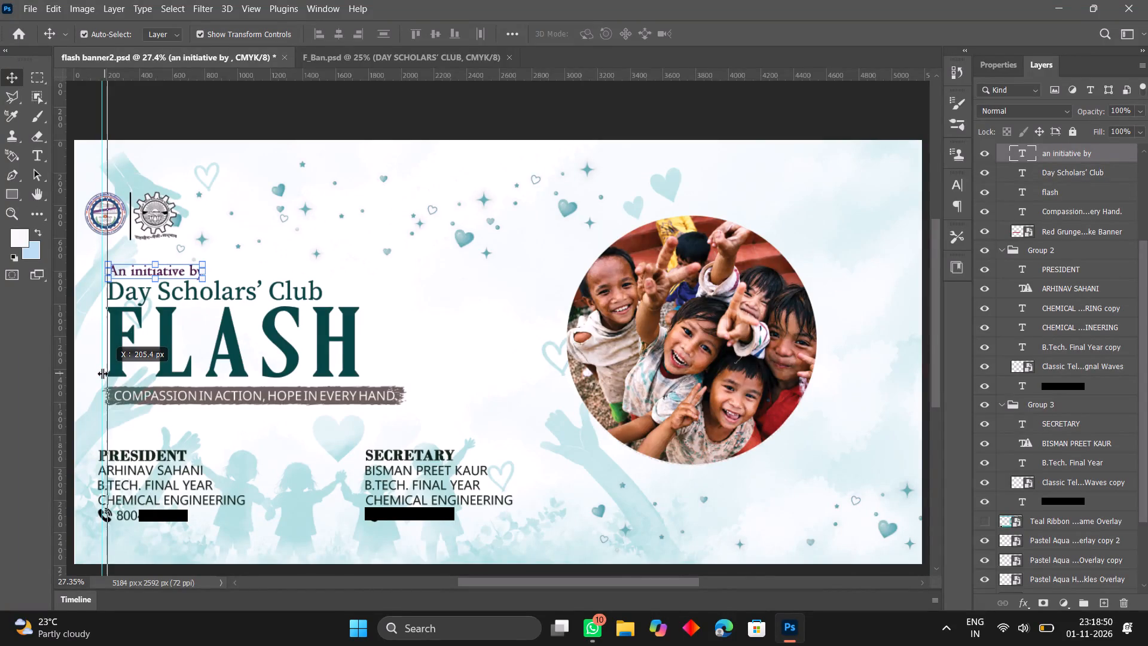
Hide the transform controls and move the vertical guide to about X 205 px, at the left edge of the title text.
left_click(200, 35)
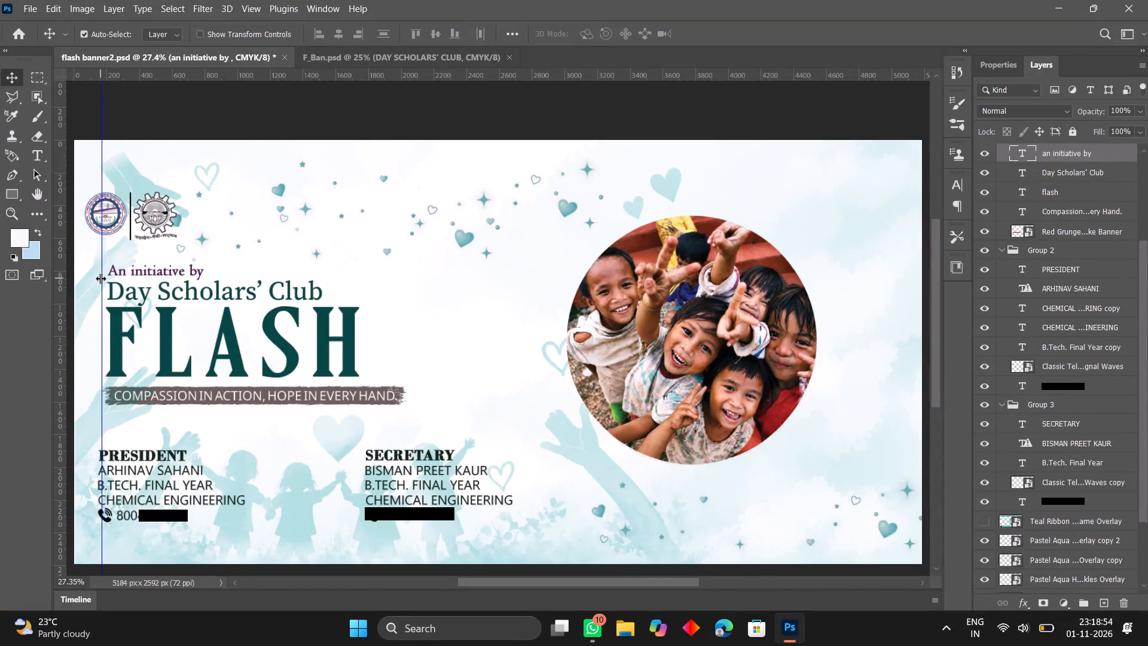
left_click(102, 319)
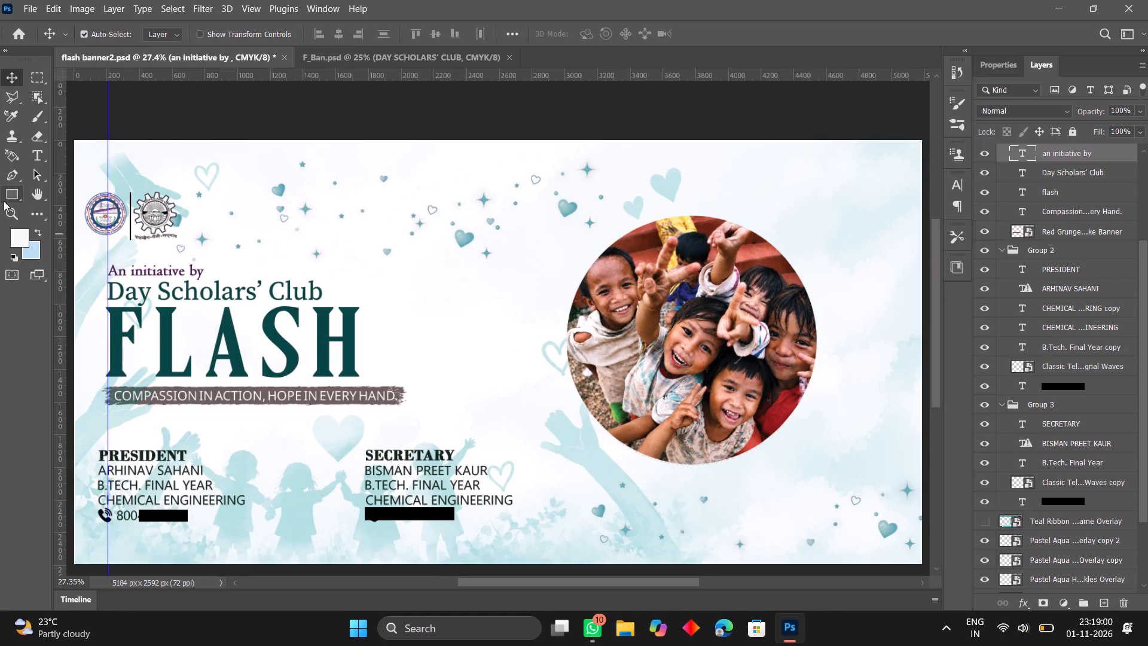
Nudge the FLASH title a few pixels right so its left edge lines up with the vertical guide.
key("ctrl+0")
key("ctrl+0")
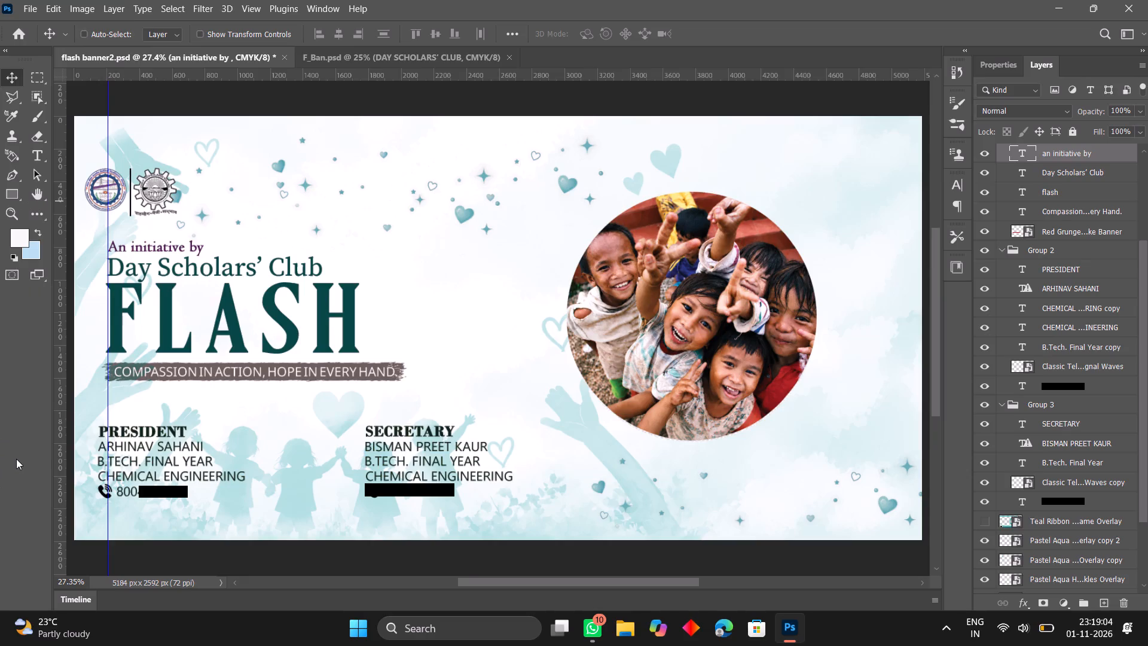
key("ctrl+0")
key("ctrl+plus")
key("ctrl+plus")
key("ctrl+plus")
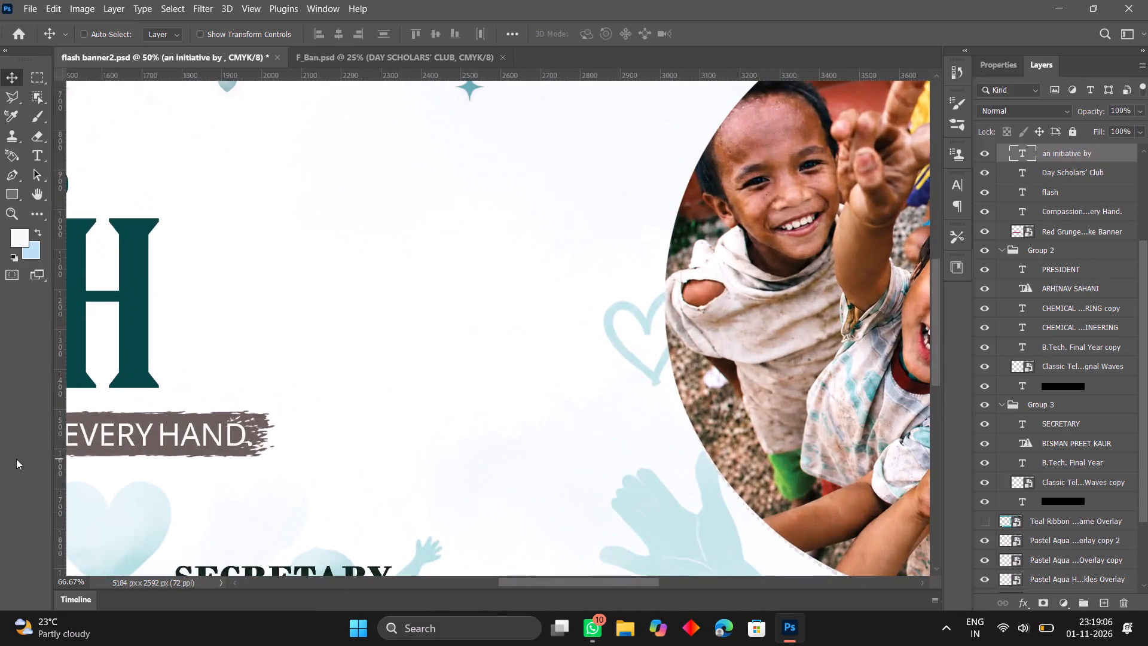
scroll(16, 459, "left", 15)
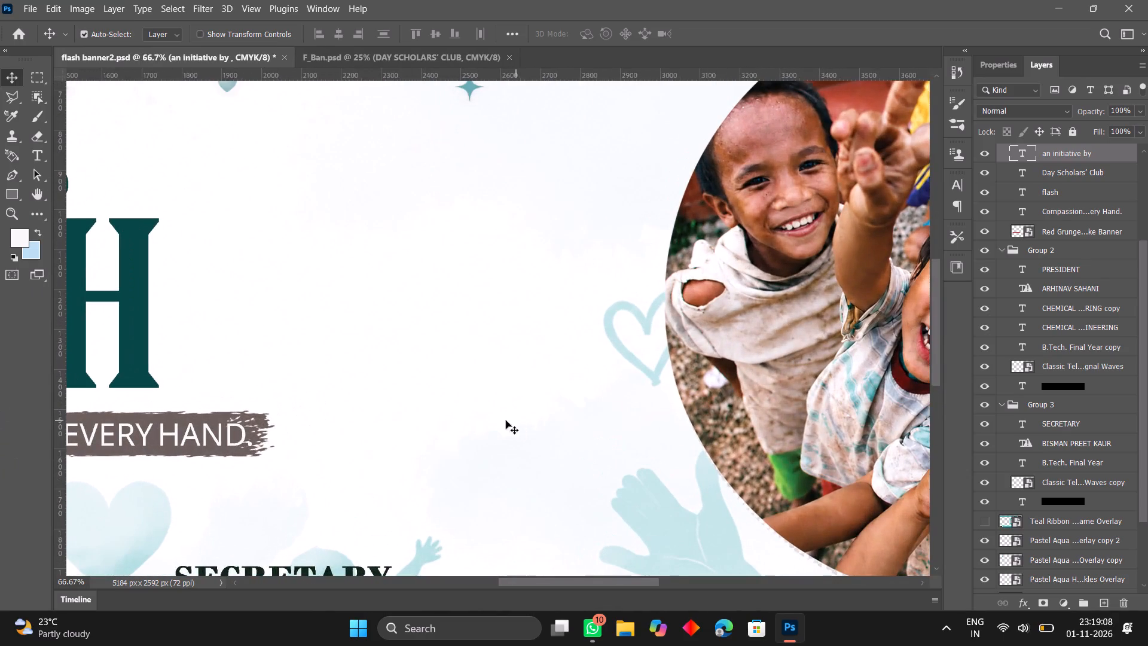
scroll(481, 418, "left", 7)
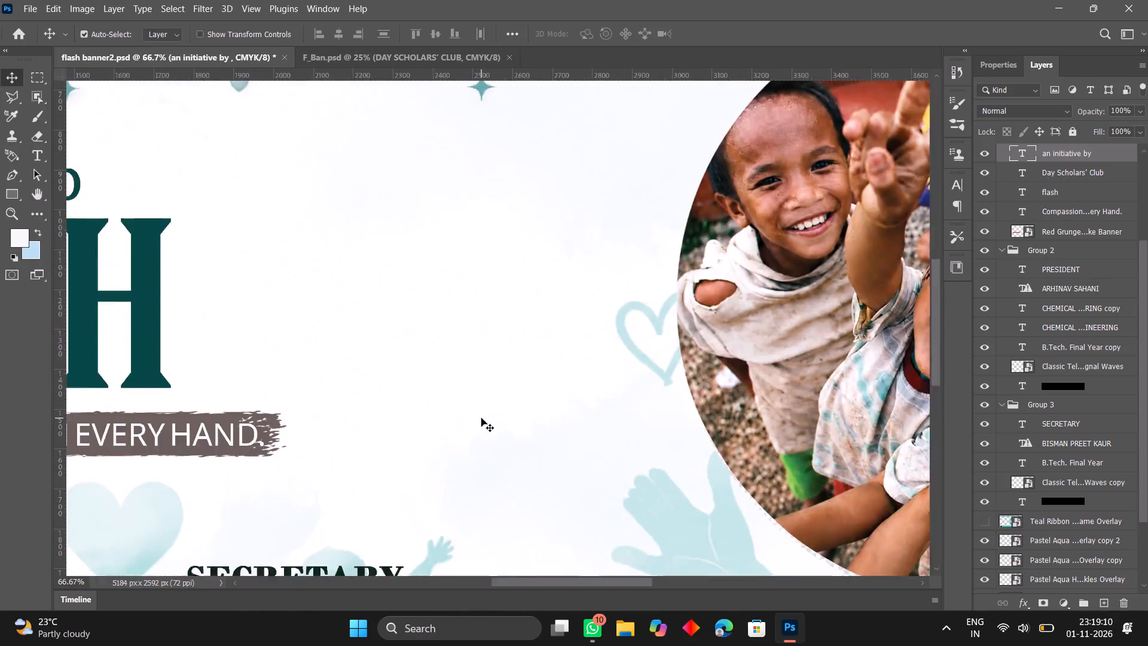
scroll(481, 418, "left", 4)
scroll(481, 418, "up", 2)
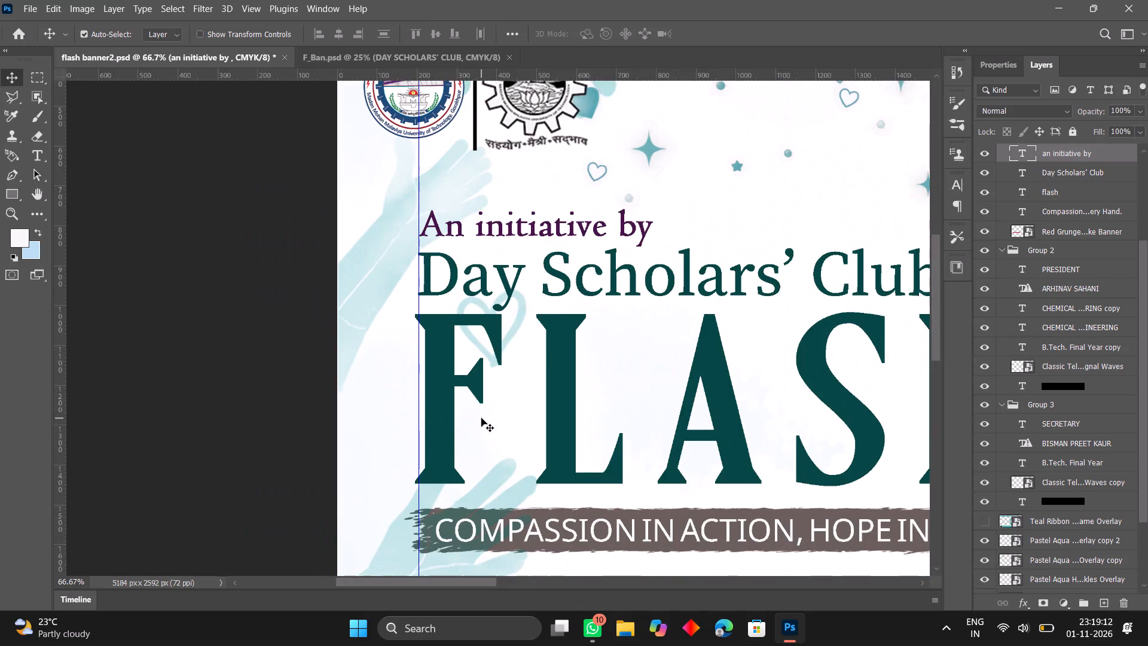
left_click(445, 430)
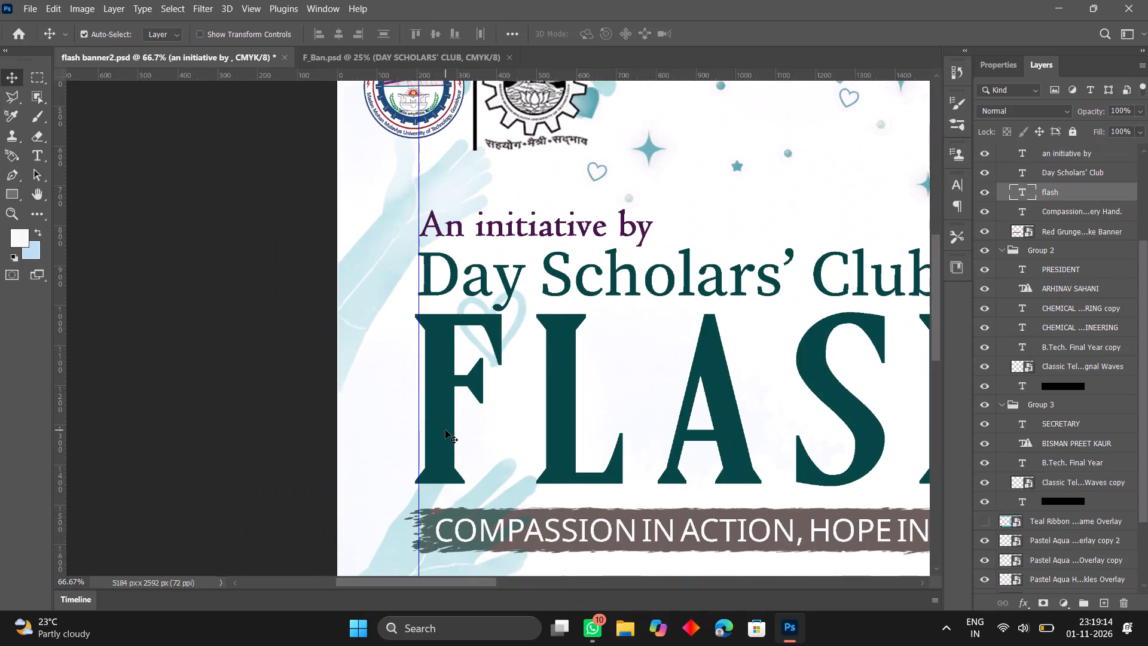
key("Right")
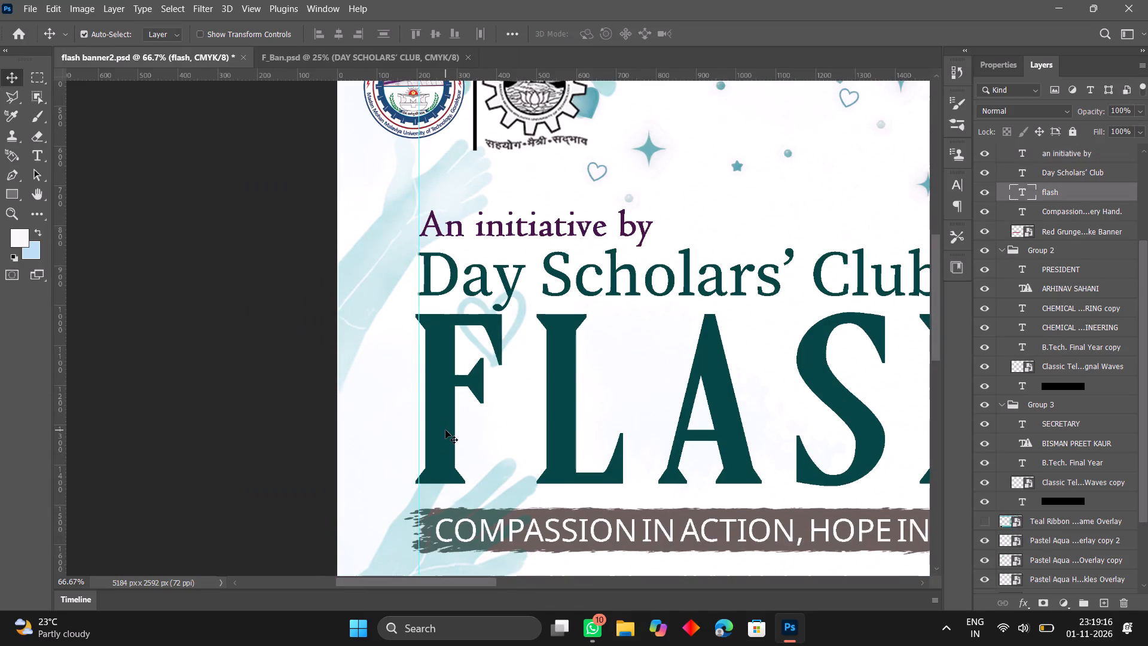
key("Right")
key("Right")
key("Right")
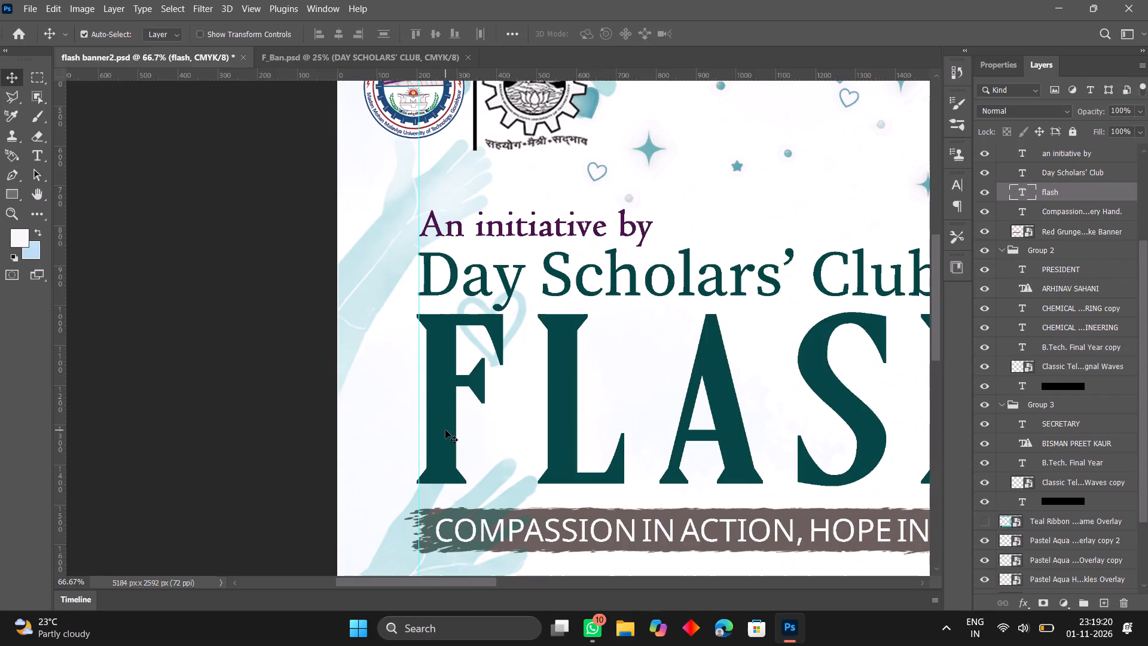
key("Right")
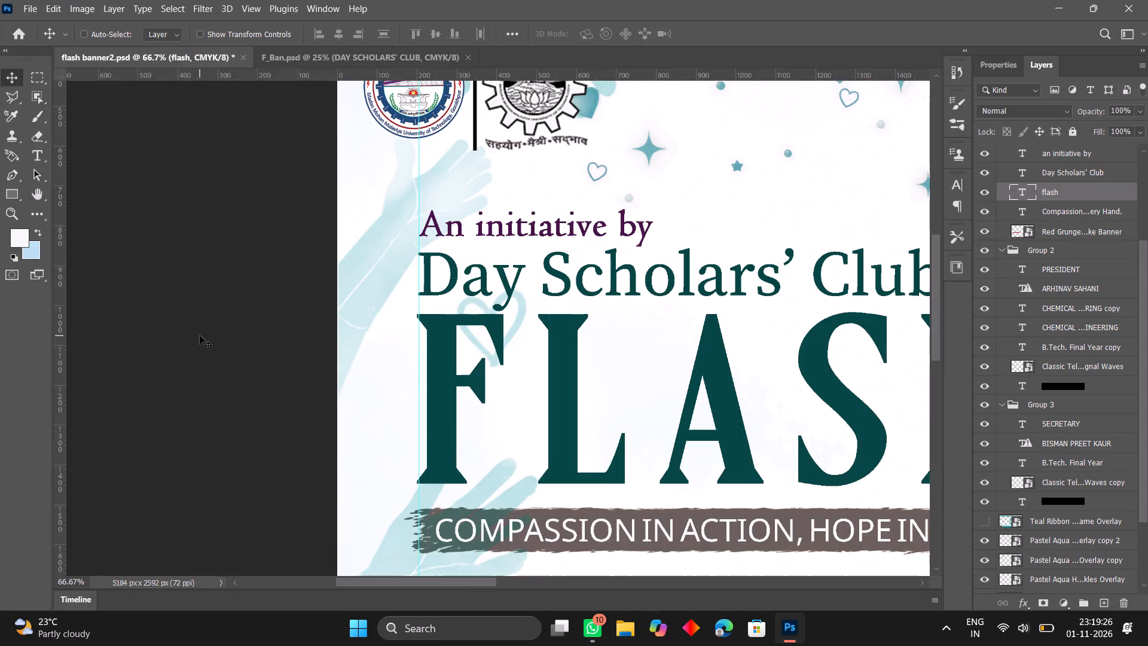
Fit the whole banner in view and show the Teal Ribbon Circle Frame Overlay layer.
key("ctrl+0")
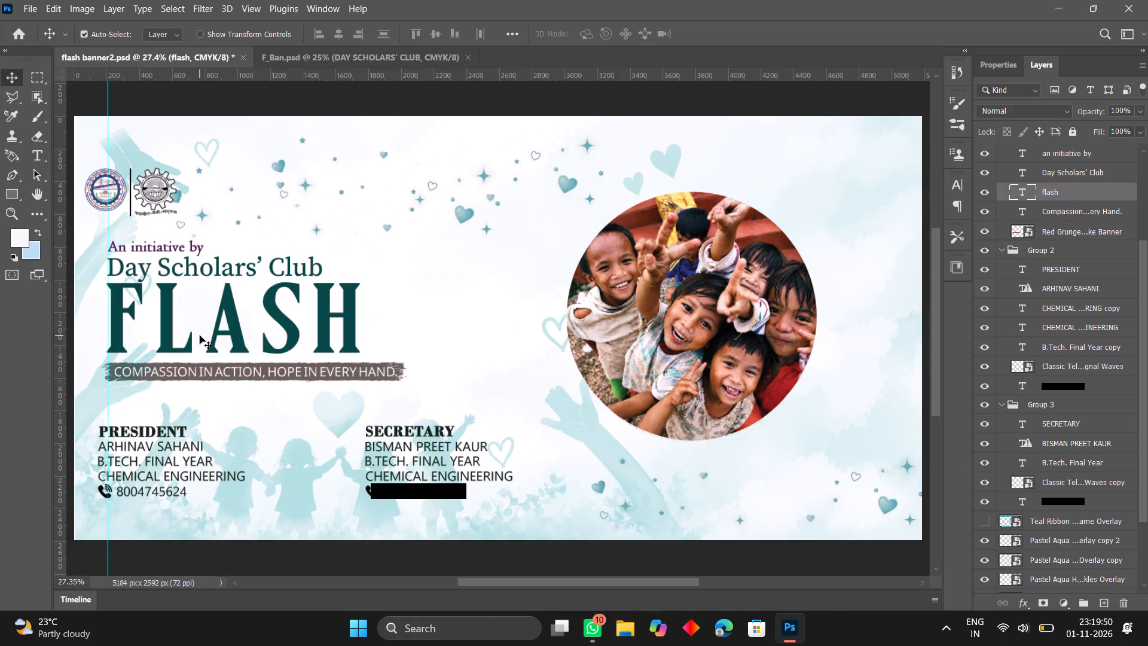
scroll(429, 645, "down", 2)
left_click(986, 517)
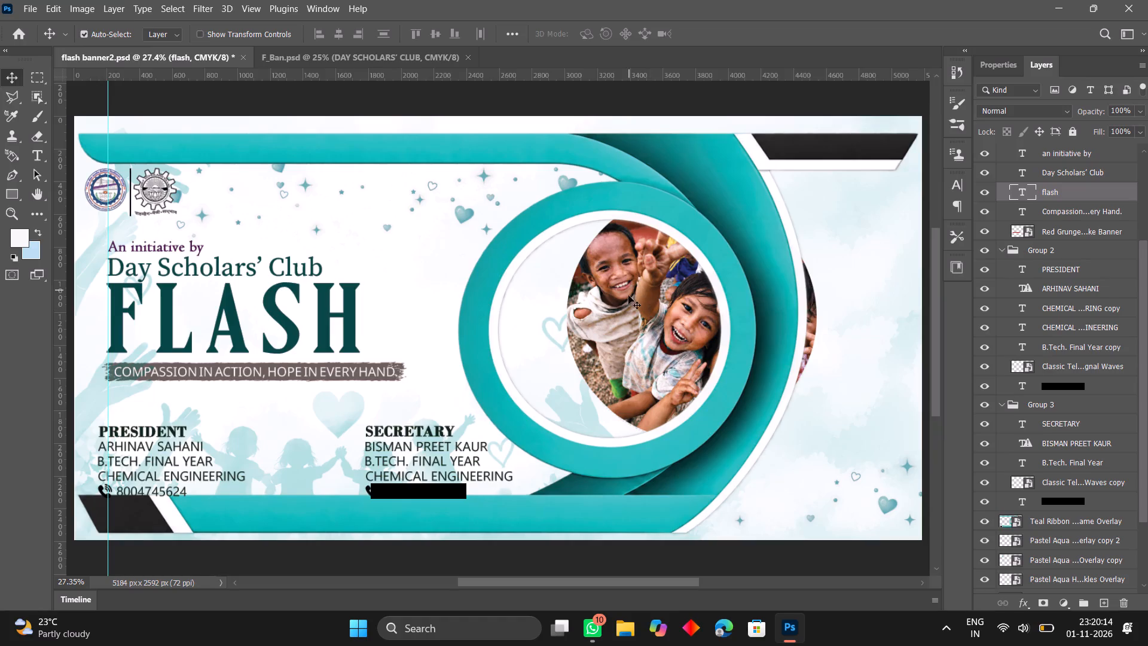
Select the circular children photo and show its transform controls.
left_click(628, 301)
left_click(628, 301)
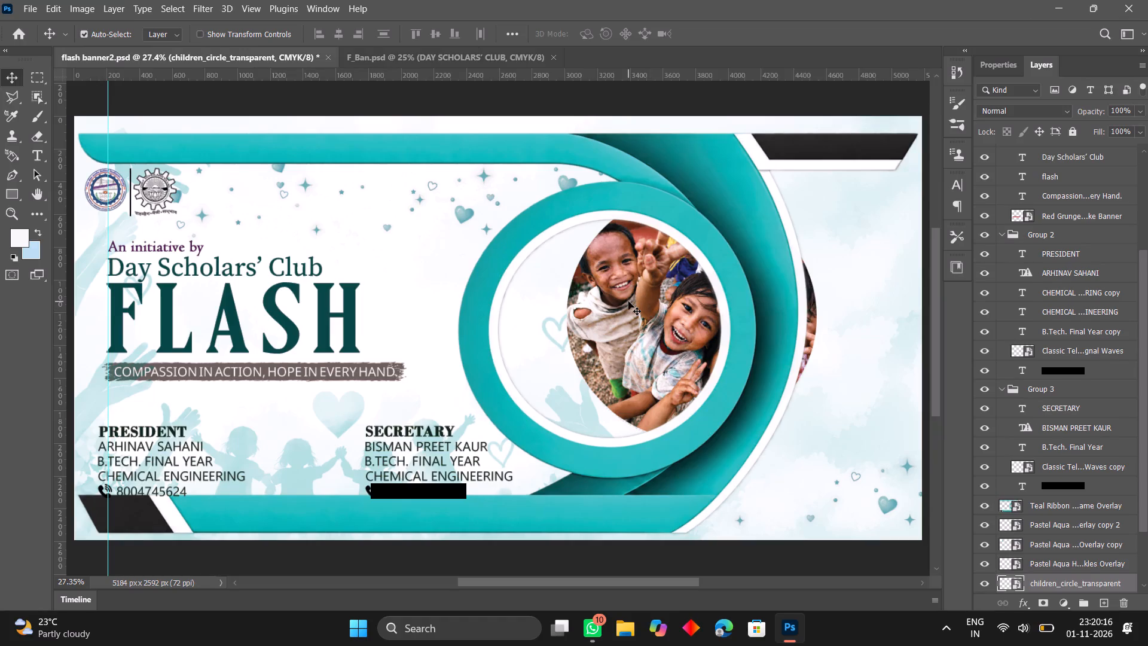
left_click(199, 32)
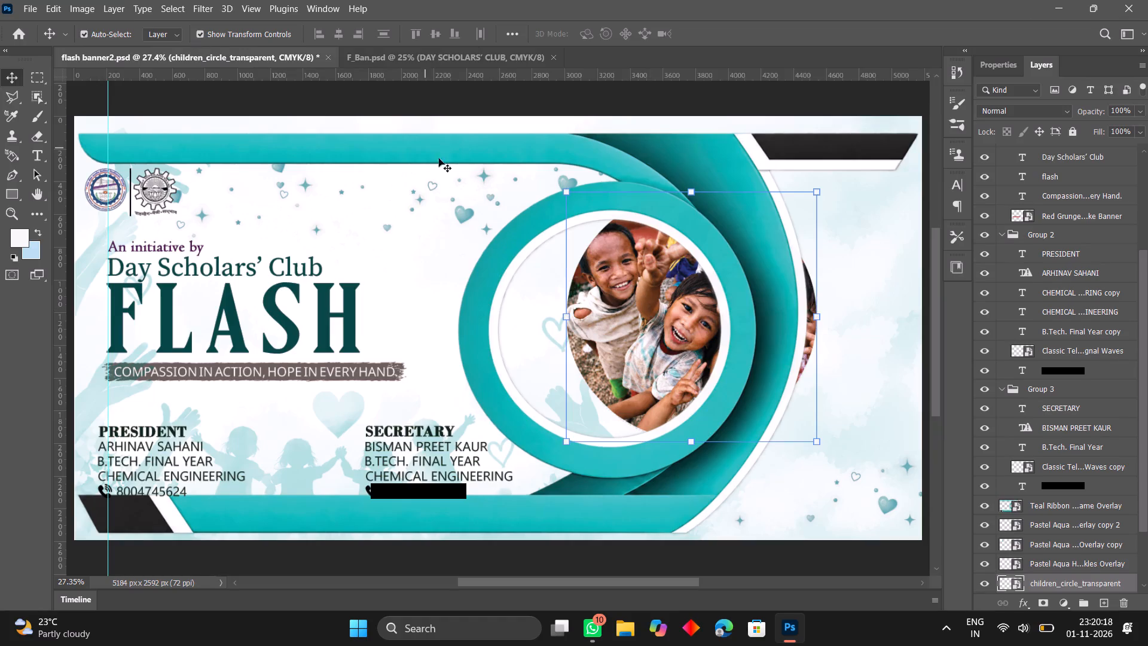
Preview the hidden Joyful Children circle portrait and Joyful Gift Day photo with the ribbon frame, hiding each again.
scroll(991, 554, "down", 1)
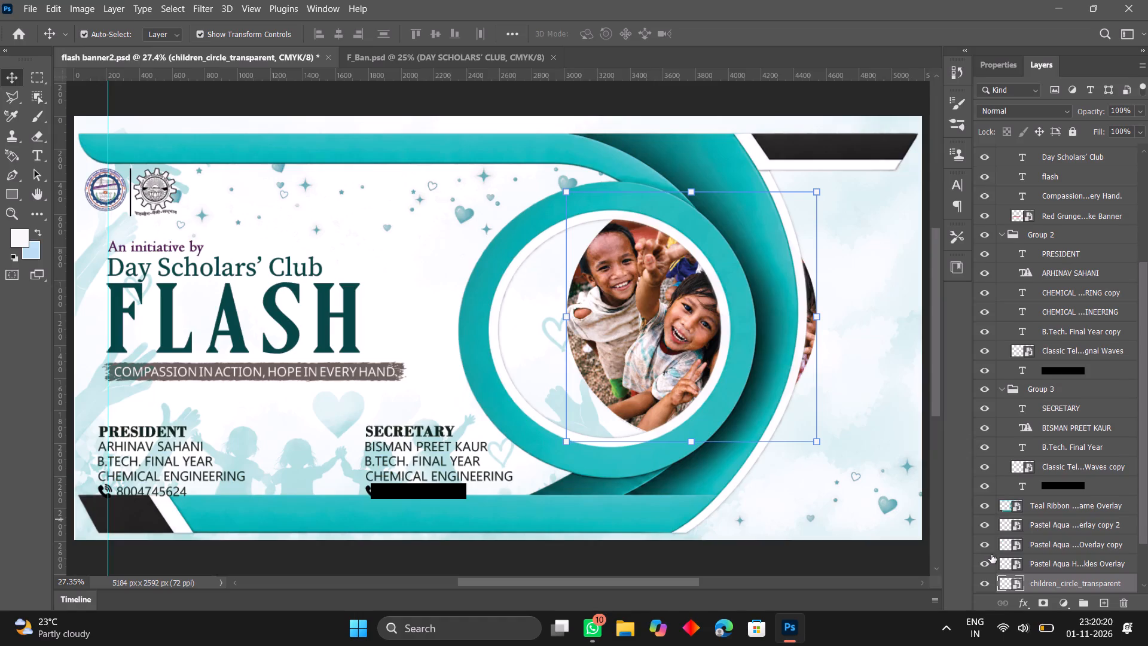
scroll(991, 554, "down", 1)
left_click(985, 524)
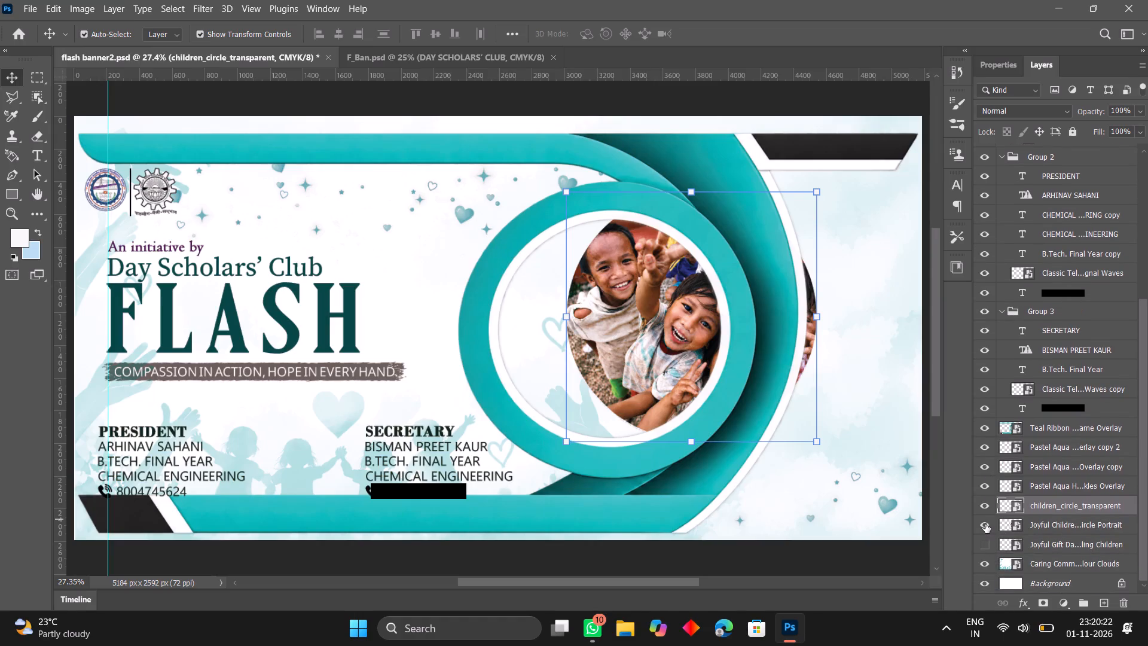
left_click(985, 524)
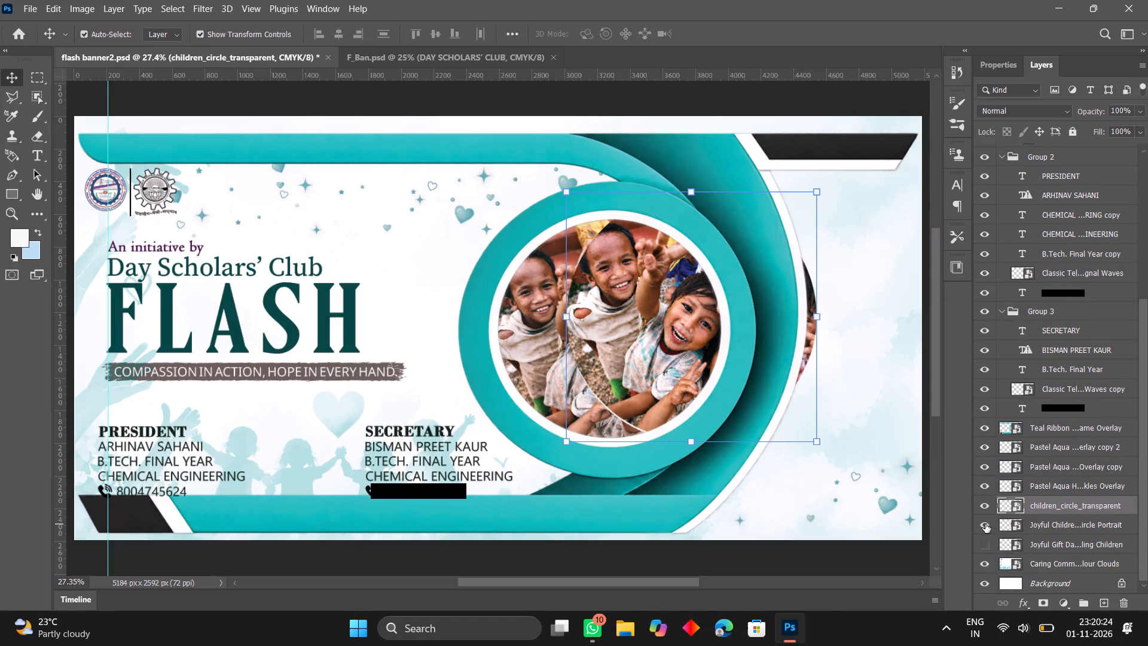
left_click(984, 547)
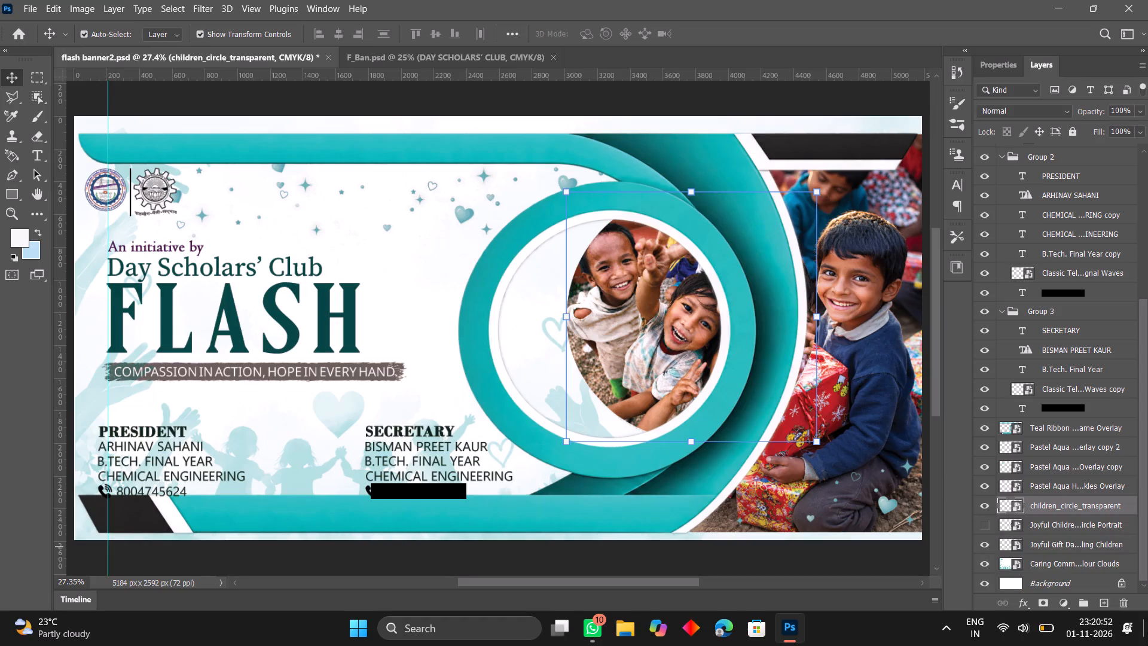
left_click(896, 529)
left_click(985, 544)
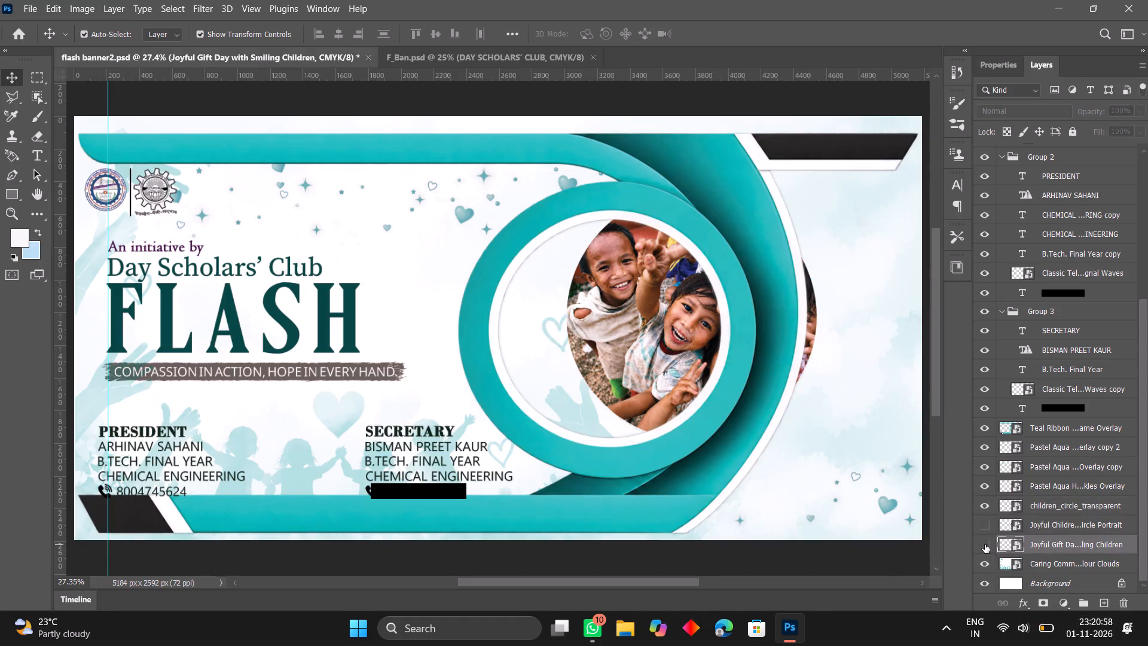
Check the circular children photo, hearts overlay and teal ribbon frame by switching each layer off and on, keeping the ribbon frame selected.
left_click(809, 351)
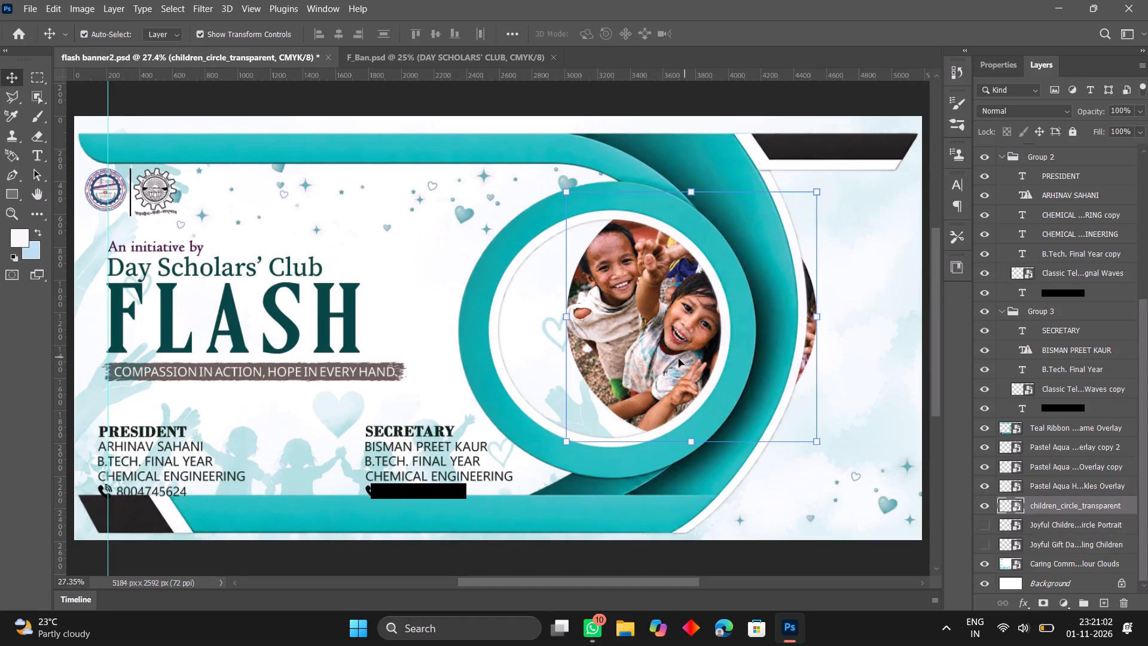
left_click(649, 499)
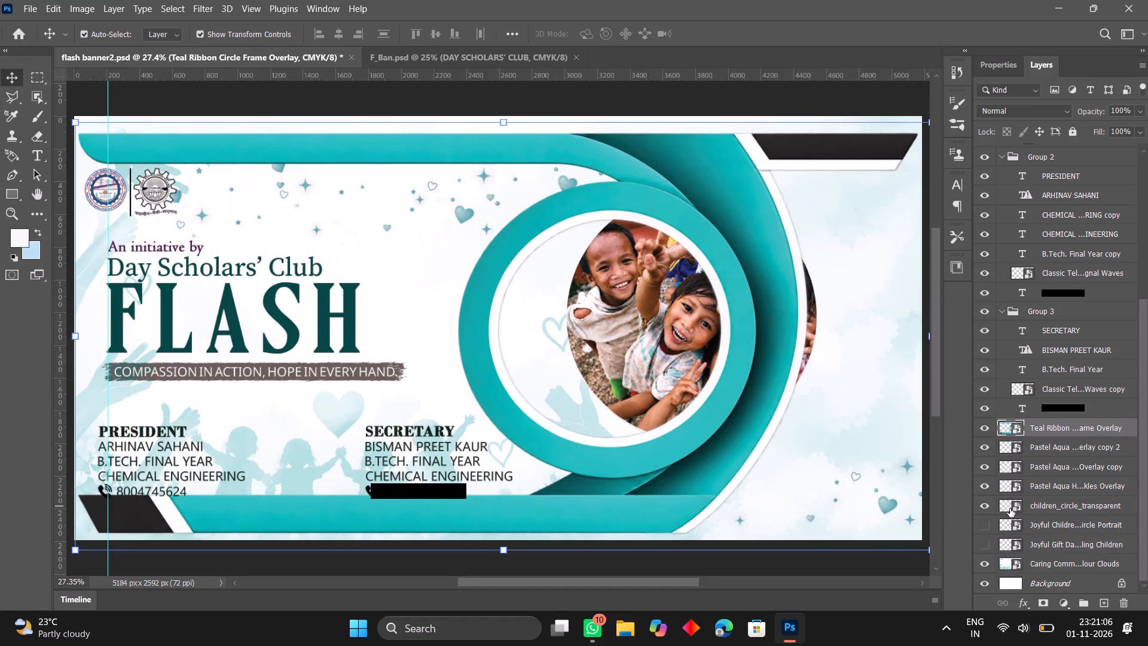
left_click(984, 506)
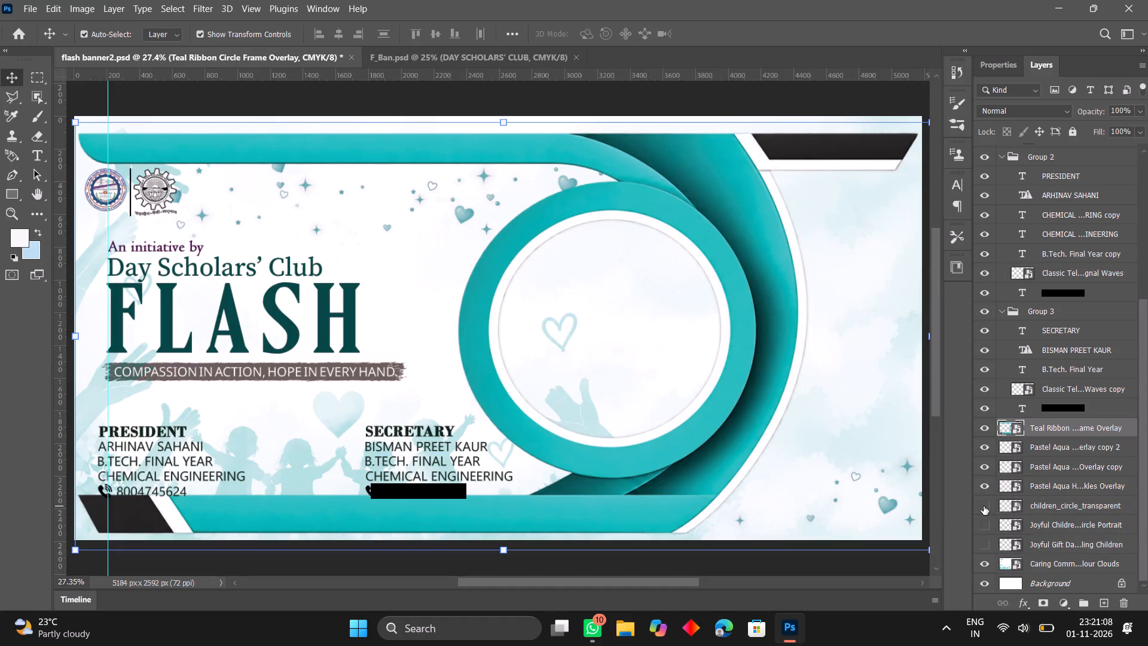
left_click(984, 506)
left_click(984, 484)
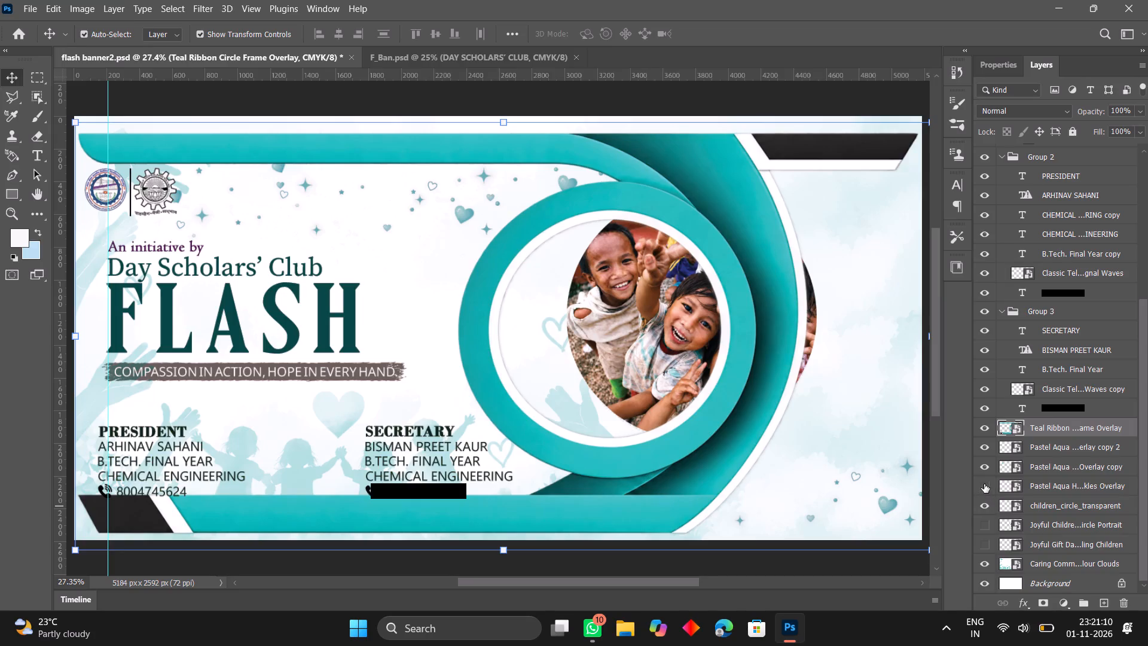
left_click(984, 484)
left_click(984, 425)
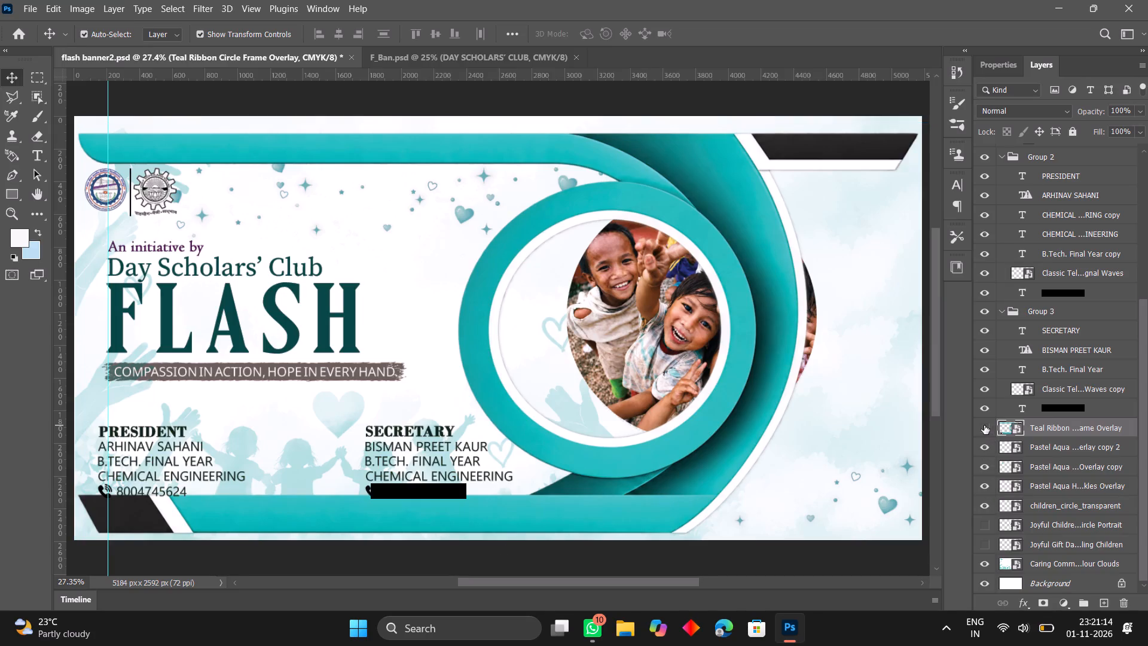
left_click(984, 425)
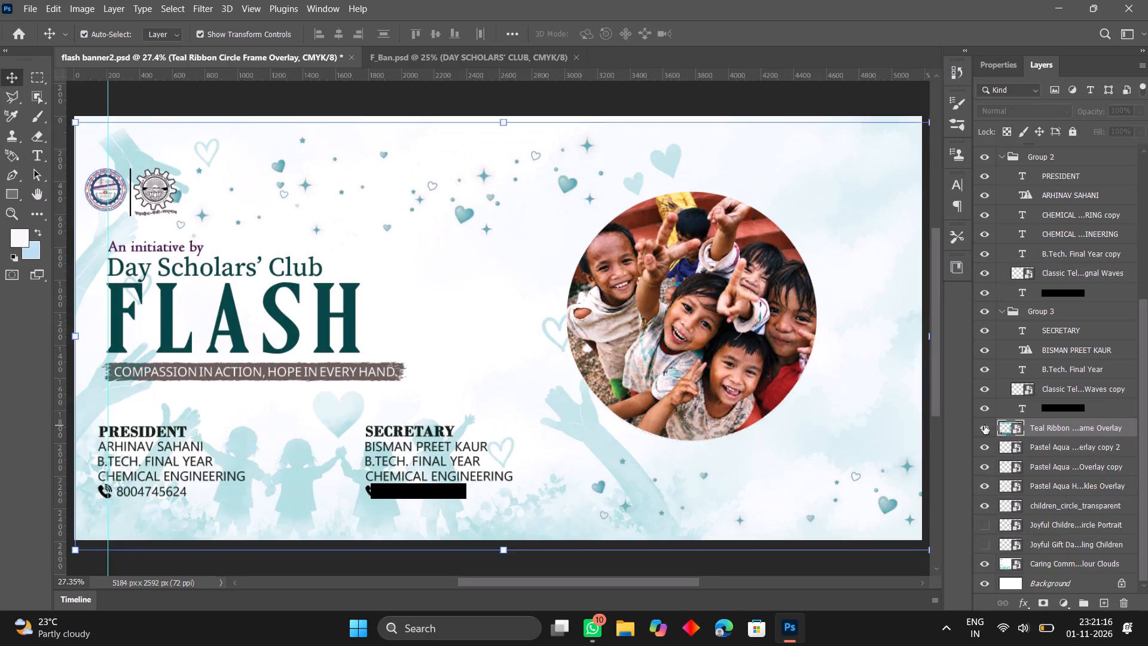
left_click(984, 425)
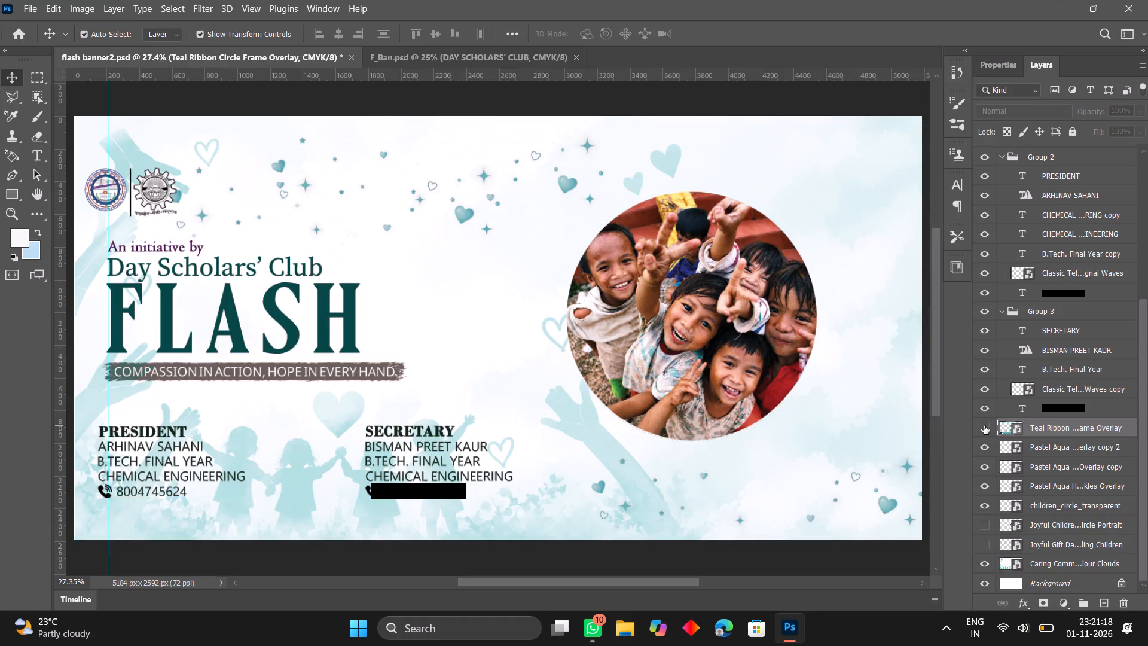
left_click(984, 425)
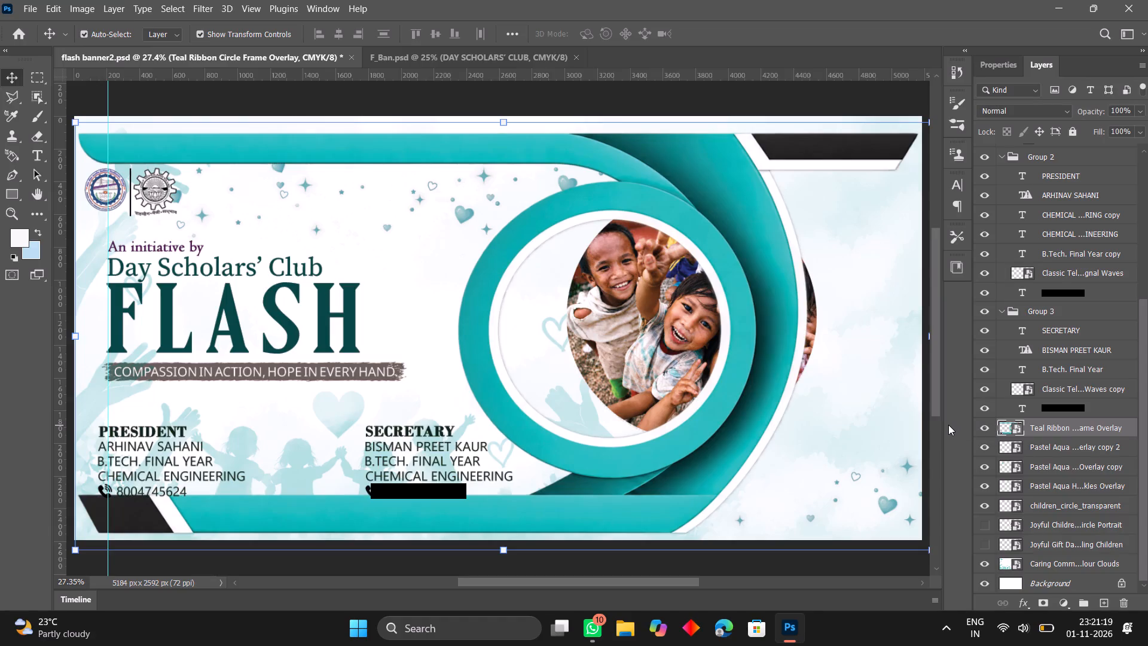
Move the teal ribbon frame about 590 px right and 114 px up so its ring surrounds the circular children photo.
key("Right")
key("Right")
key("Right")
key("Right")
key("Right")
key("Right")
key("Right")
key("Right")
key("Right")
key("Right")
key("Right")
key("Right")
key("Right")
key("Right")
key("Right")
key("Right")
key("Right")
key("Right")
key("Right")
key("Right")
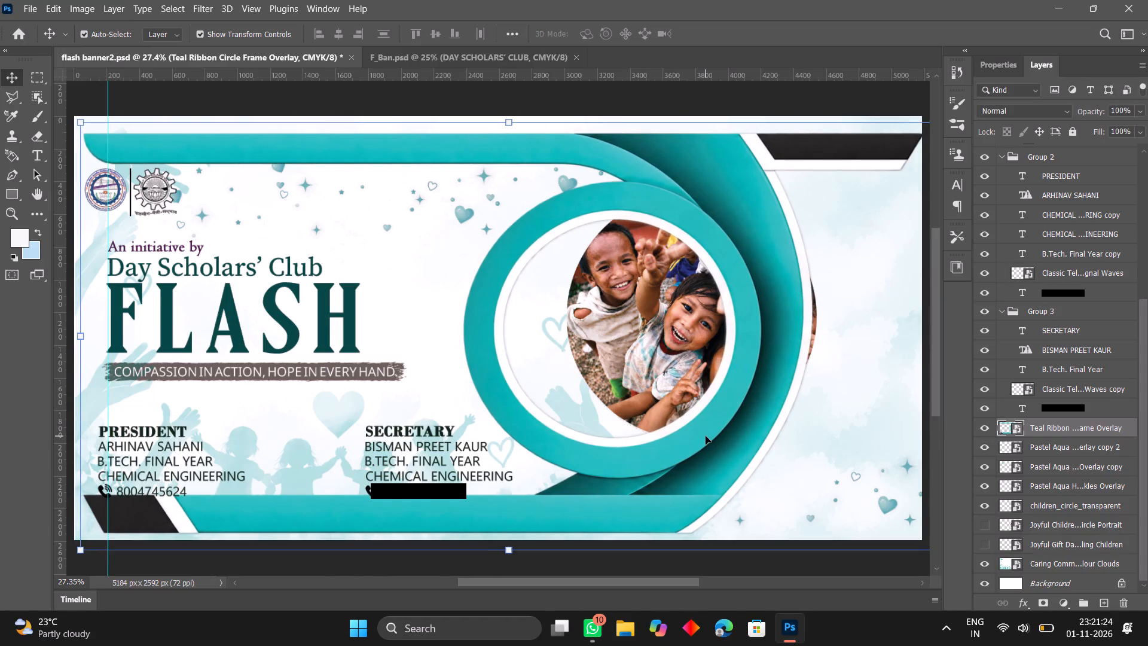
left_click_drag(706, 436, 757, 422)
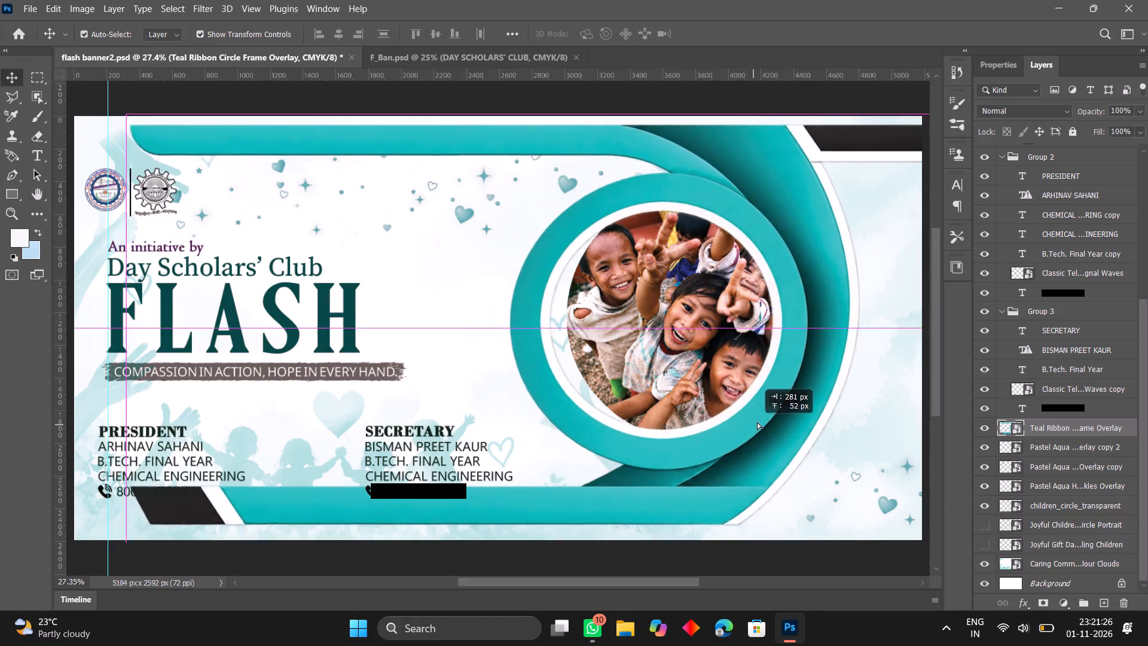
left_click_drag(757, 422, 783, 420)
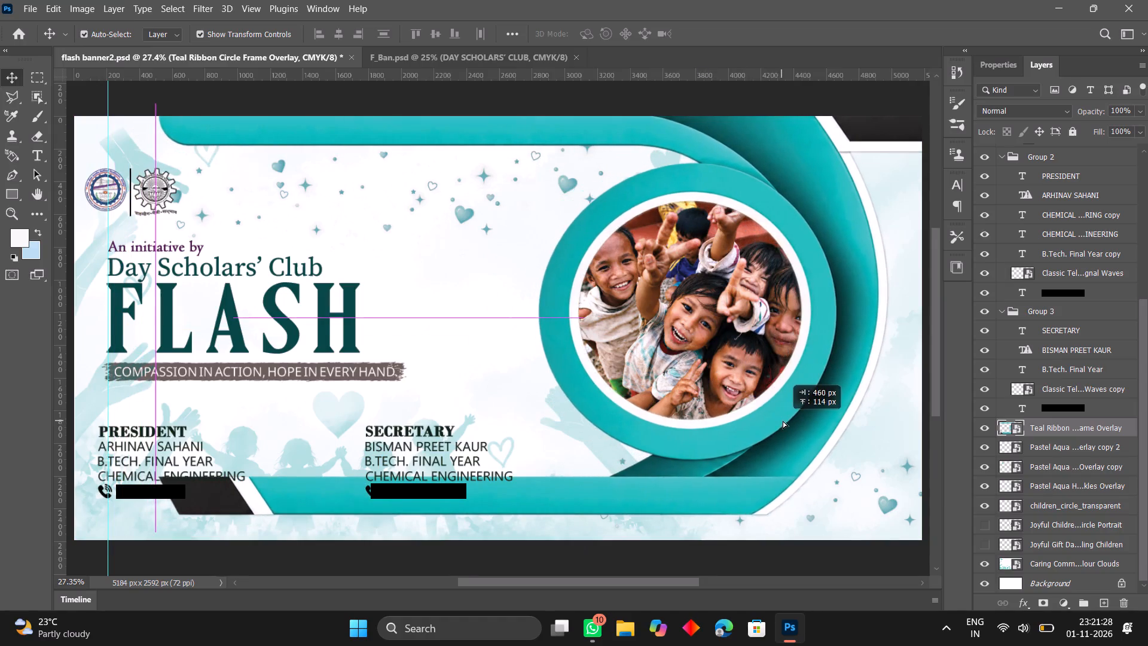
left_click_drag(783, 420, 796, 420)
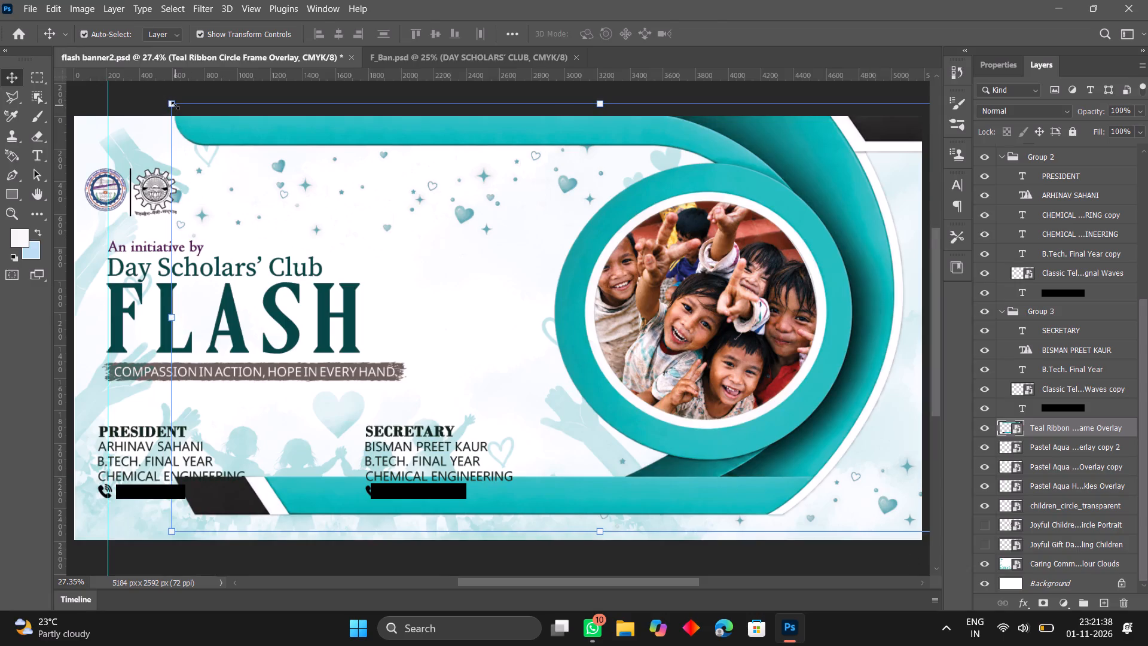
Enlarge the teal ribbon circle frame proportionally to about 335% around the circular children photo.
left_click_drag(175, 105, 137, 88)
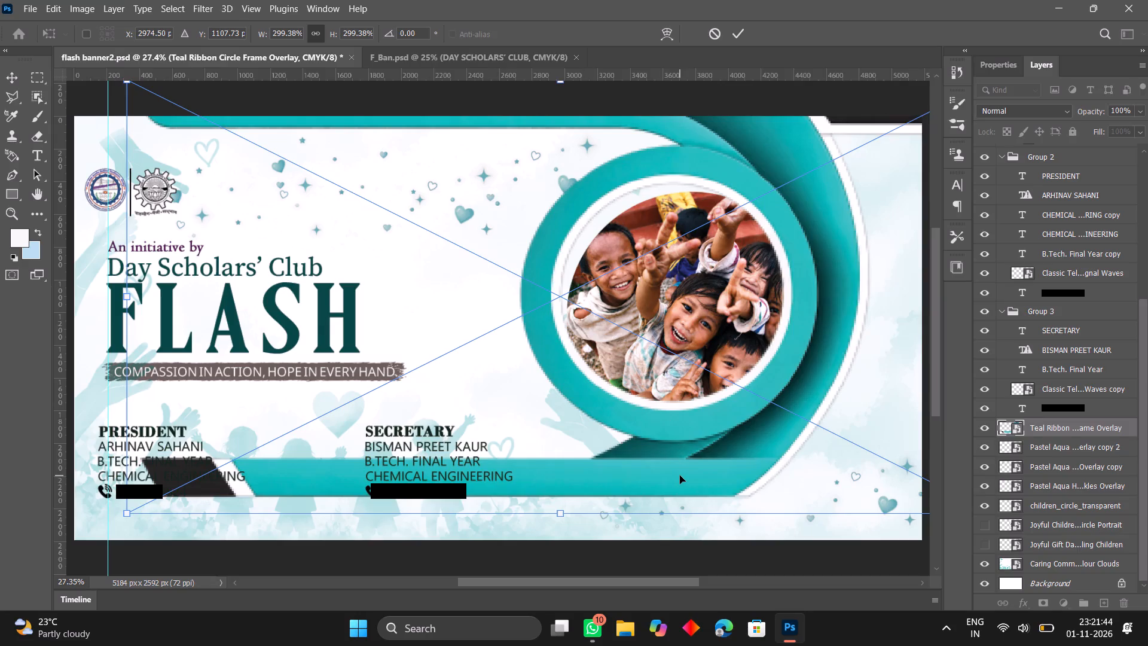
left_click_drag(680, 476, 707, 496)
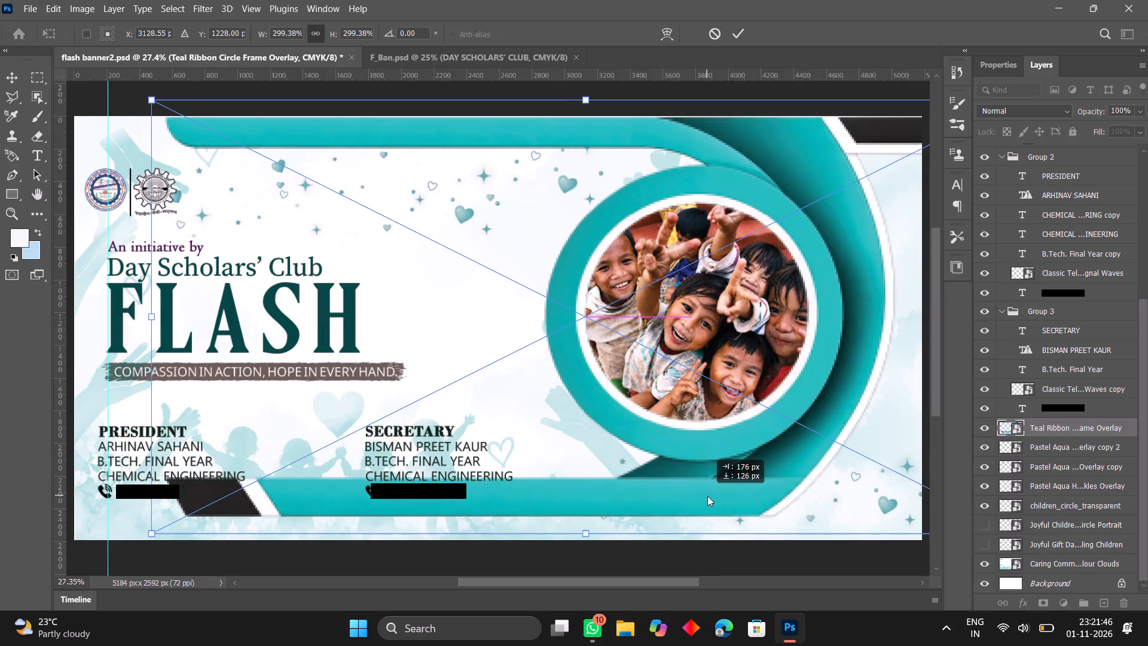
left_click_drag(707, 496, 708, 498)
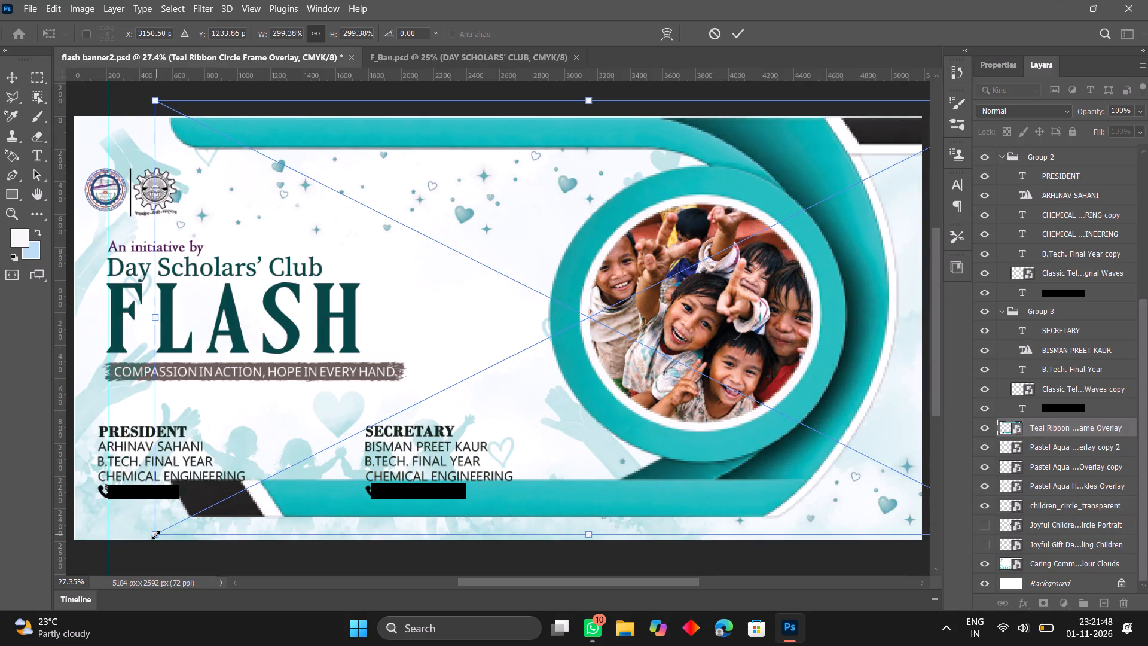
left_click_drag(155, 535, 150, 541)
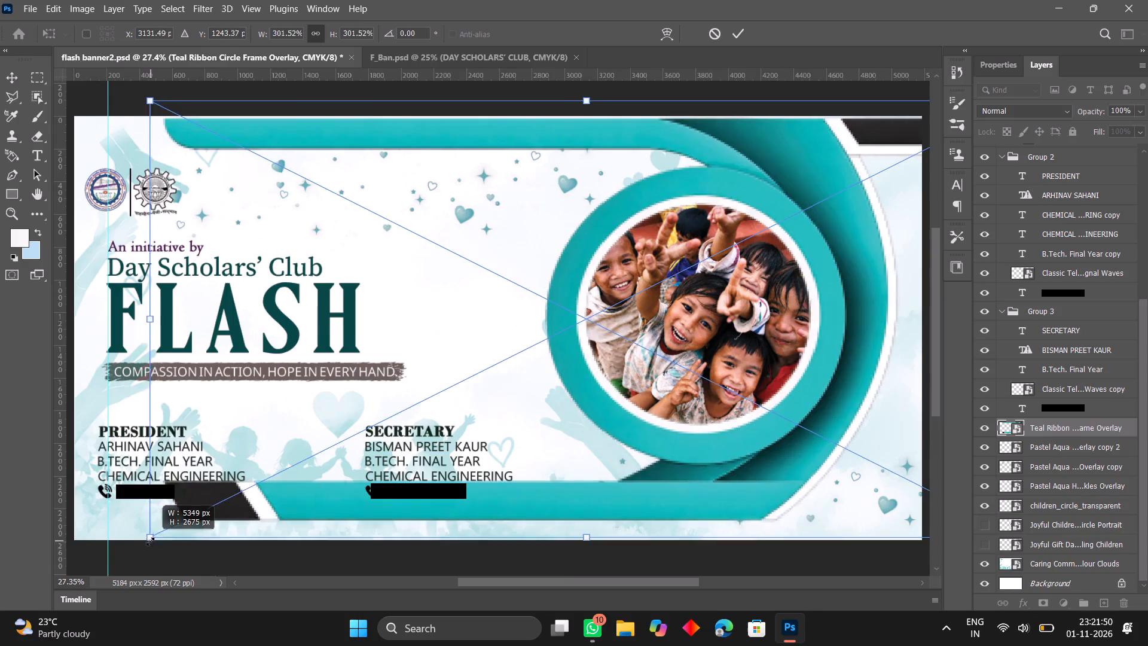
left_click_drag(150, 541, 74, 589)
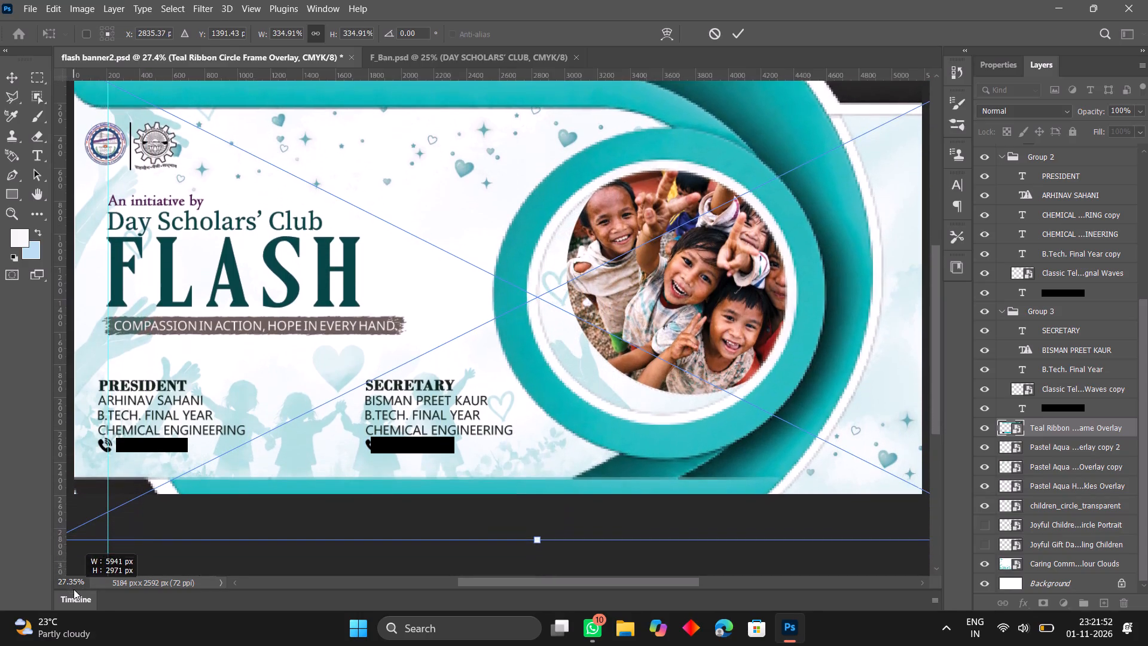
Move the enlarged teal ribbon frame to about X 3007, Y 1228 px so its ring surrounds the circular children photo.
key("Right")
key("Right")
key("Right")
key("Right")
key("Right")
key("Right")
key("Right")
key("Right")
key("Right")
key("Right")
key("Right")
key("Right")
key("Right")
key("Right")
key("Right")
key("Right")
key("Right")
key("Right")
key("Right")
key("Right")
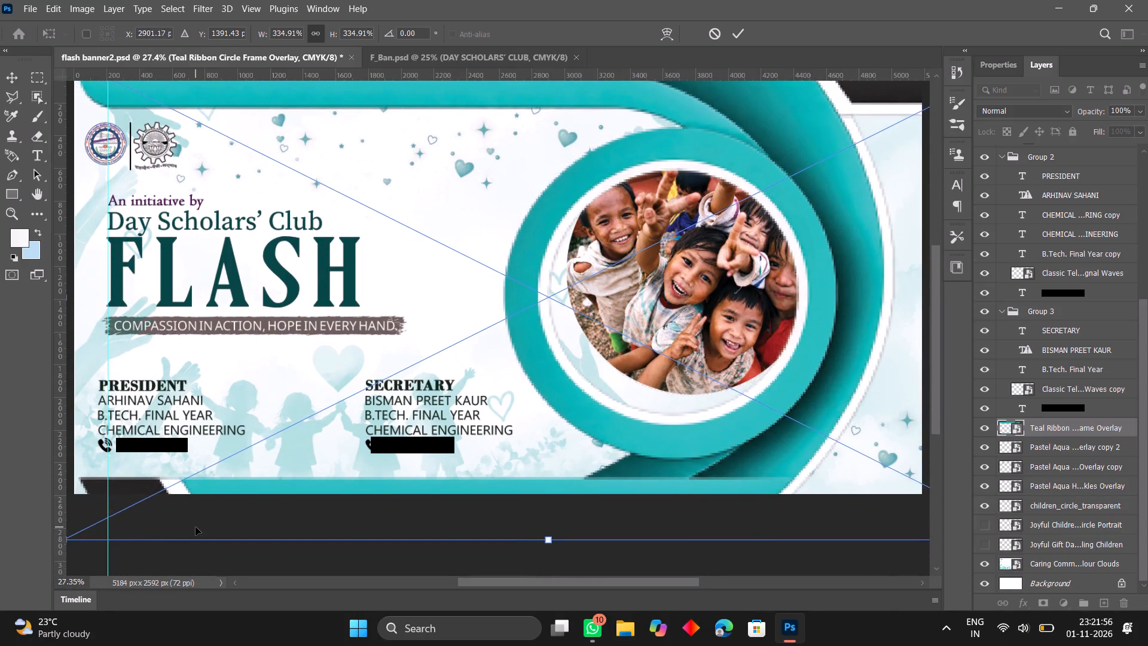
scroll(196, 527, "up", 1)
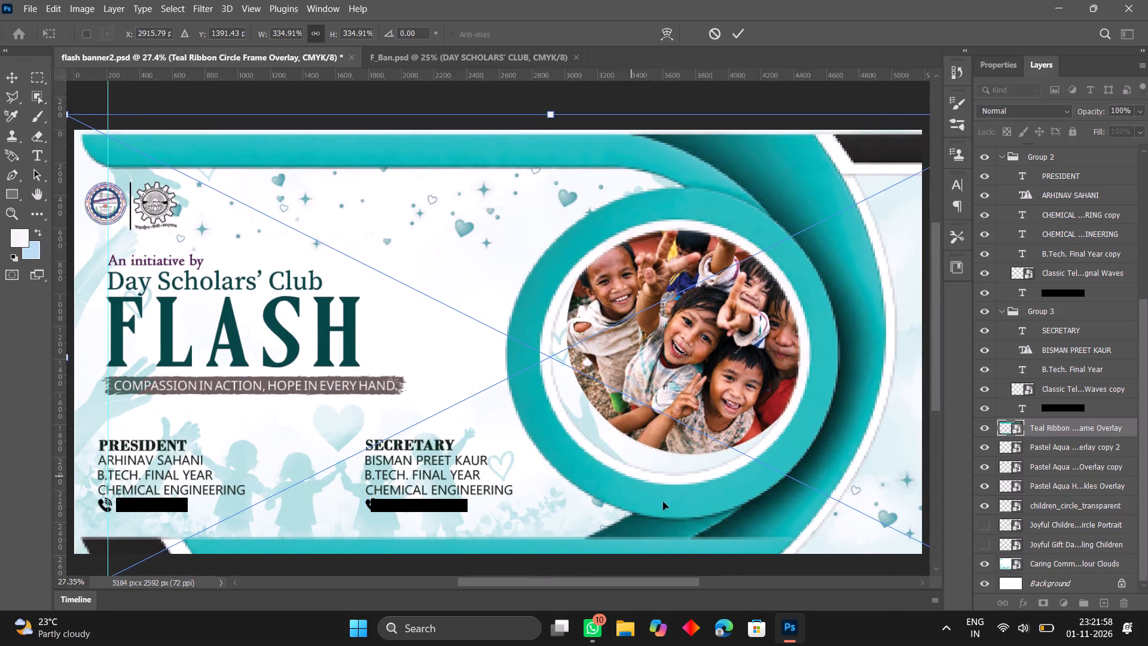
left_click_drag(691, 503, 705, 477)
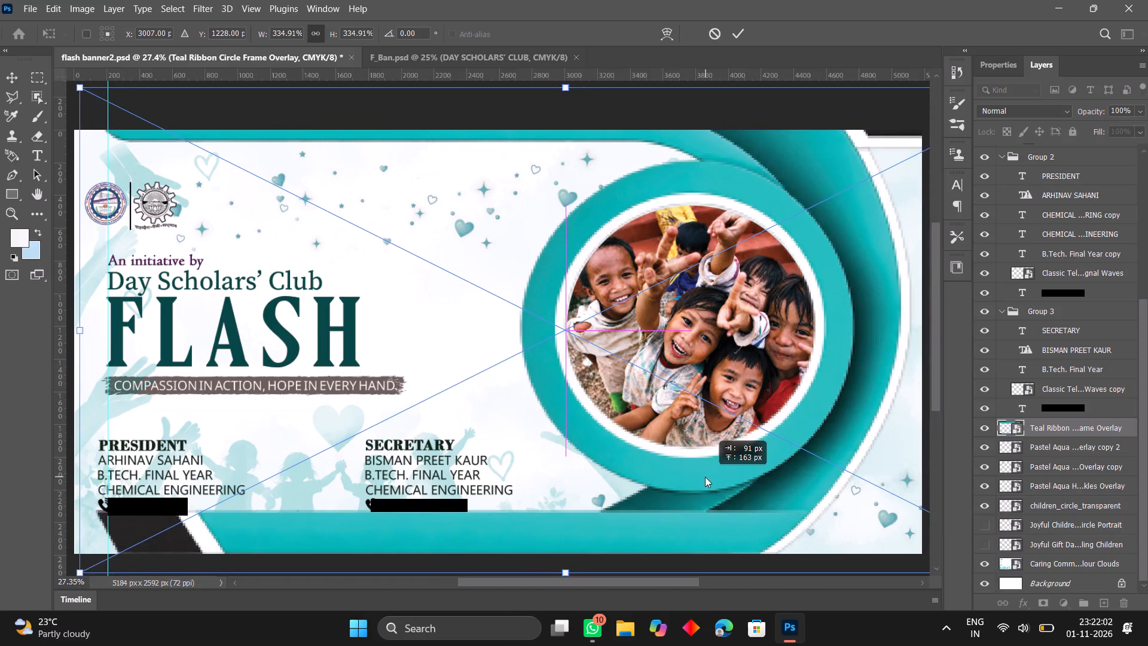
left_click_drag(705, 477, 704, 477)
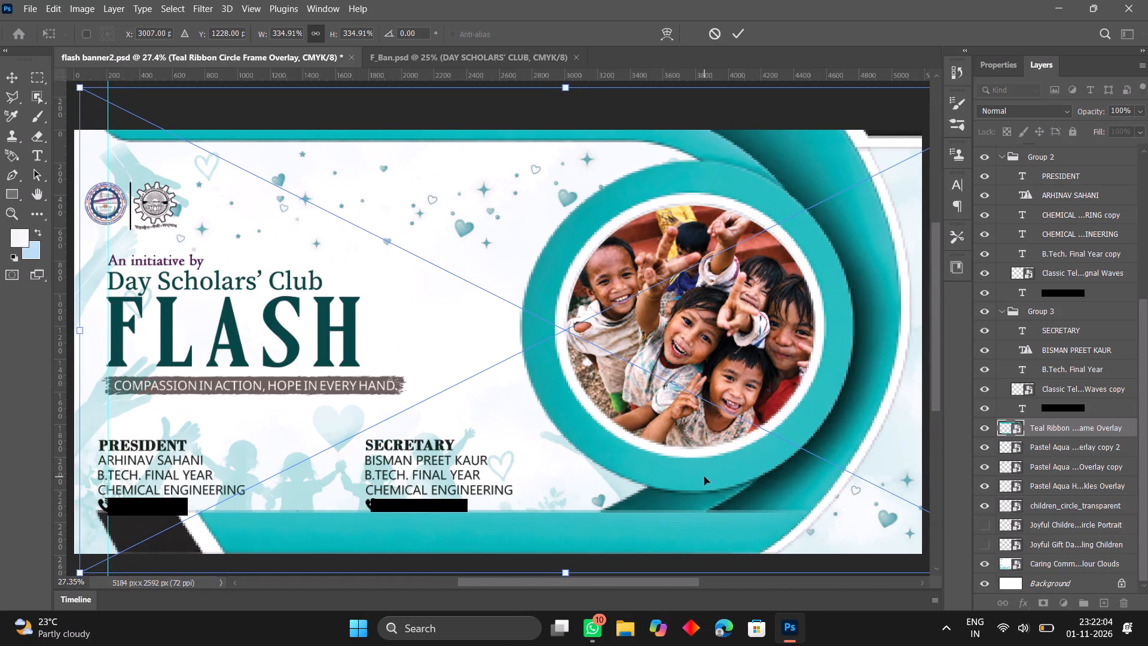
left_click(8, 75)
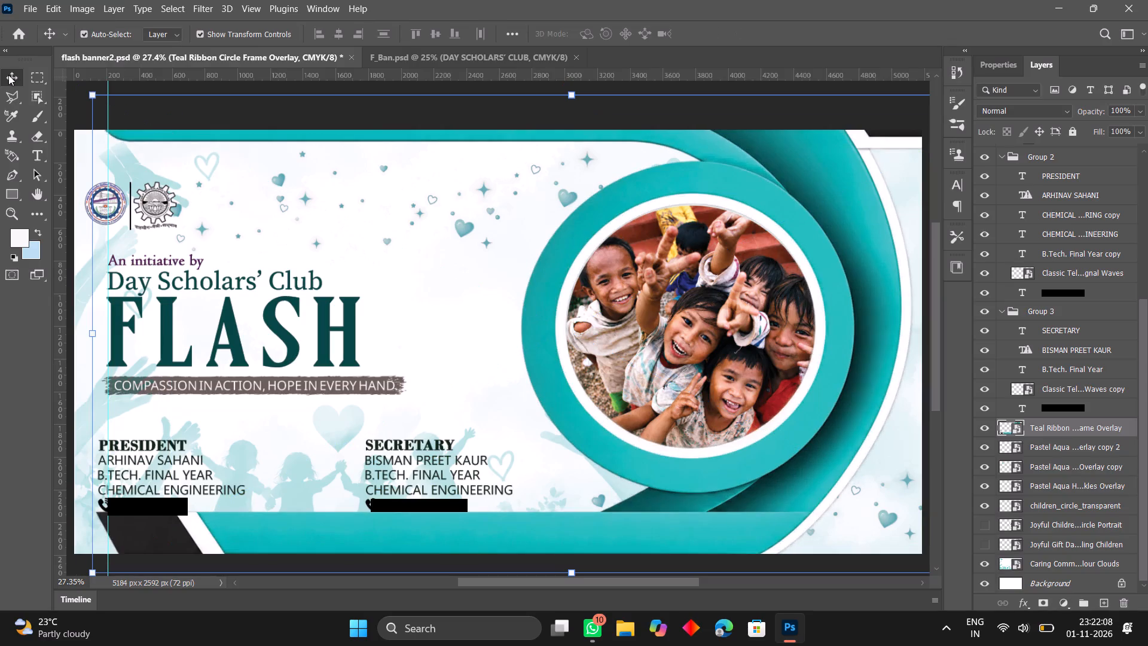
Compare the banner with and without the Pastel Aqua overlay copy 2 and the teal ribbon frame, leaving both visible.
scroll(8, 75, "up", 1)
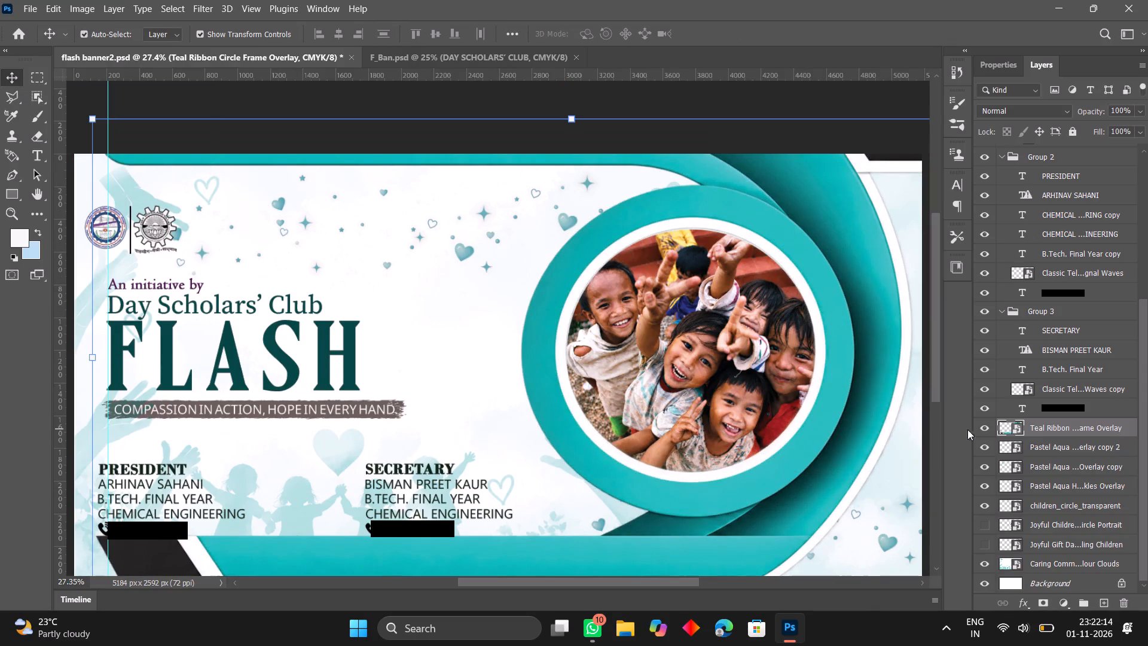
left_click(985, 448)
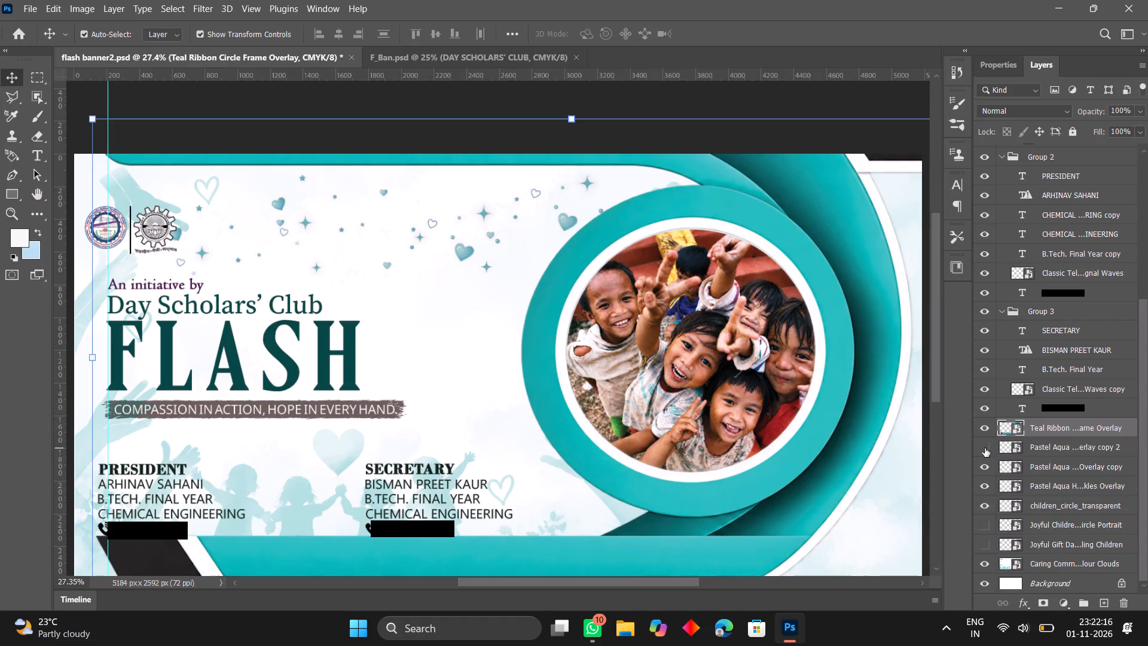
left_click(985, 448)
left_click(985, 448)
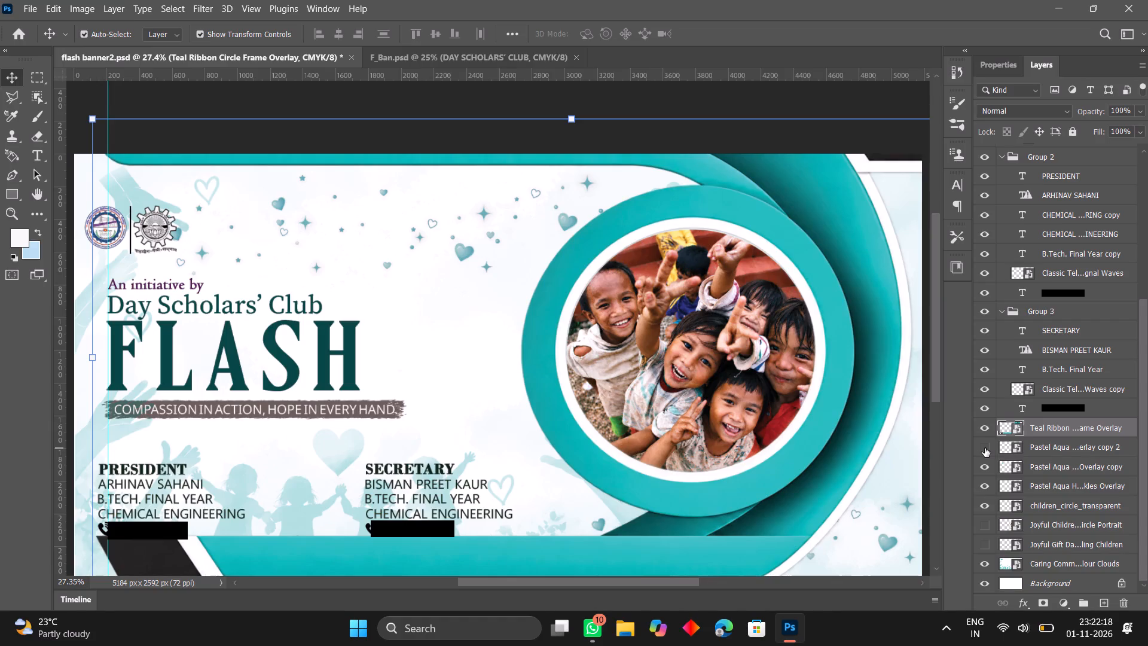
left_click(985, 448)
left_click(984, 428)
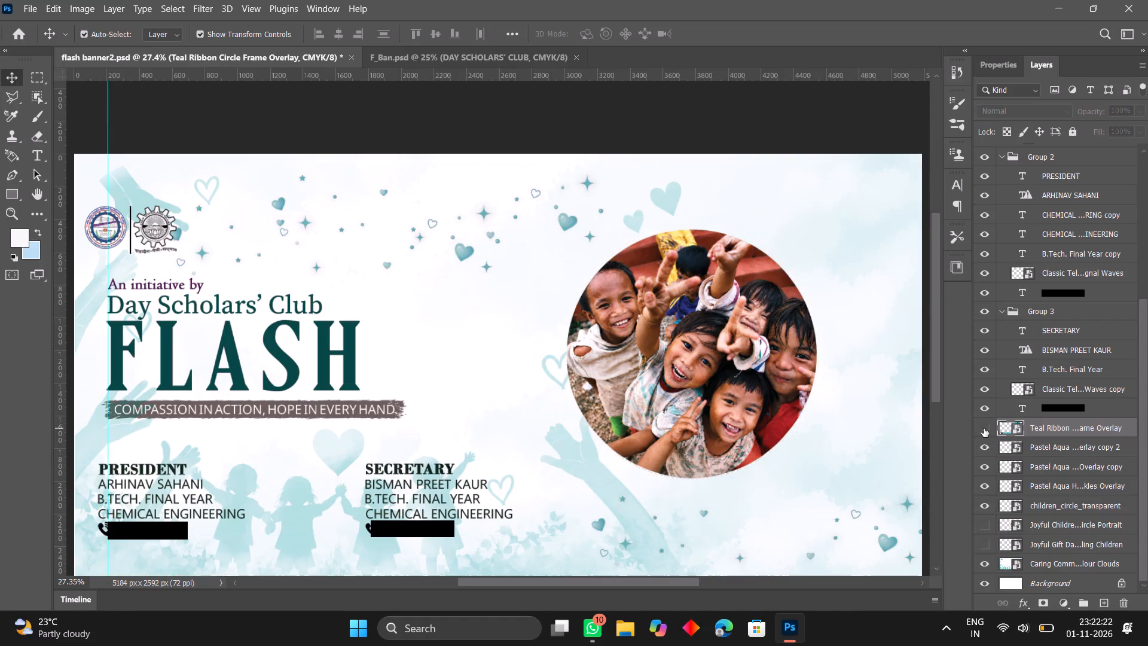
left_click(984, 428)
left_click(984, 428)
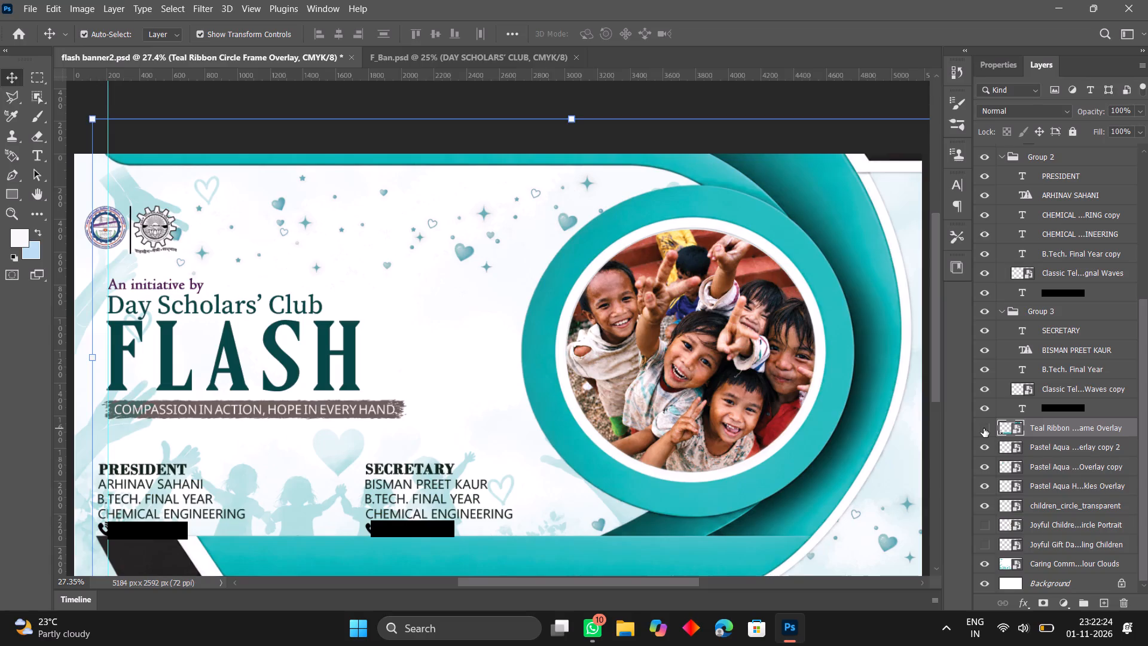
left_click(984, 428)
Scale the teal ribbon frame to about 343% and position it at about X 3043, Y 1234 px.
scroll(564, 297, "down", 1)
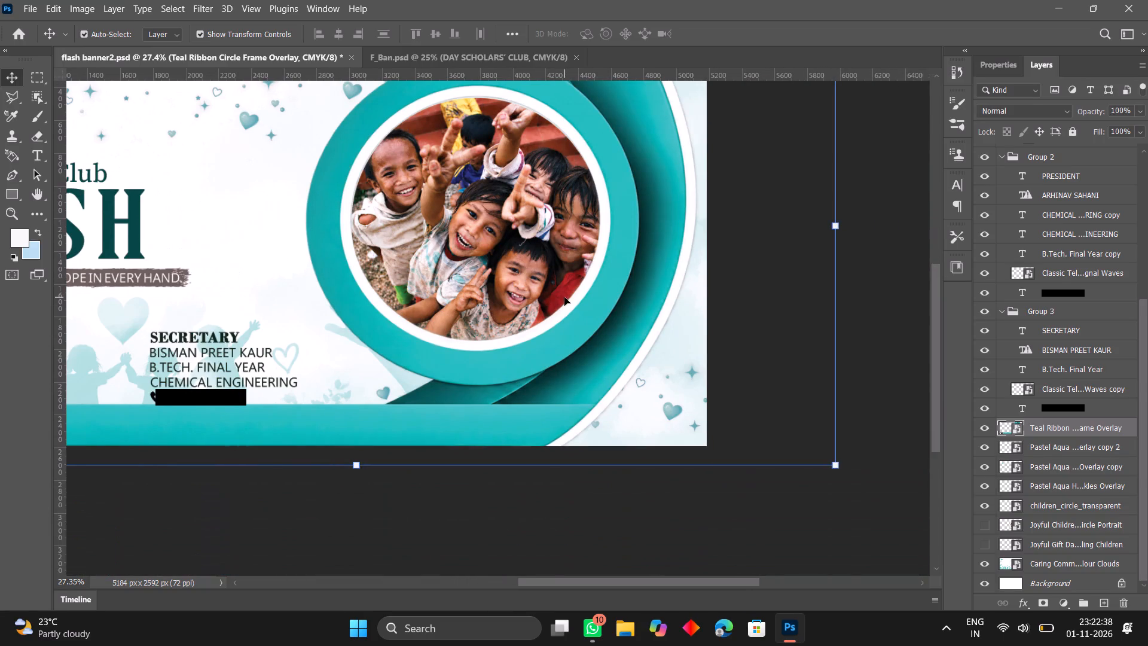
scroll(564, 297, "down", 1)
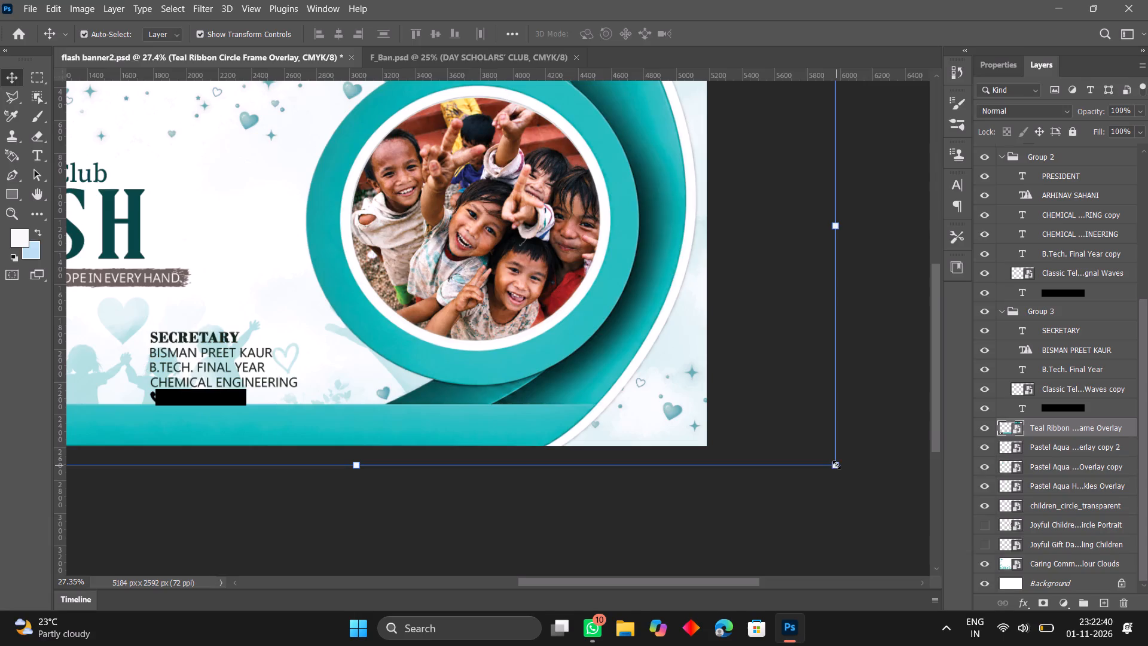
left_click_drag(836, 464, 852, 492)
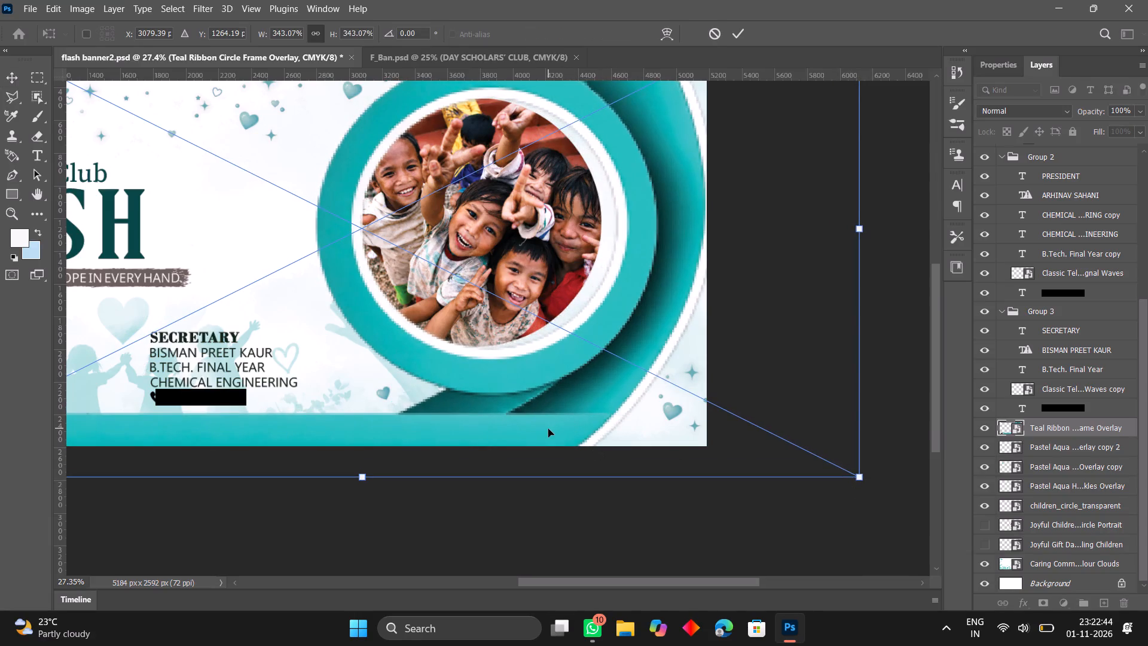
left_click_drag(548, 429, 539, 432)
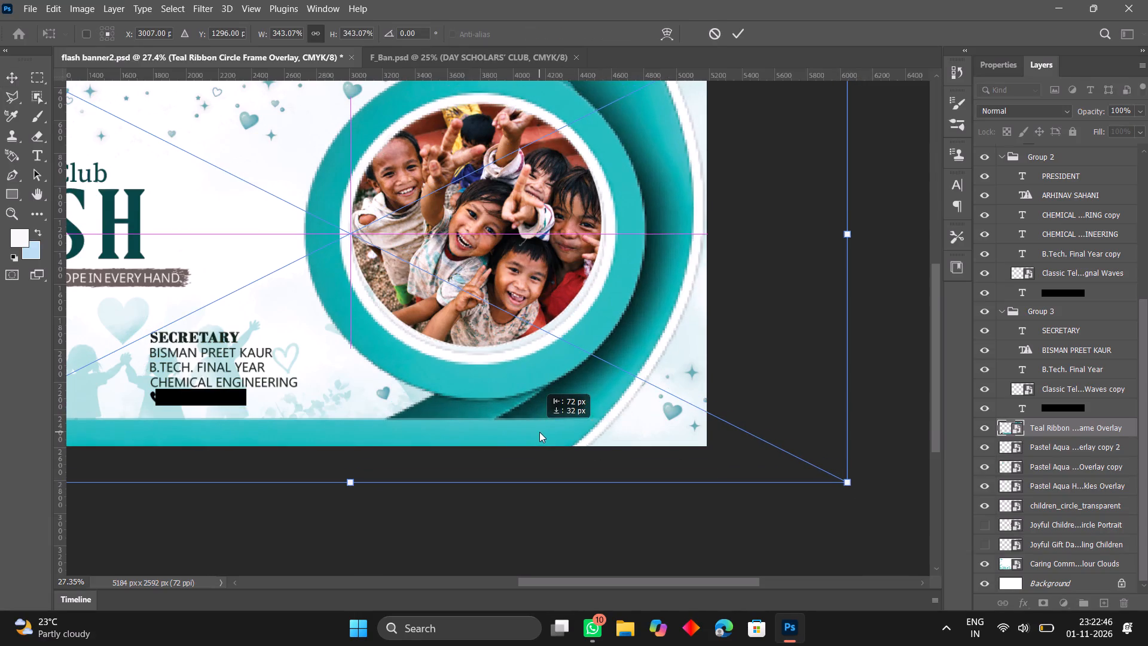
left_click_drag(539, 432, 542, 426)
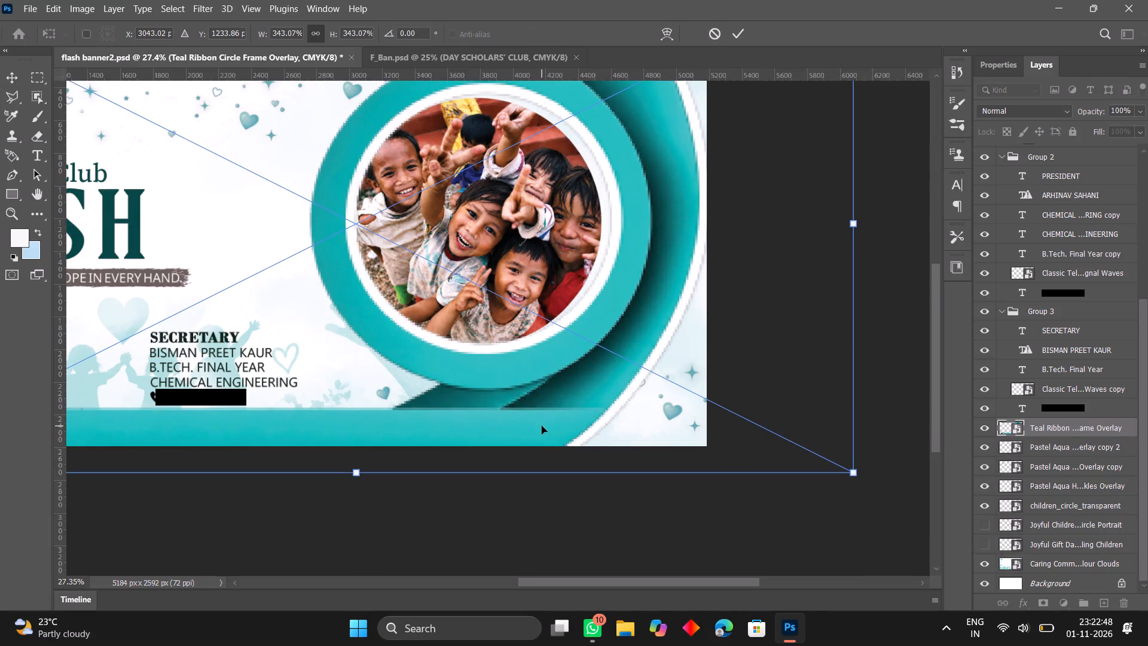
key("ctrl+0")
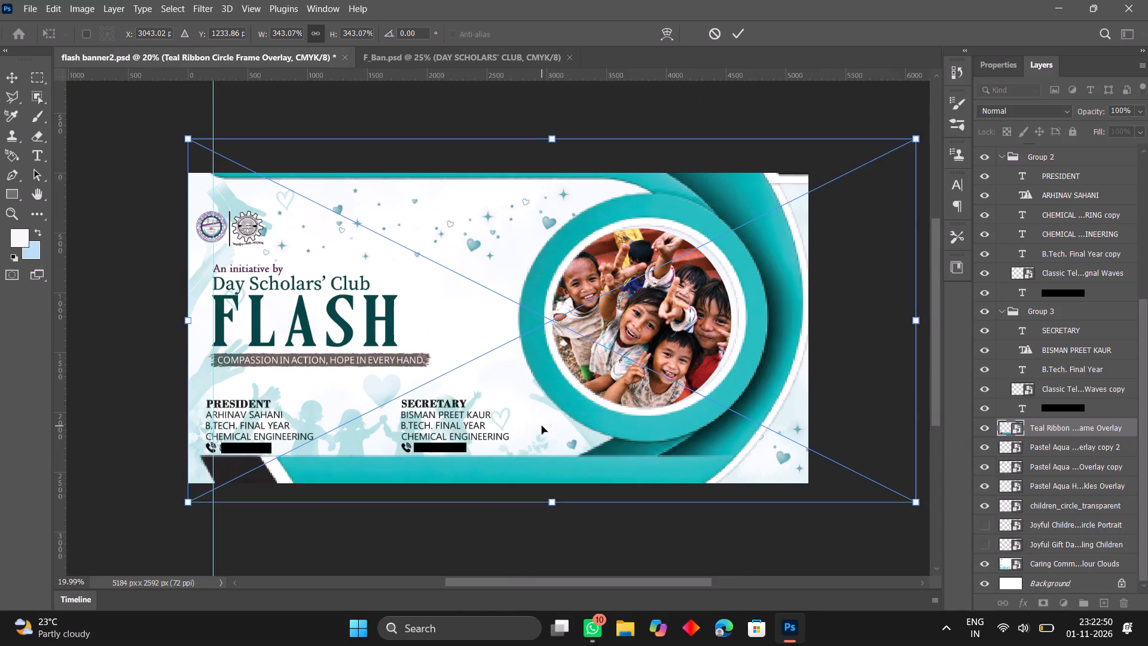
left_click(125, 341)
left_click(4, 80)
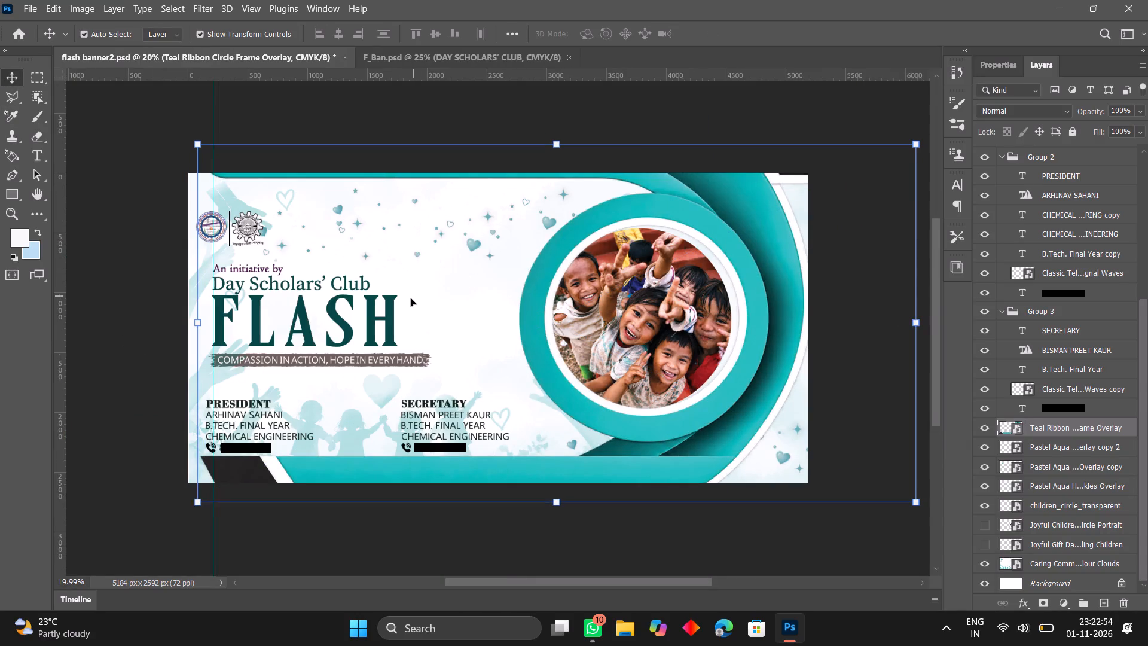
Nudge the teal ribbon frame slightly left and down so its ring centres on the circular children photo.
left_click(408, 269)
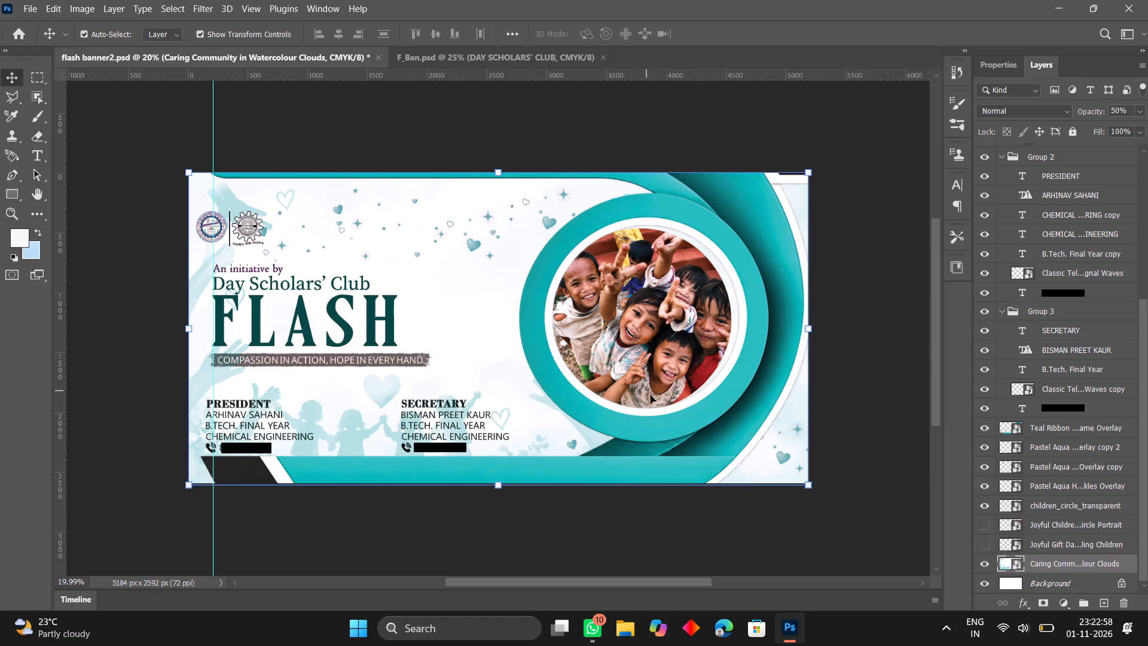
left_click(651, 432)
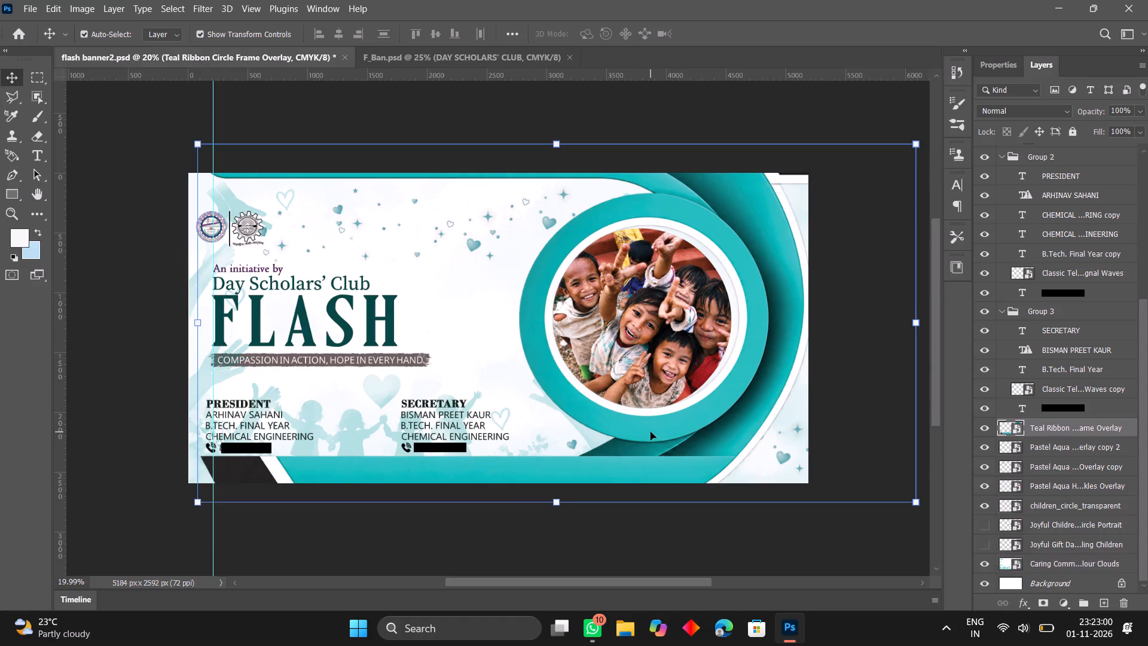
key("Left")
key("Left")
key("Left")
key("Left")
key("Left")
key("Left")
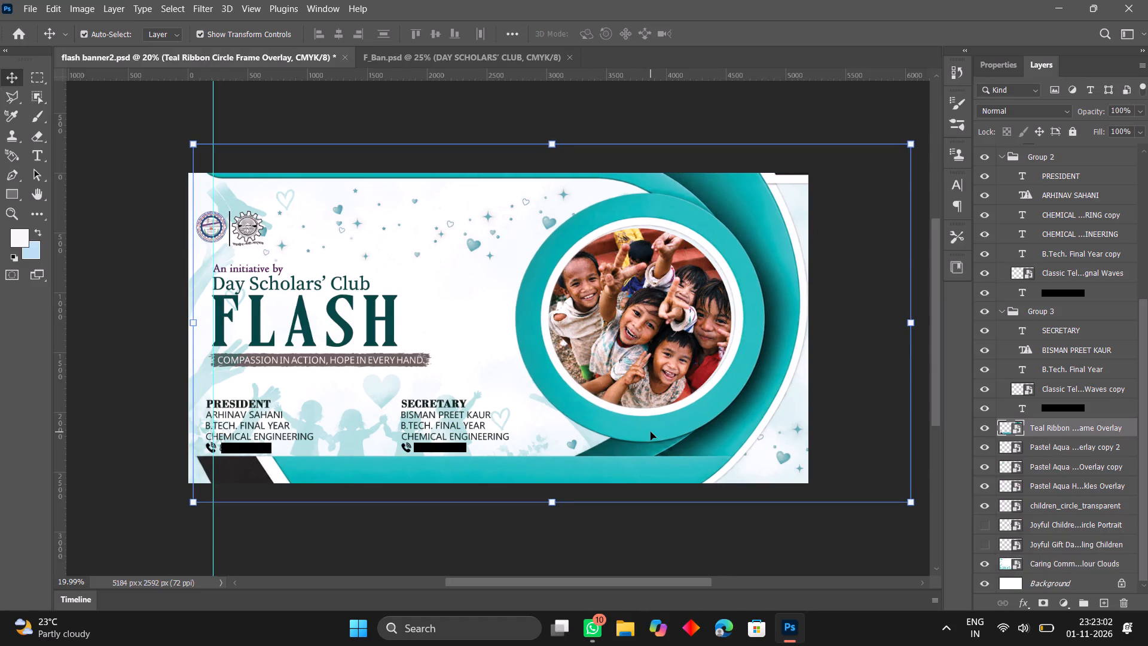
key("Left")
key("Left")
key("Left")
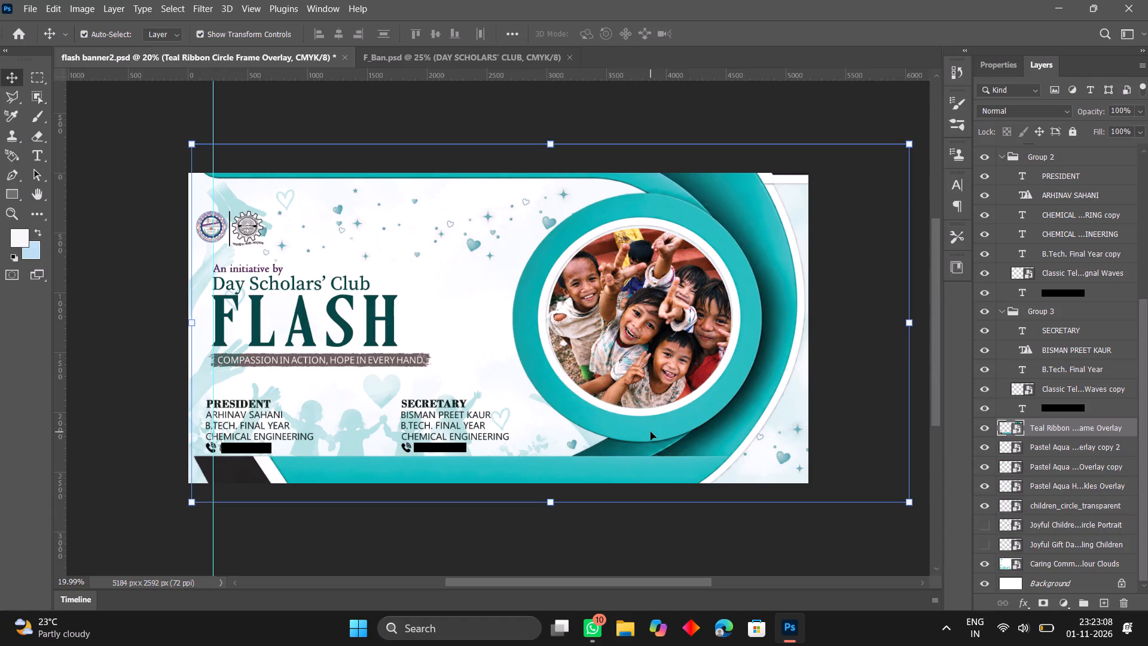
key("Down")
key("Down")
key("Down")
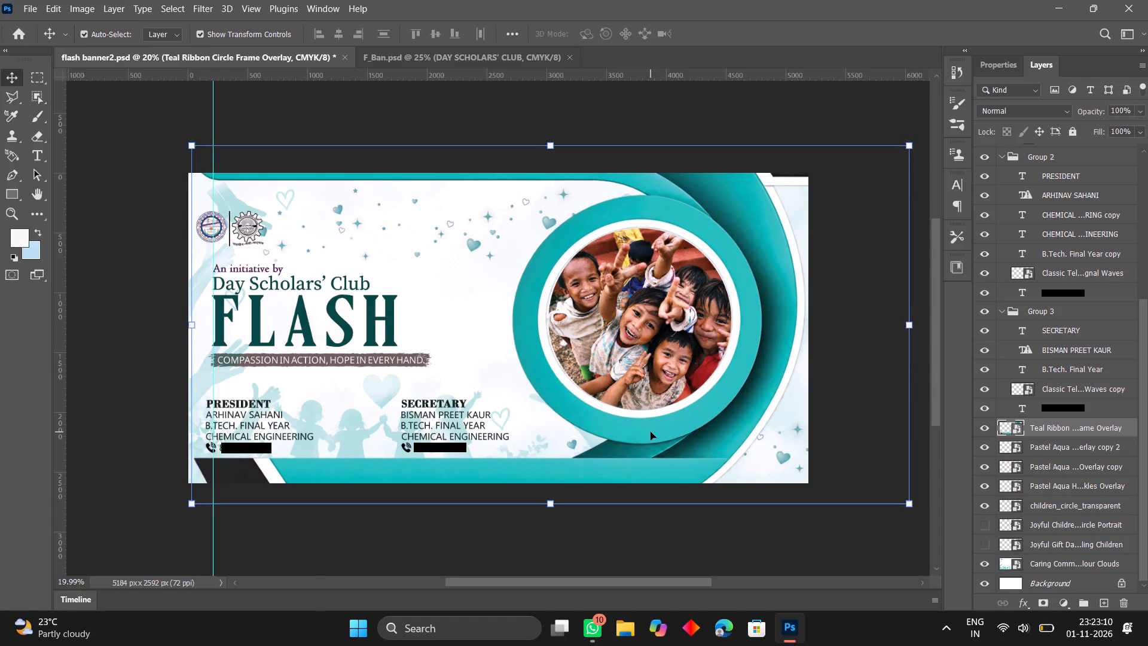
key("Left")
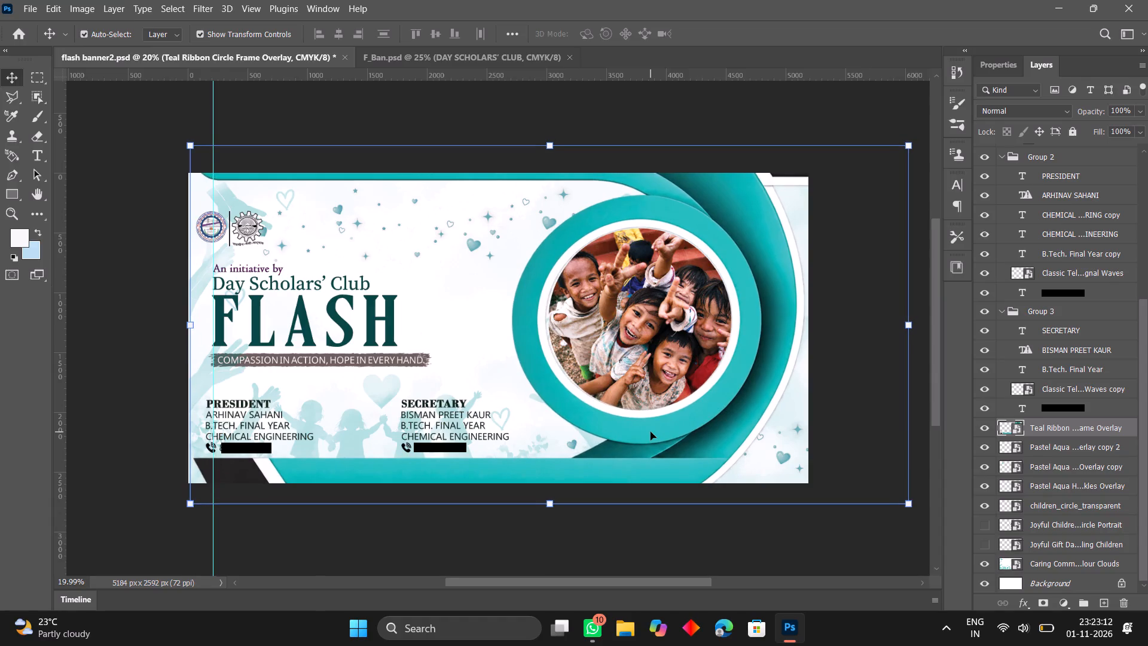
key("Right")
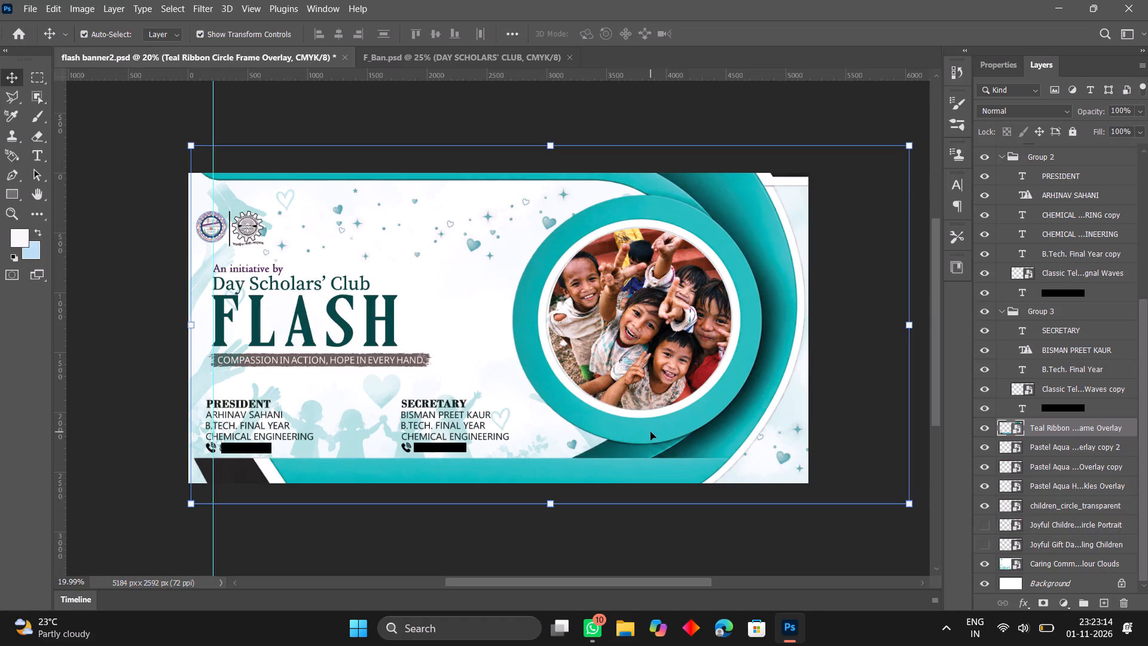
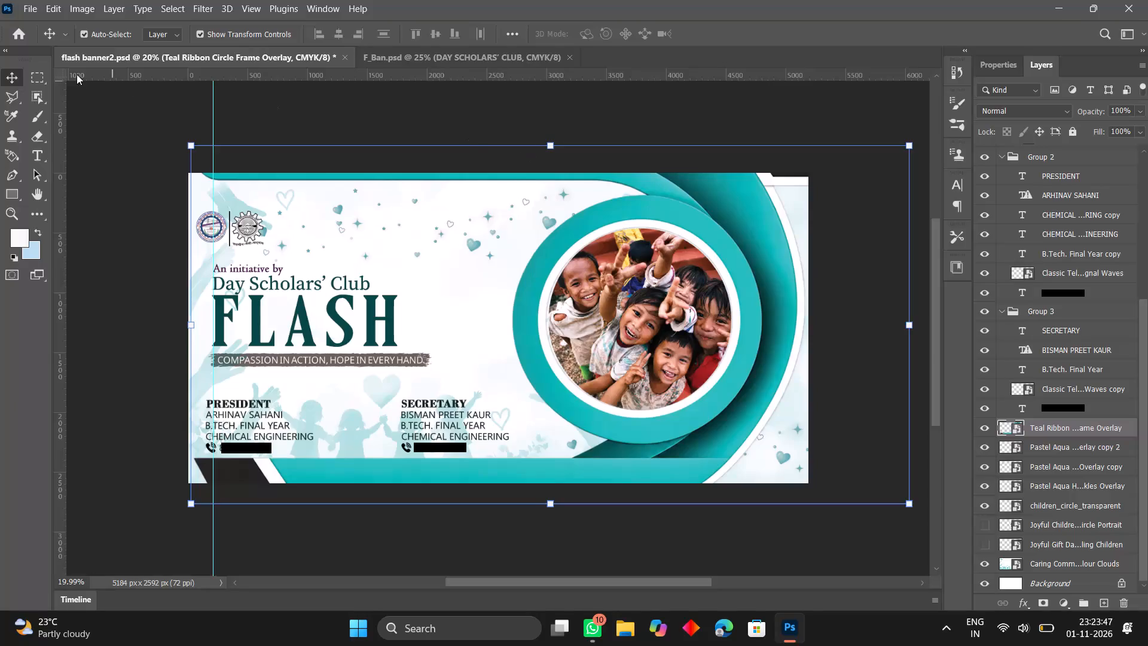
Clear all canvas guides from the banner.
left_click(248, 13)
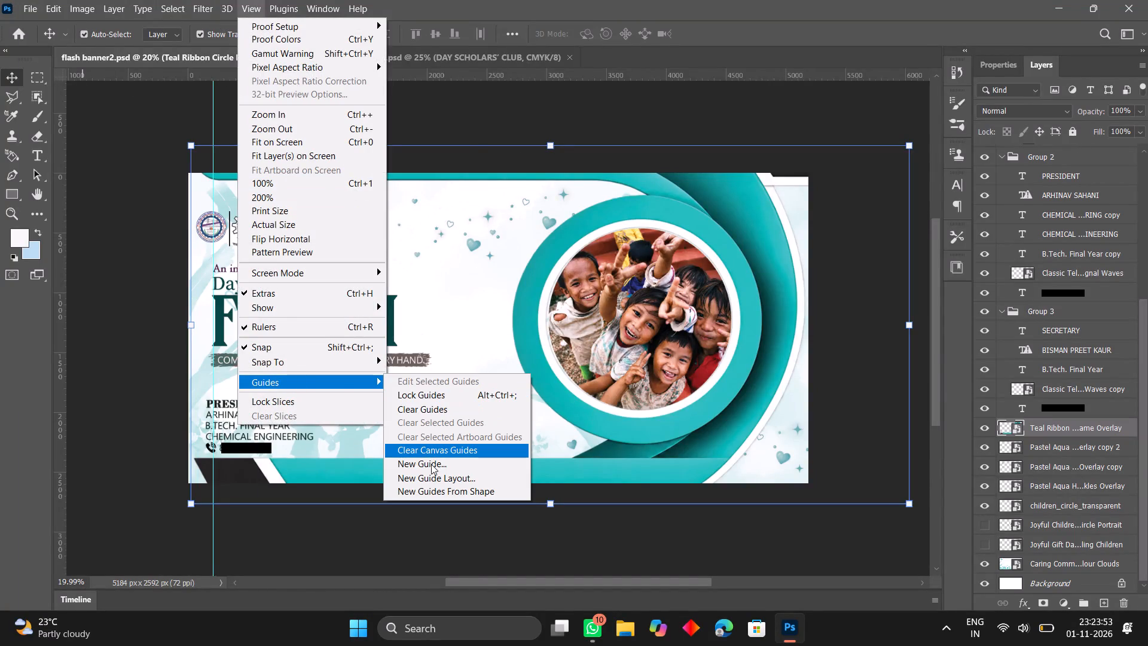
left_click(433, 455)
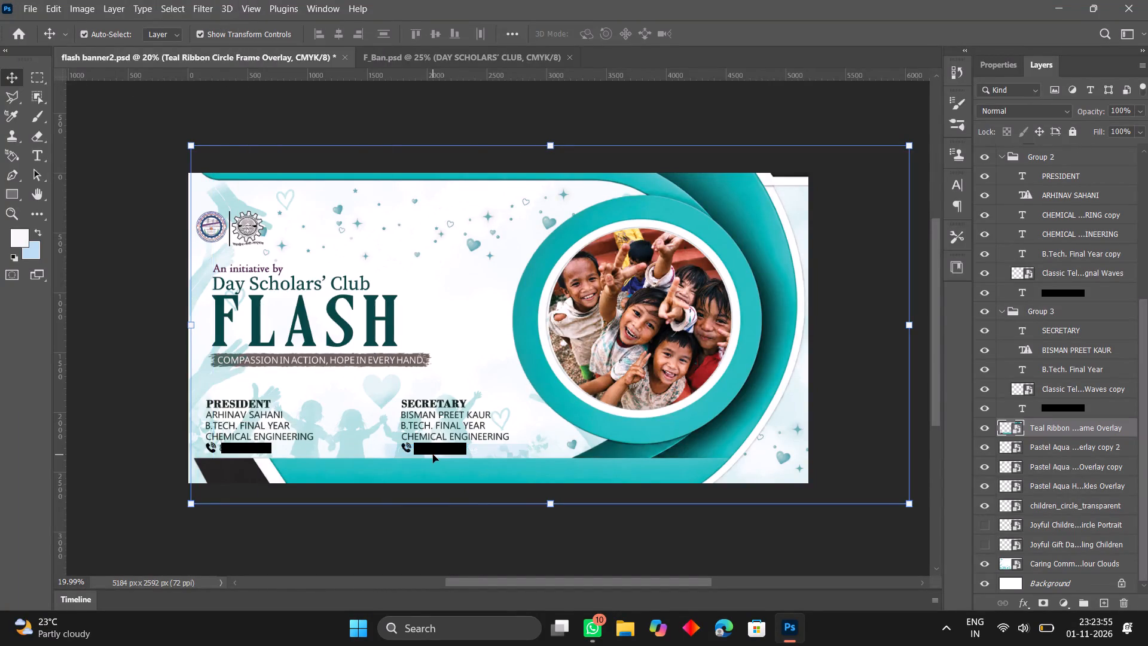
Deselect the teal ribbon frame layer and save flash banner2.psd.
left_click(118, 355)
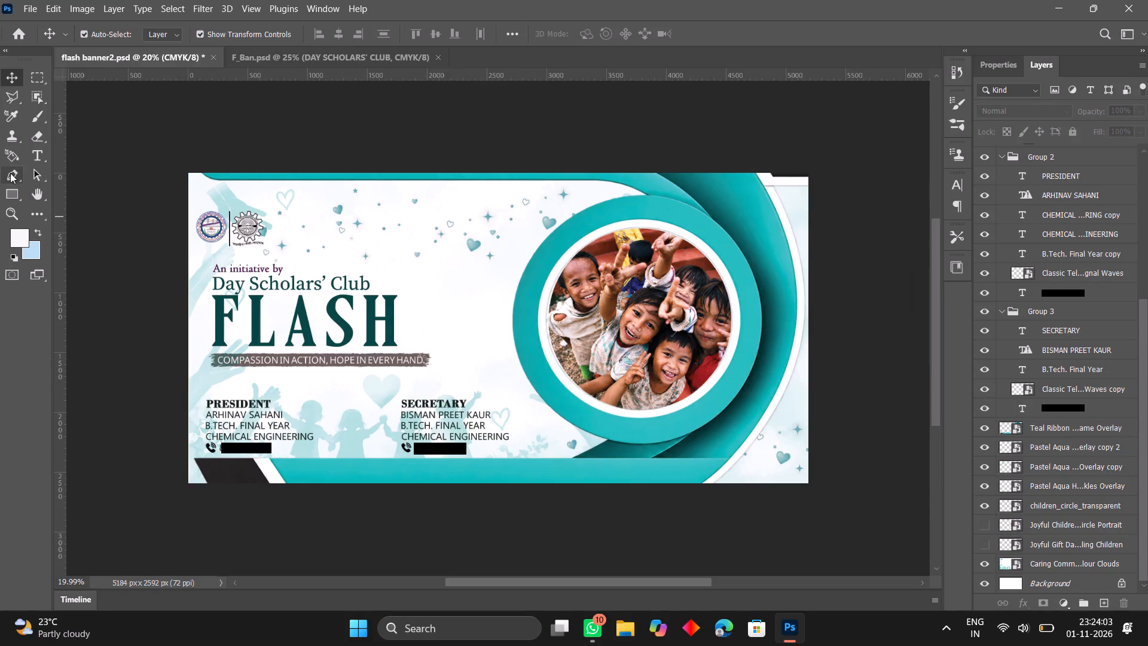
left_click(5, 77)
left_click(26, 8)
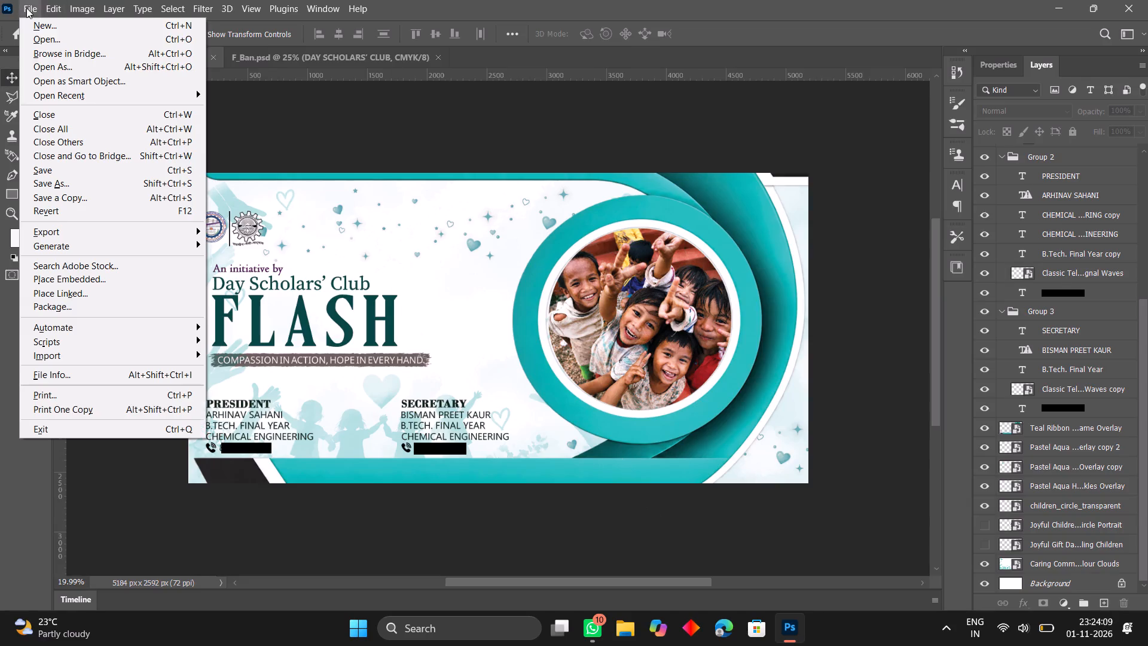
left_click(57, 175)
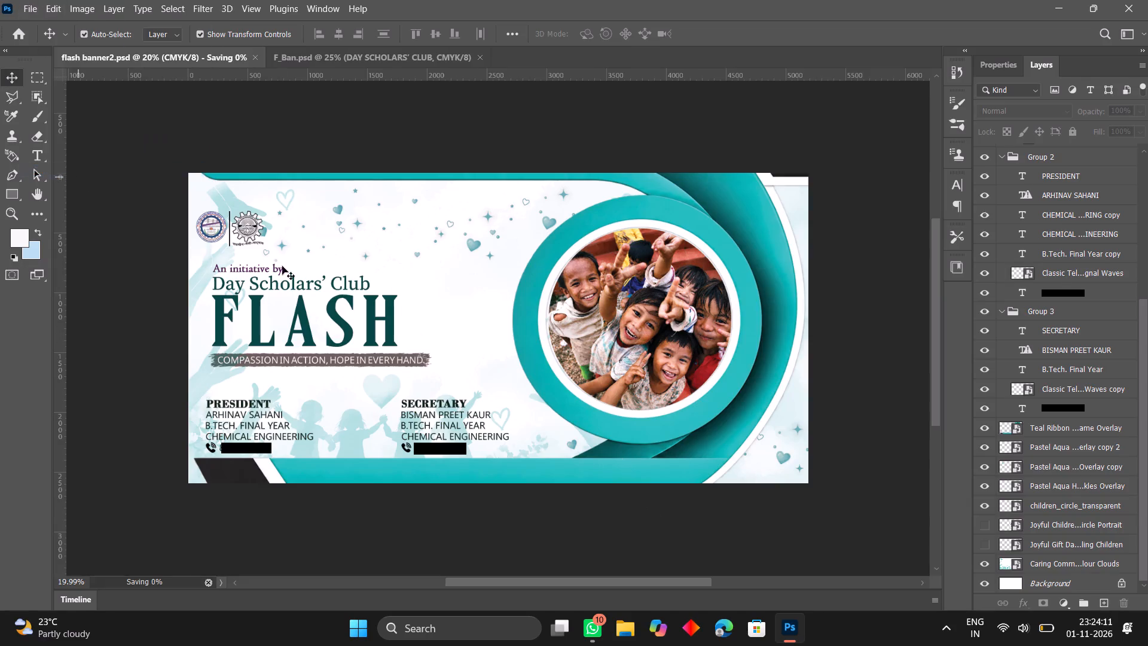
Rasterize the Teal Ribbon Circle Frame Overlay smart object for erasing with a 5000 px Hard Round Pressure Size eraser at 100% hardness.
left_click(517, 483)
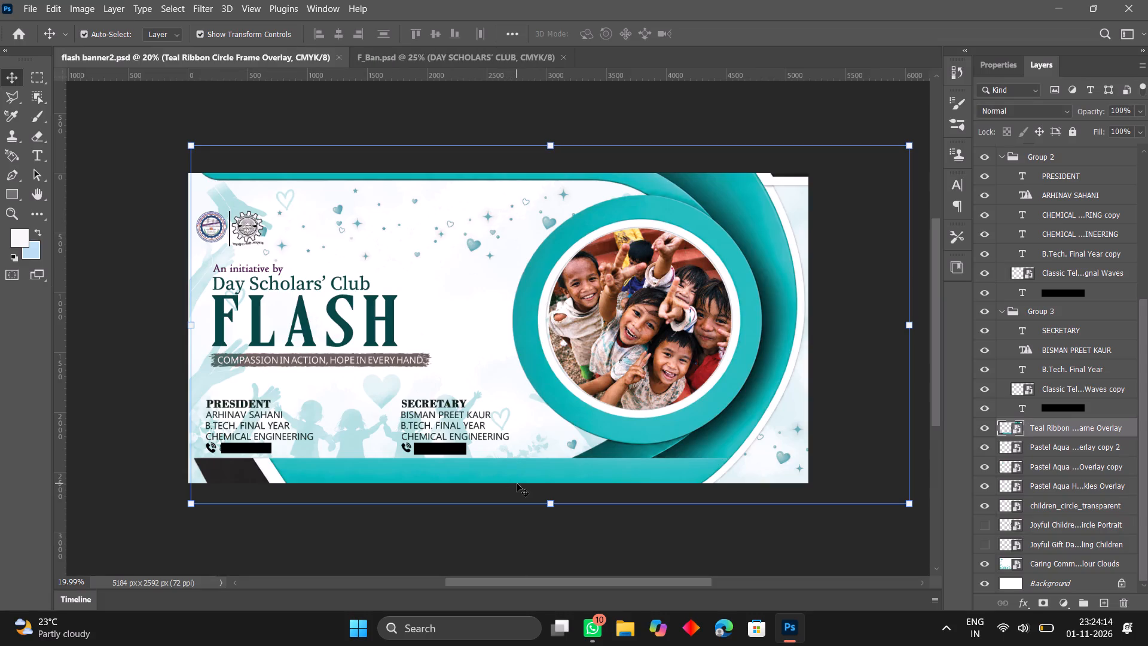
left_click(39, 143)
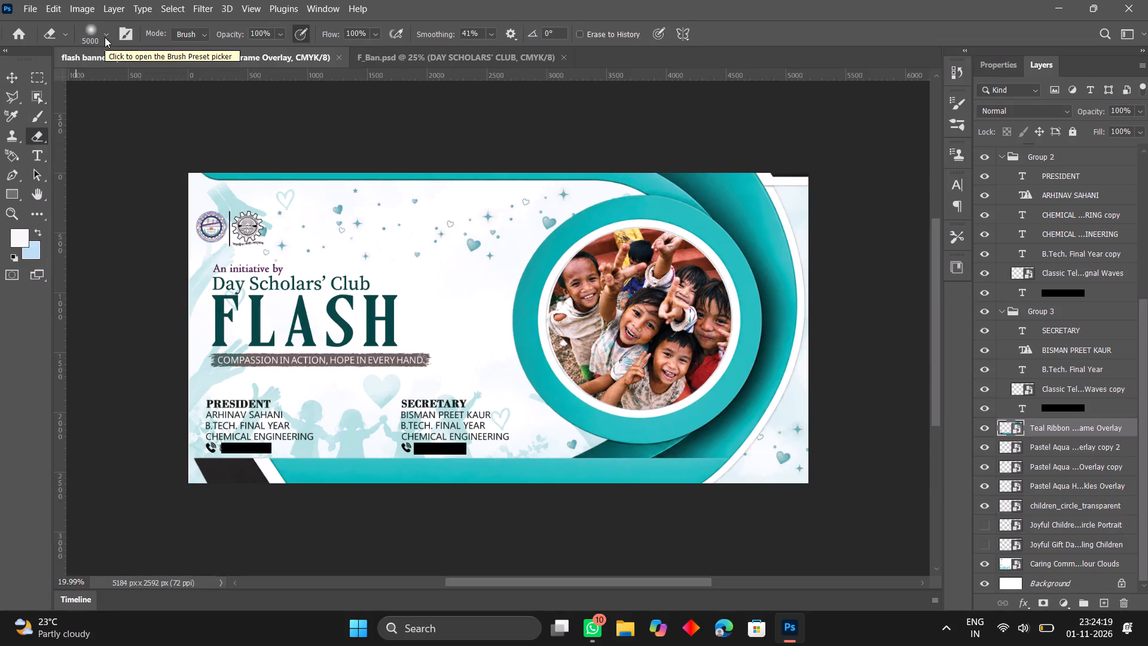
left_click(105, 37)
left_click(55, 200)
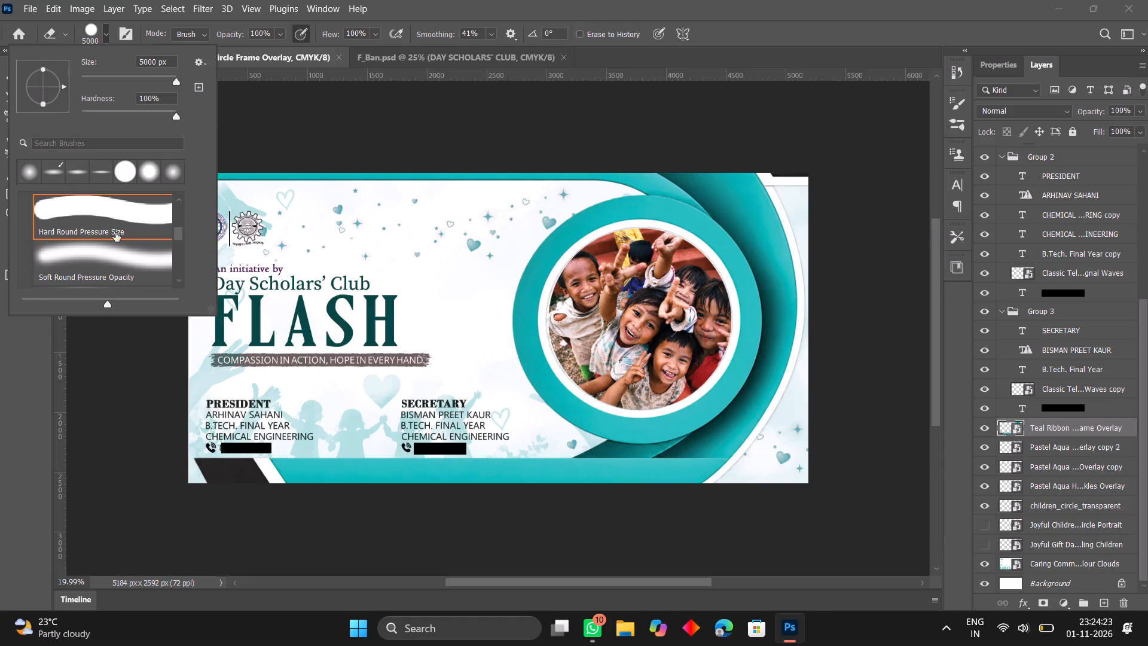
left_click(359, 477)
left_click(359, 477)
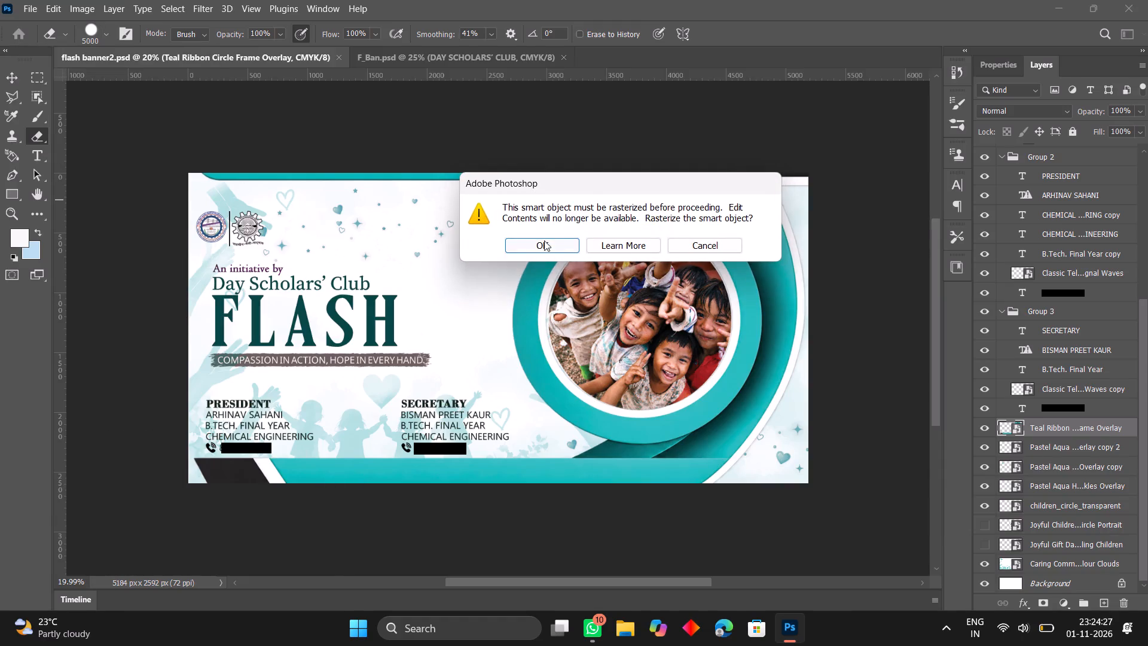
left_click(542, 245)
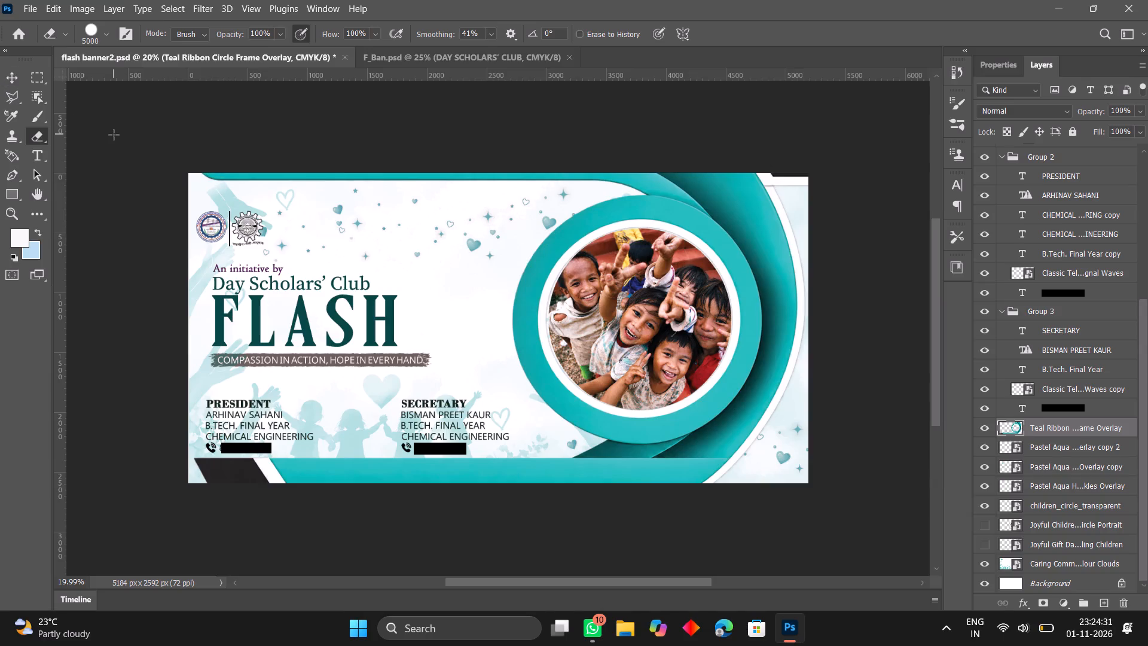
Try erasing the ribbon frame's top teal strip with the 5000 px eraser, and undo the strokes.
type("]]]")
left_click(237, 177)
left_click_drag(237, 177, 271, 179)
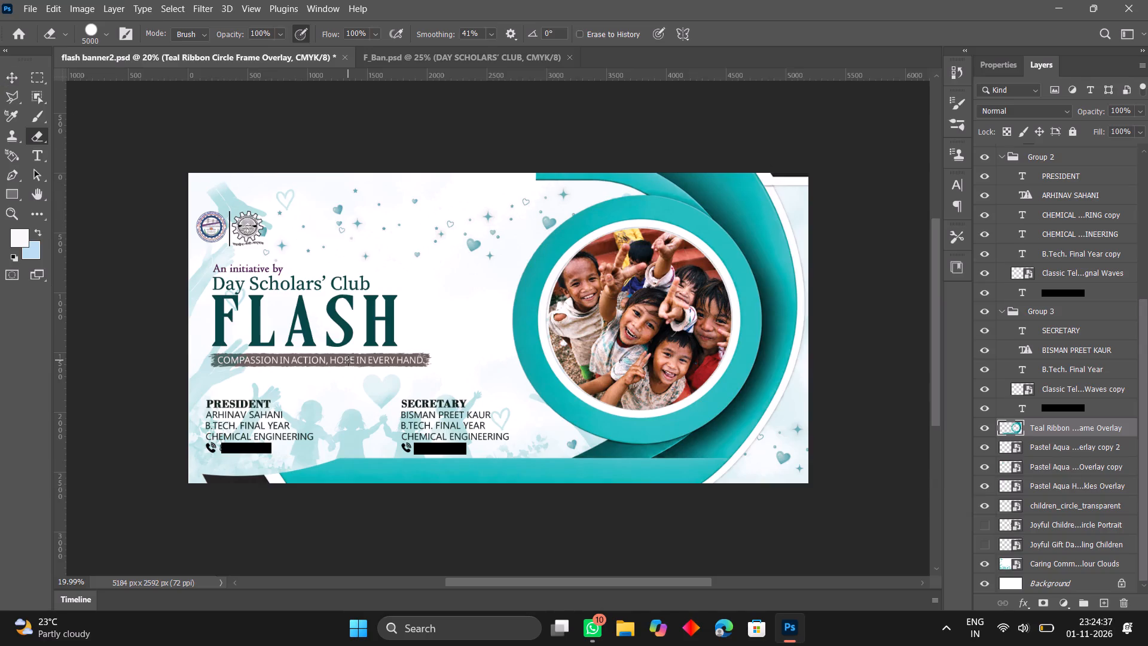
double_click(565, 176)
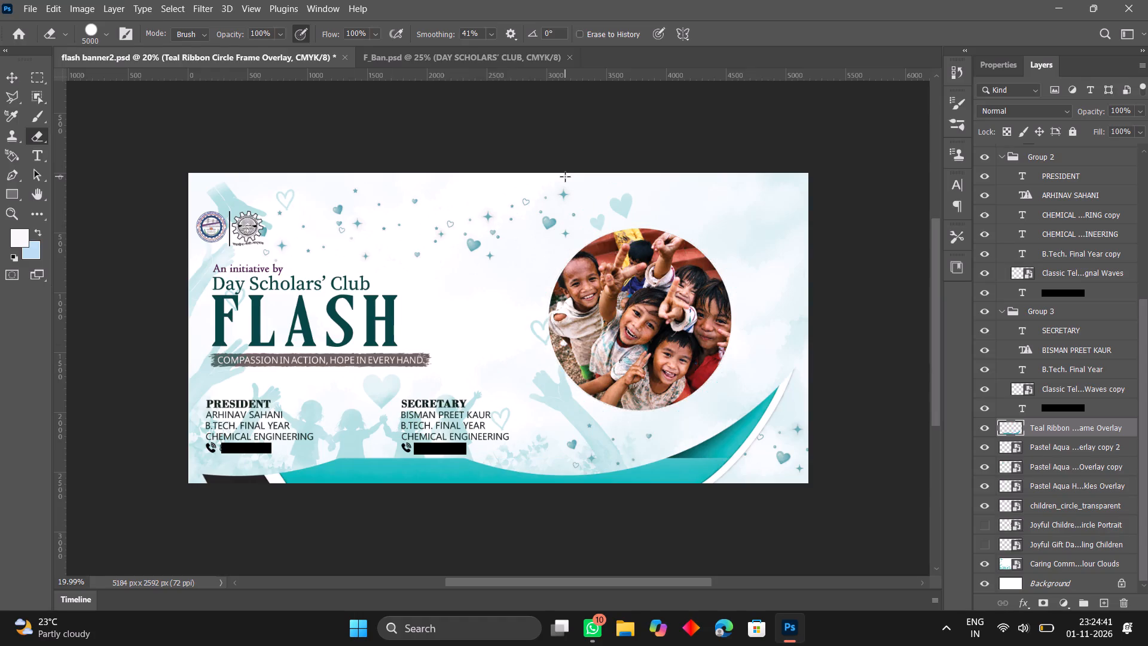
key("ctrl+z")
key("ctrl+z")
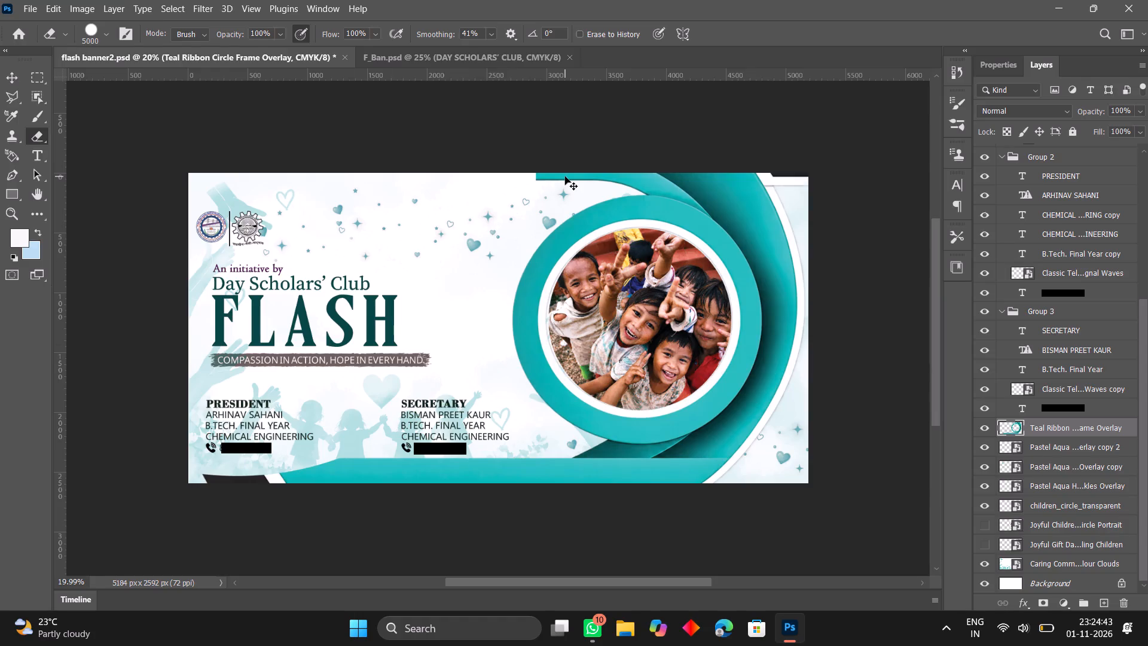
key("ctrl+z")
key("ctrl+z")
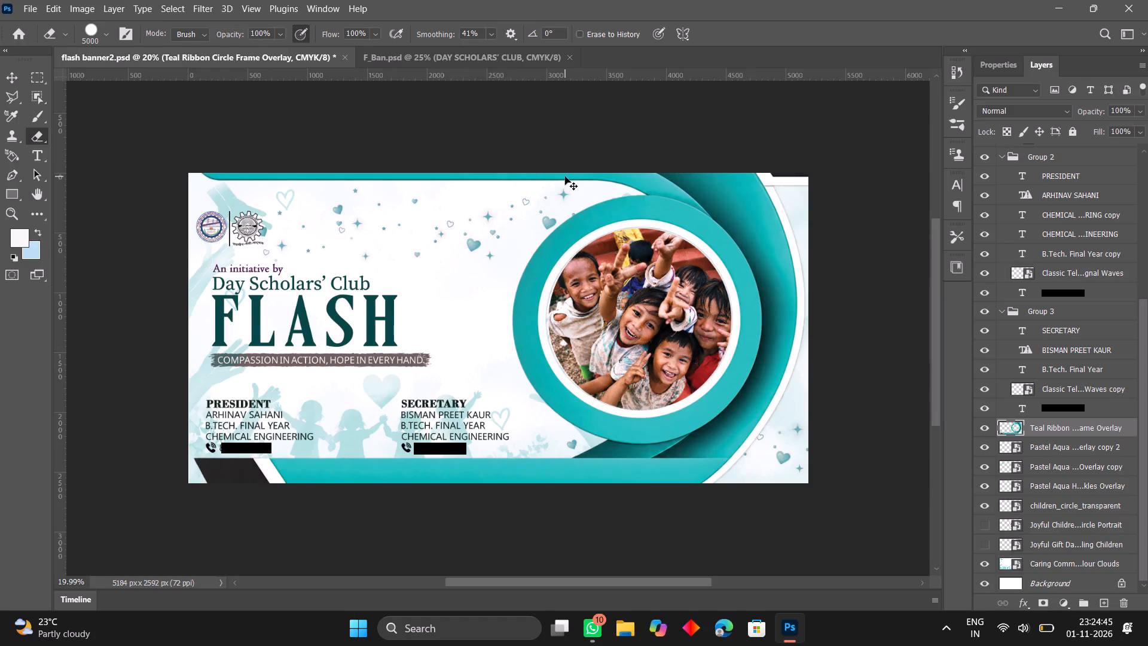
Duplicate the rasterized Teal Ribbon Circle Frame Overlay layer.
left_click(7, 75)
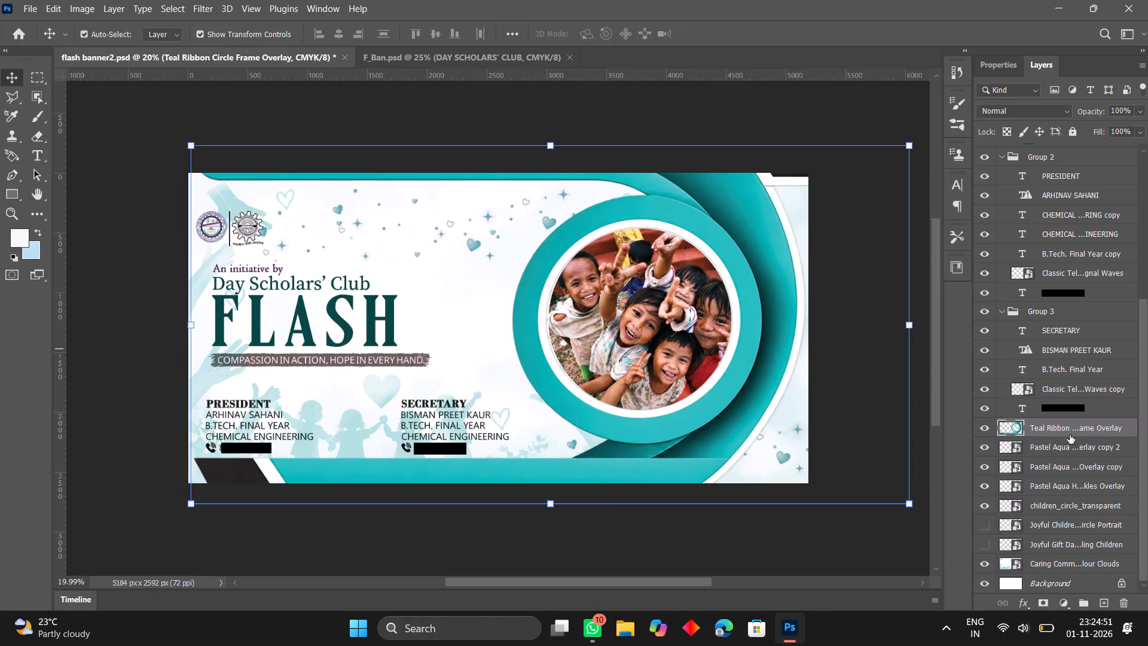
key("ctrl+j")
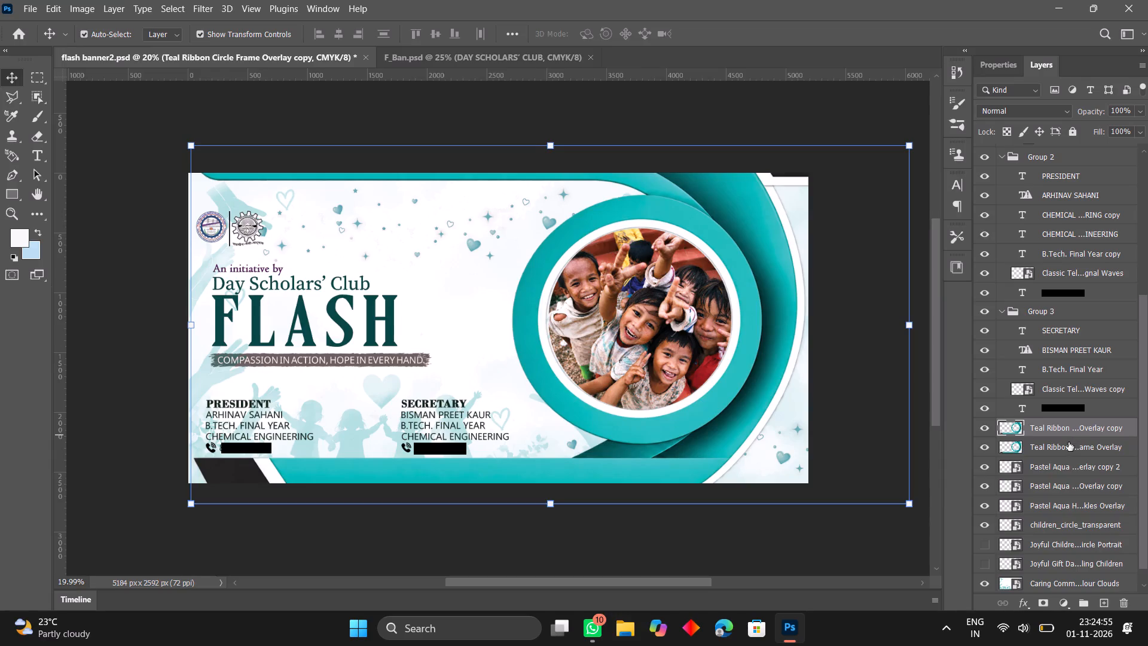
Nudge the duplicated teal ribbon frame down and back up, leaving it slightly higher than the original.
left_click(1006, 438)
key("Down")
key("Down")
key("Down")
key("Down")
key("Down")
key("Down")
key("Down")
key("Down")
key("Down")
key("Down")
key("Down")
key("Down")
key("Down")
key("Down")
key("Down")
key("Down")
key("Down")
key("Down")
key("Down")
key("Down")
key("Up")
key("Up")
key("Up")
key("Up")
key("Up")
key("Up")
key("Up")
key("Up")
key("Up")
key("Up")
key("Up")
key("Up")
key("Up")
key("Up")
key("Up")
key("Up")
key("Up")
key("Up")
key("Up")
key("Up")
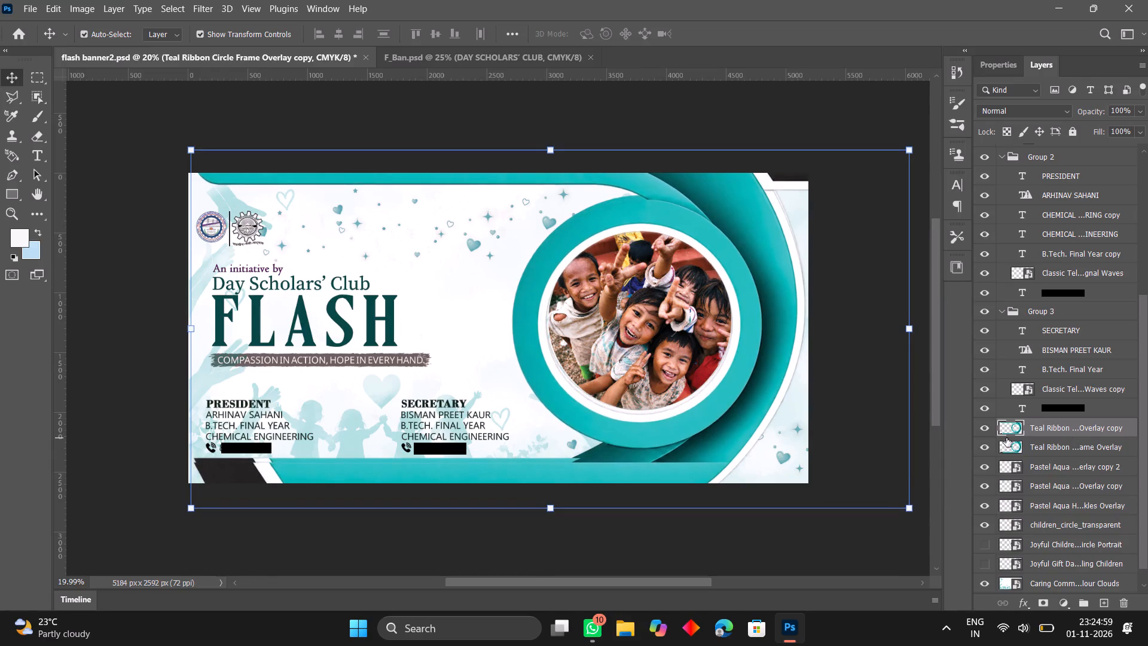
key("Up")
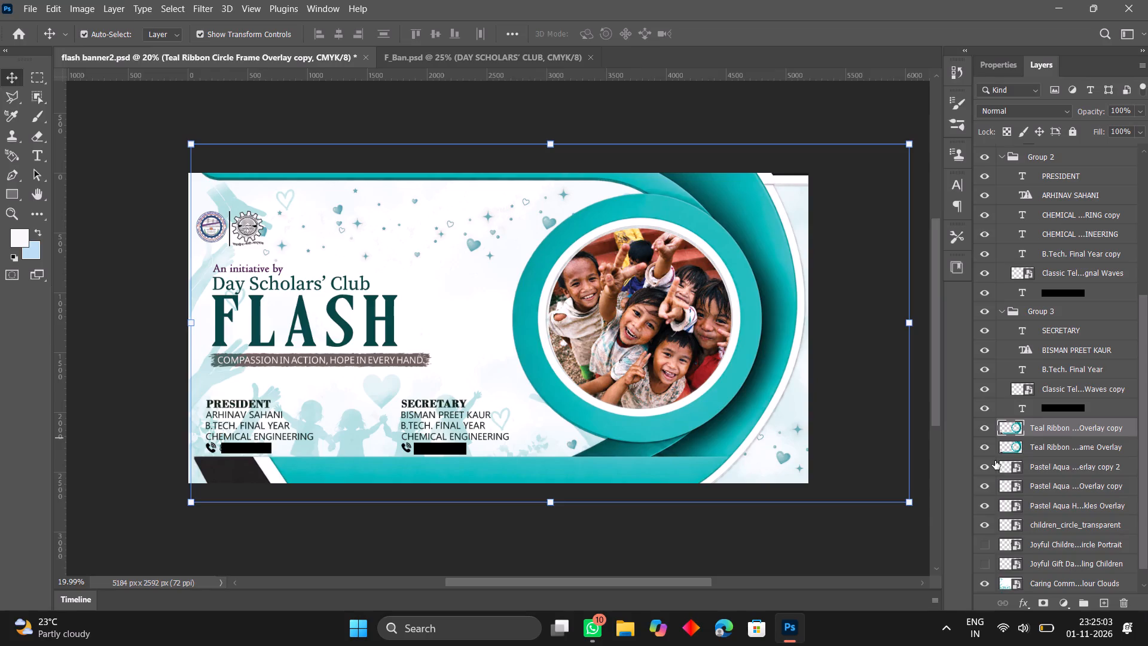
Hide the original Teal Ribbon Circle Frame Overlay layer beneath the copy.
left_click(984, 445)
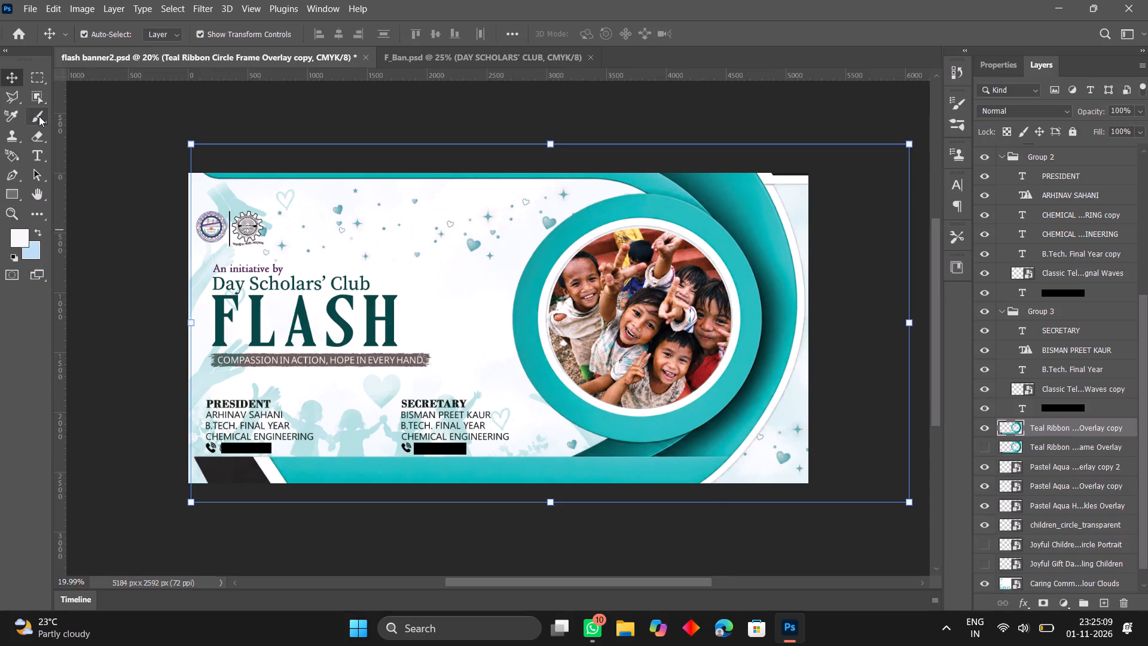
Erase the left end of the top teal strip on the ribbon frame copy with a 56 px hard round eraser.
left_click(35, 136)
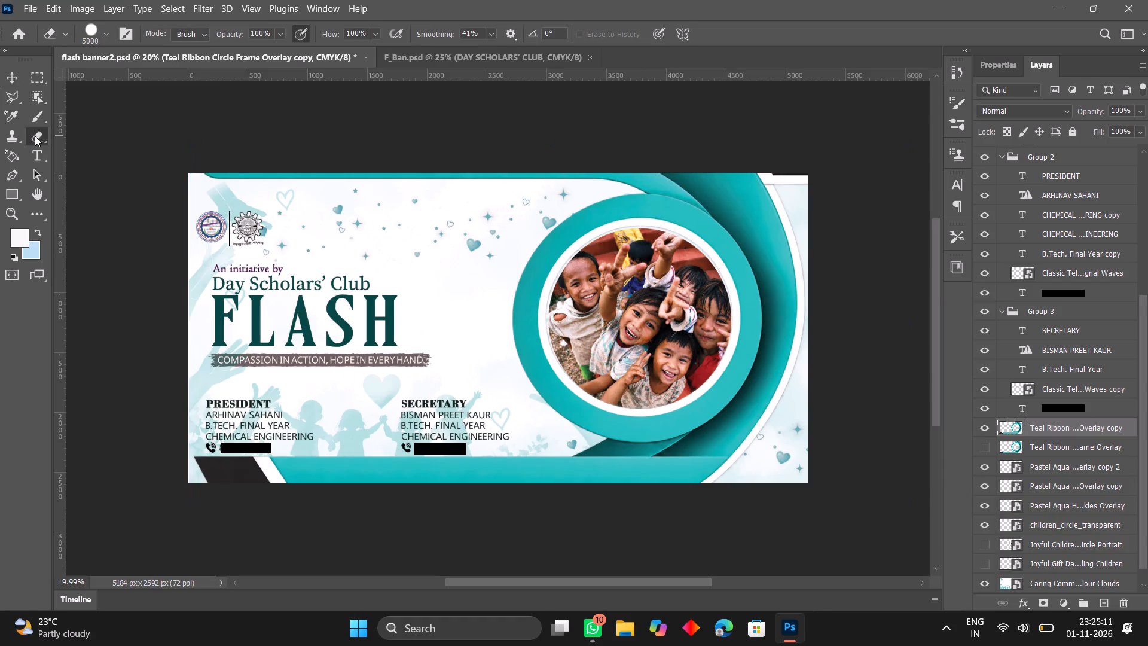
left_click(105, 31)
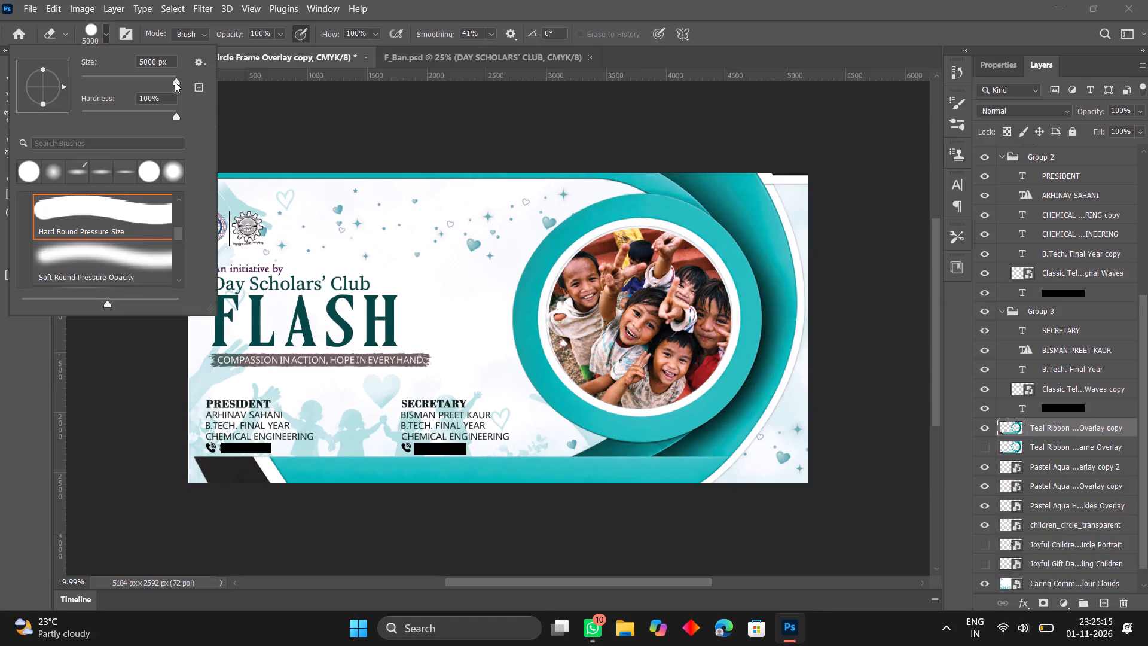
left_click_drag(175, 82, 108, 72)
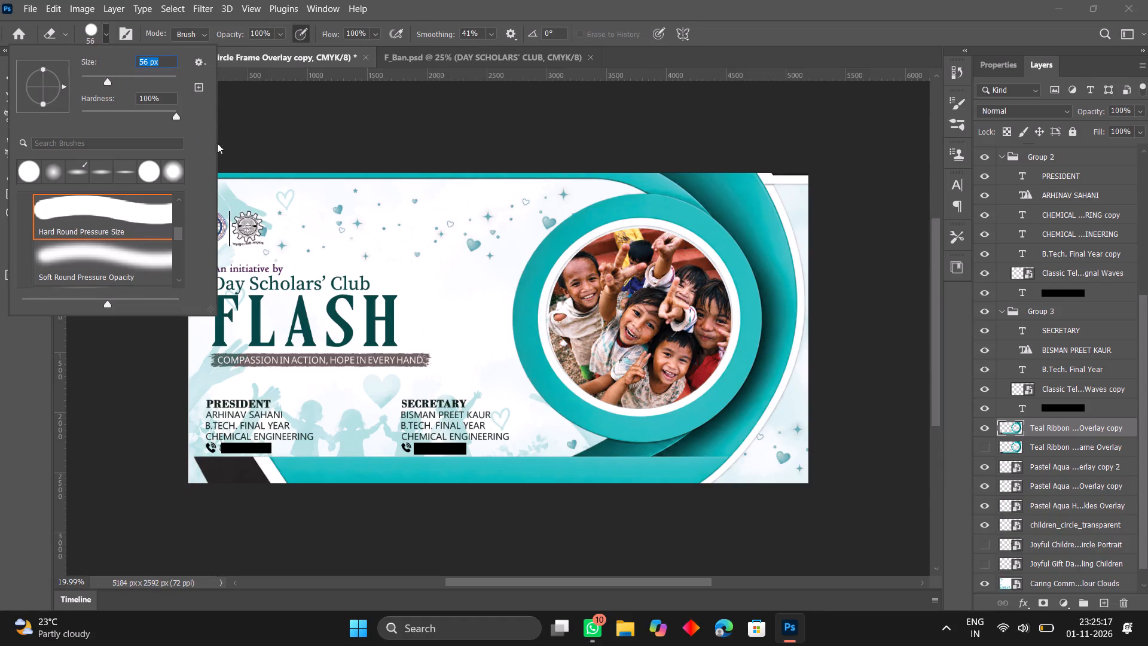
left_click(261, 189)
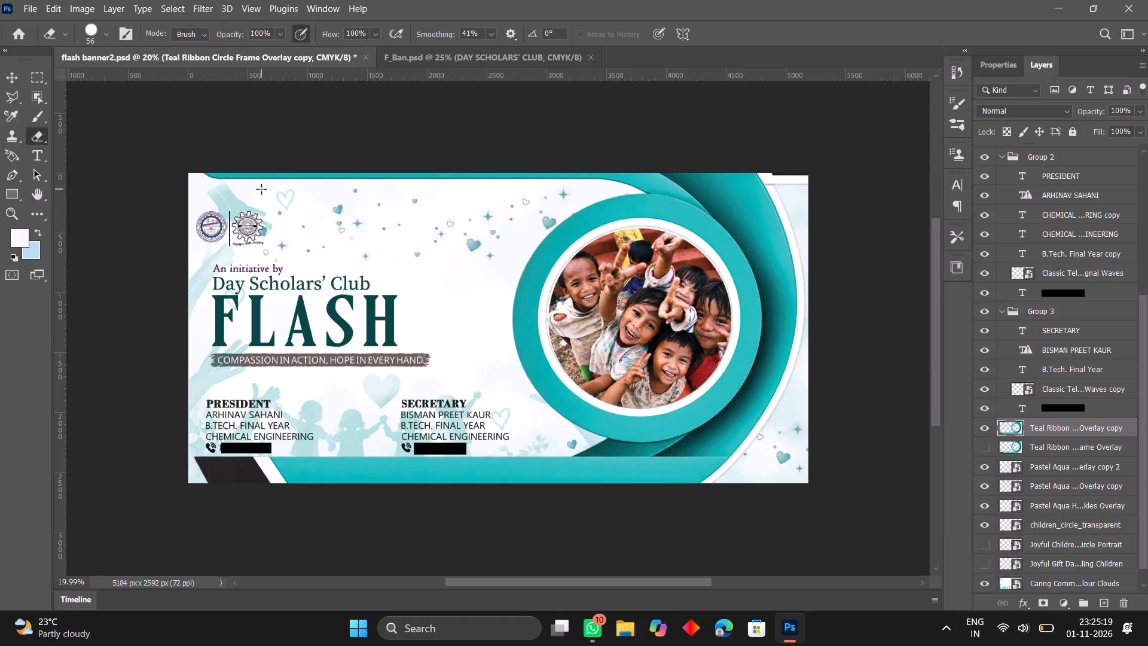
left_click(261, 189)
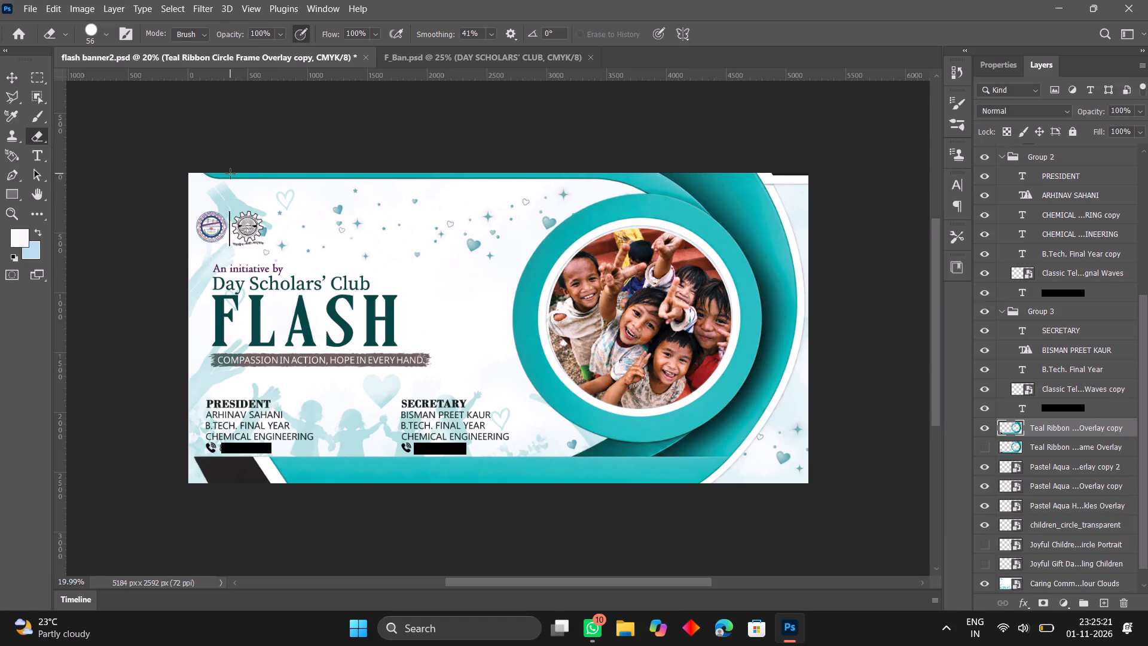
left_click(230, 176)
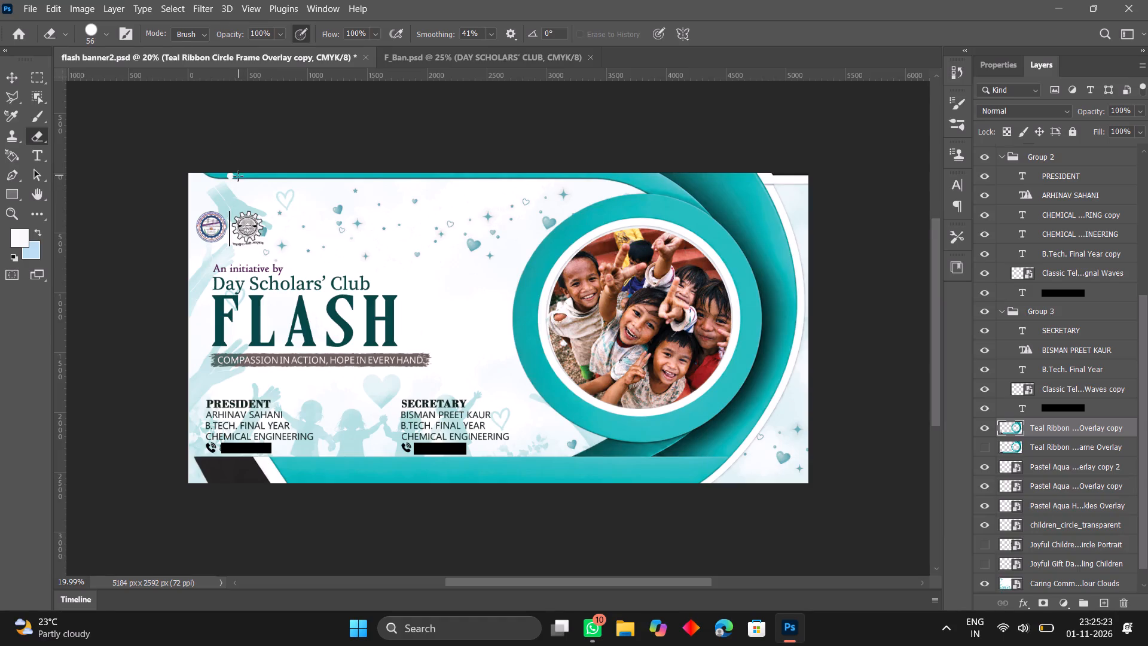
left_click(237, 176)
left_click(237, 176)
left_click_drag(237, 176, 220, 176)
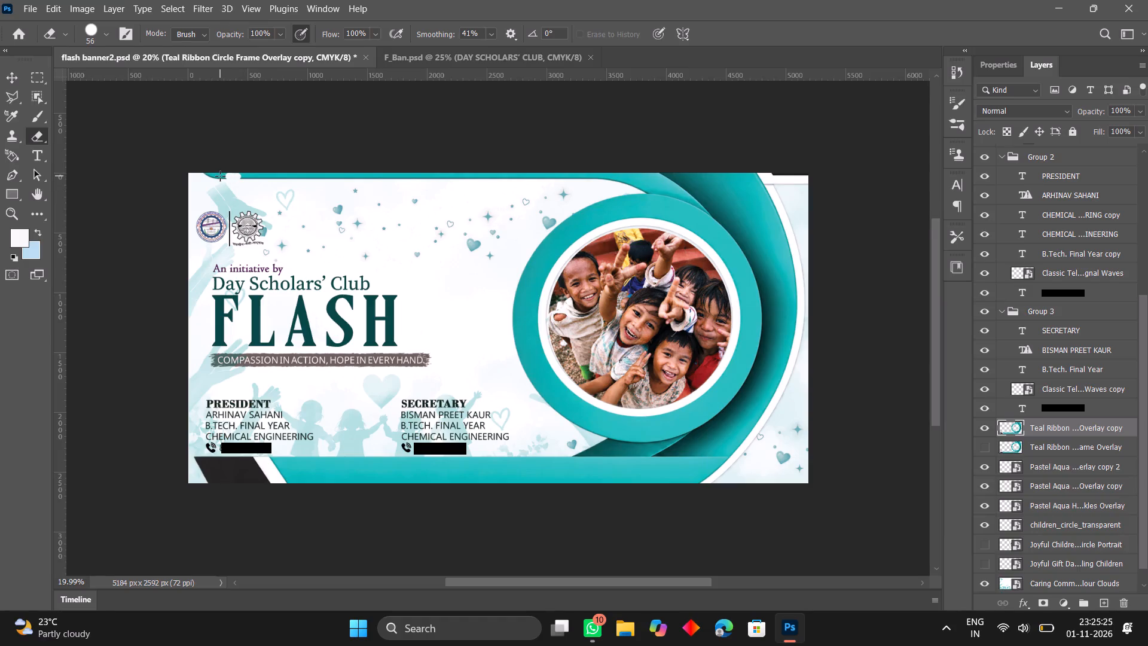
left_click(220, 176)
Enlarge the eraser to 250 px for erasing the rest of the top teal strip.
type("]]]]]]")
type("]]]]")
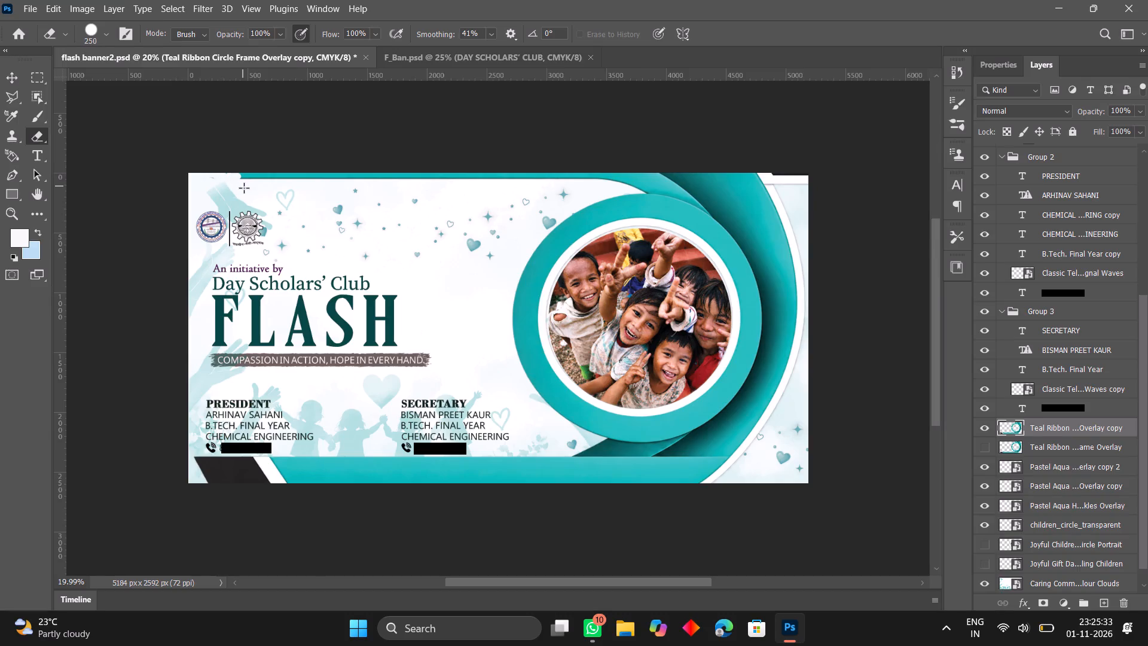
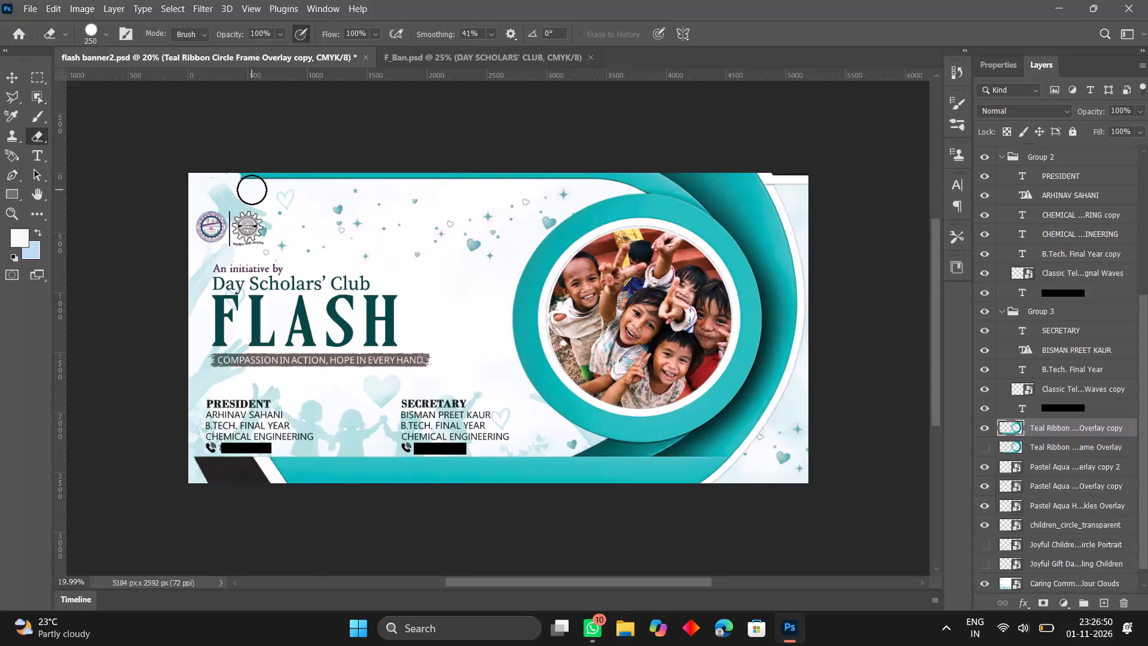
Erase the remaining top teal strip on the ribbon frame copy up to the fold above the circle, using the 250 px eraser.
left_click_drag(247, 176, 404, 181)
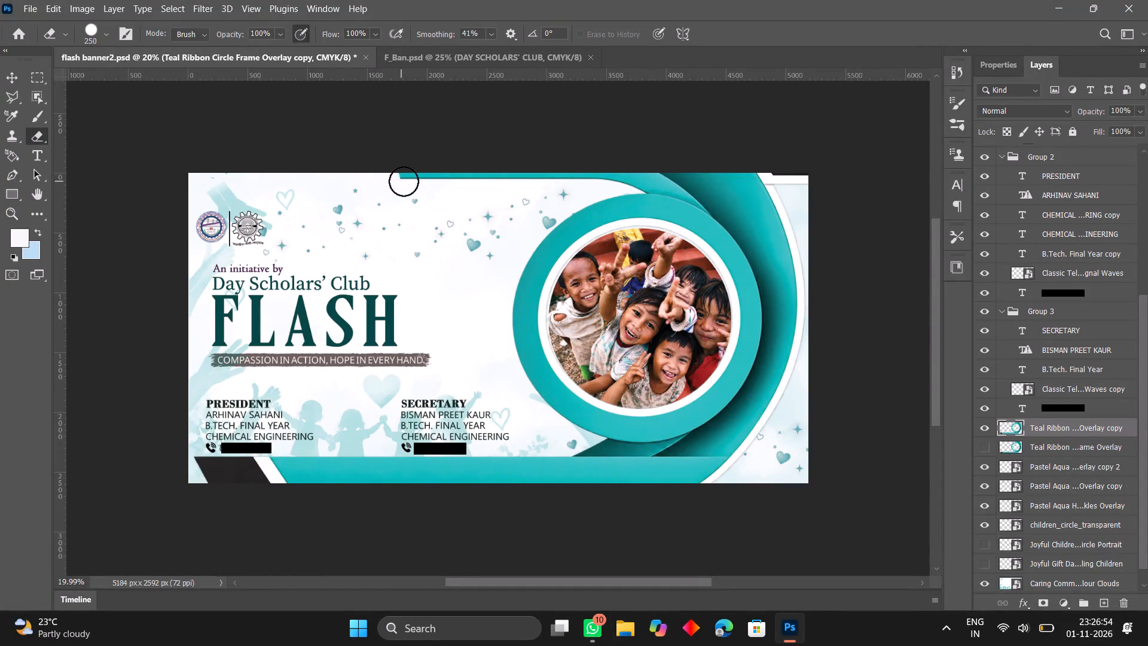
left_click_drag(404, 181, 542, 178)
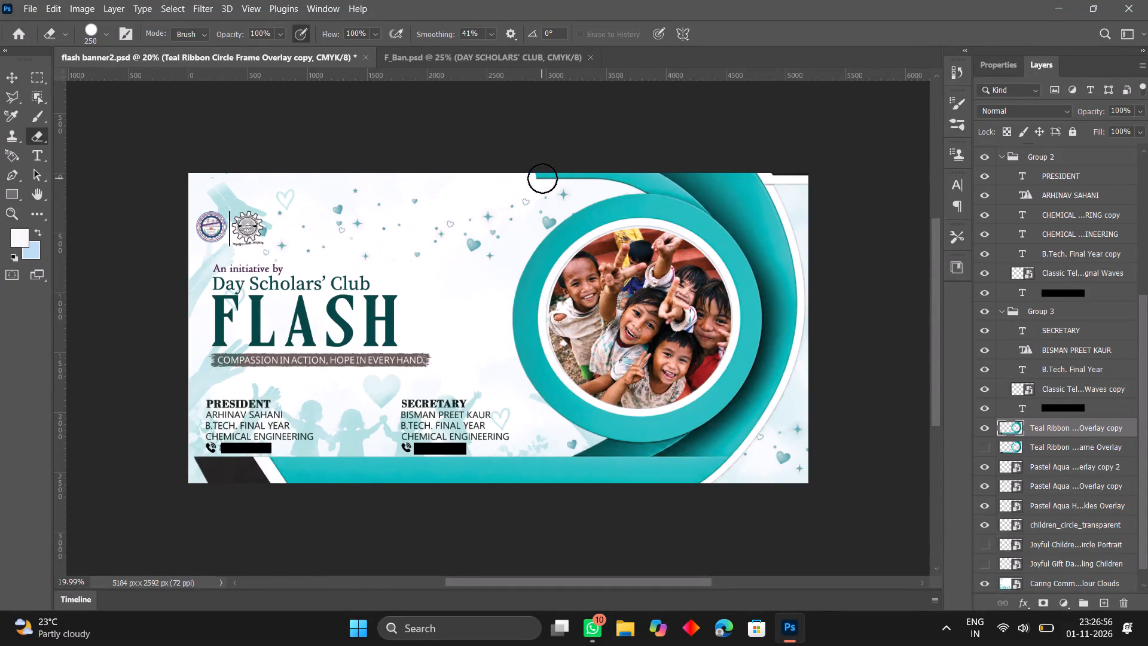
left_click_drag(542, 178, 632, 178)
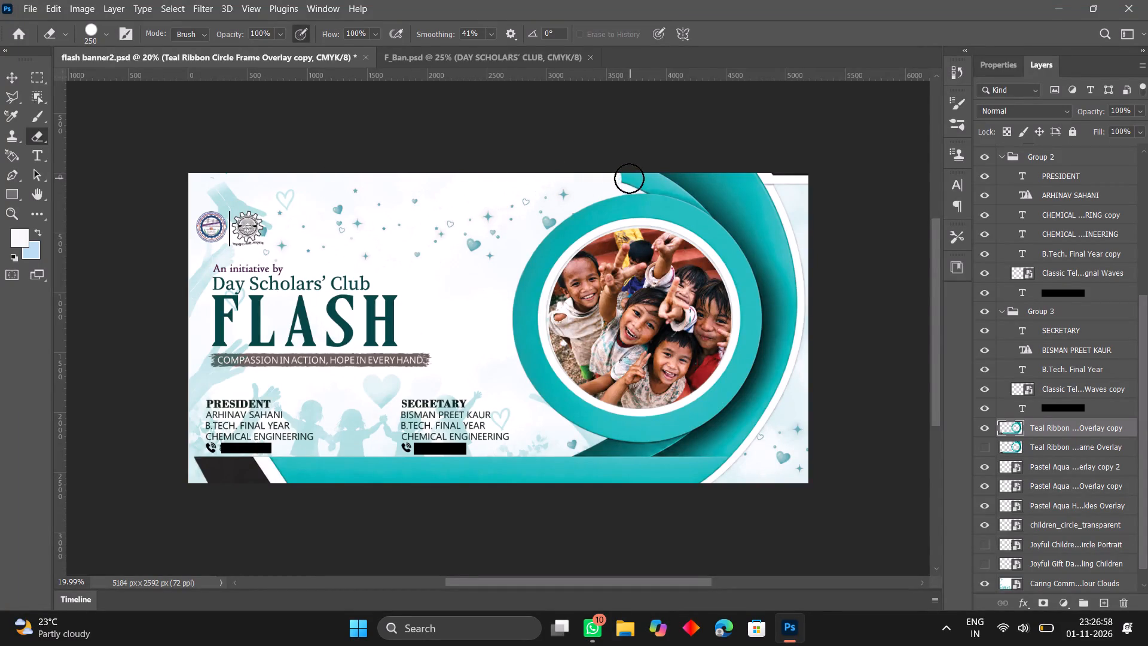
left_click(627, 177)
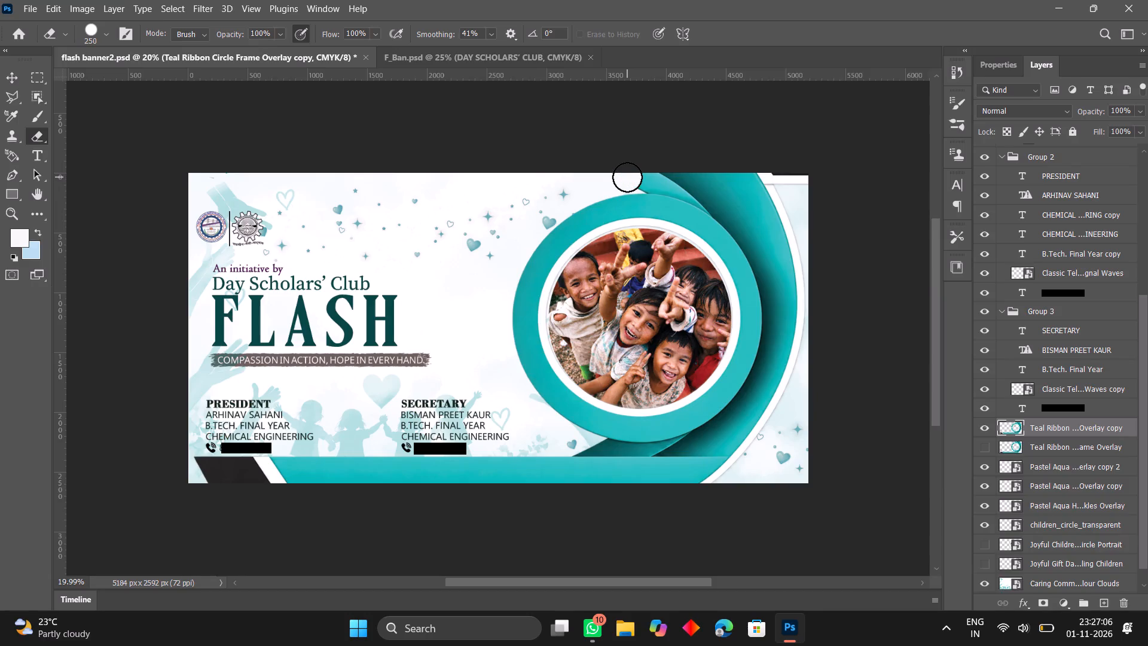
key("ctrl+plus")
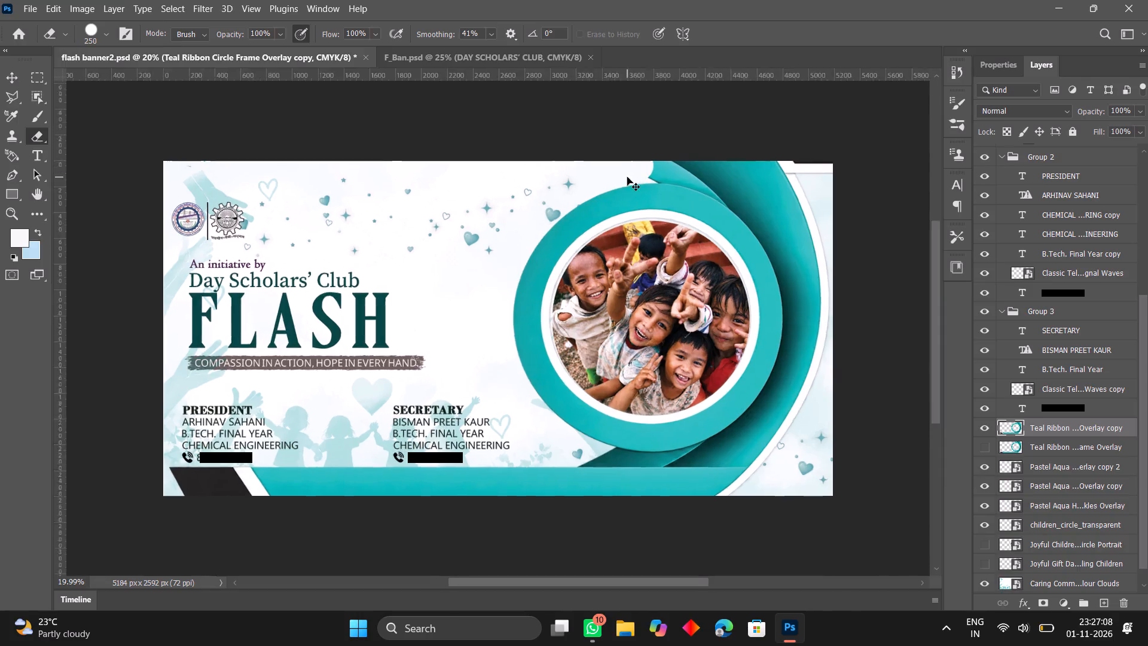
key("ctrl+plus")
key("ctrl+plus")
scroll(627, 177, "up", 4)
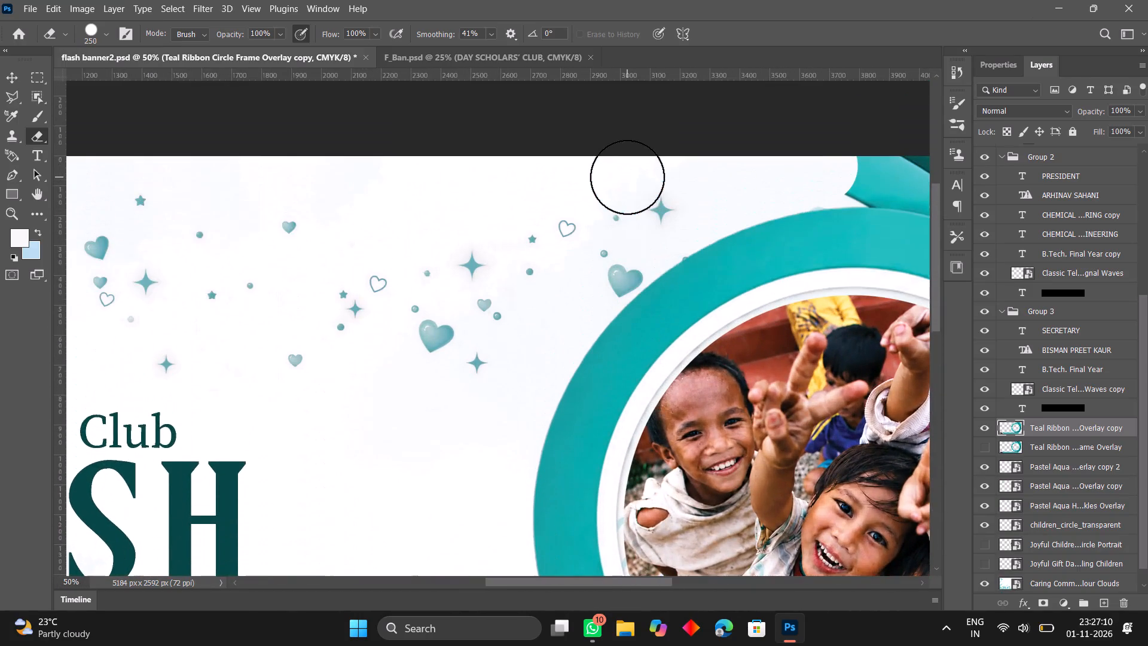
scroll(627, 177, "up", 1)
scroll(627, 177, "down", 1, "ctrl")
scroll(627, 177, "right", 1)
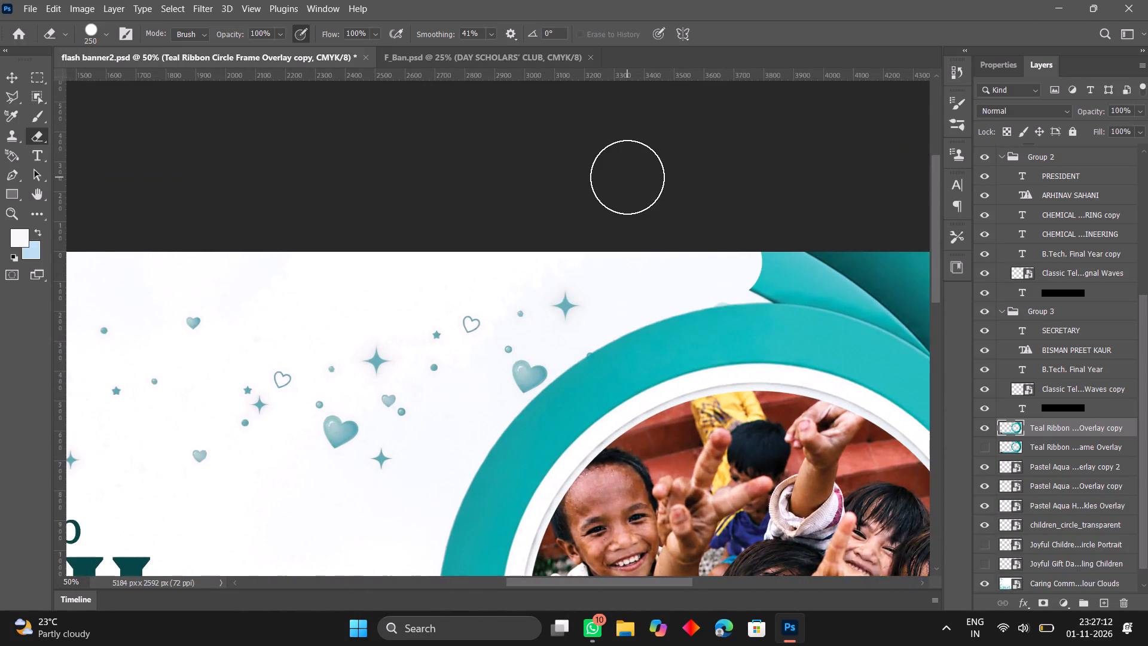
scroll(627, 177, "right", 2)
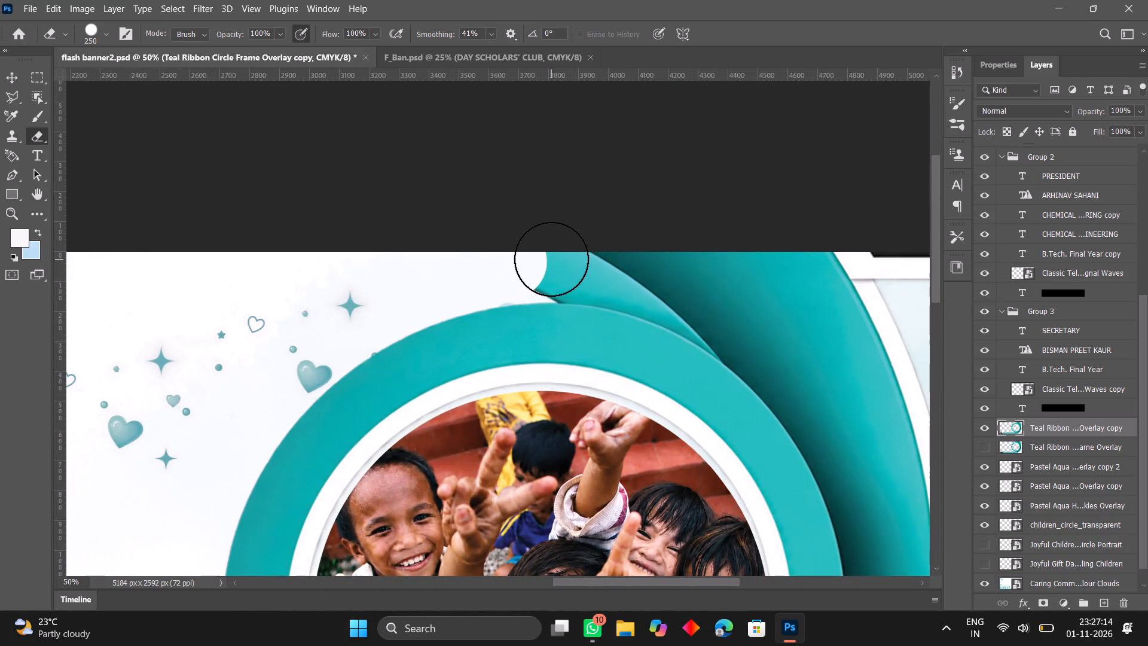
left_click(551, 260)
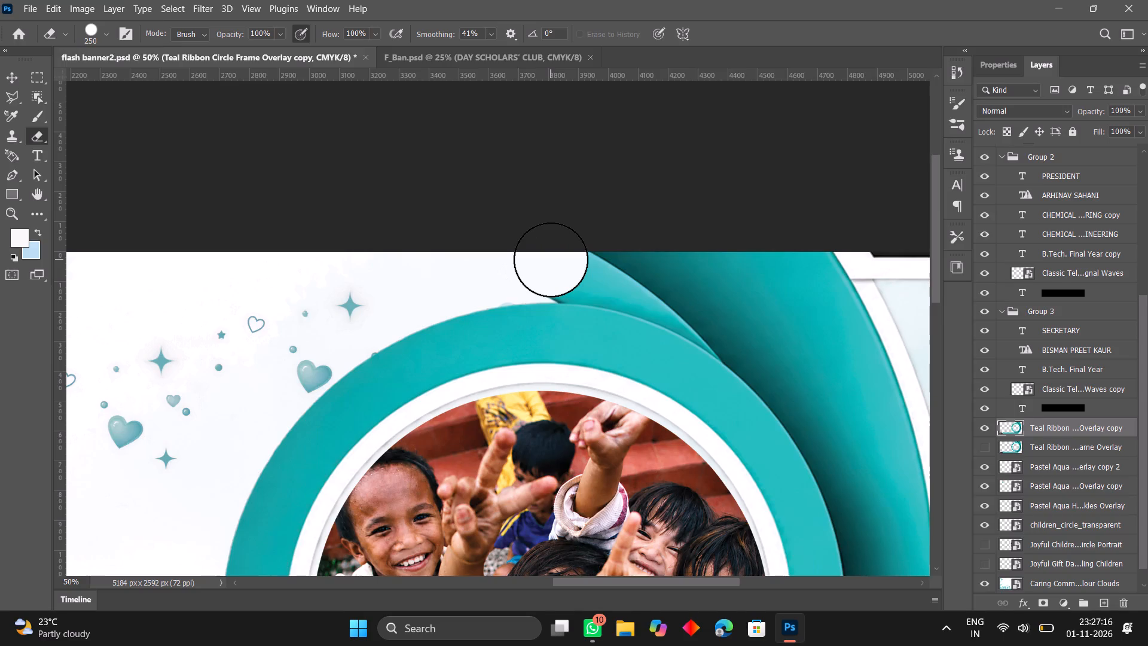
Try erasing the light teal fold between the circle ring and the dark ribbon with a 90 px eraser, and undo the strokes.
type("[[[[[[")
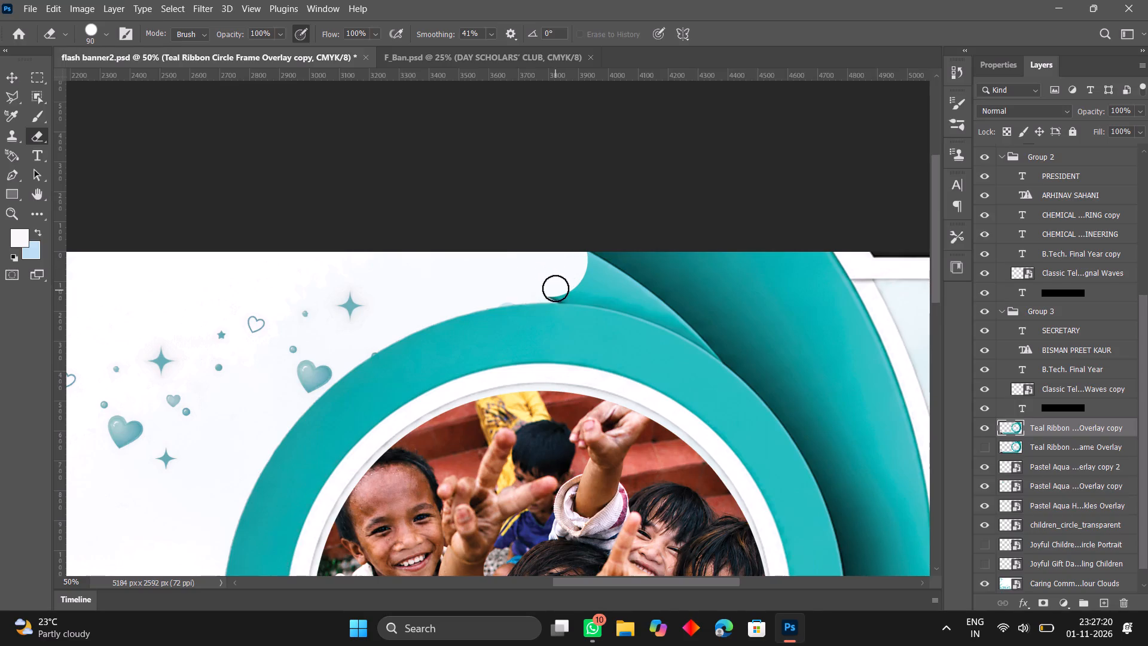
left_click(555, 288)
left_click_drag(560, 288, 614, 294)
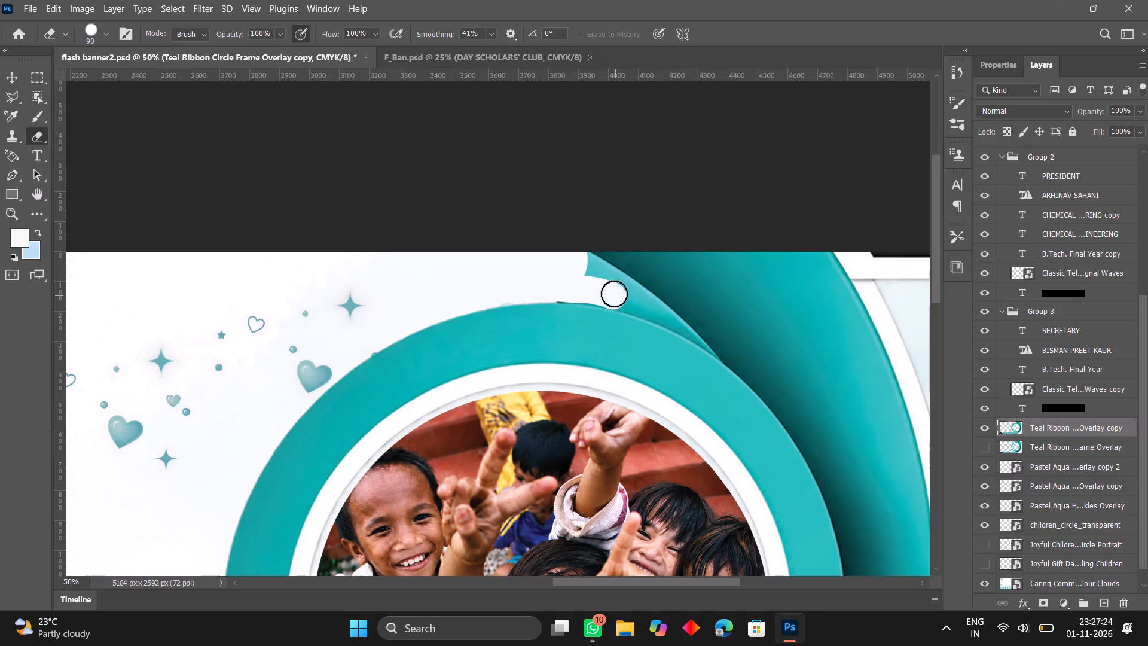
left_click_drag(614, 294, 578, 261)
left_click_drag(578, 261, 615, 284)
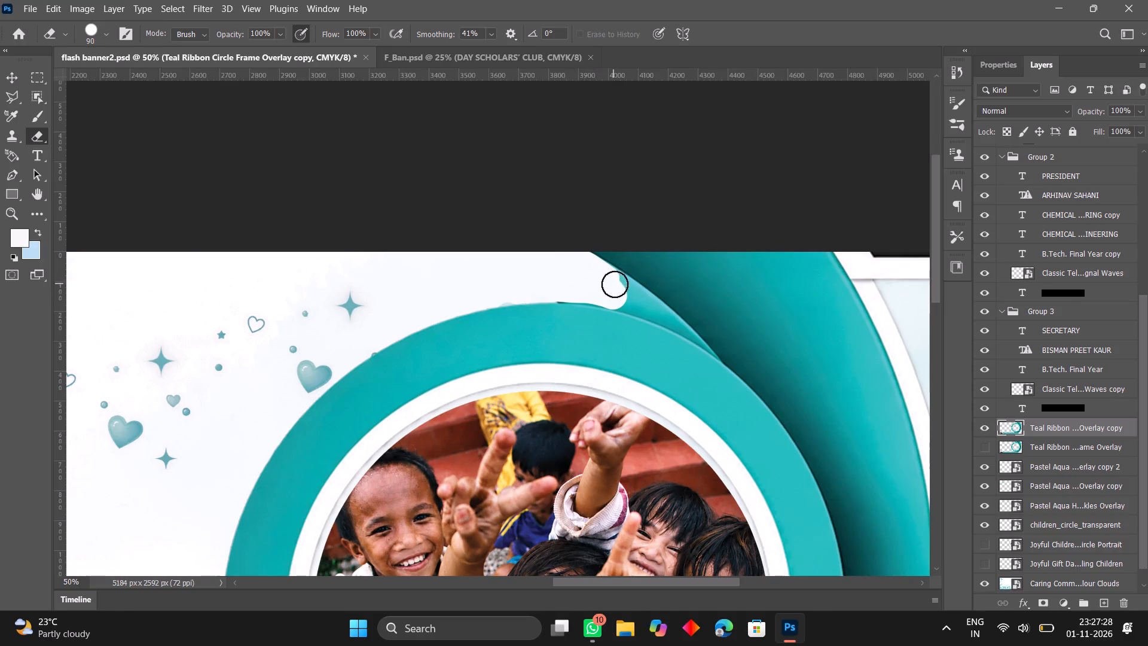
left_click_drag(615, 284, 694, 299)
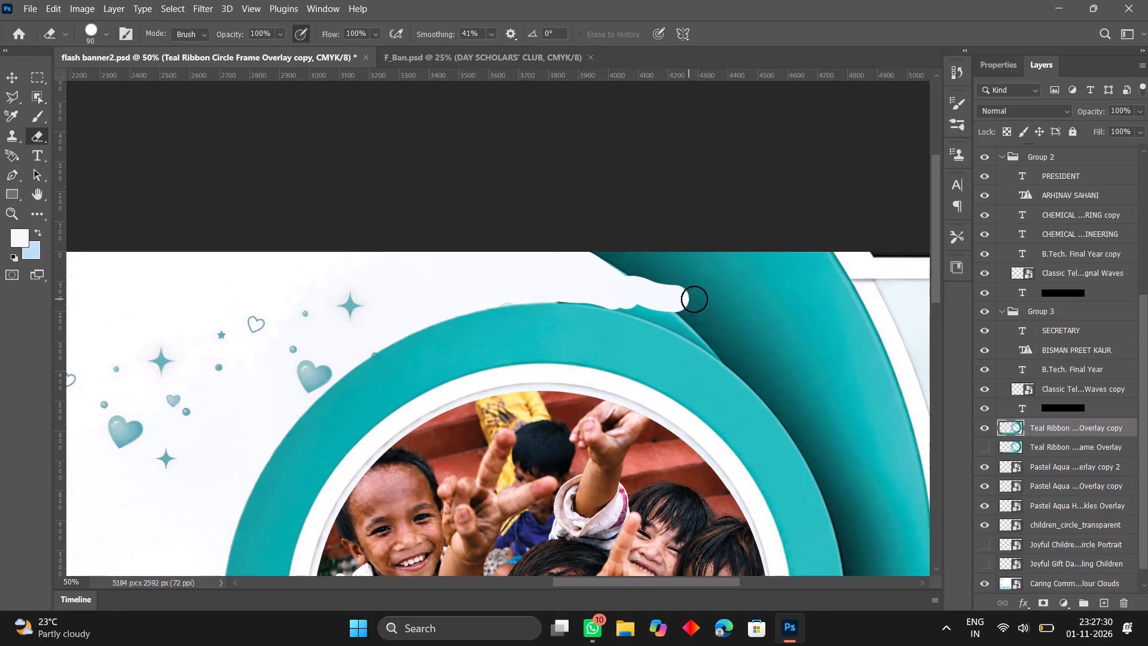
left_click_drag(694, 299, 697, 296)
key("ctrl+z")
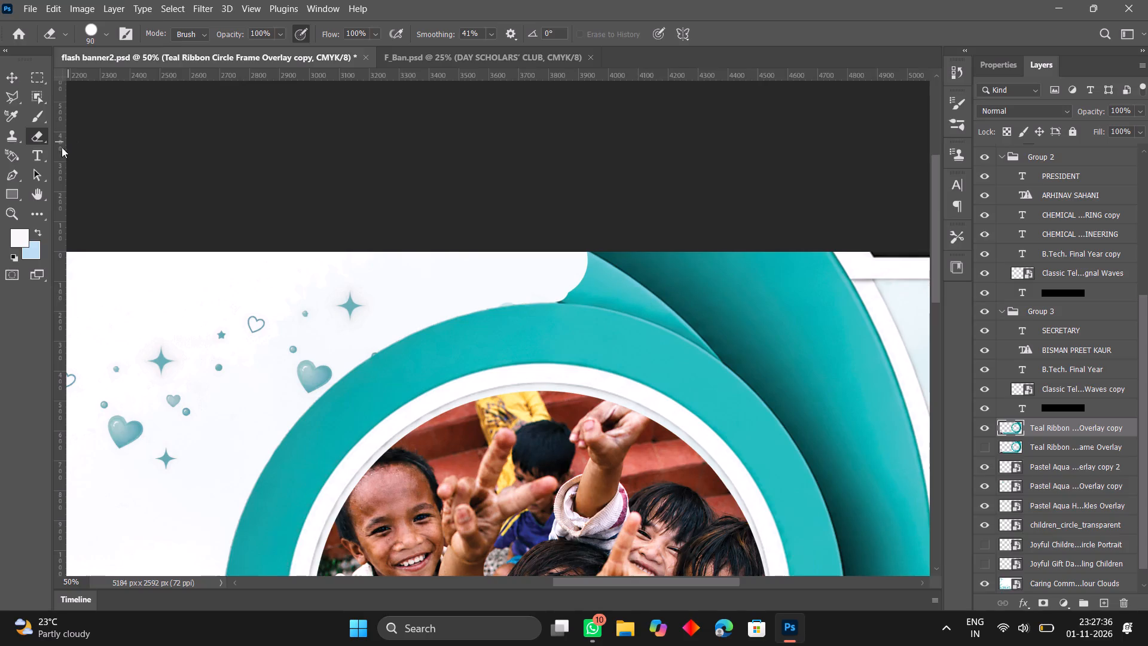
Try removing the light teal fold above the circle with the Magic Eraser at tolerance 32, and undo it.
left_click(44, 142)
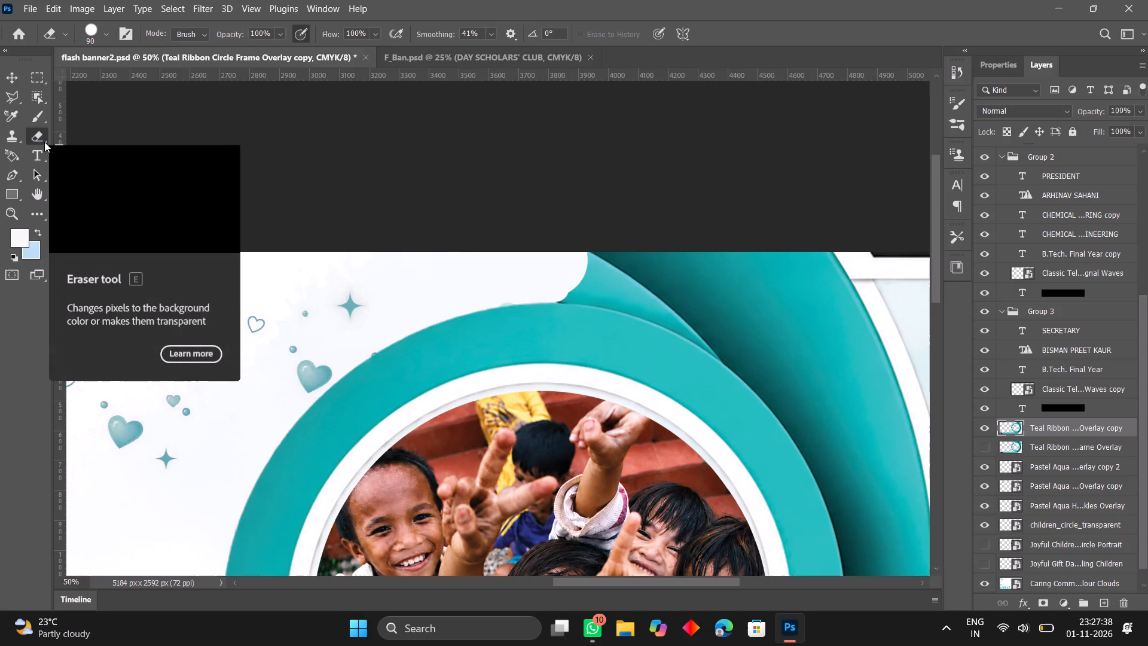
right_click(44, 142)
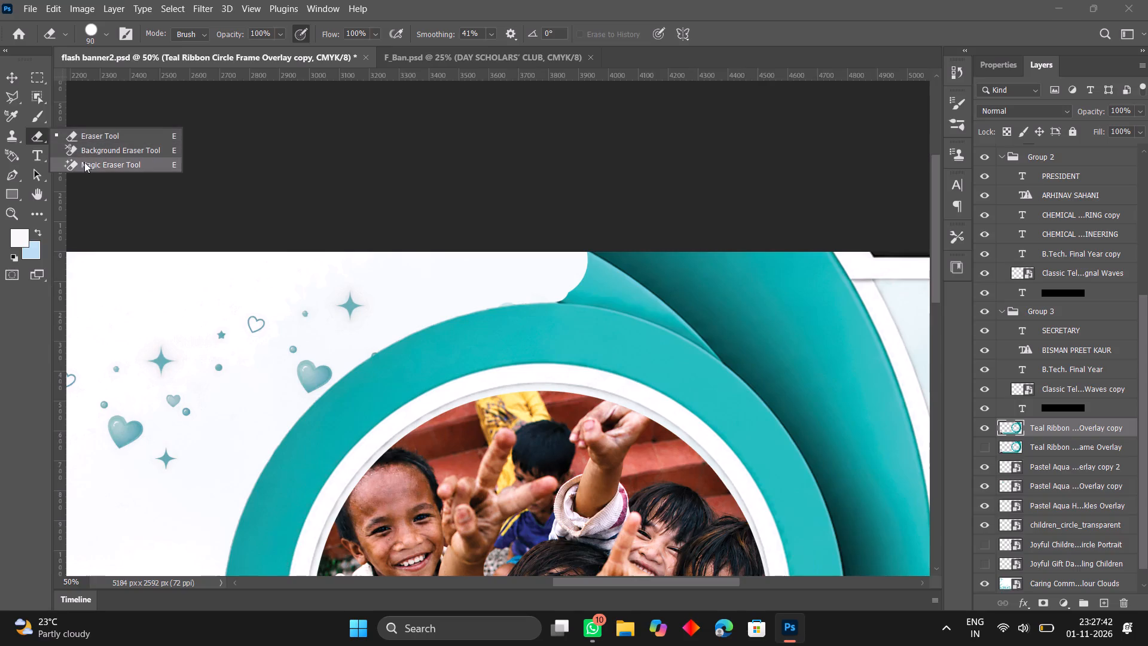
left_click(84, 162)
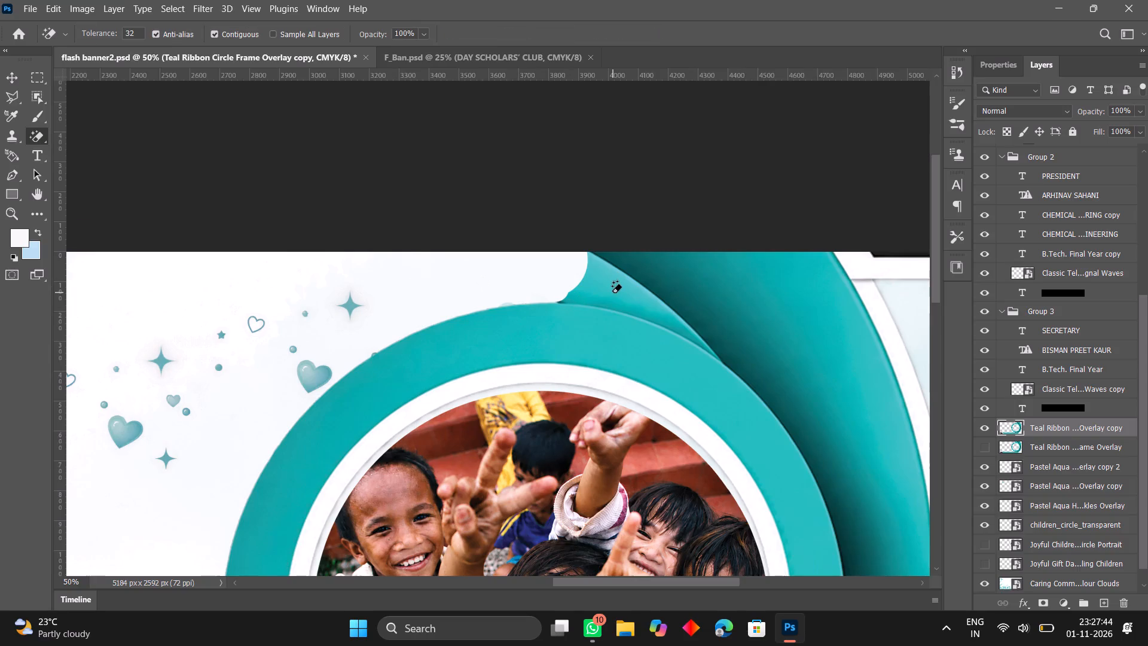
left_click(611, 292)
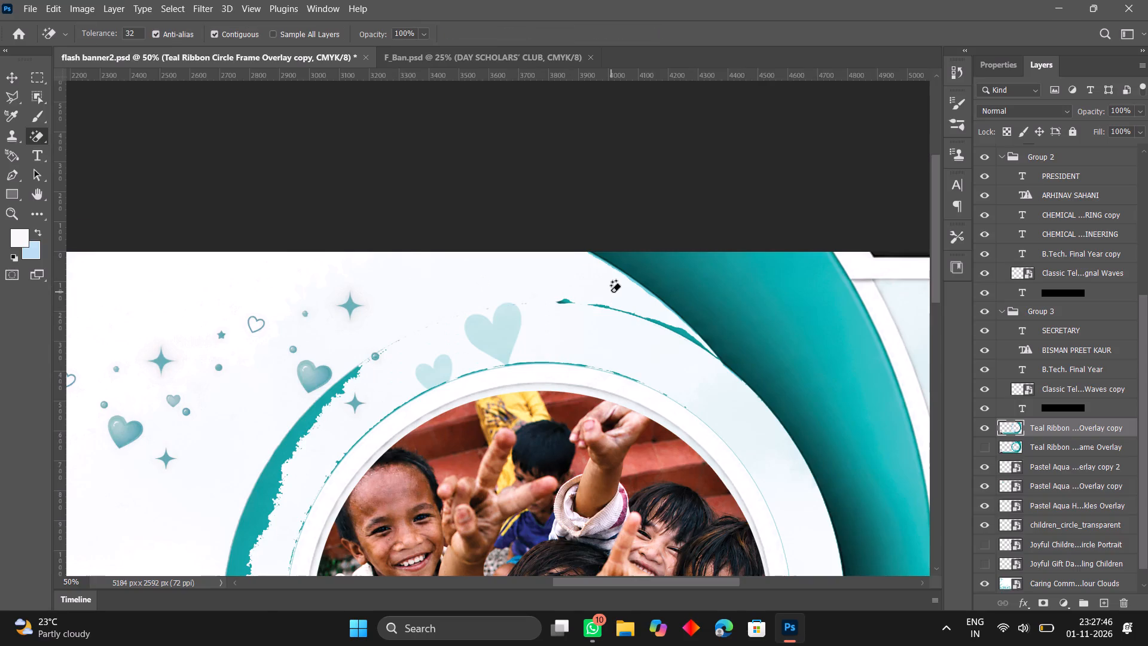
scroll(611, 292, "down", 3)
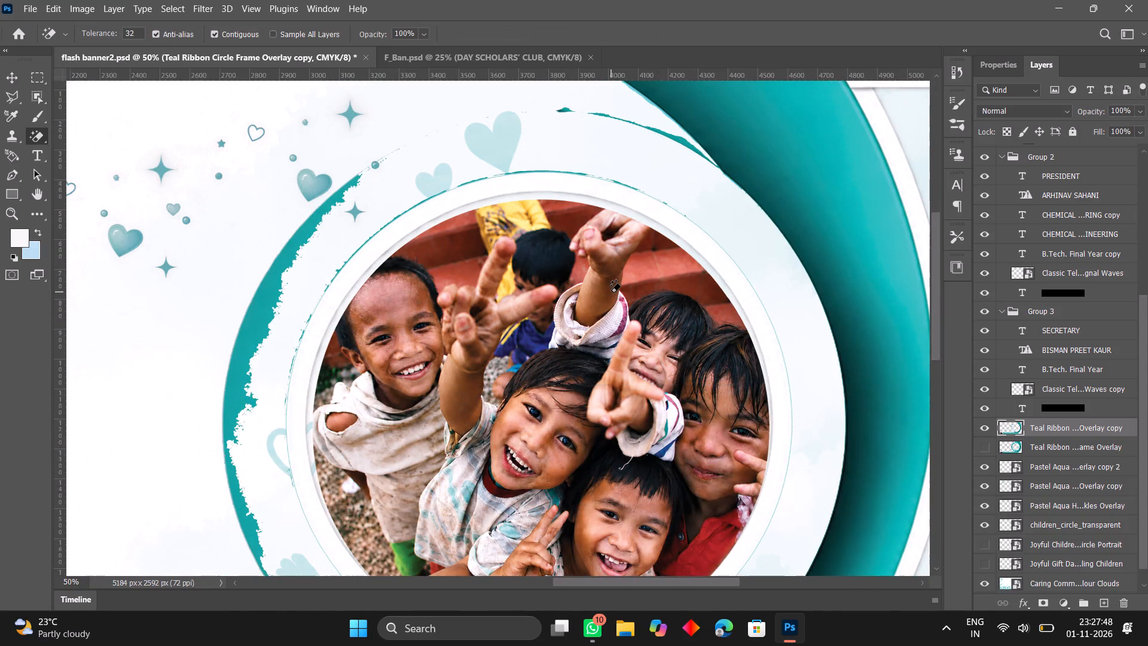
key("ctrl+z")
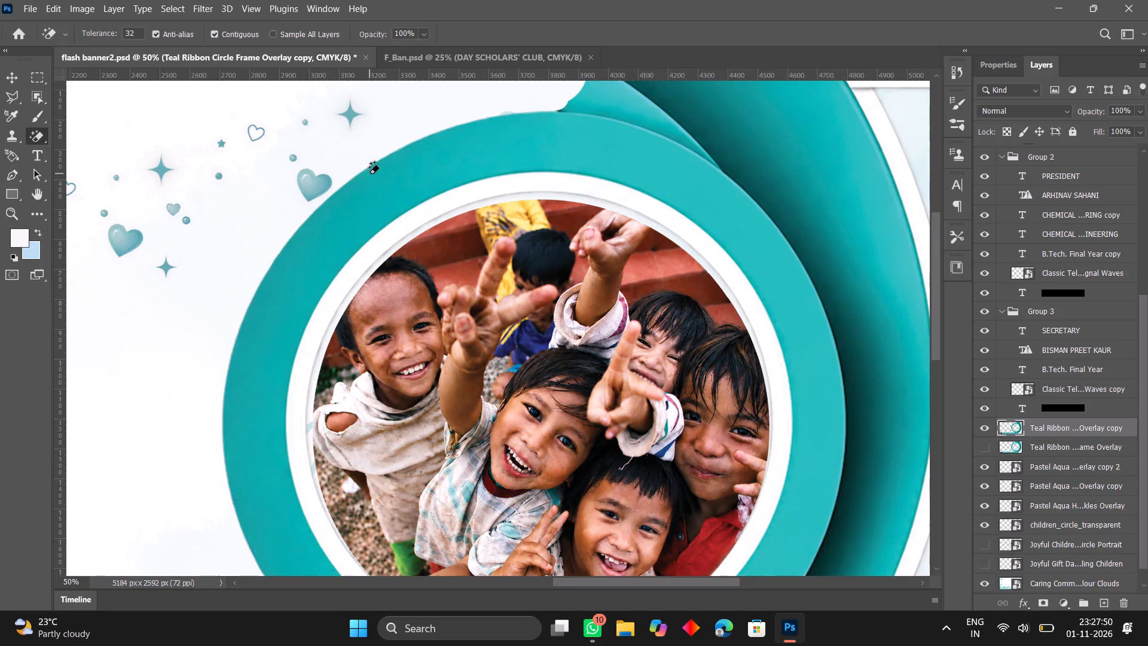
Erase through the middle of the light teal fold above the circle with the regular Eraser at 90 px.
scroll(370, 173, "up", 3)
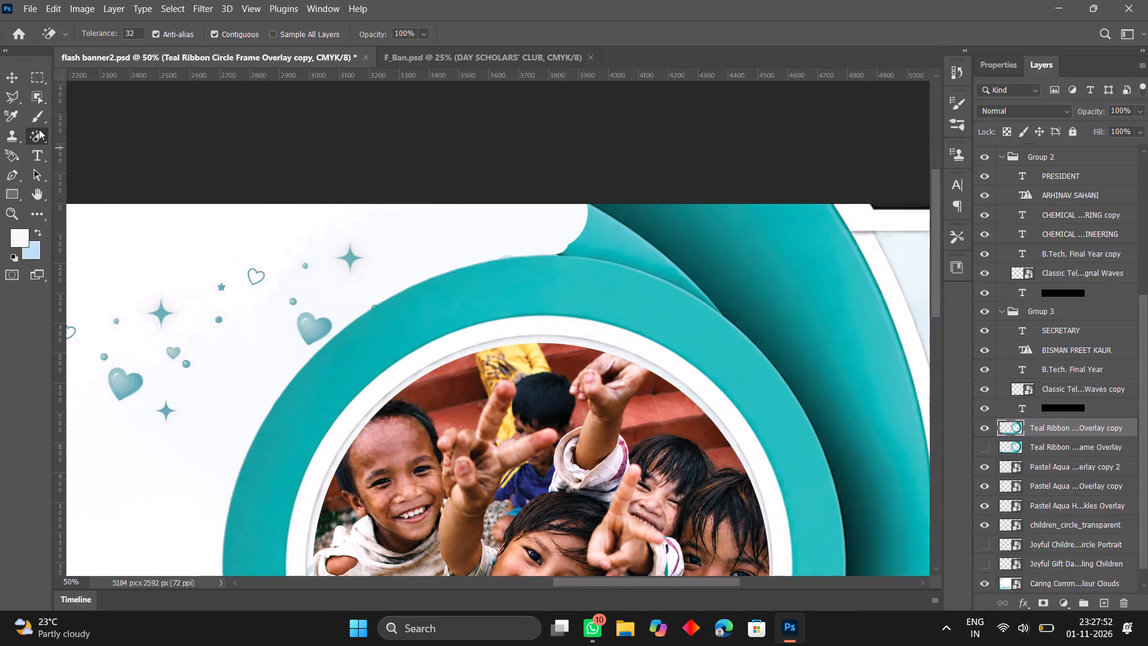
left_click(39, 130)
right_click(39, 130)
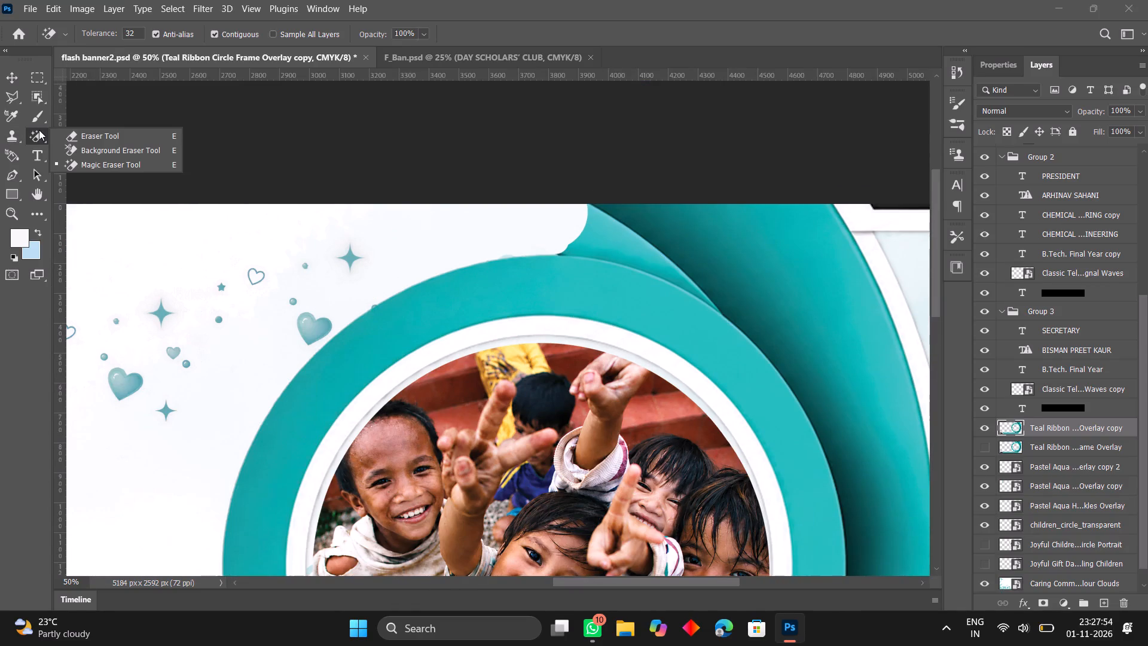
left_click(67, 140)
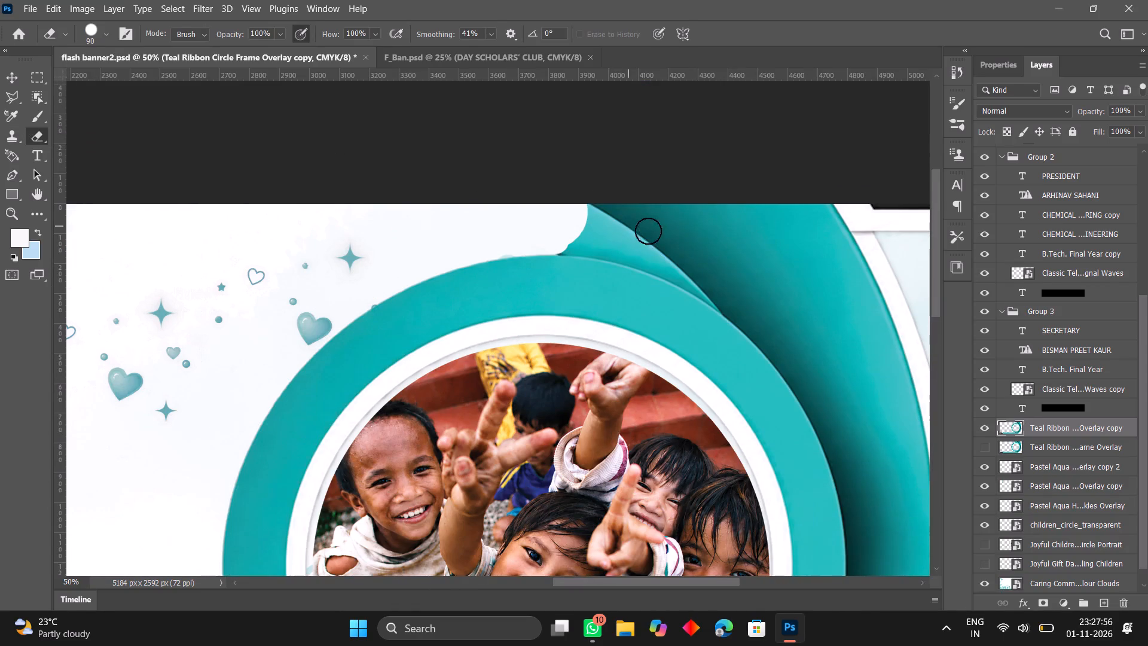
left_click_drag(604, 239, 570, 239)
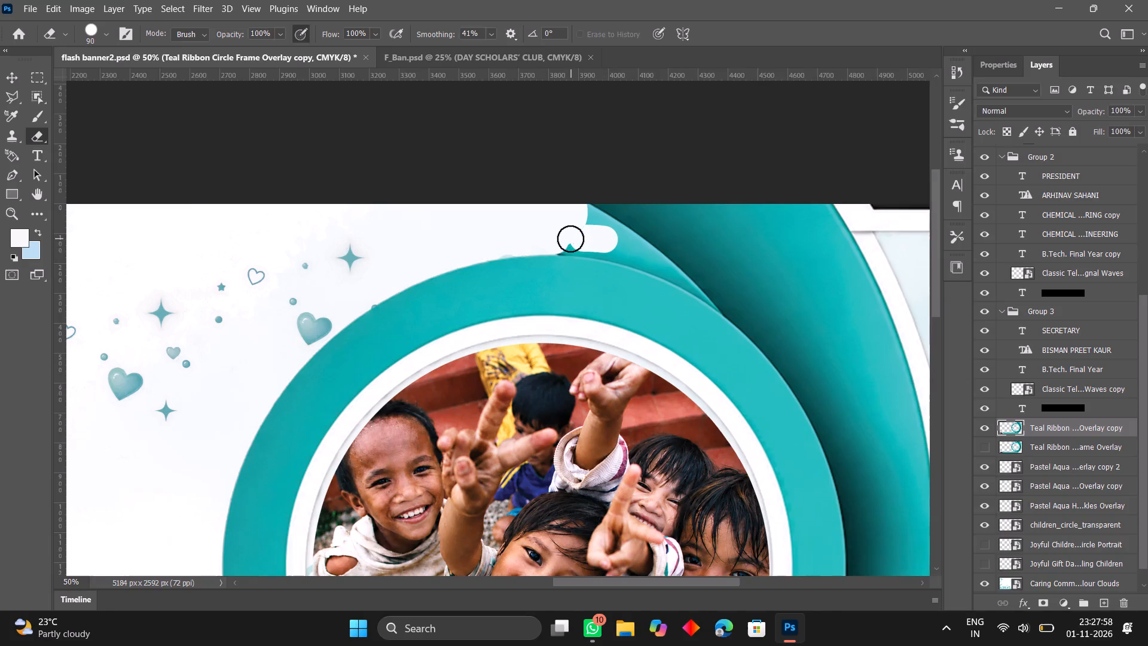
left_click_drag(570, 239, 621, 245)
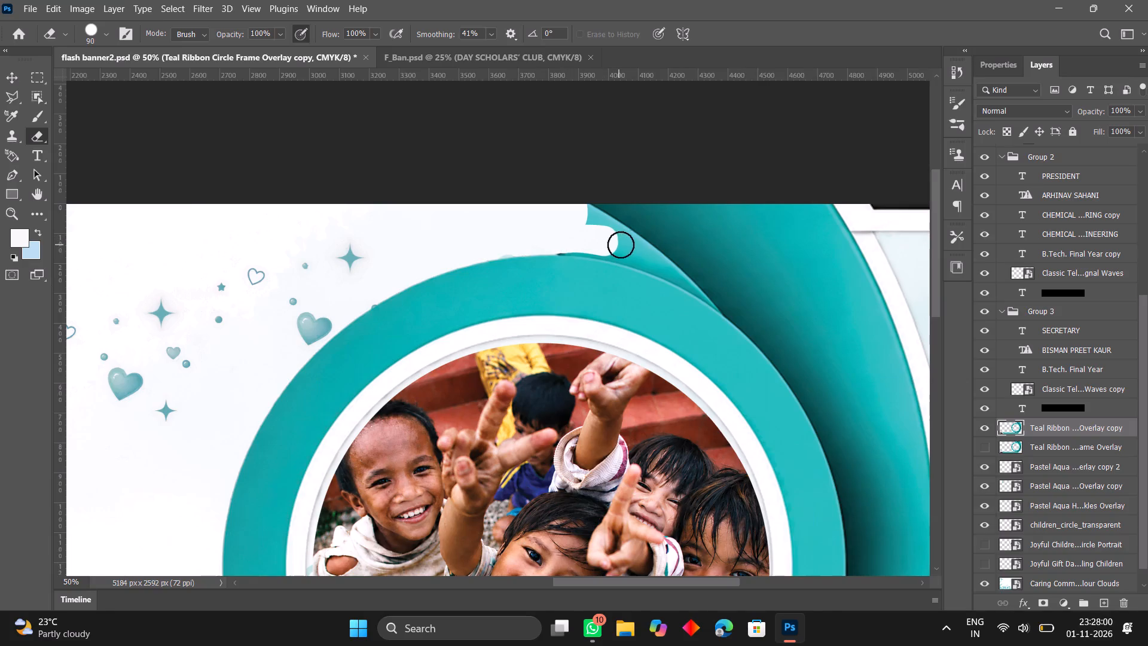
left_click_drag(621, 245, 643, 257)
Erase the light teal fold along the dark ribbon's lower edge above the circle, using the 90 px eraser.
key("ctrl+plus")
key("ctrl+plus")
key("ctrl+plus")
key("ctrl+plus")
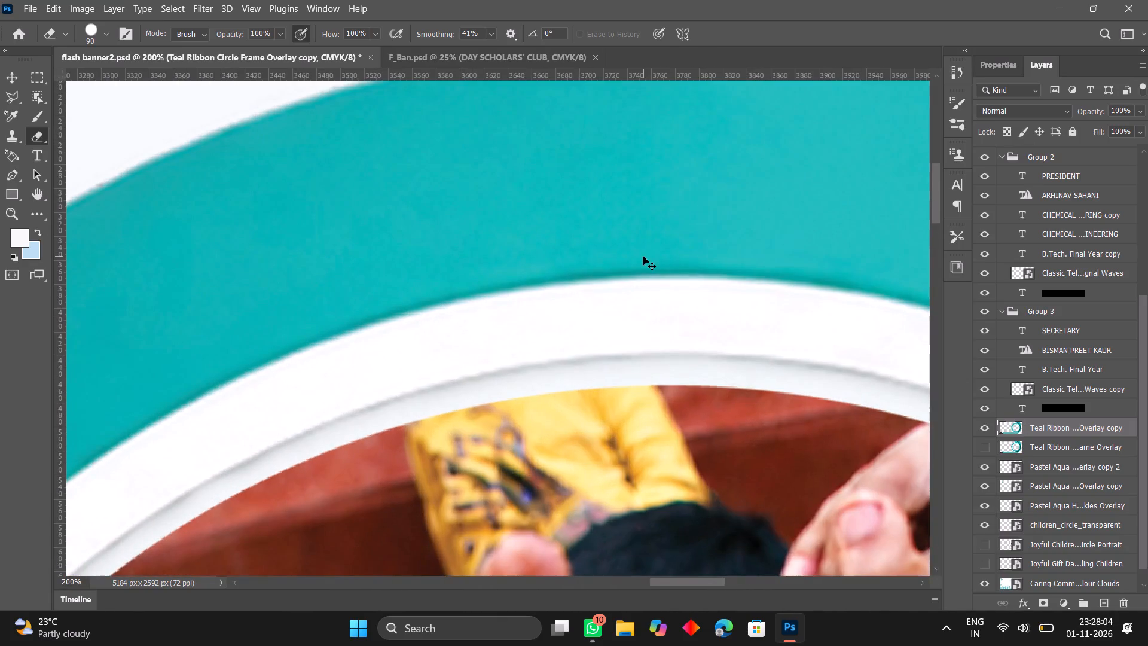
scroll(643, 257, "up", 4)
scroll(643, 257, "right", 6)
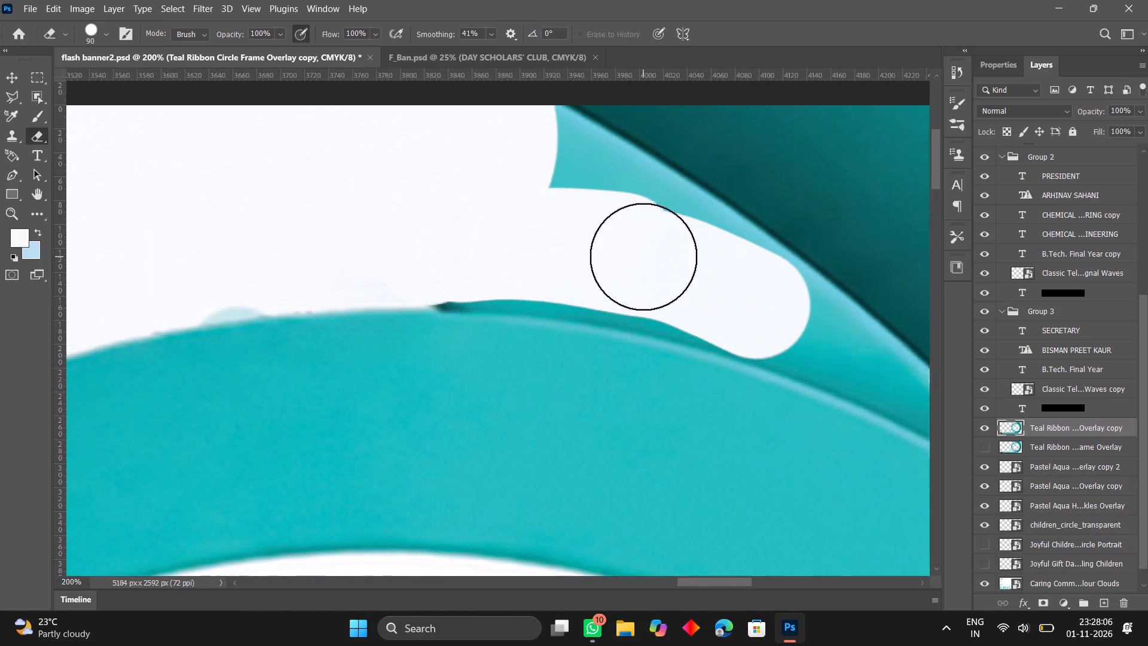
scroll(643, 257, "right", 1)
scroll(481, 190, "up", 1)
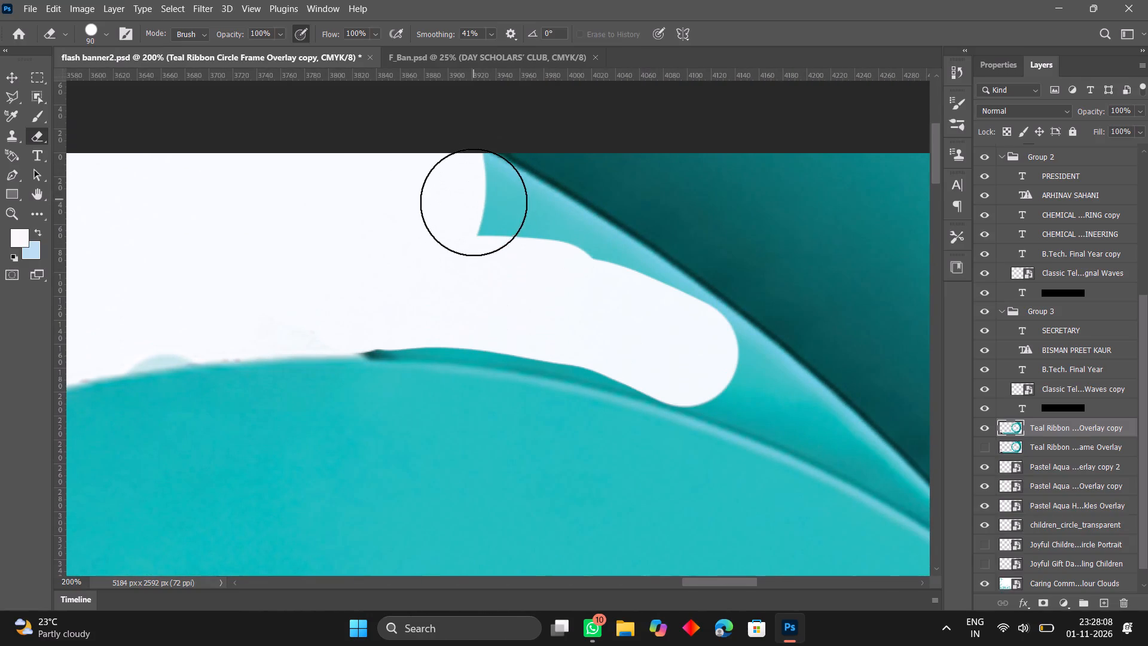
left_click(473, 205)
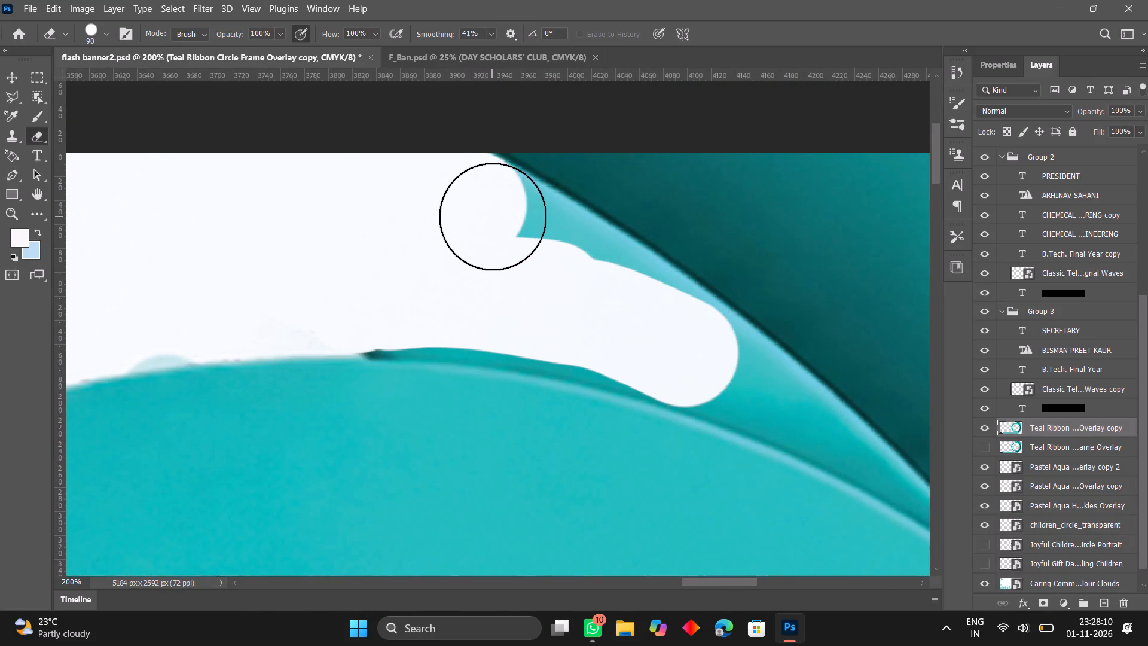
left_click(493, 217)
left_click(512, 228)
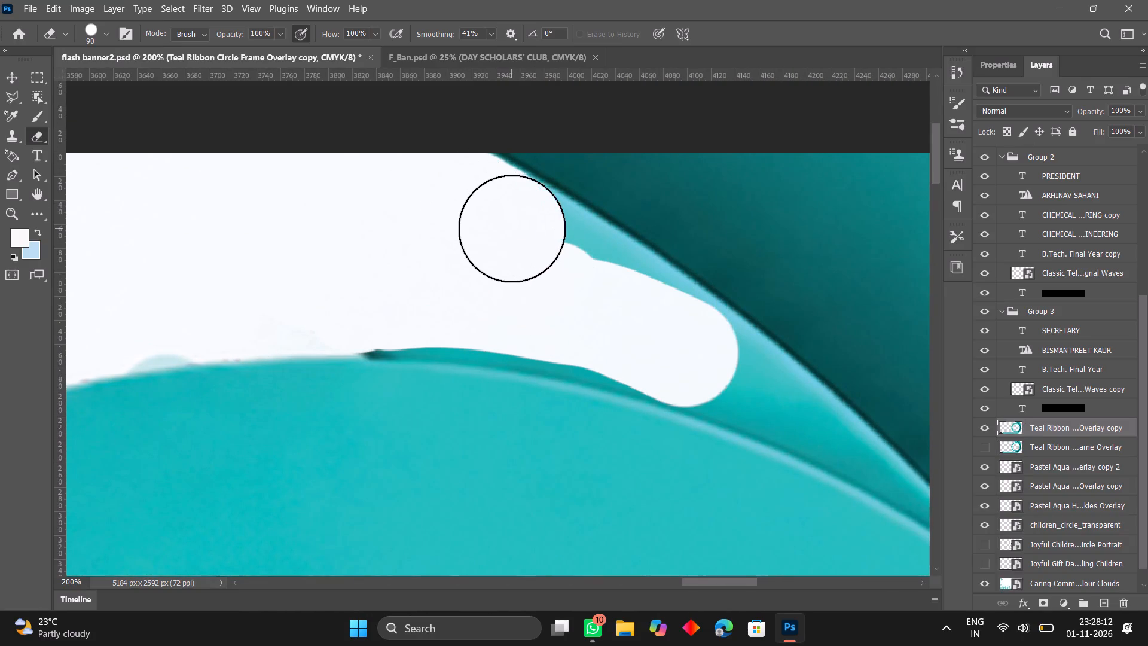
left_click(538, 242)
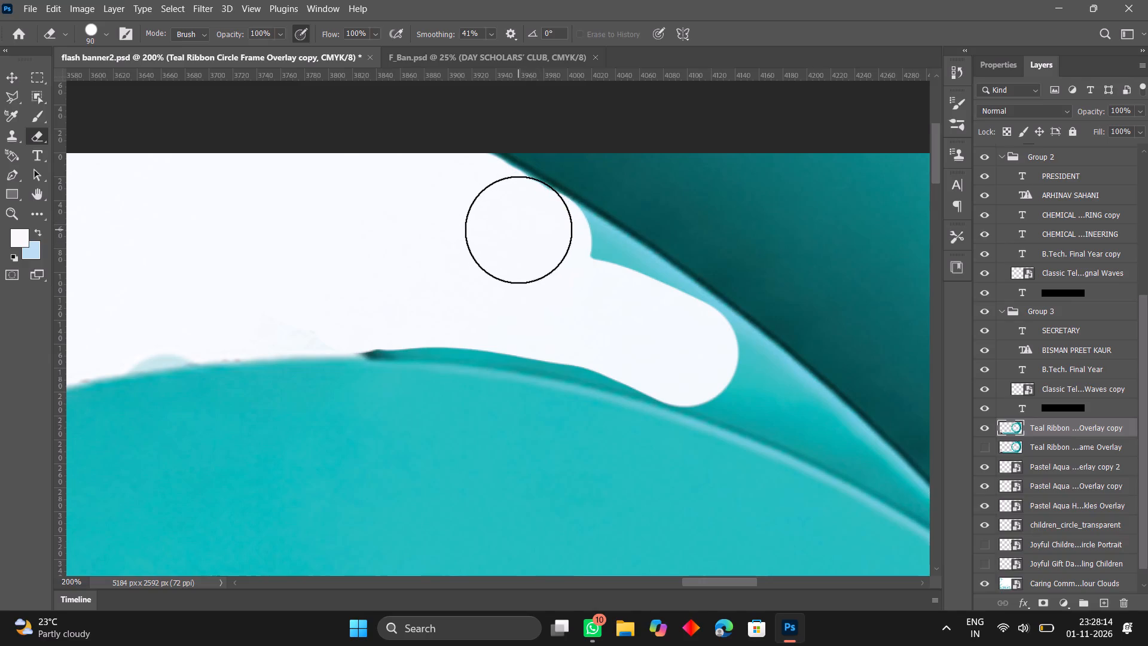
left_click(518, 230)
left_click(500, 218)
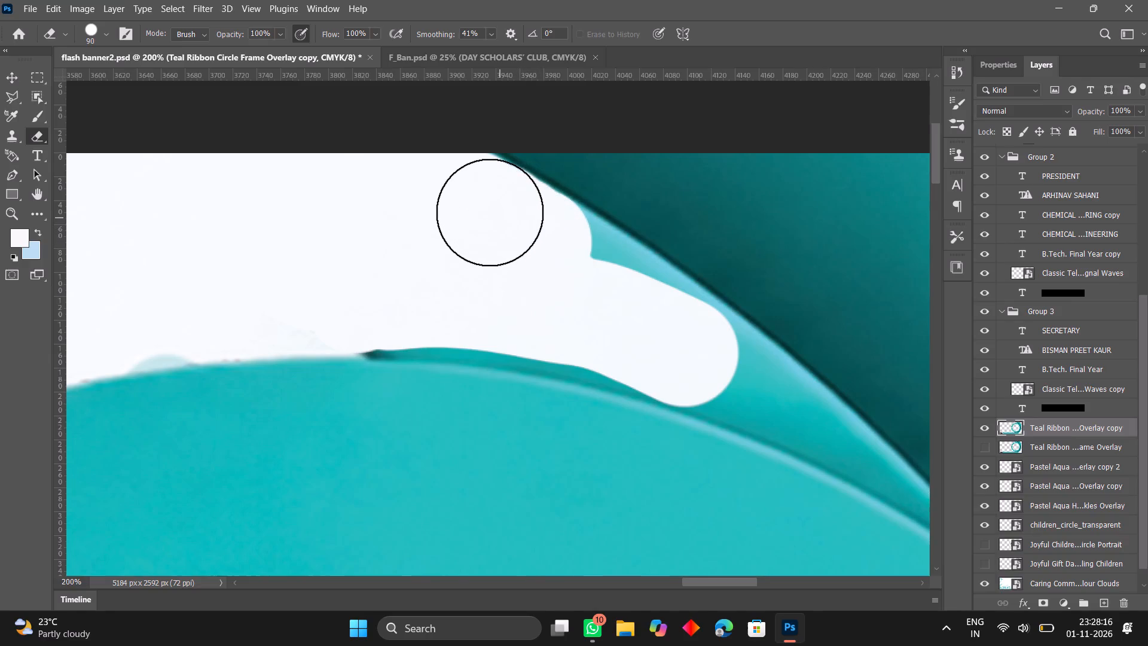
left_click(484, 208)
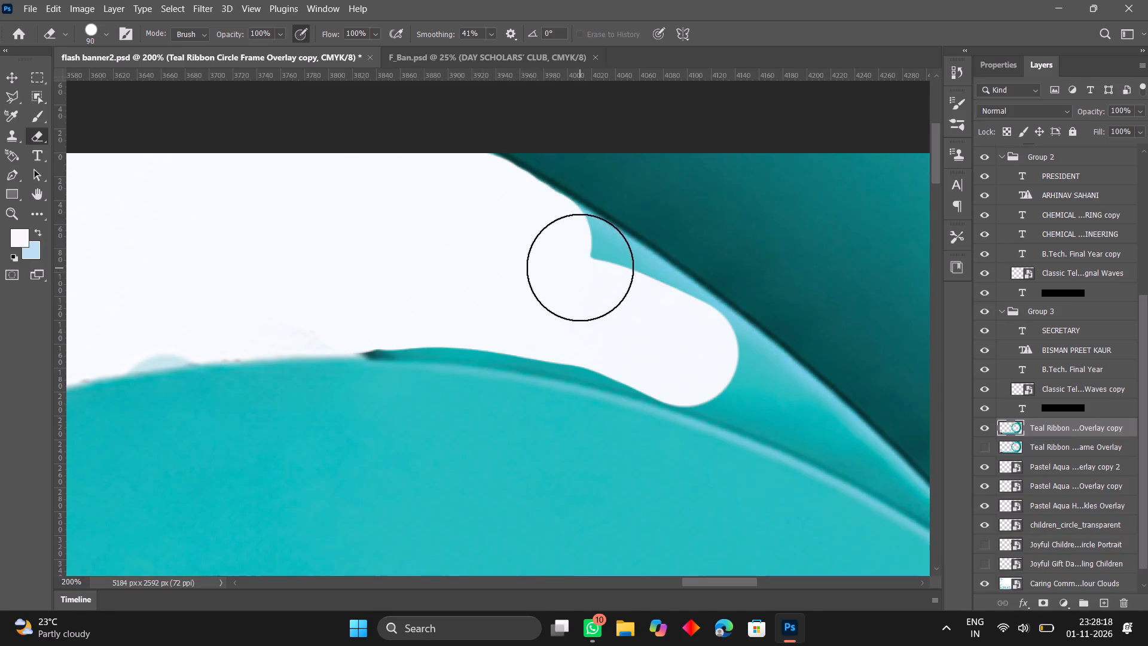
left_click_drag(578, 267, 558, 254)
left_click_drag(608, 286, 655, 316)
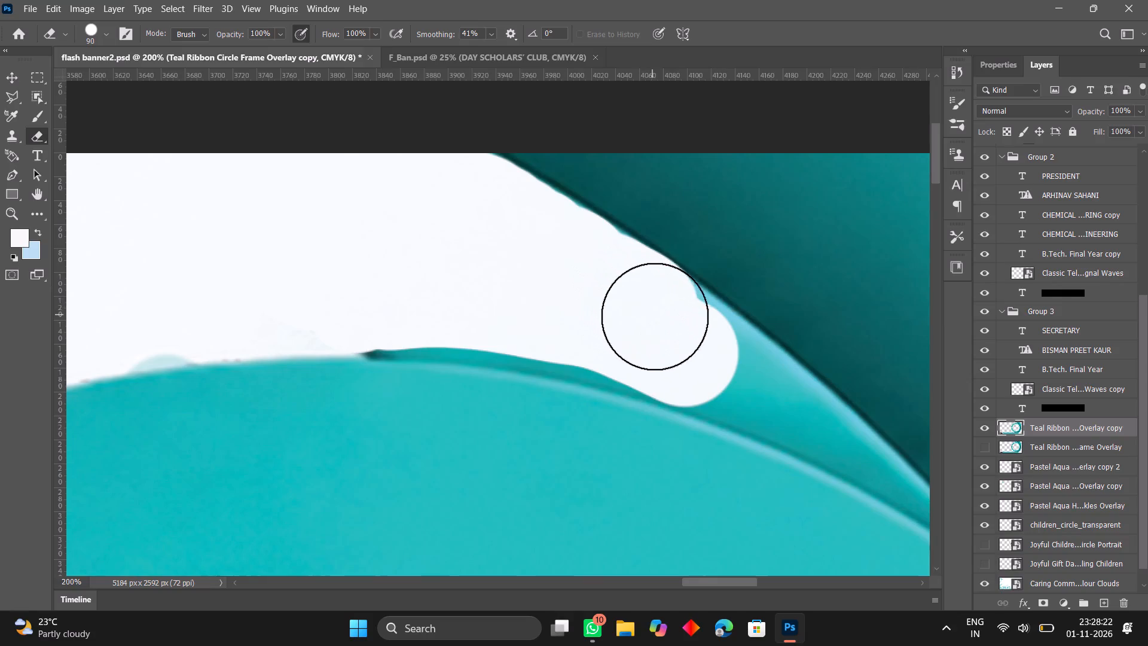
left_click_drag(655, 316, 704, 356)
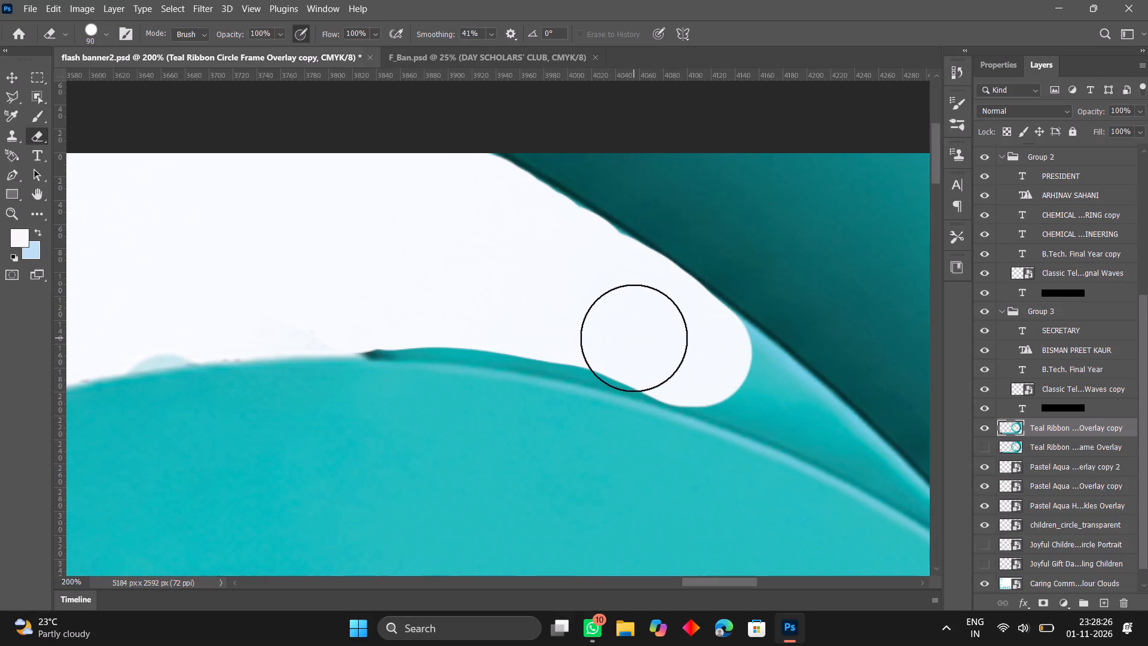
Erase the dark teal fold remnants along the circle ring's upper outer edge with the 90 px eraser.
left_click_drag(634, 338, 539, 315)
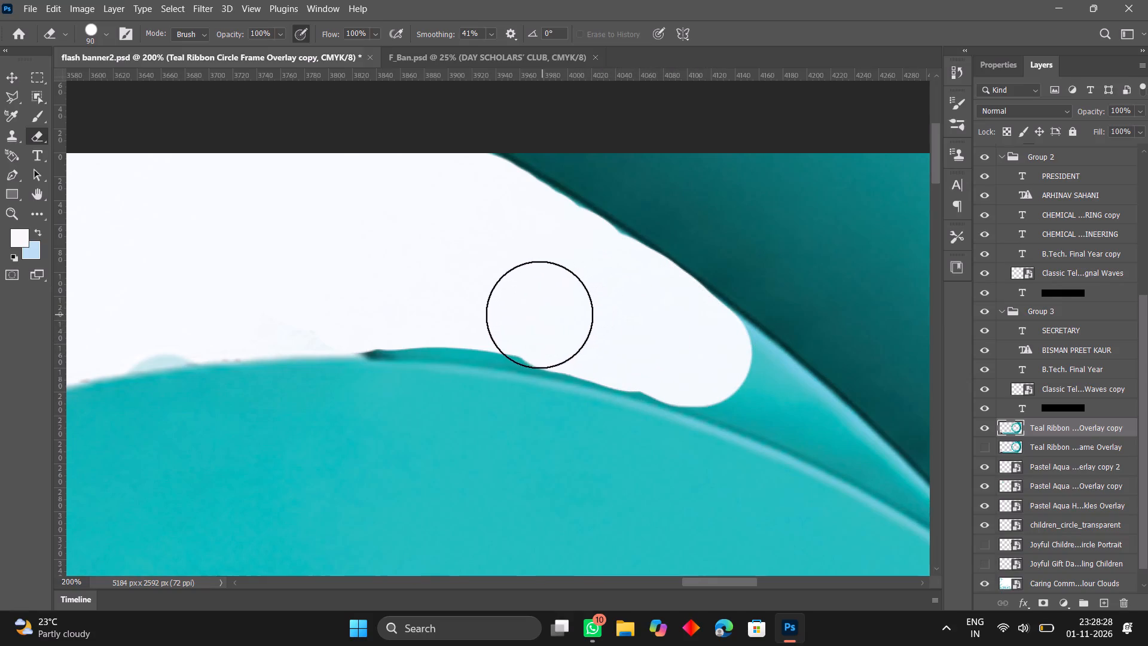
left_click_drag(539, 315, 391, 304)
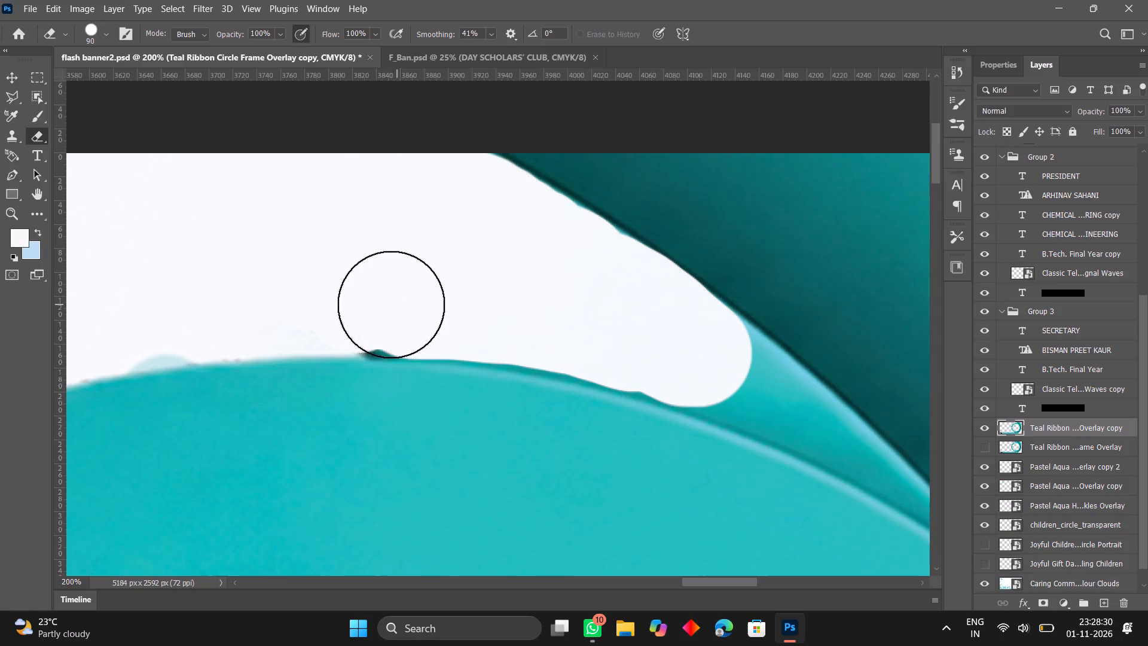
left_click_drag(391, 304, 431, 305)
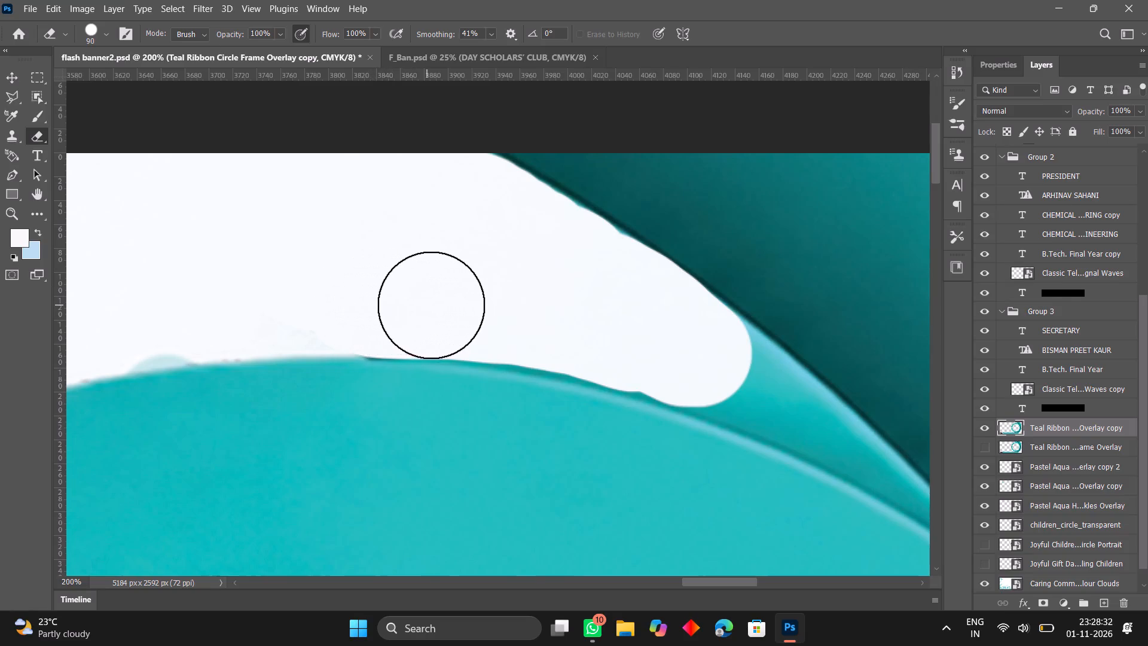
left_click_drag(431, 305, 573, 323)
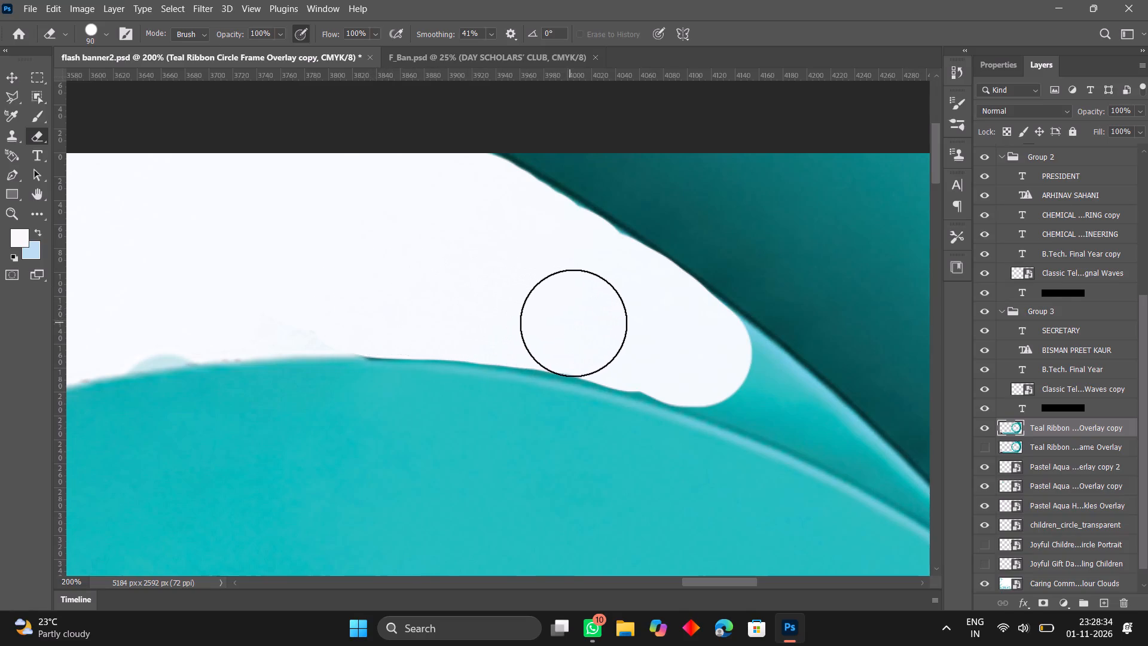
left_click_drag(573, 323, 686, 354)
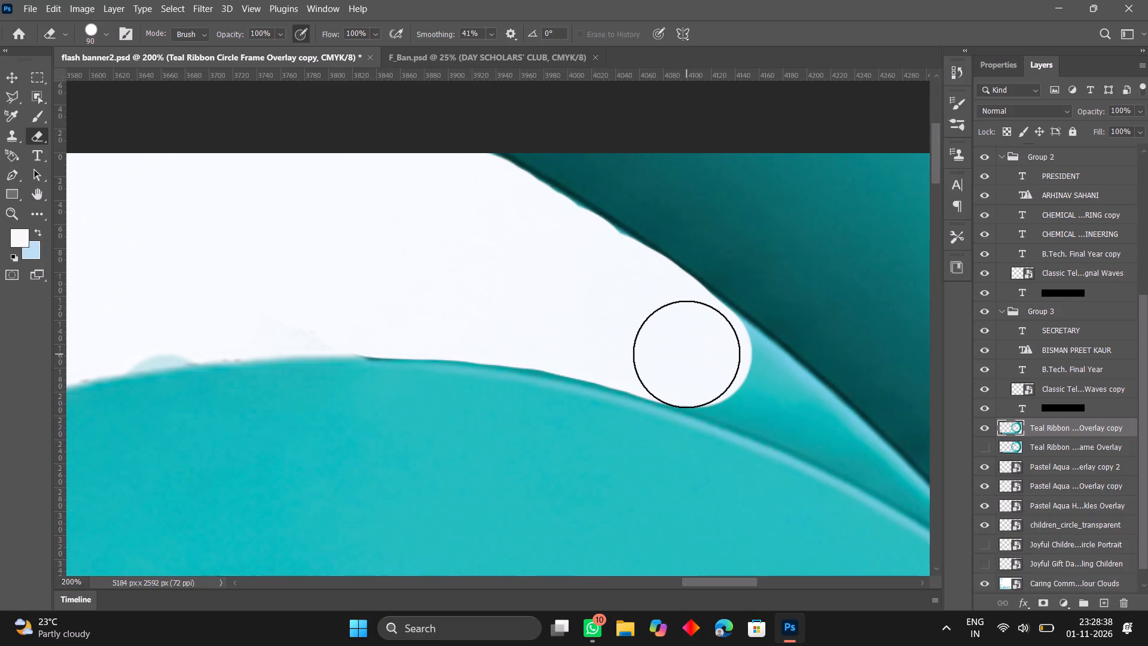
Reduce the eraser to 30 px and erase the light fold strip along the dark ribbon's edge toward the narrow tip.
type("[[[[[[[[")
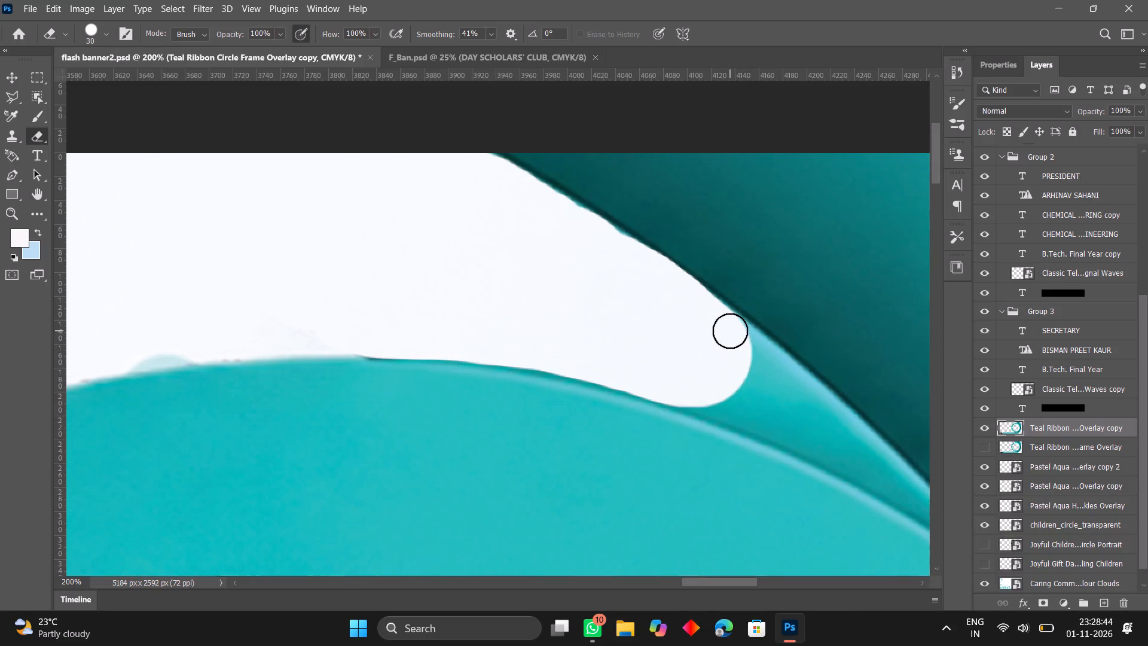
left_click_drag(730, 331, 781, 370)
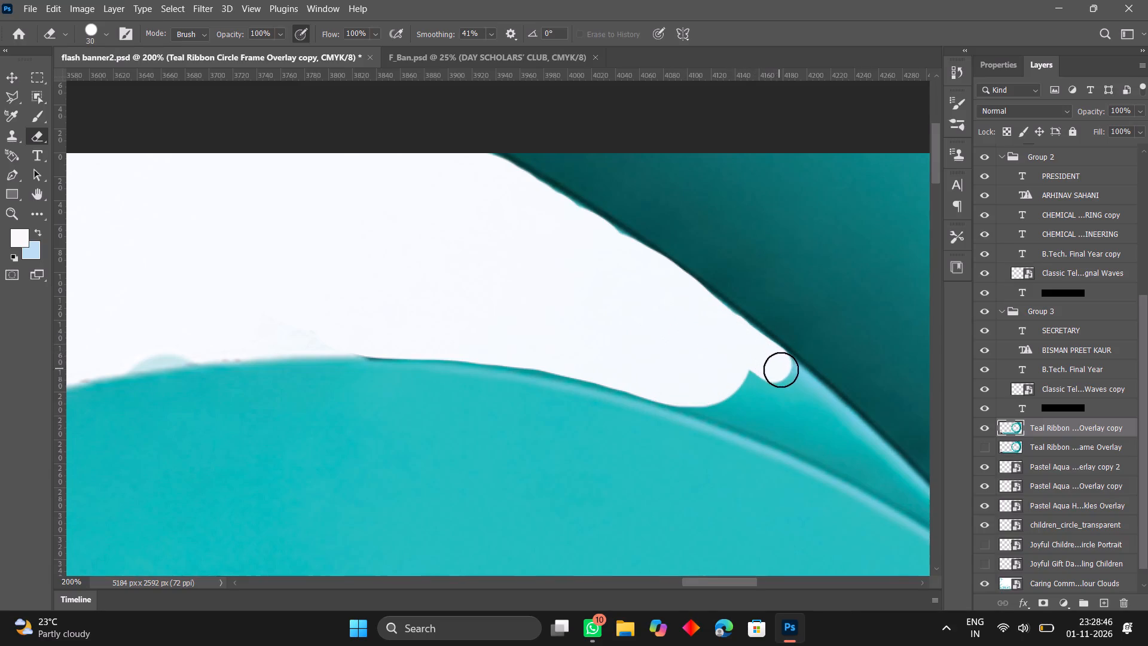
left_click_drag(781, 370, 844, 420)
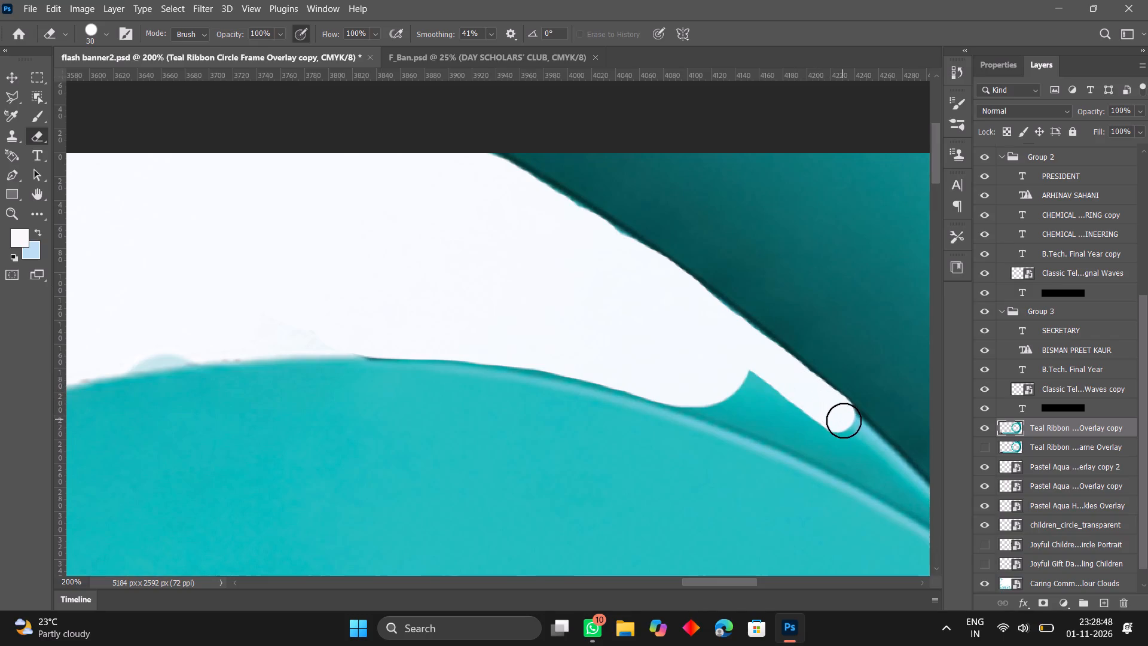
left_click_drag(844, 420, 863, 440)
Erase the teal wedge left between the cleared strip and the circle ring's outer edge with the 30 px eraser.
scroll(863, 440, "down", 1)
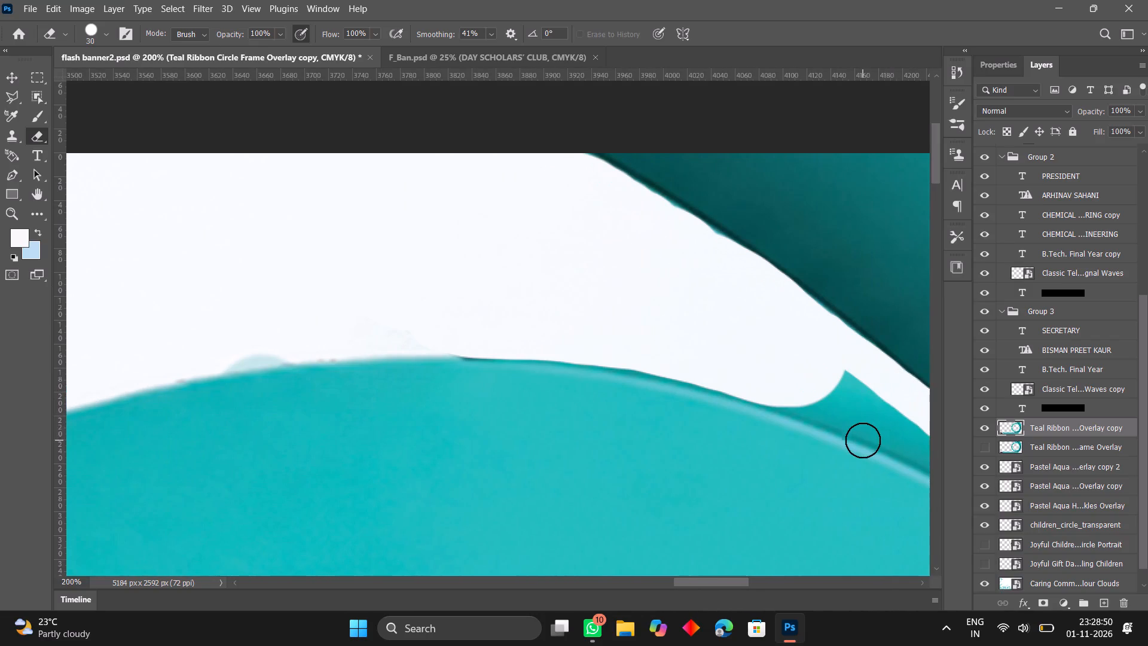
scroll(863, 440, "down", 1)
scroll(863, 440, "right", 2)
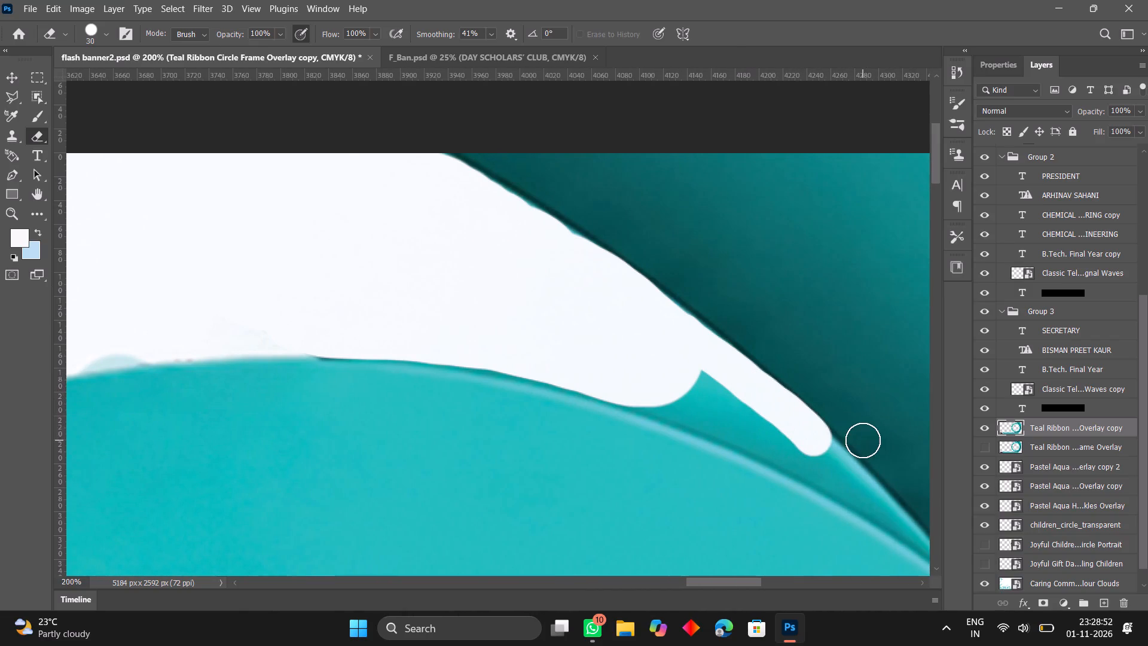
left_click_drag(705, 380, 630, 396)
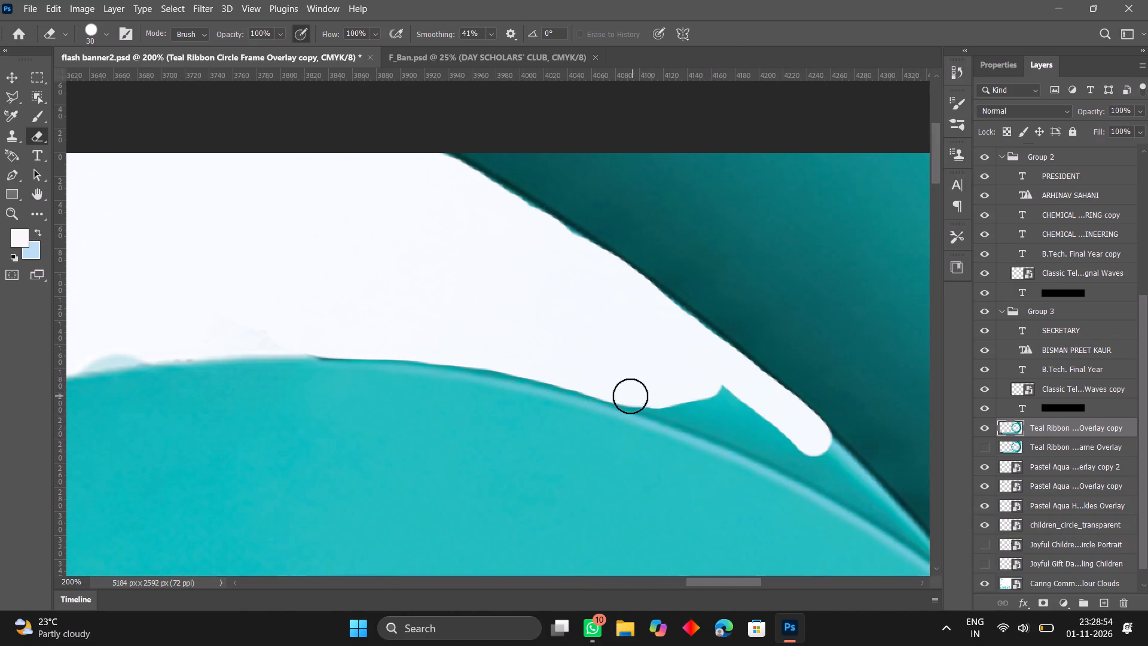
left_click_drag(630, 396, 710, 420)
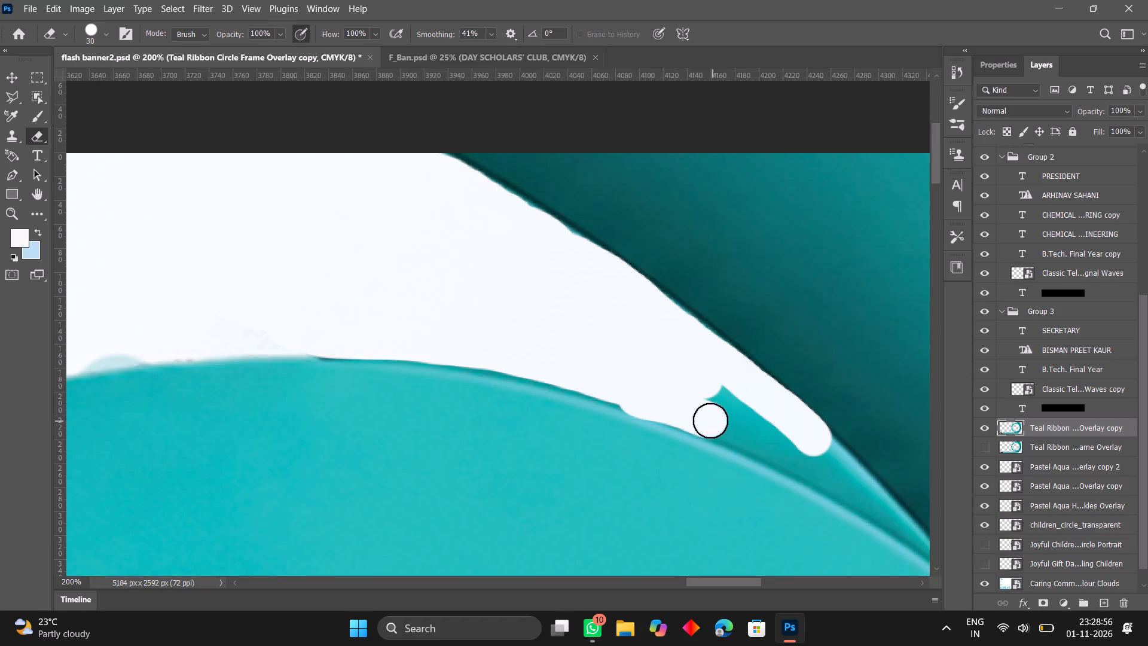
left_click_drag(710, 420, 612, 386)
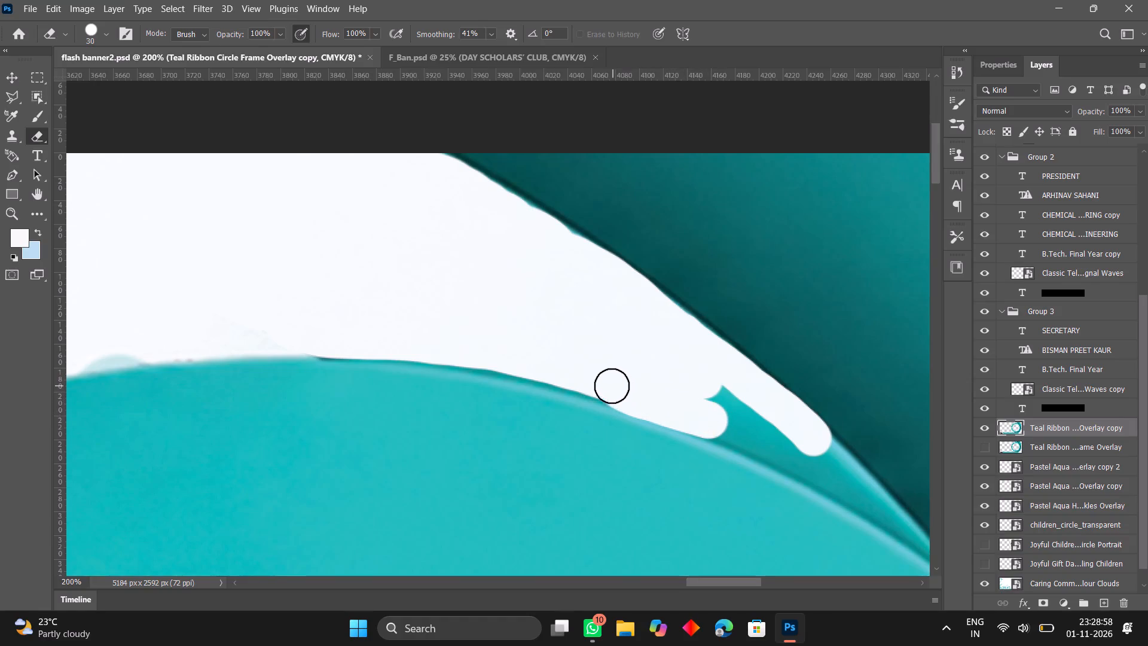
left_click_drag(612, 386, 581, 373)
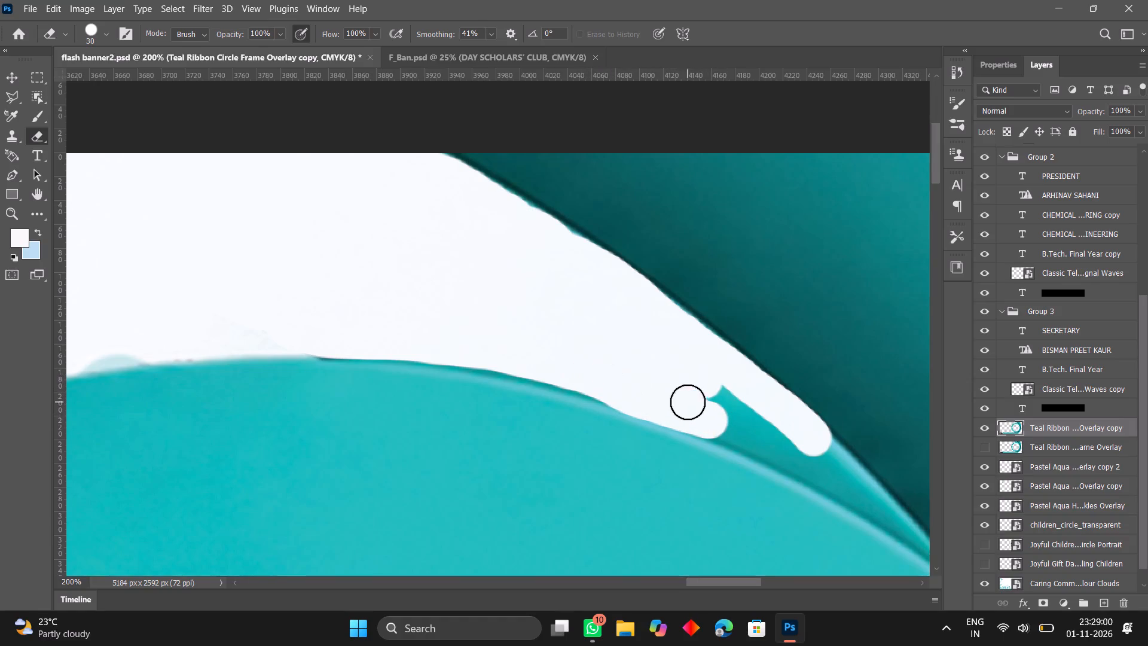
left_click(729, 421)
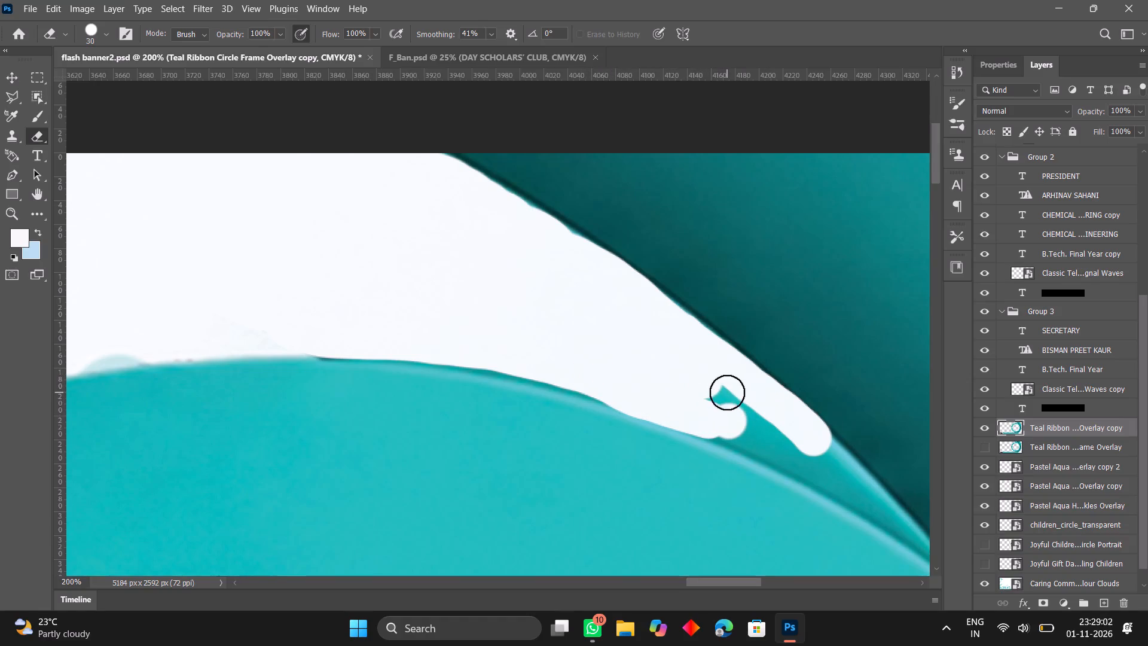
left_click(727, 392)
left_click_drag(727, 392, 717, 393)
left_click_drag(717, 393, 735, 434)
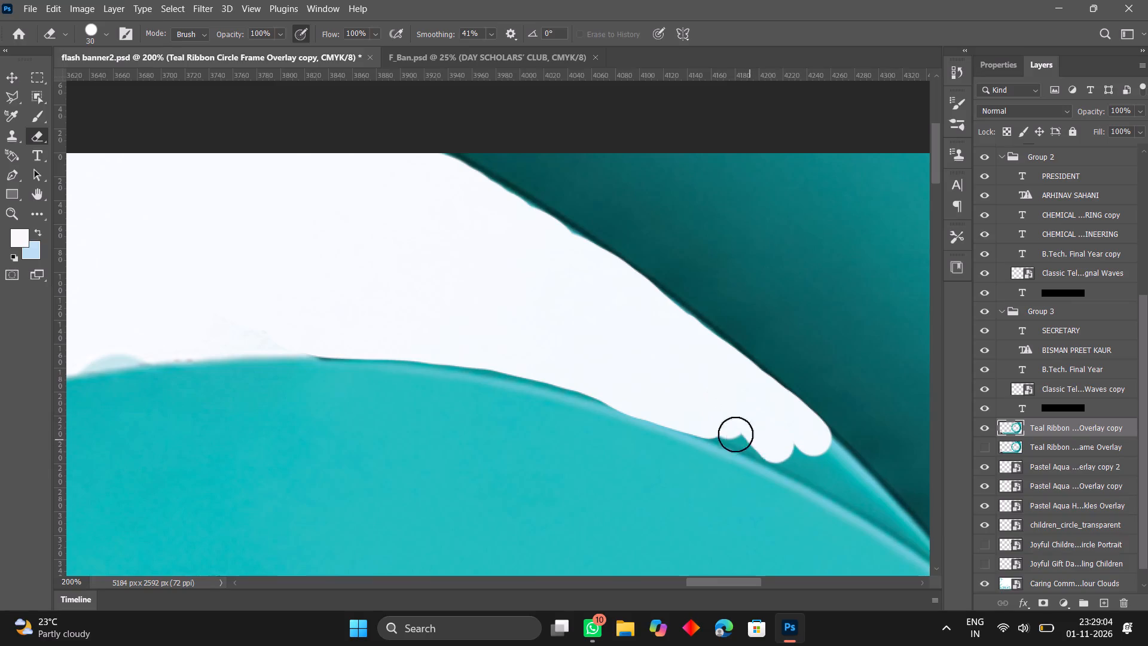
left_click_drag(735, 434, 687, 413)
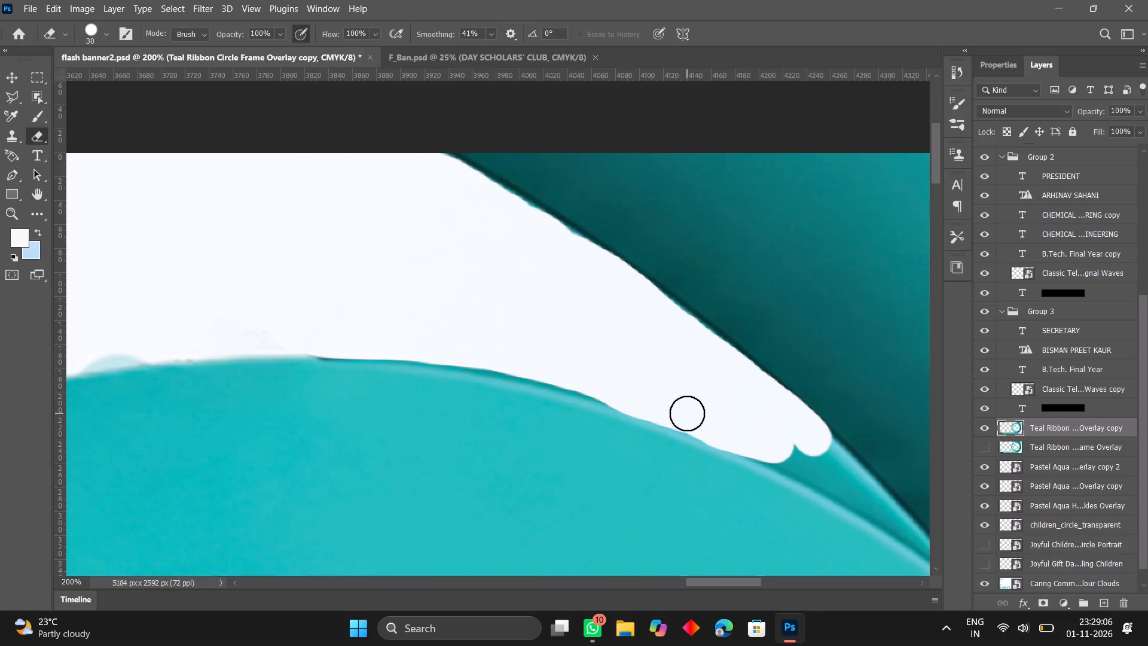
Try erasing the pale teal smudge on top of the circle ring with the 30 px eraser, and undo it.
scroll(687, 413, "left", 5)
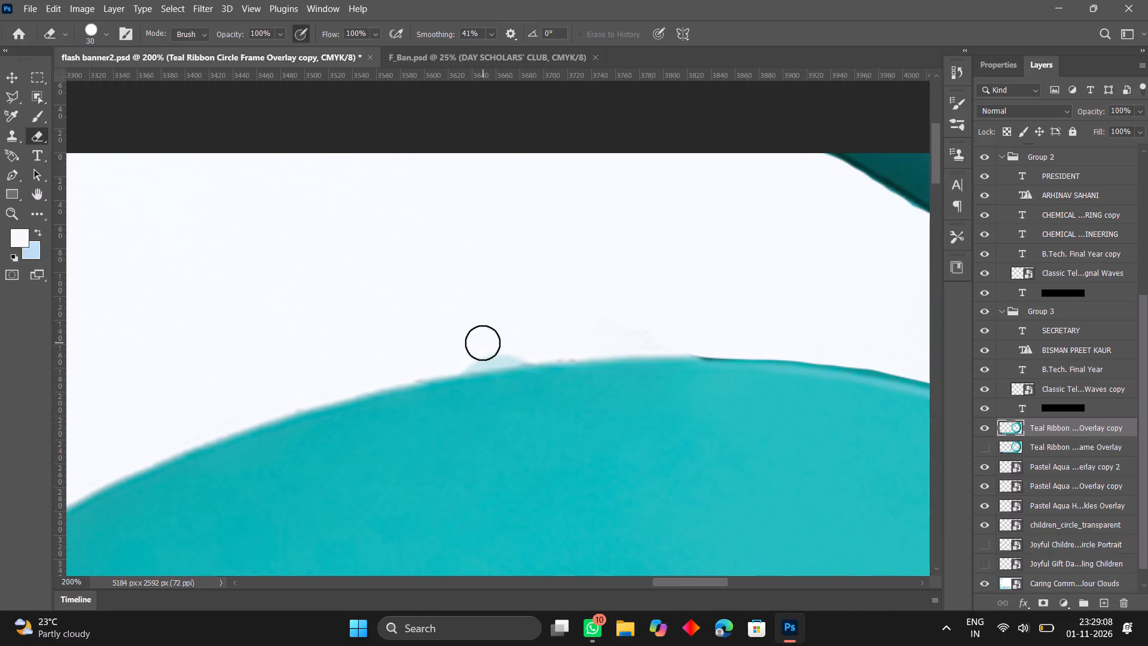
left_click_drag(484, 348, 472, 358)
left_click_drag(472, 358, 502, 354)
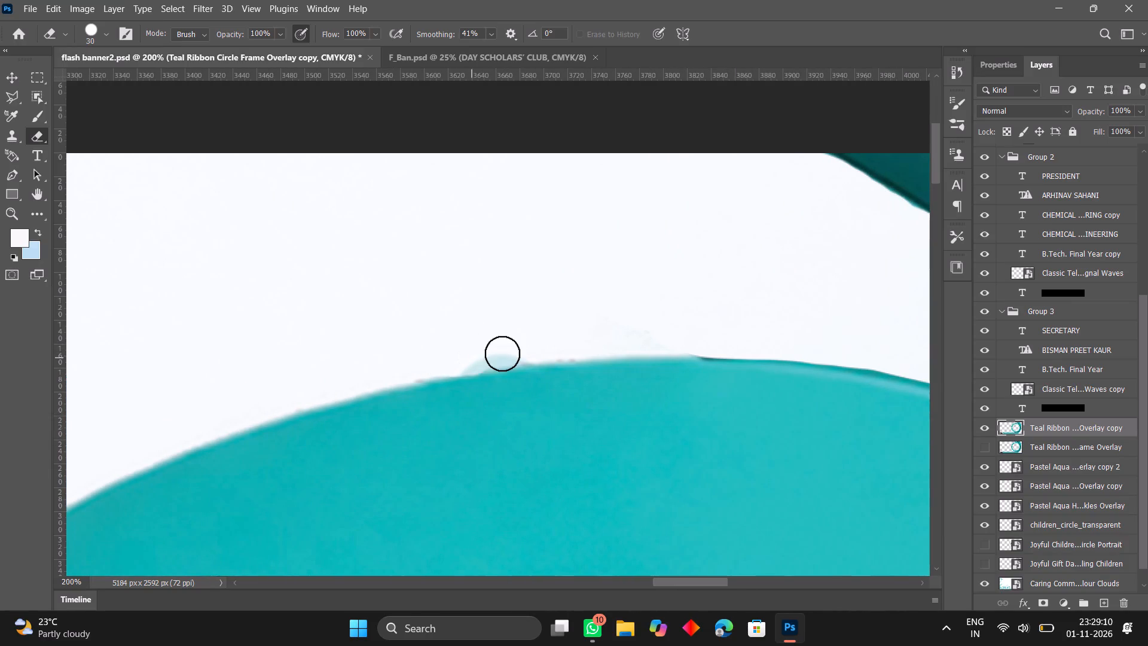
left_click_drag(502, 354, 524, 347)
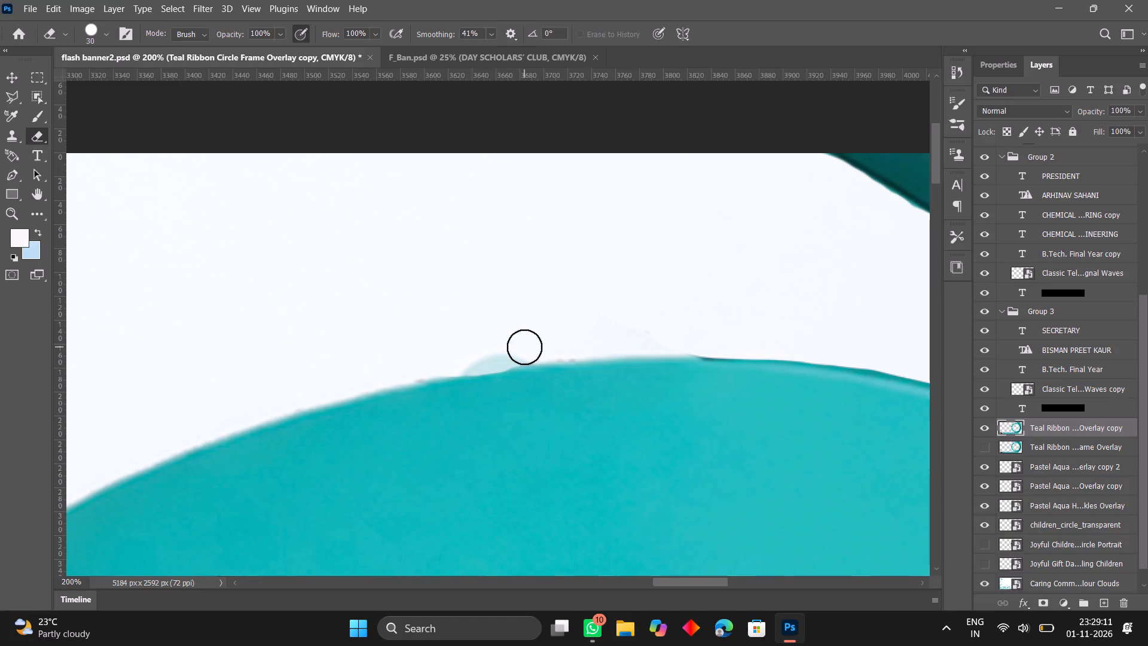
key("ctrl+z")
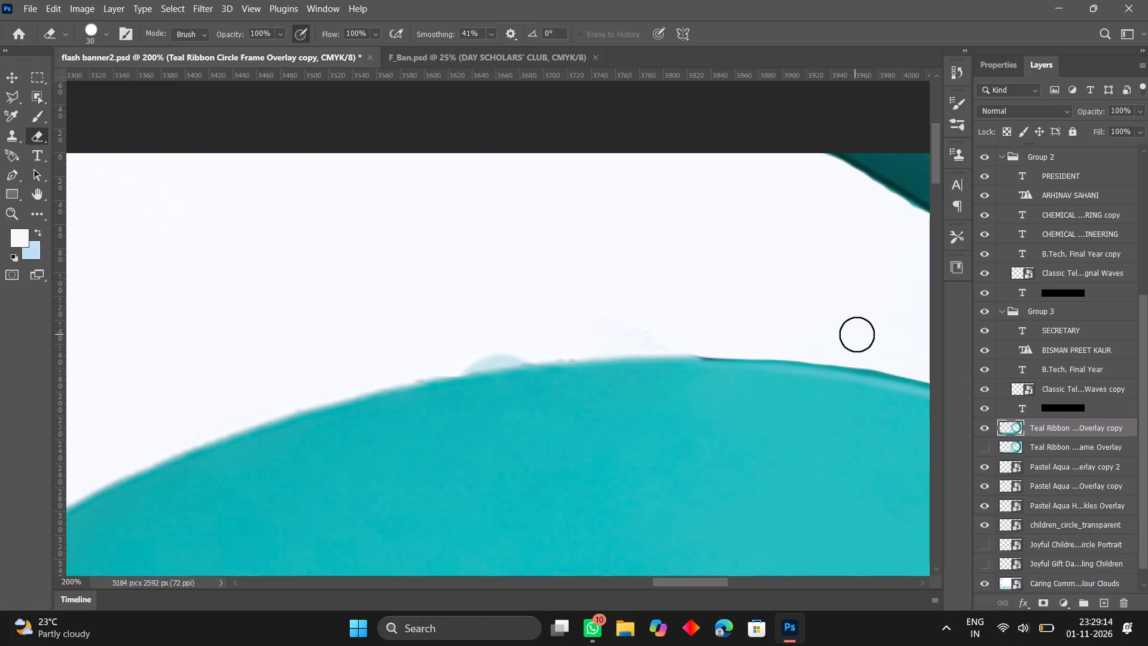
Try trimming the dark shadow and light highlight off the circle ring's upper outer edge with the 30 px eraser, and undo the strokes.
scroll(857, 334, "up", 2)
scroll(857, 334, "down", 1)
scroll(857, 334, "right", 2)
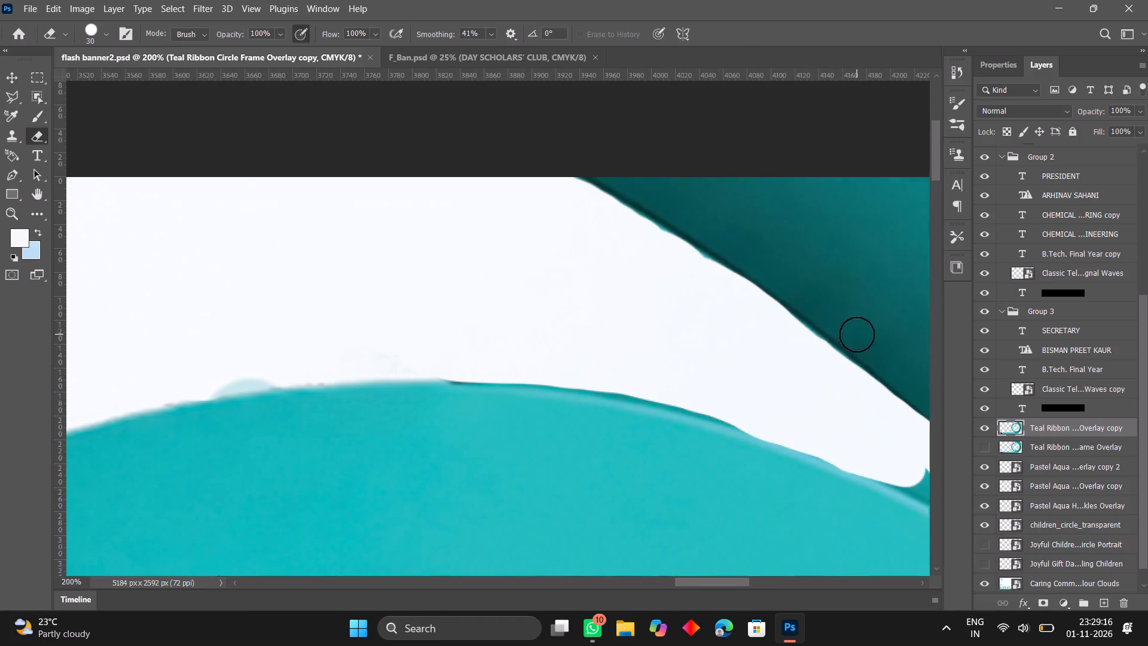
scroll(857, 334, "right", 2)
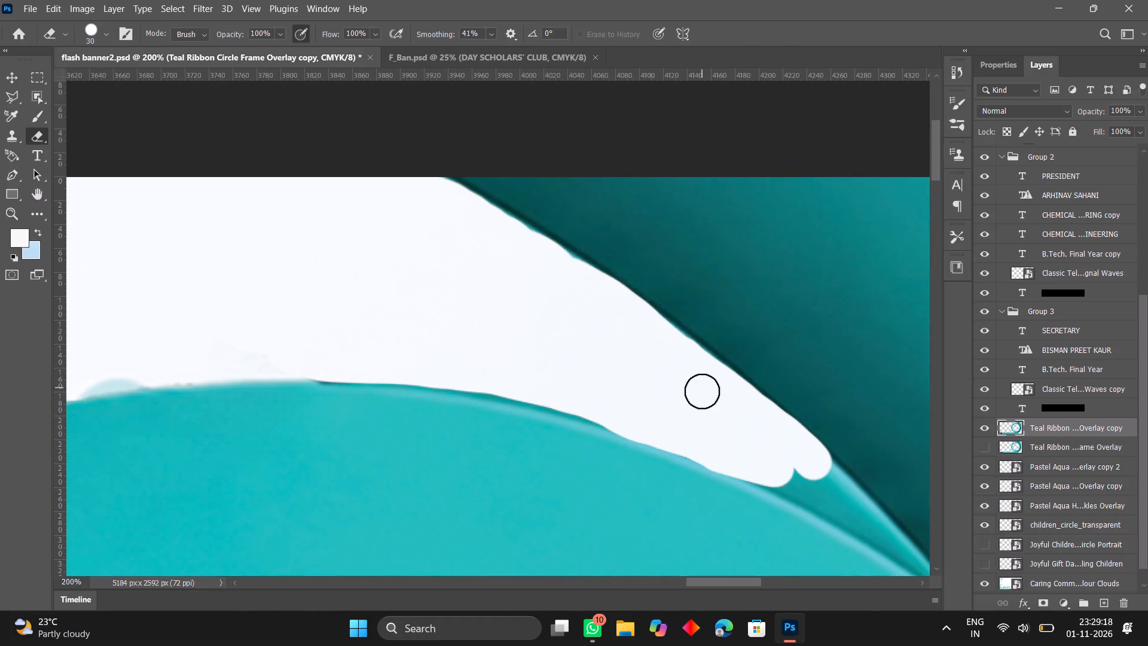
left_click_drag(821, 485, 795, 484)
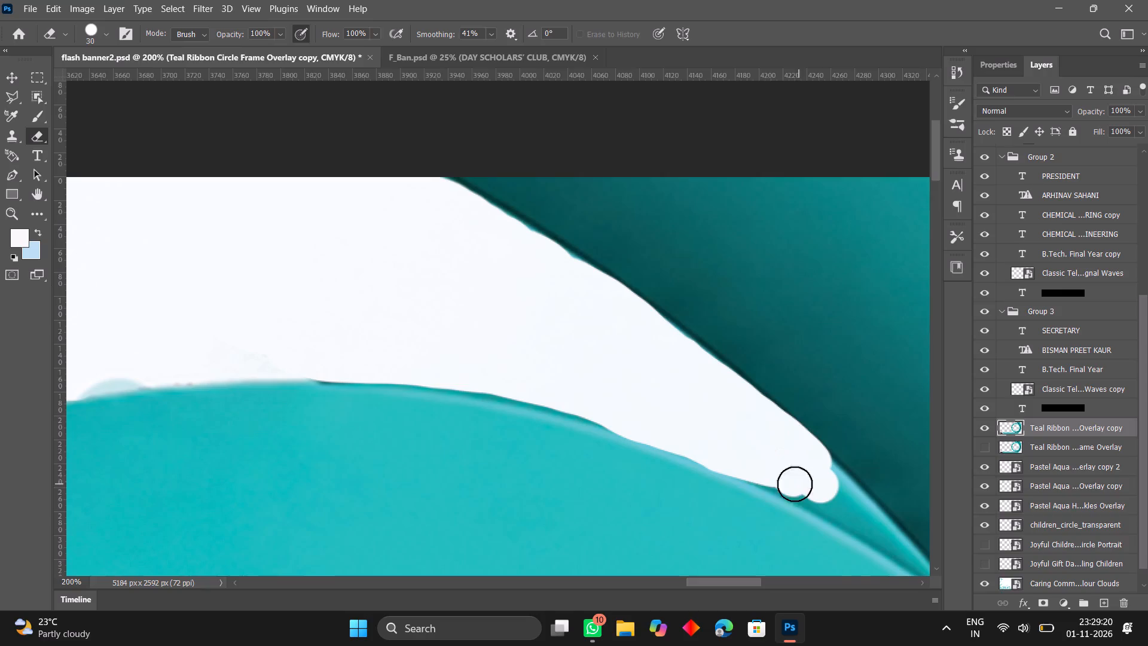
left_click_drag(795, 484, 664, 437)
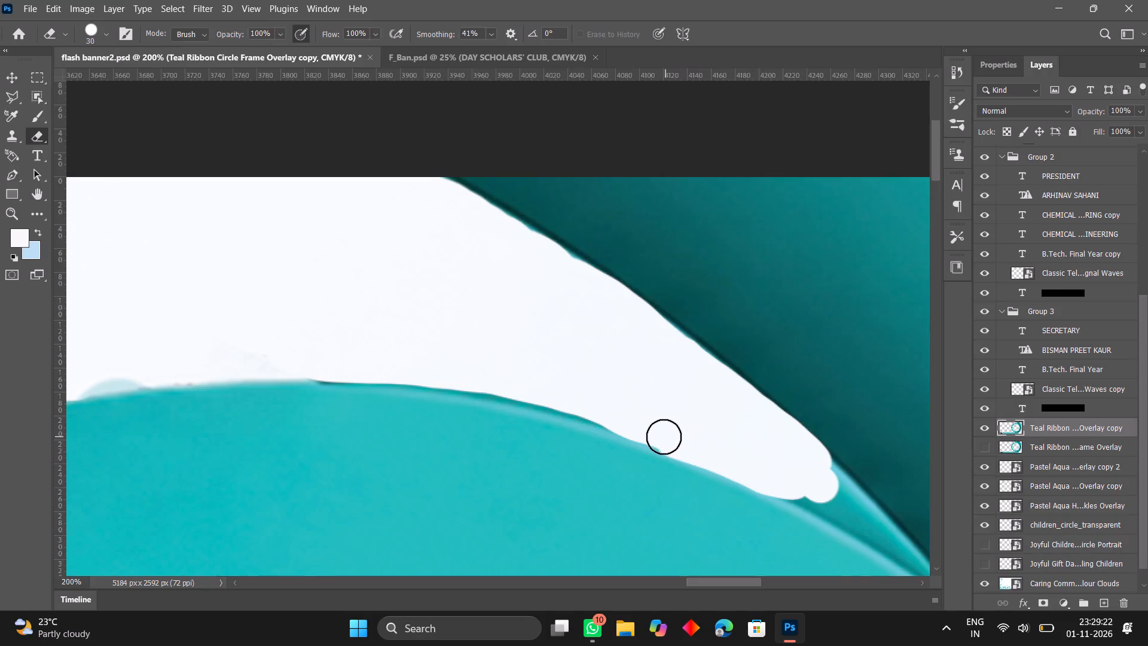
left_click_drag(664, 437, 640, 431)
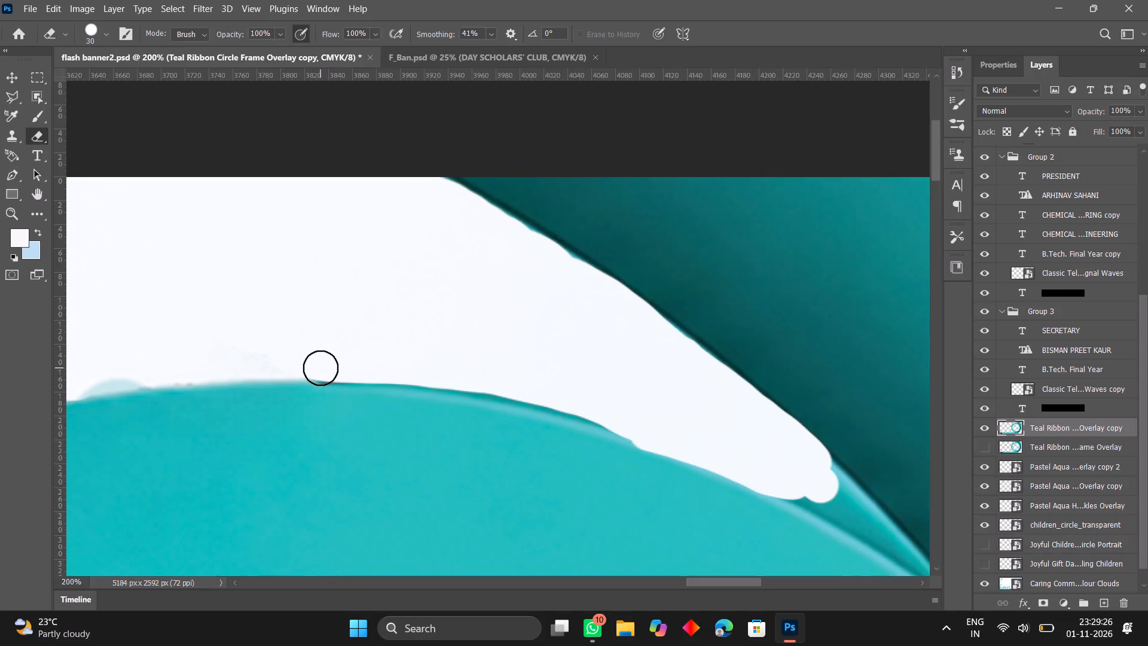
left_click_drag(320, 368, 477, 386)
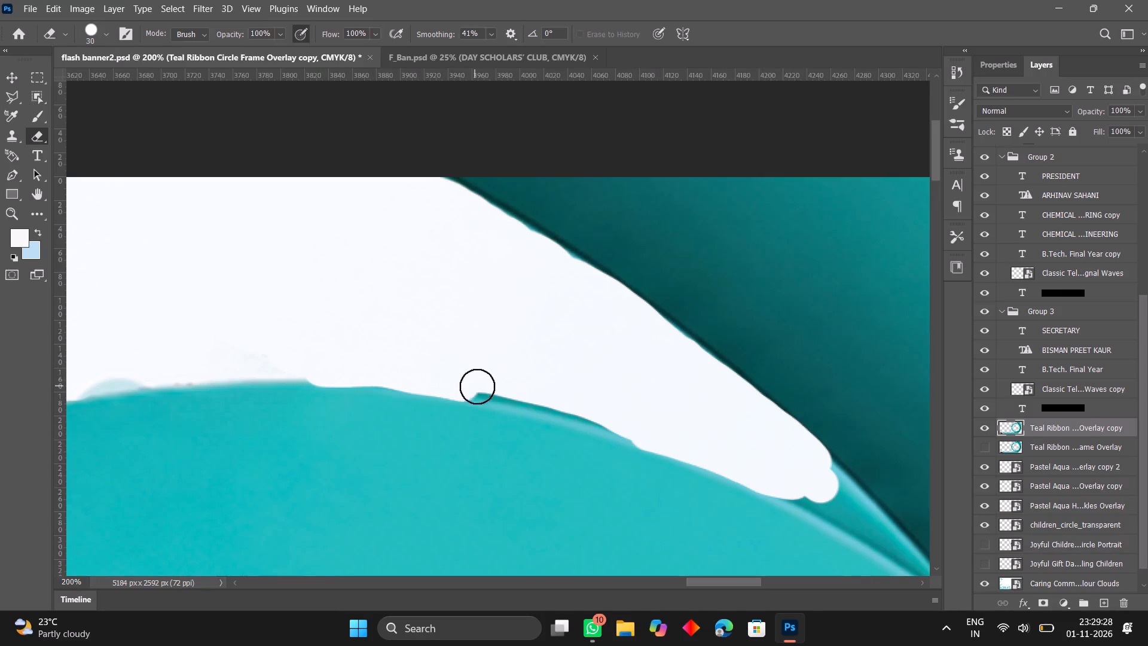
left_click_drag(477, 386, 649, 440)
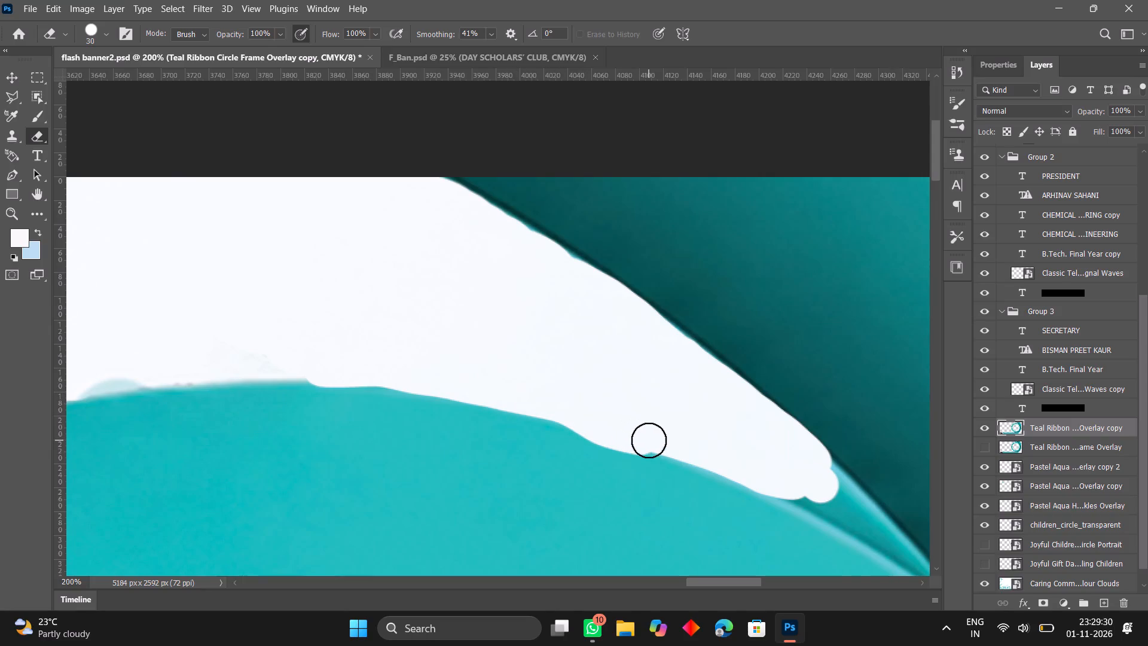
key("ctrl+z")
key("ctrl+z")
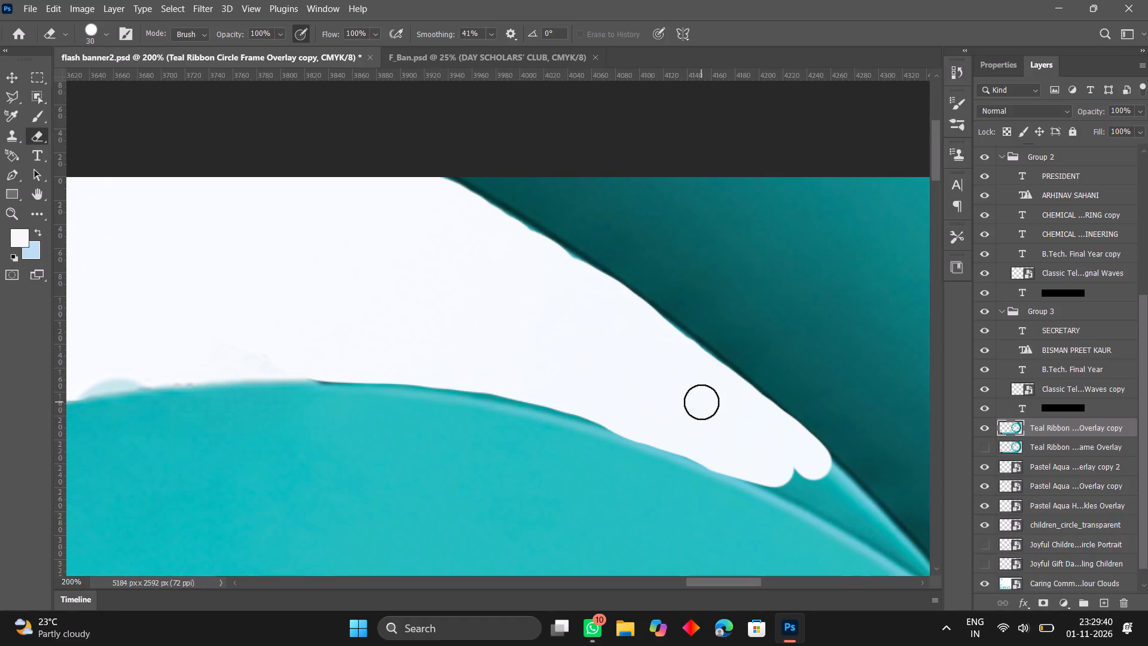
Undo further recent eraser strokes in the gap between the circle ring's upper edge and the dark ribbon.
key("ctrl+0")
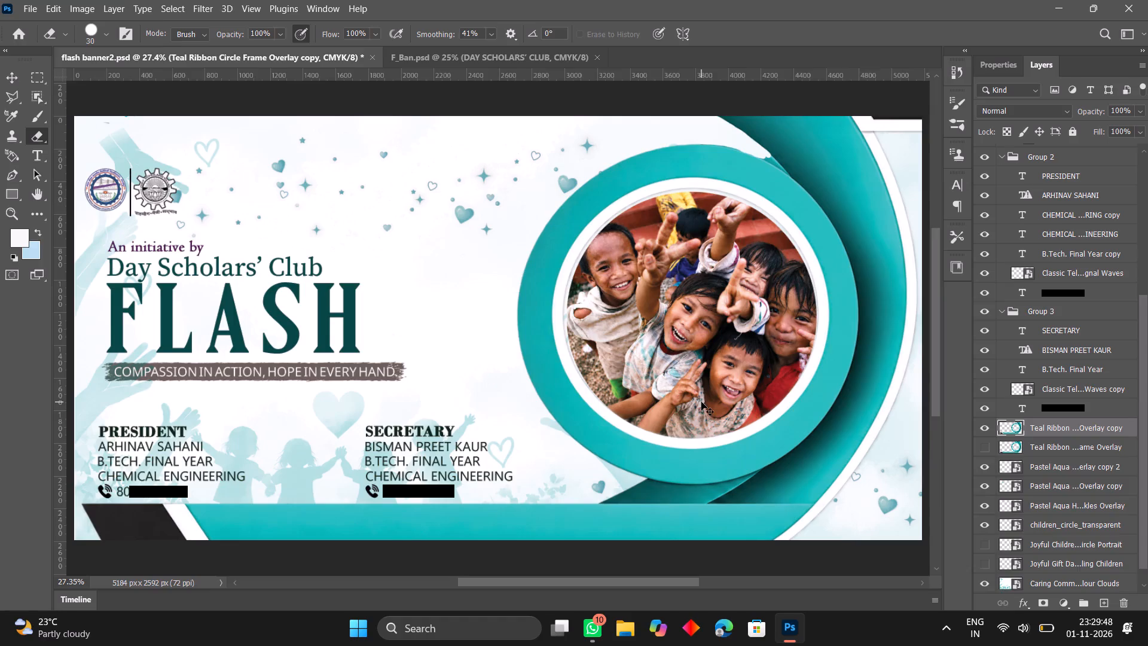
key("ctrl+z")
key("ctrl+z")
key("ctrl+z")
key("ctrl+z")
key("ctrl+z")
key("ctrl+z")
key("ctrl+z")
Erase a narrow strip of the teal fold along the circle ring's outer edge toward the ribbon tip with the 30 px eraser.
key("ctrl+plus")
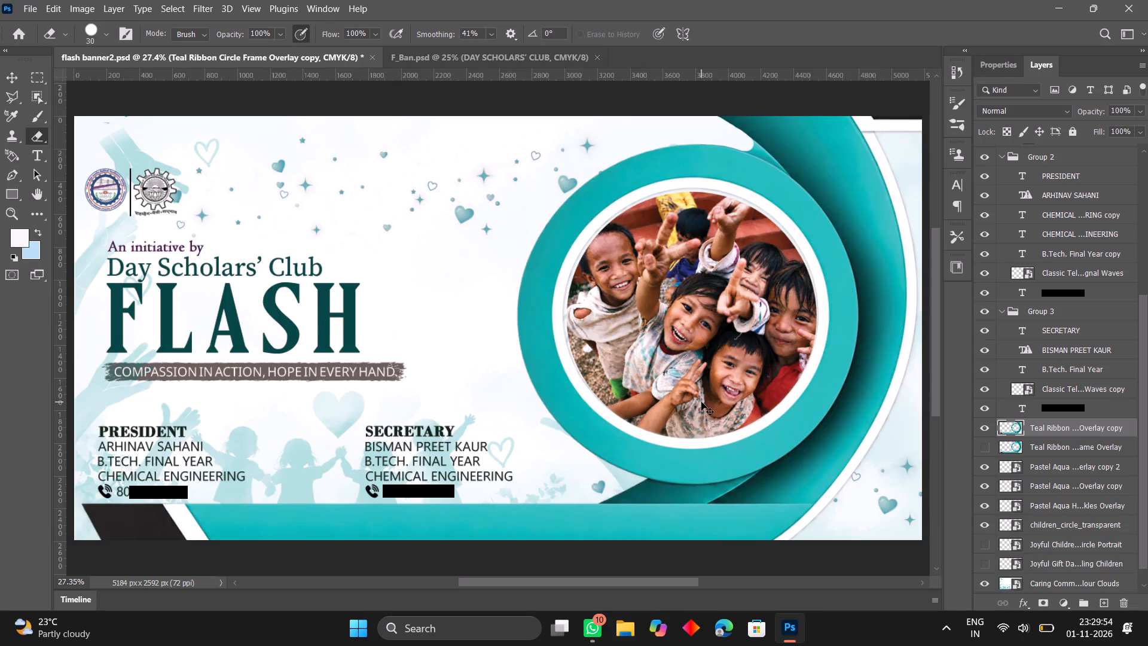
key("ctrl+plus")
key("ctrl+plus")
scroll(701, 402, "up", 4)
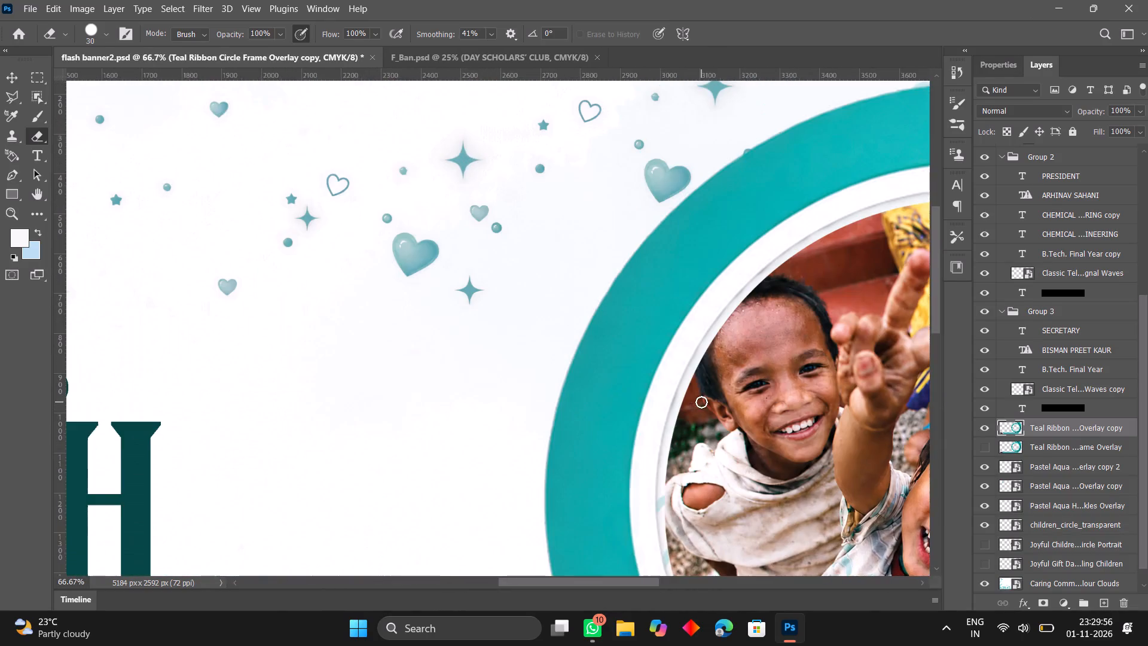
scroll(701, 402, "up", 3)
scroll(701, 402, "right", 10)
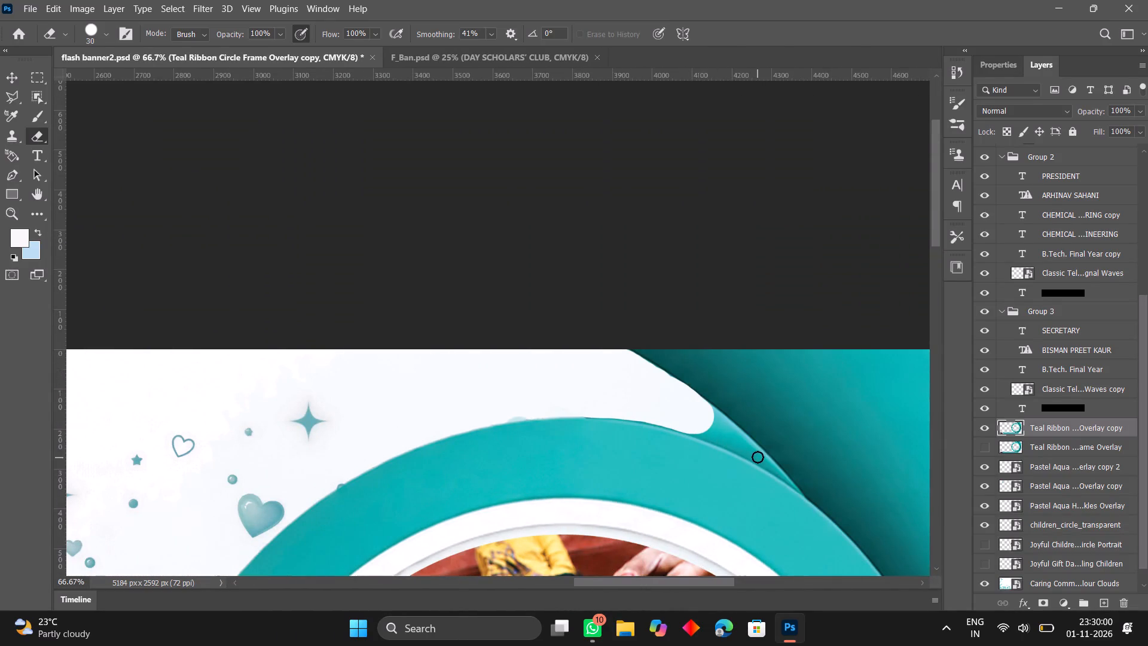
left_click_drag(758, 457, 725, 438)
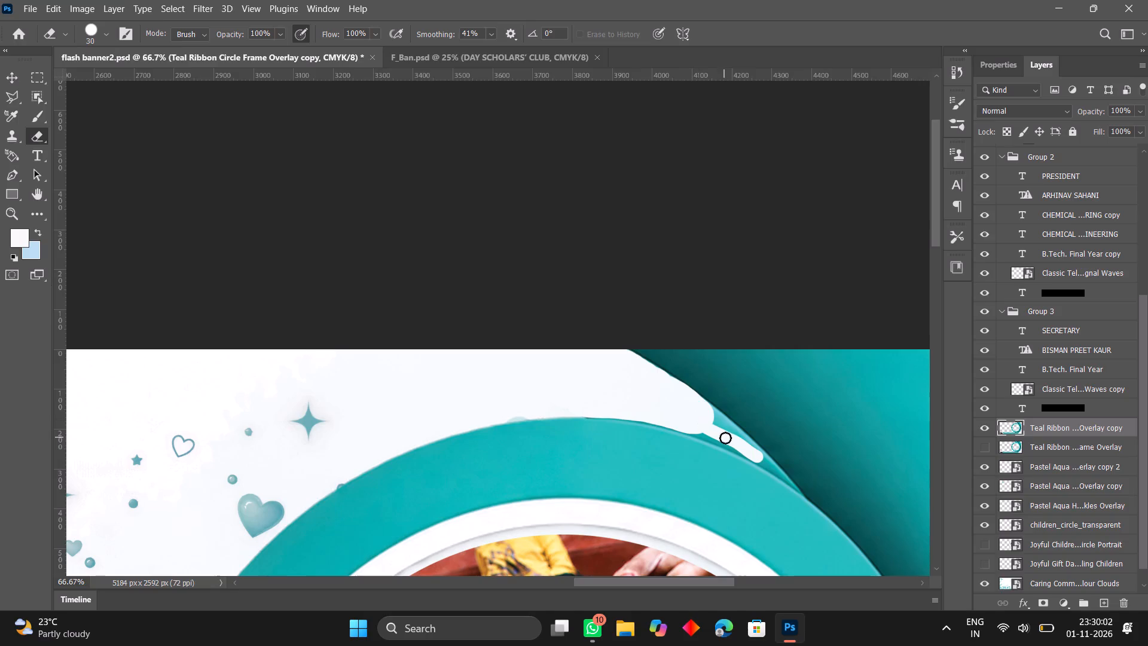
left_click_drag(725, 438, 713, 437)
left_click_drag(713, 437, 684, 420)
Erase the teal fold left between the cleared strip and the dark ribbon's edge with the 30 px eraser.
left_click_drag(684, 420, 717, 425)
left_click_drag(717, 425, 707, 412)
left_click_drag(707, 412, 713, 413)
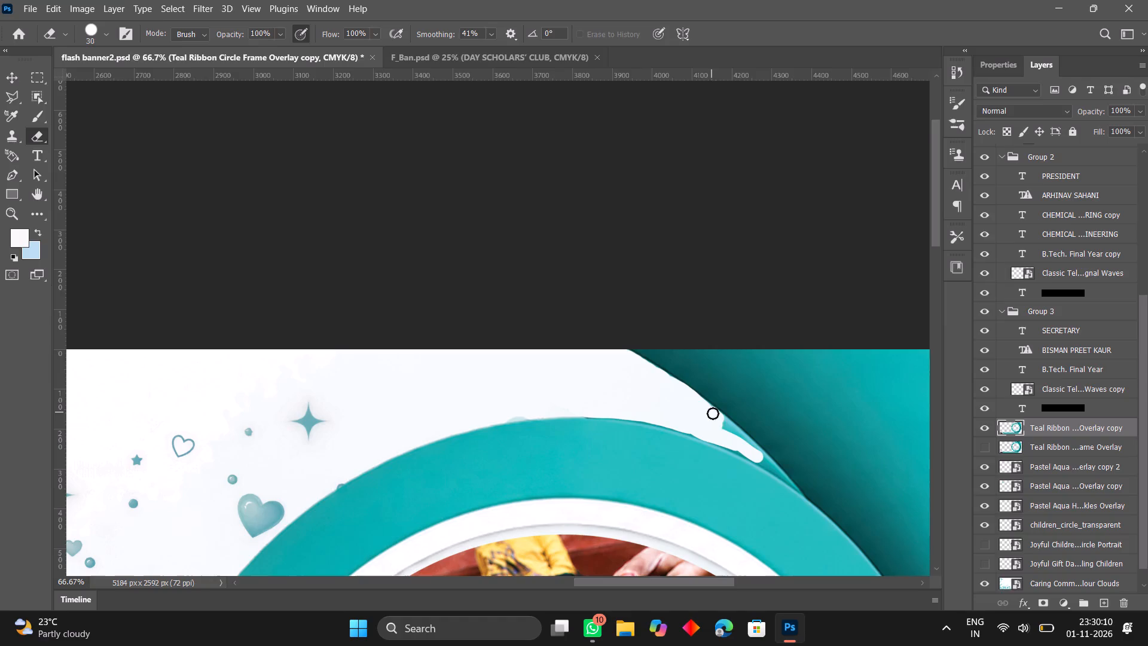
left_click_drag(713, 413, 751, 443)
left_click_drag(751, 443, 756, 458)
Clean the fold remnants off the circle ring's outer edge below the cleared gap with the 30 px eraser.
left_click_drag(756, 458, 724, 442)
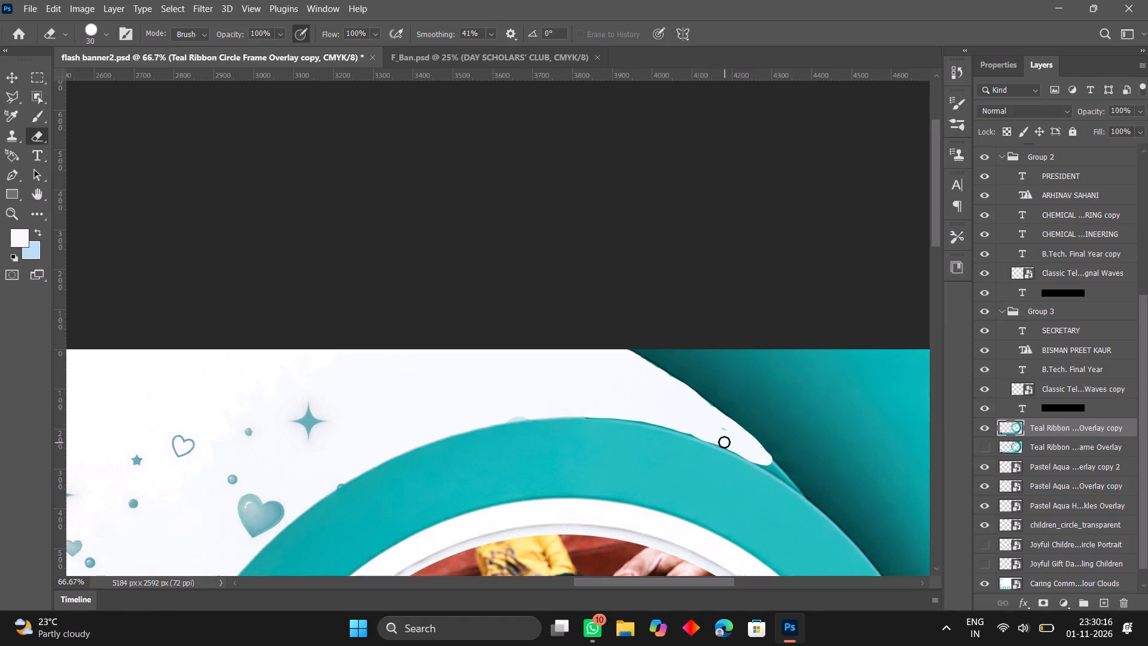
left_click_drag(724, 442, 694, 429)
left_click_drag(694, 429, 695, 431)
Reduce the eraser to 10 px, try erasing the narrow fold sliver beyond the cleared tip, and undo the stroke.
type("[[[[")
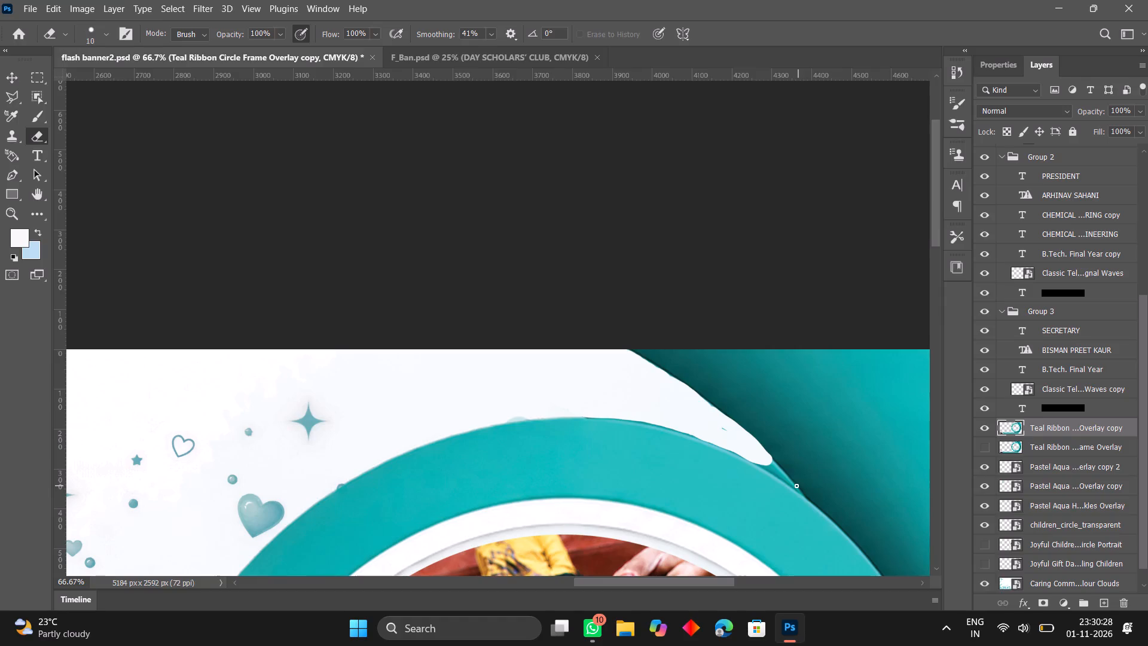
left_click_drag(795, 487, 777, 480)
key("ctrl+z")
Erase the leftover teal fleck inside the cleared gap between the circle ring and dark ribbon with the 10 px eraser.
key("ctrl+plus")
key("ctrl+plus")
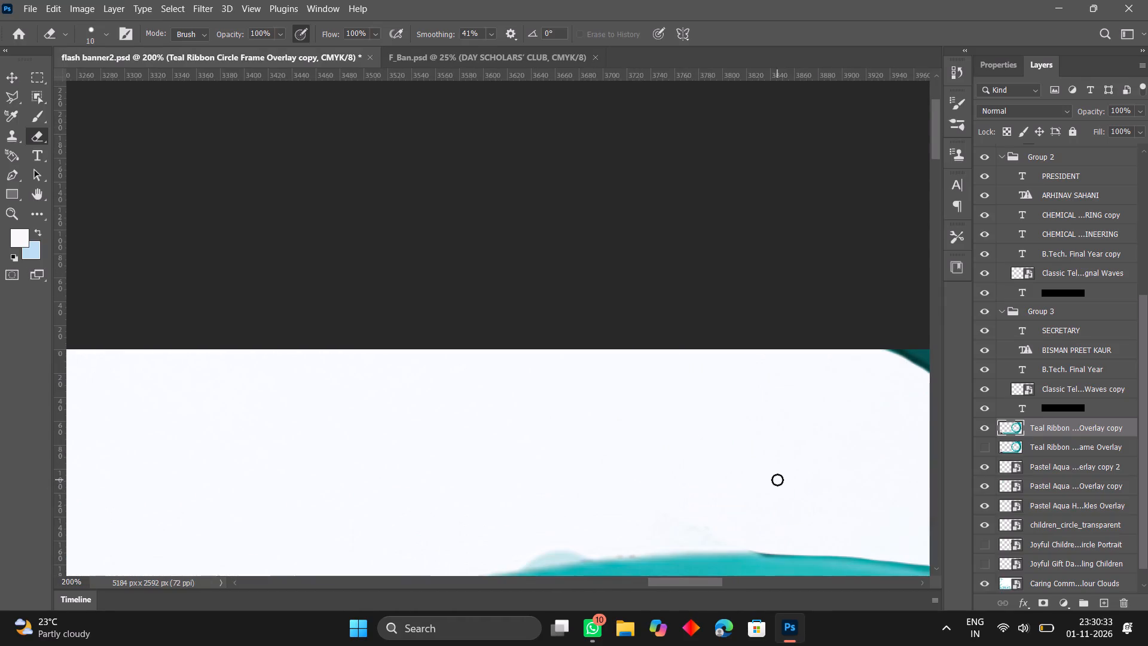
scroll(777, 480, "right", 4)
scroll(777, 480, "left", 1)
scroll(777, 480, "right", 5)
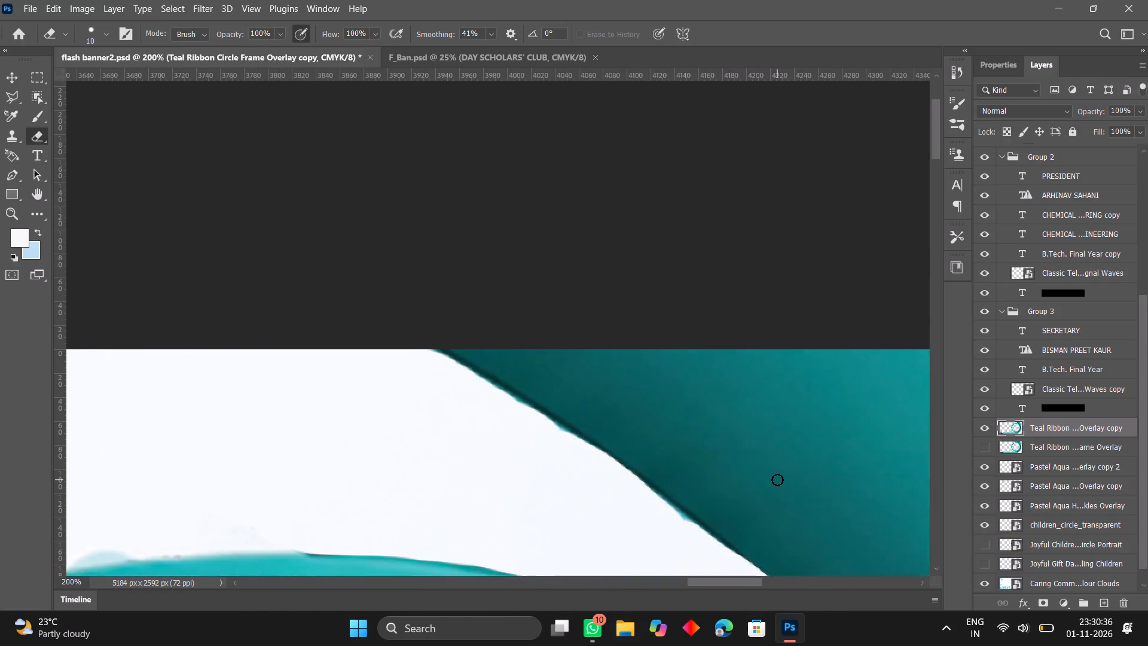
scroll(777, 480, "down", 6)
scroll(777, 480, "right", 1)
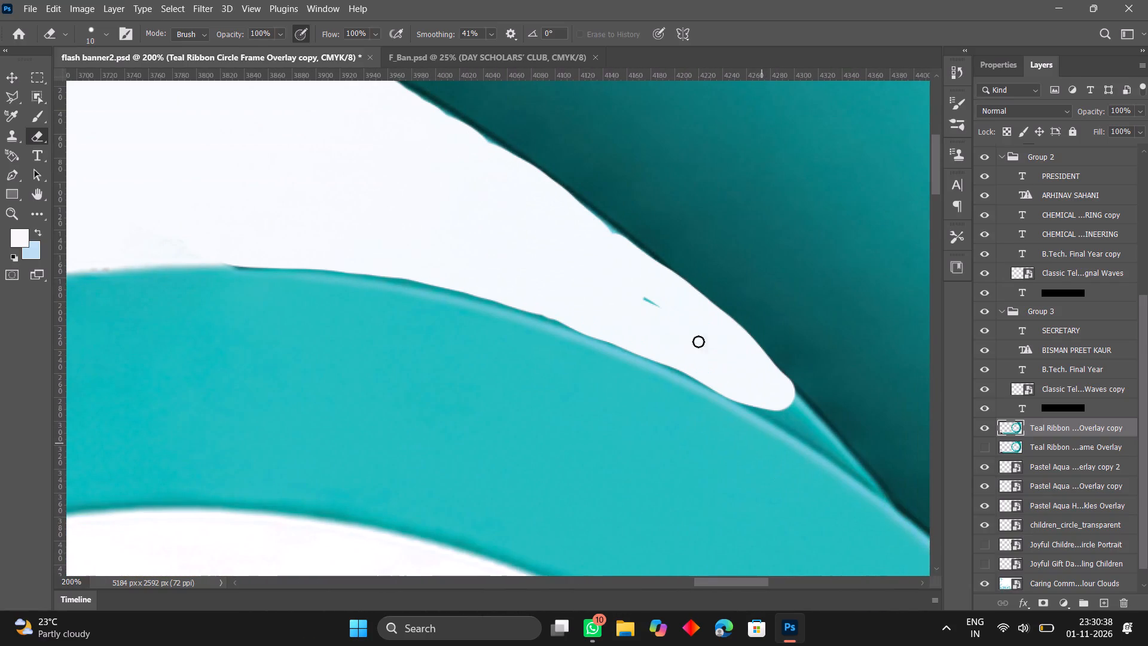
left_click_drag(648, 300, 660, 306)
left_click_drag(660, 306, 605, 212)
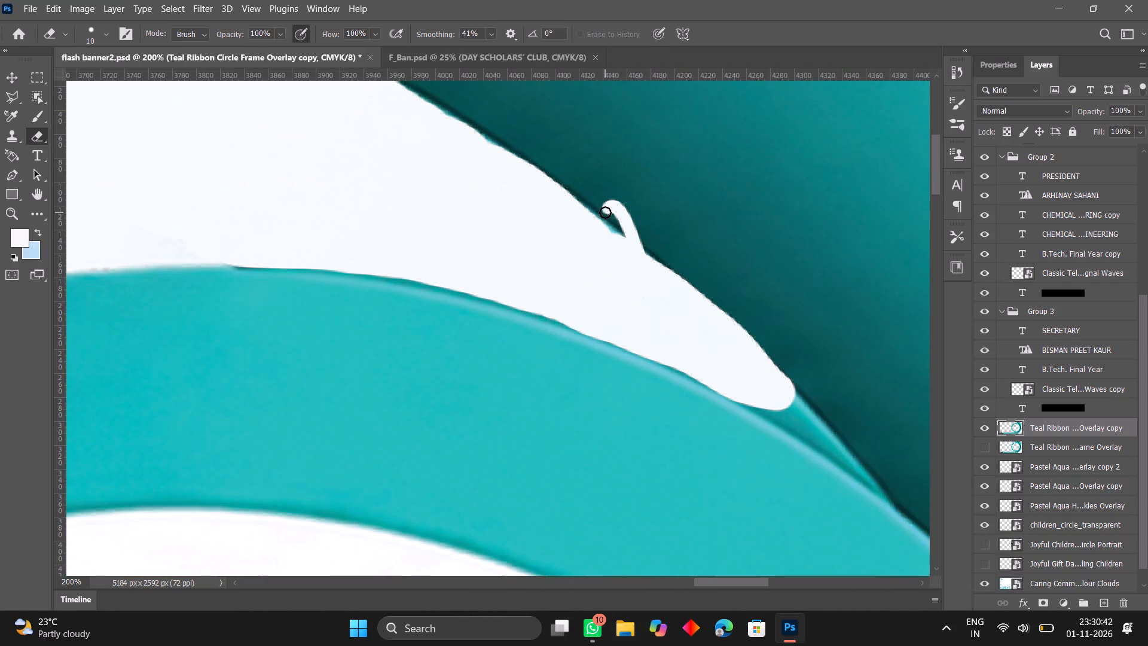
key("ctrl+z")
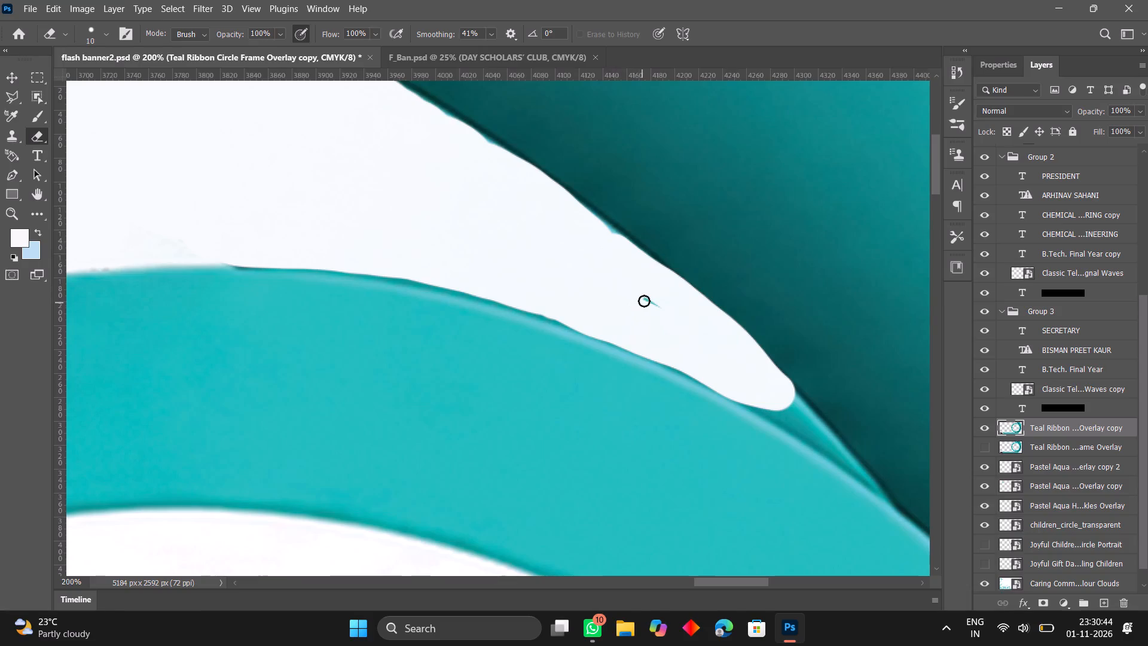
left_click_drag(642, 300, 659, 309)
Trim the thin teal fringe off the dark ribbon's inner edge along the cleared gap with the 10 px eraser.
left_click_drag(613, 234, 594, 220)
left_click_drag(594, 220, 570, 204)
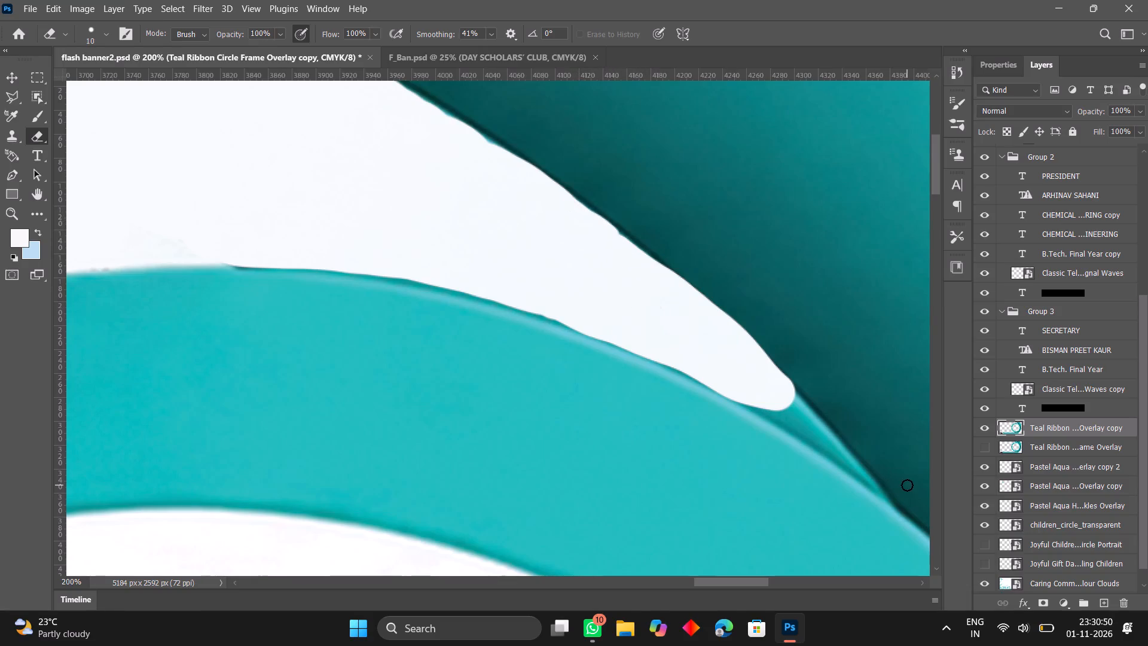
Erase the narrow teal fold sliver between the circle ring and dark ribbon beyond the cleared tip with the 10 px eraser.
scroll(907, 485, "right", 2)
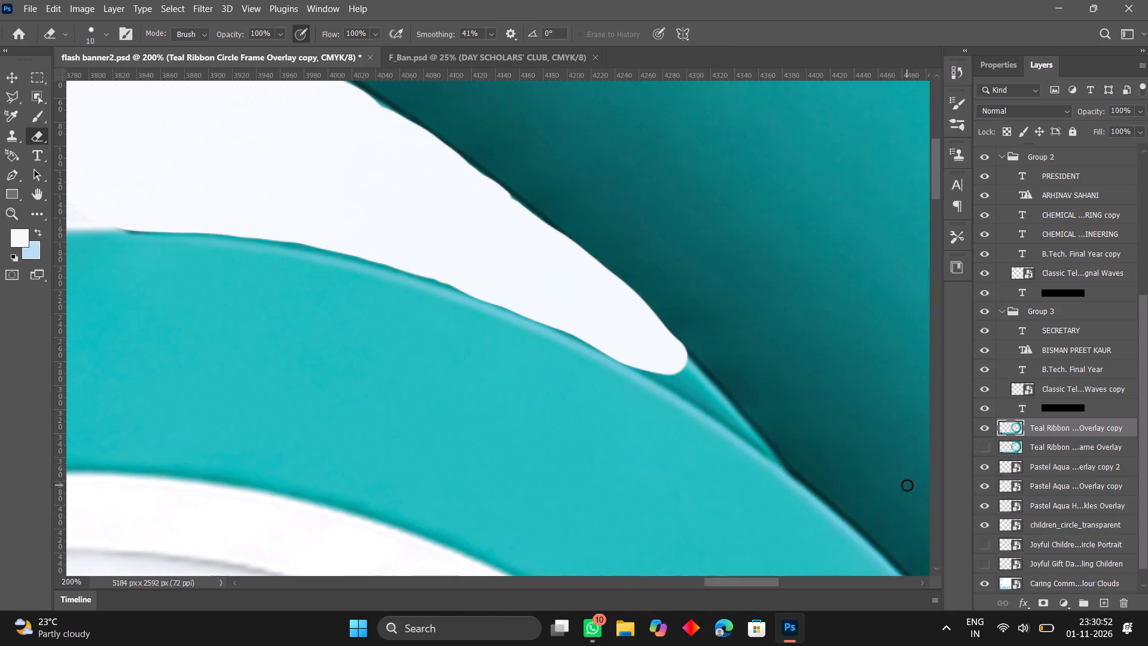
scroll(907, 485, "right", 1)
left_click_drag(736, 437, 676, 360)
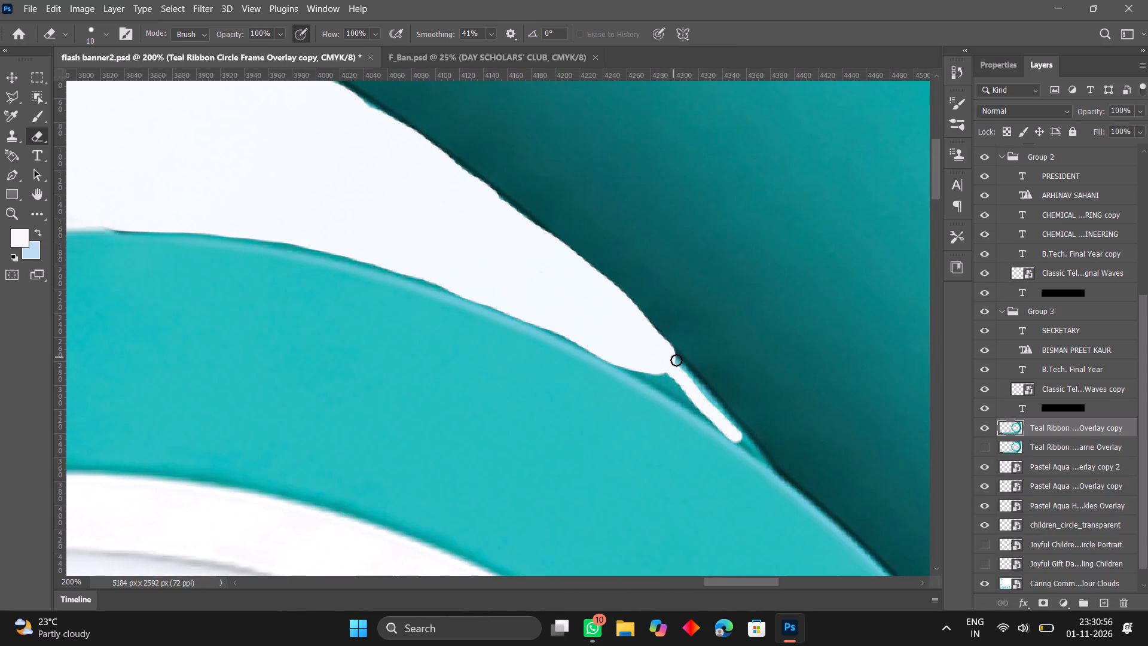
left_click_drag(676, 360, 697, 377)
left_click_drag(697, 377, 734, 424)
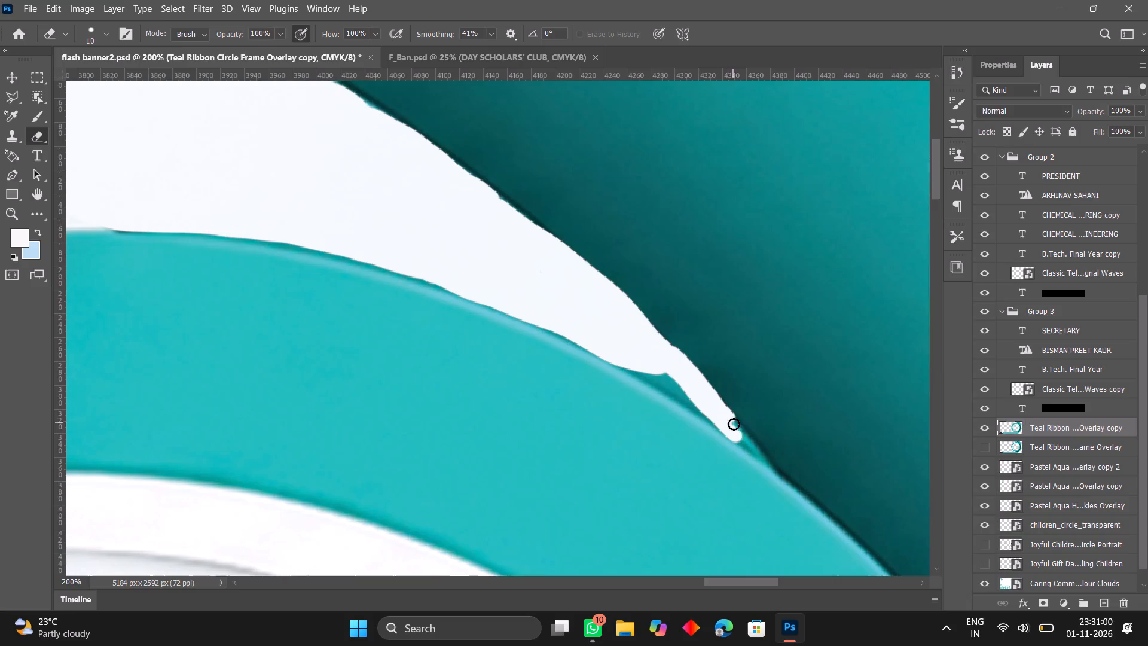
left_click_drag(734, 424, 758, 452)
left_click_drag(758, 452, 782, 468)
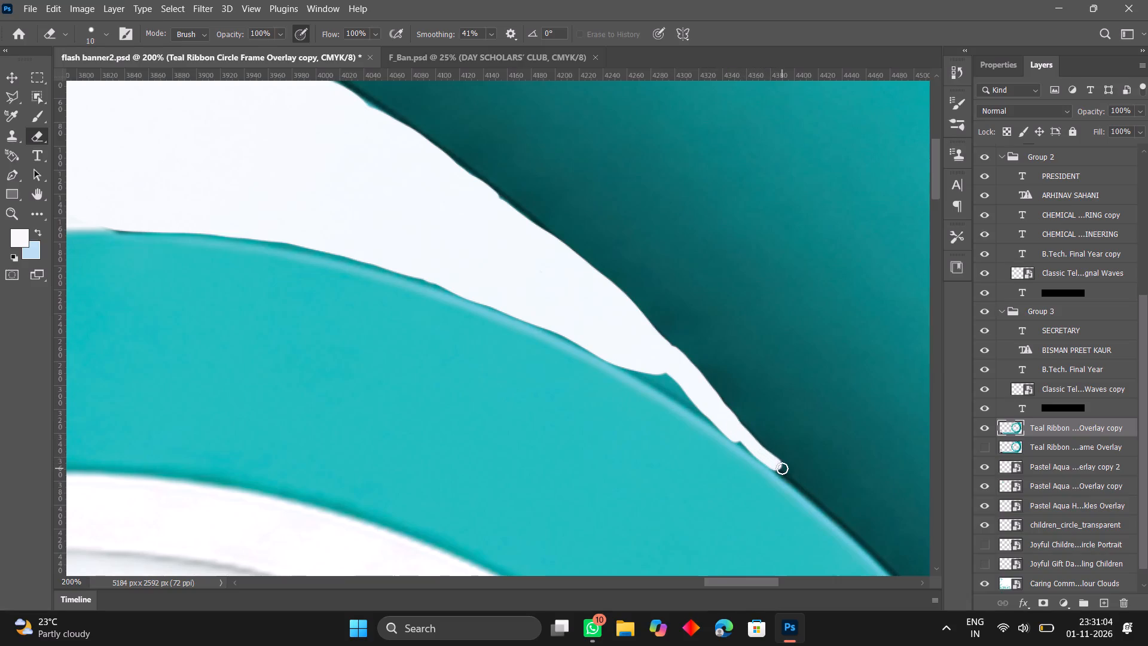
left_click(749, 446)
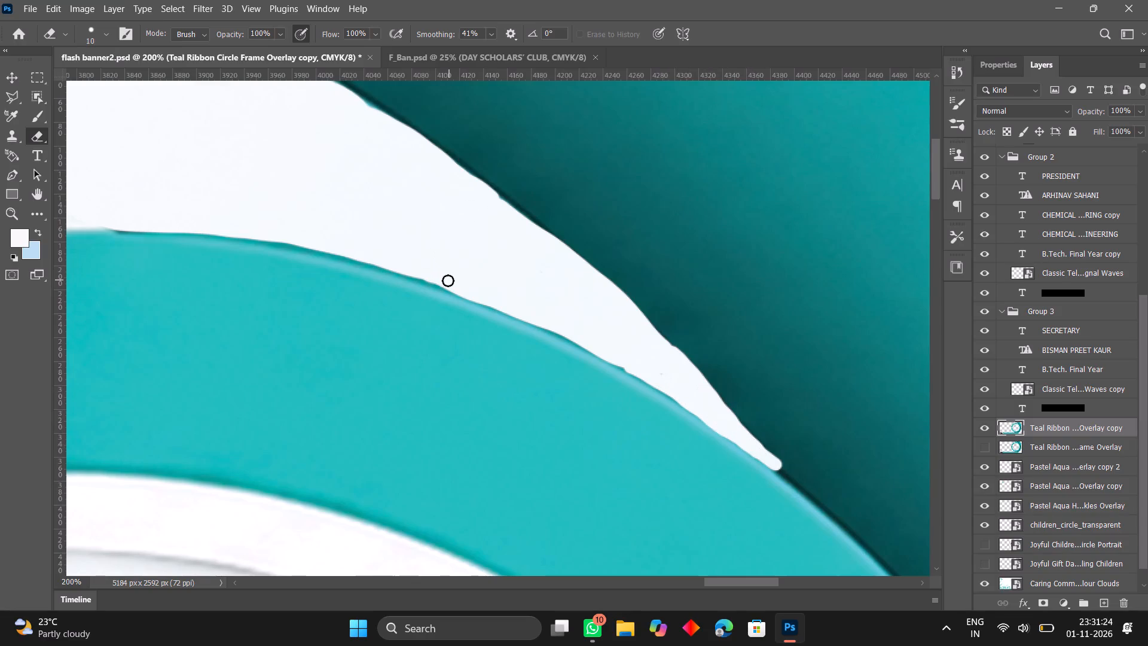
Smooth the uneven bumps along the circle ring's upper outer edge with the 10 px eraser.
left_click_drag(444, 281, 410, 271)
left_click_drag(410, 271, 362, 257)
left_click_drag(362, 257, 352, 254)
left_click(624, 365)
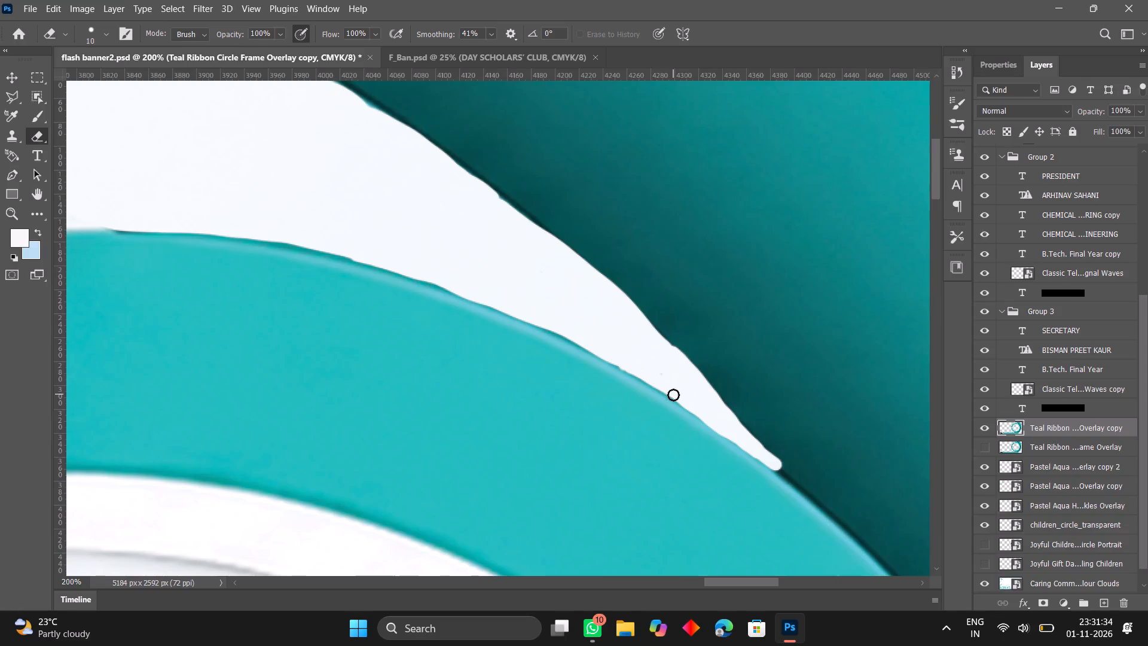
scroll(673, 395, "down", 4)
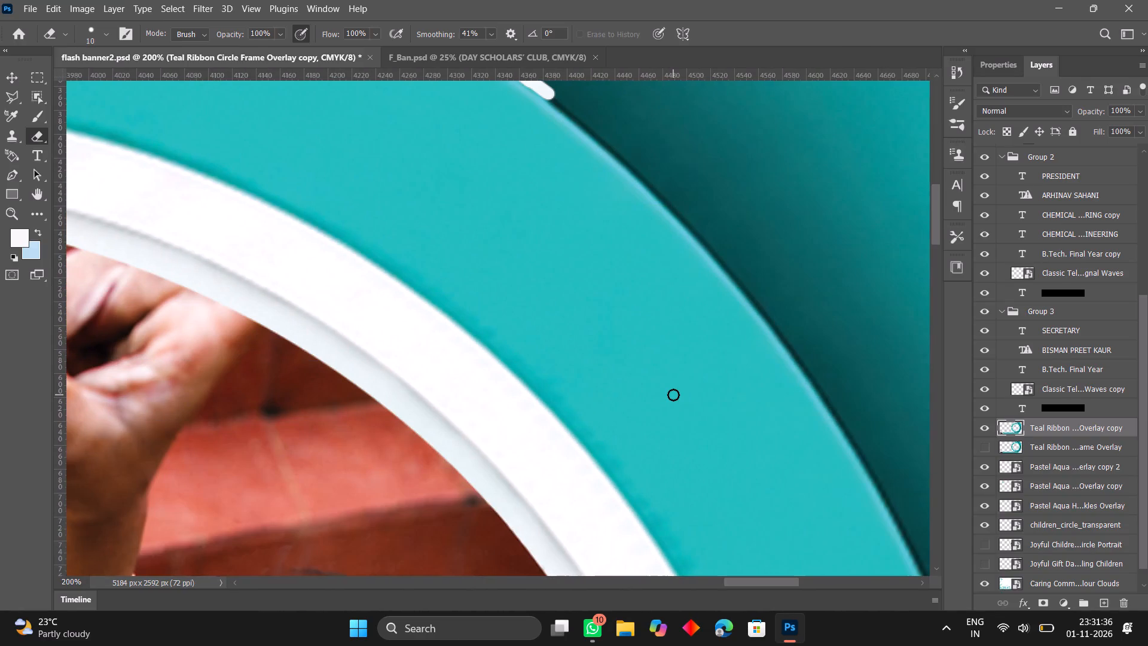
scroll(673, 395, "right", 1)
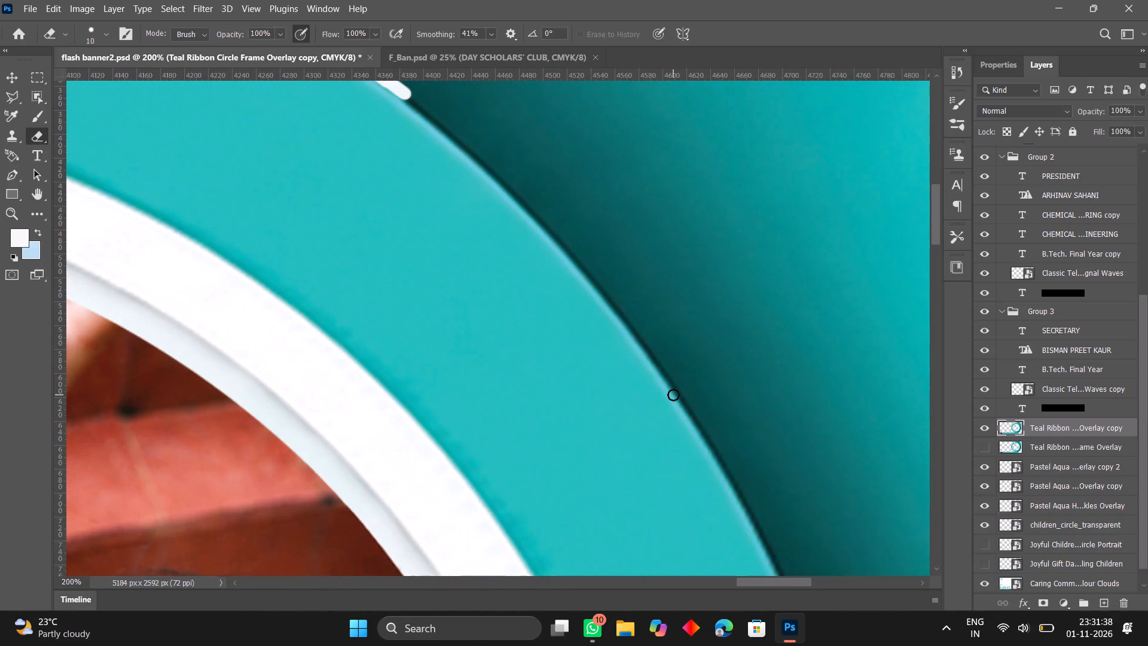
left_click(673, 395)
Enlarge the eraser to 300 px and erase the bottom teal band between the secretary's details and the ribbon's diagonal edge.
key("ctrl+0")
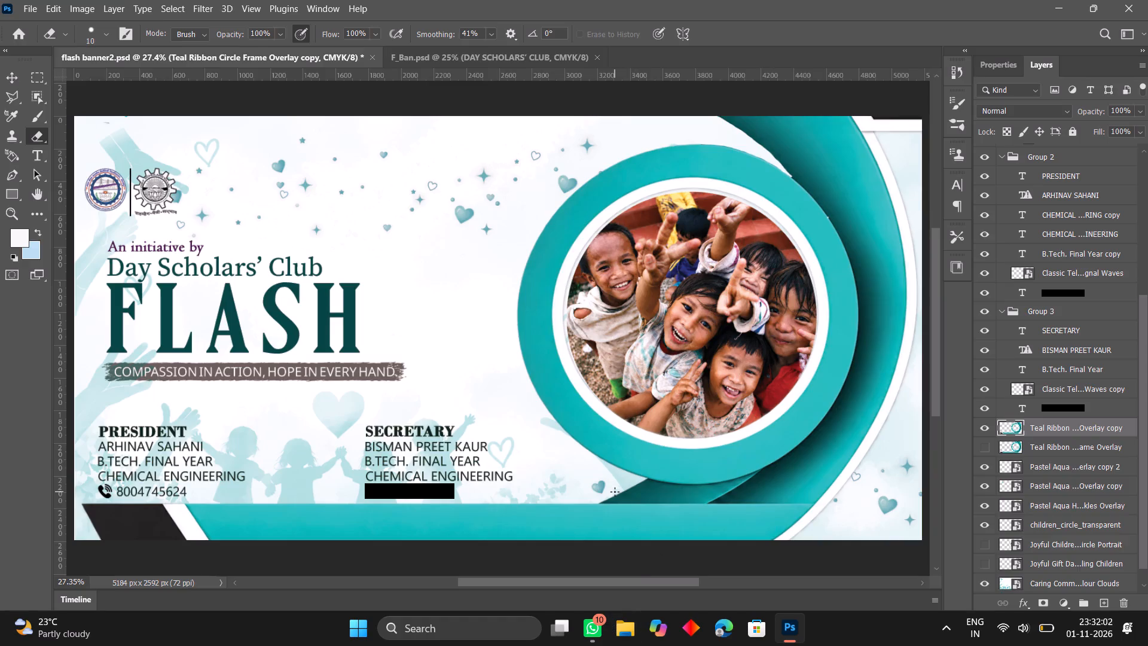
type("]]]]")
type("[[[")
scroll(615, 492, "down", 4)
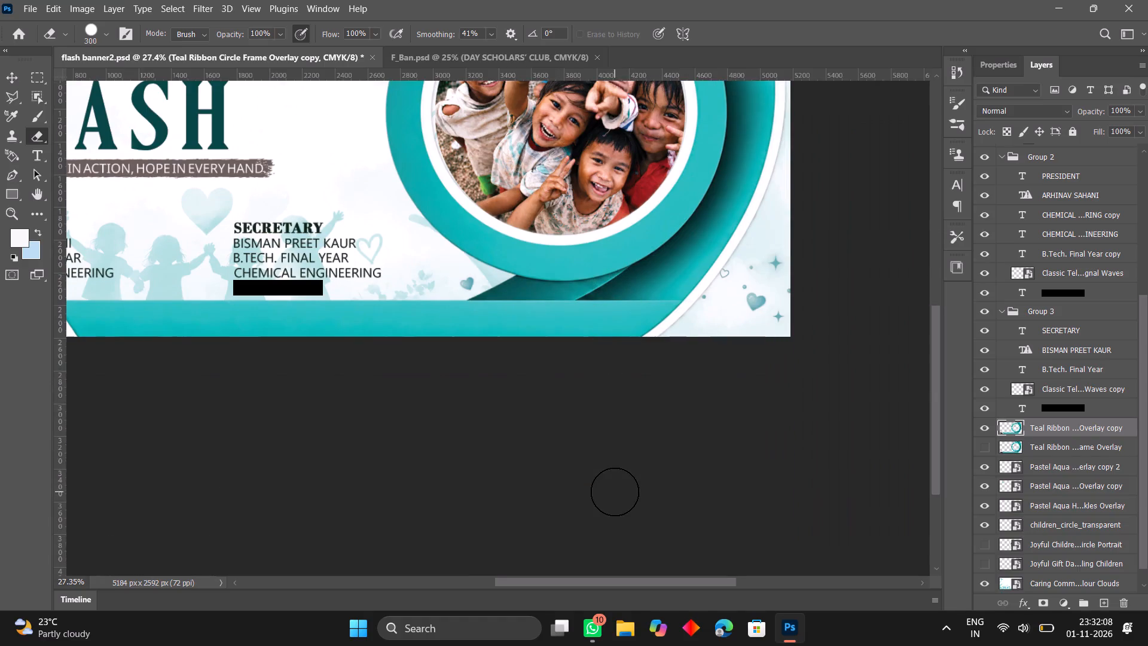
scroll(615, 492, "up", 1)
scroll(615, 492, "left", 2)
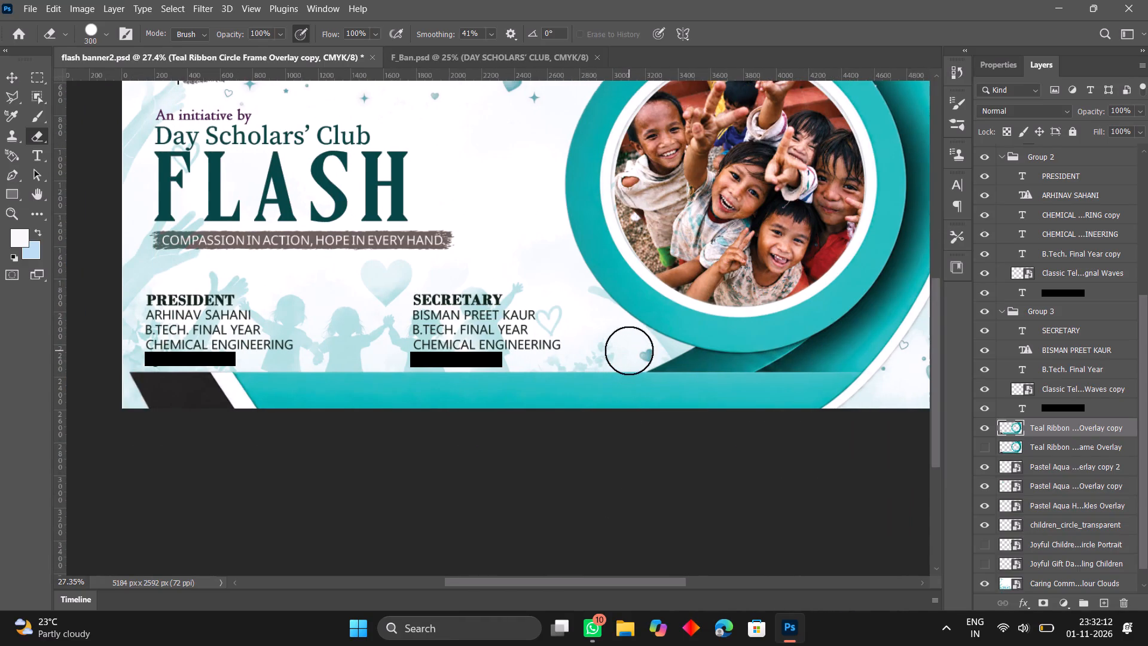
left_click_drag(631, 352, 515, 388)
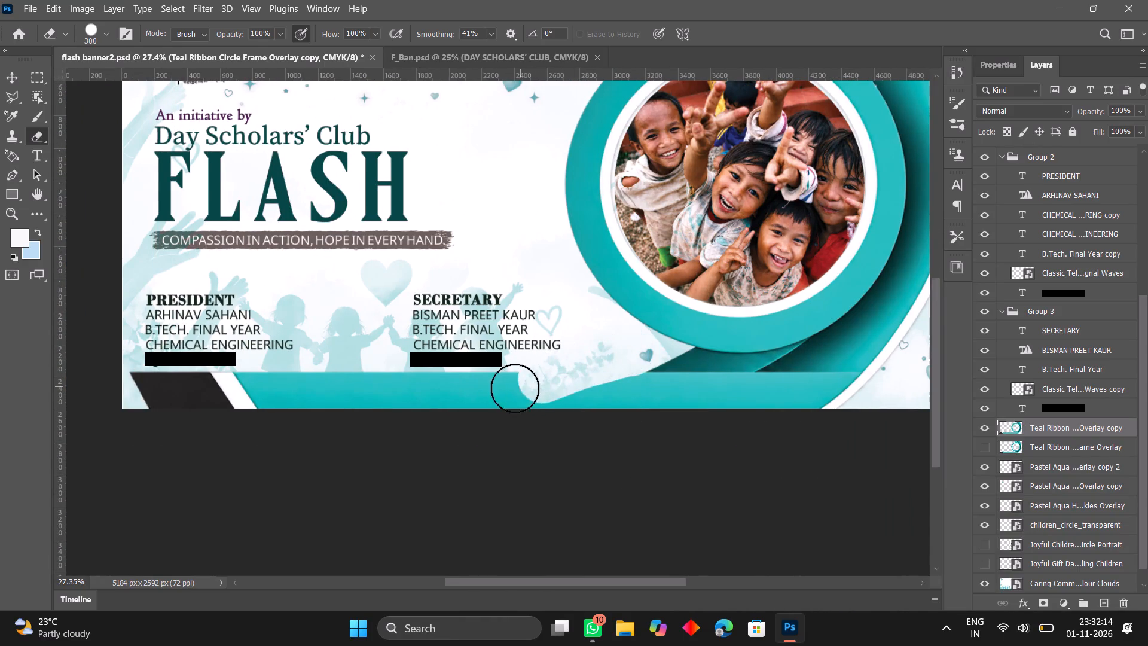
left_click_drag(515, 388, 557, 379)
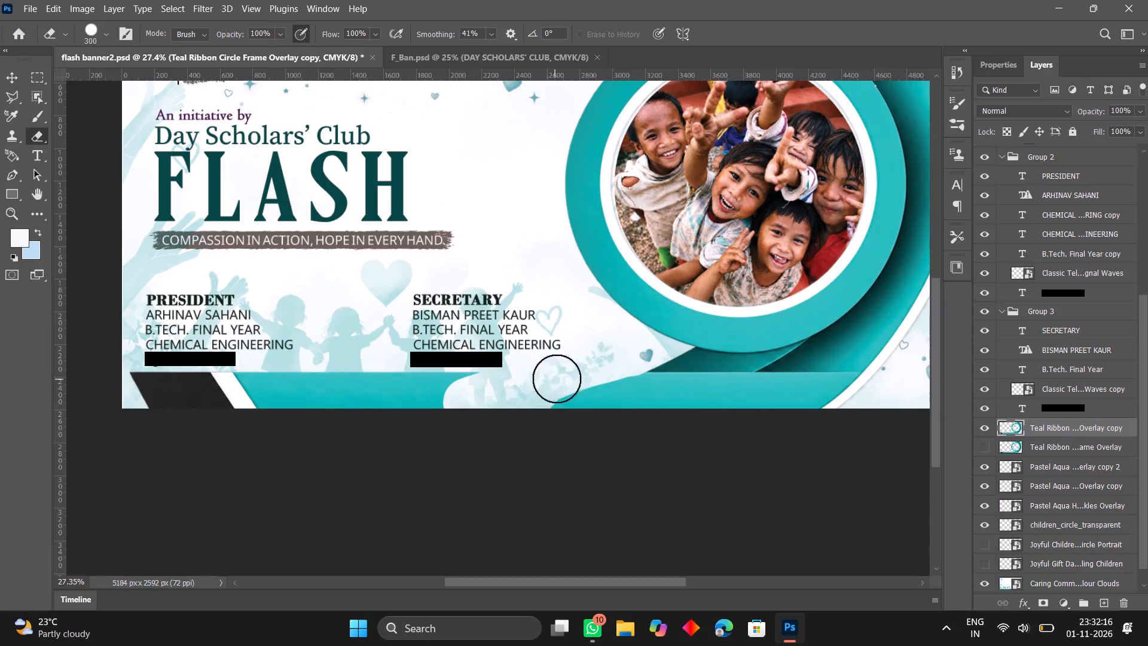
left_click_drag(557, 379, 607, 362)
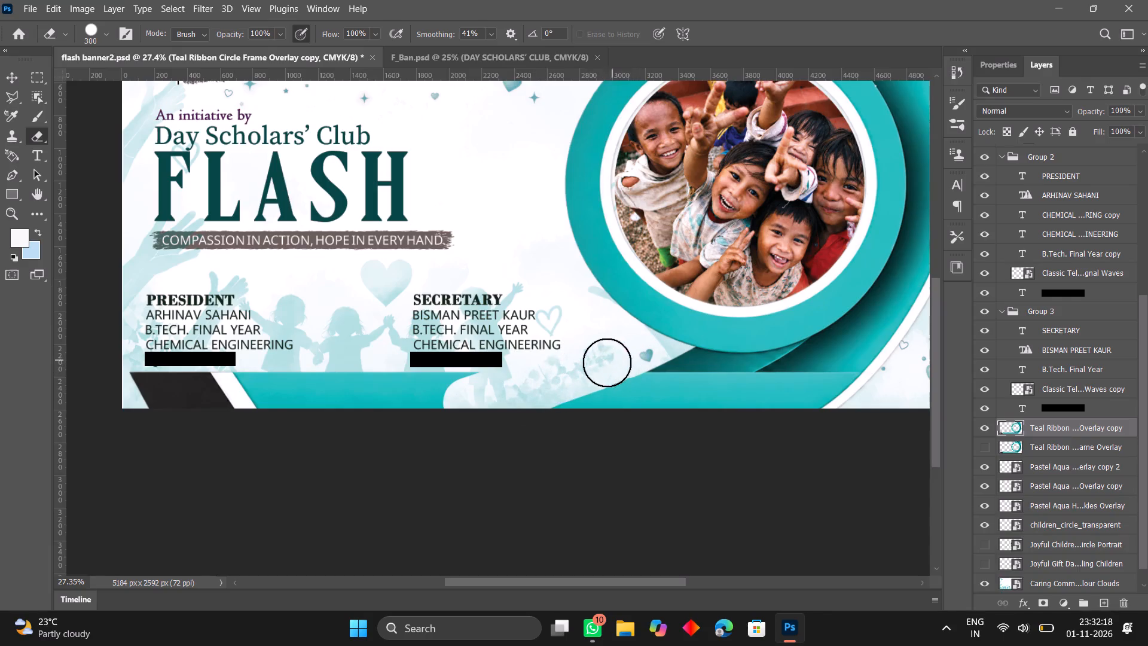
left_click_drag(607, 362, 469, 406)
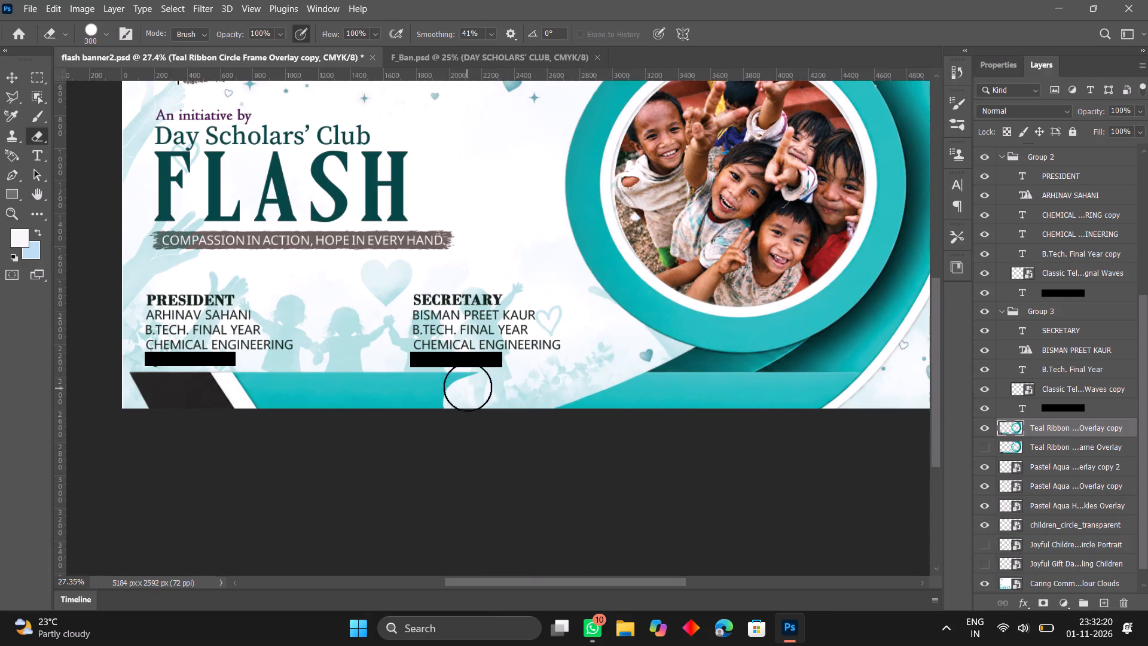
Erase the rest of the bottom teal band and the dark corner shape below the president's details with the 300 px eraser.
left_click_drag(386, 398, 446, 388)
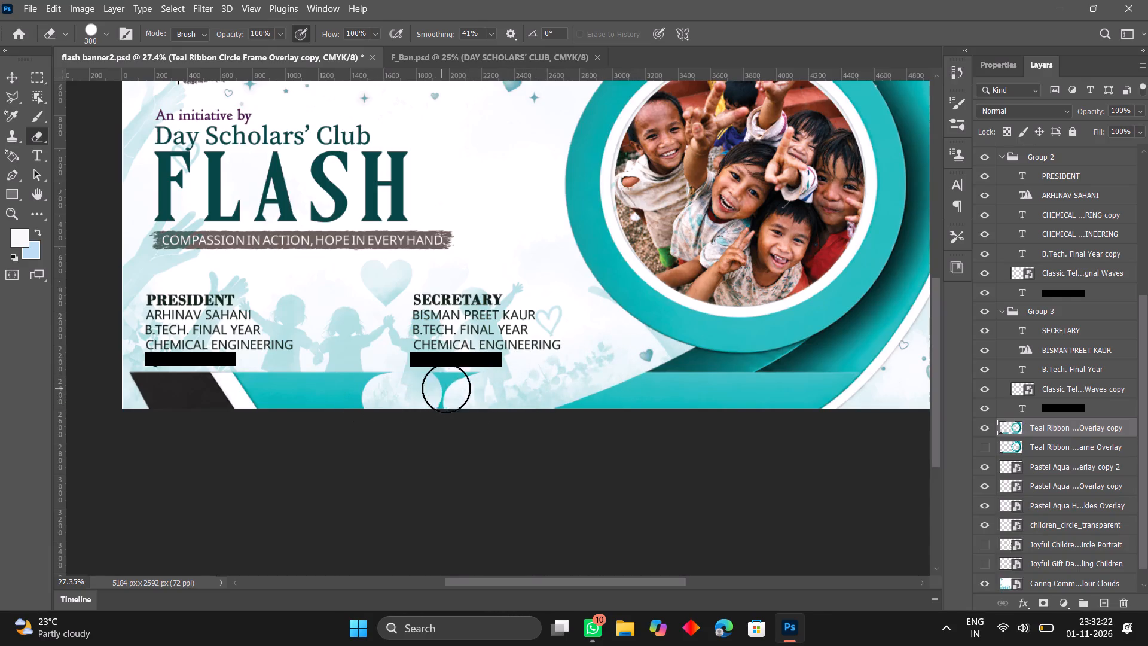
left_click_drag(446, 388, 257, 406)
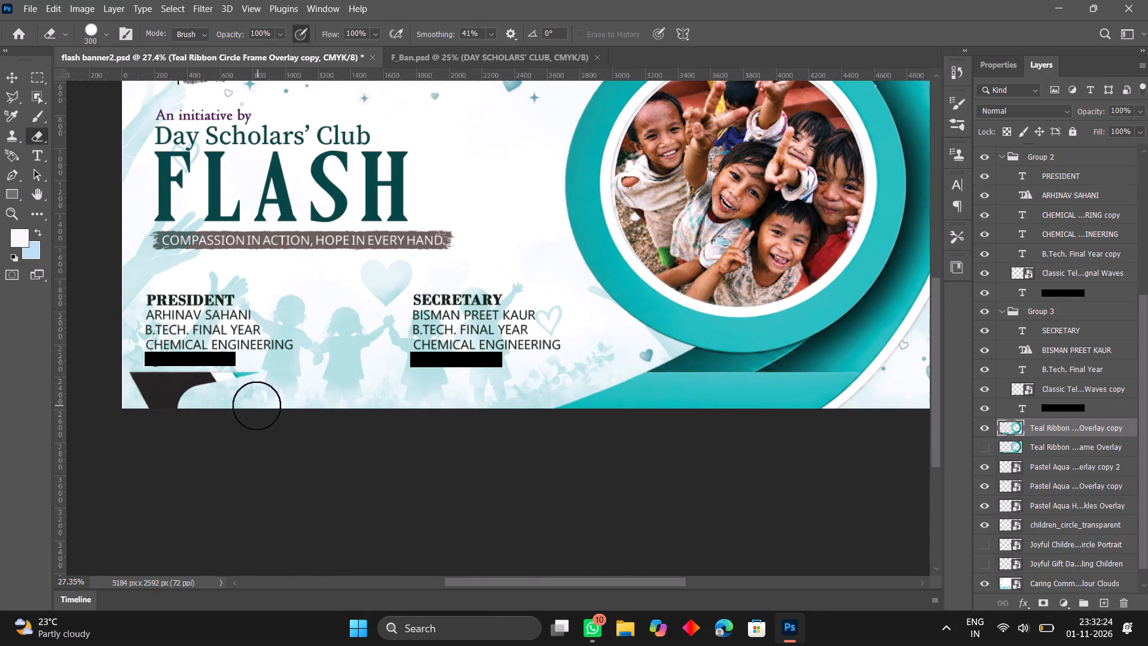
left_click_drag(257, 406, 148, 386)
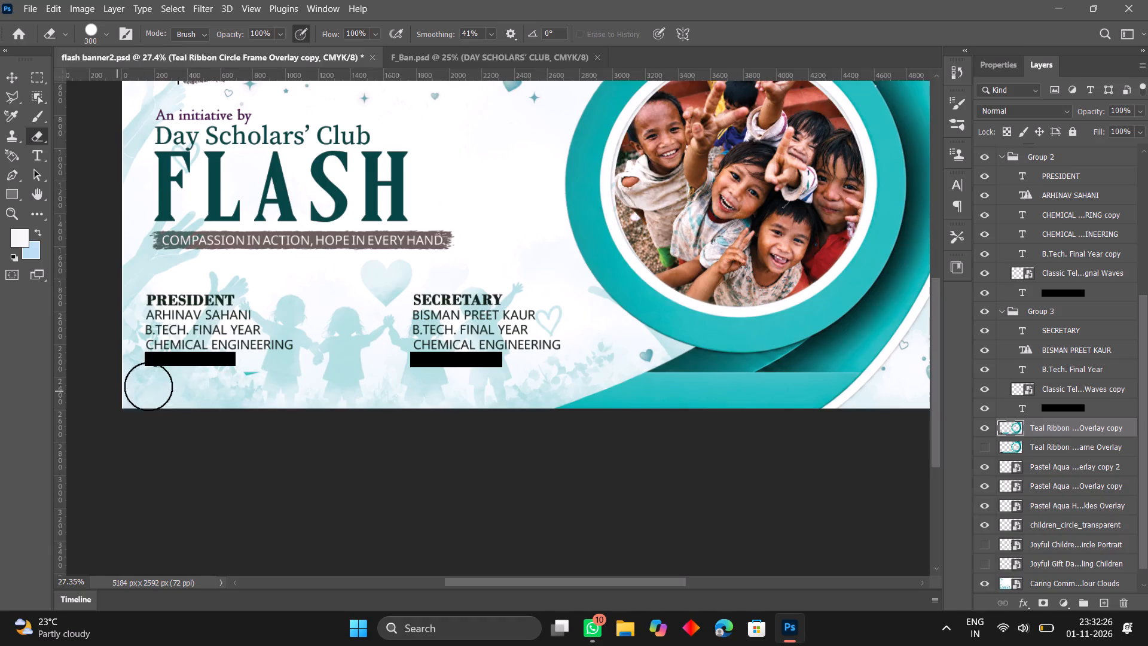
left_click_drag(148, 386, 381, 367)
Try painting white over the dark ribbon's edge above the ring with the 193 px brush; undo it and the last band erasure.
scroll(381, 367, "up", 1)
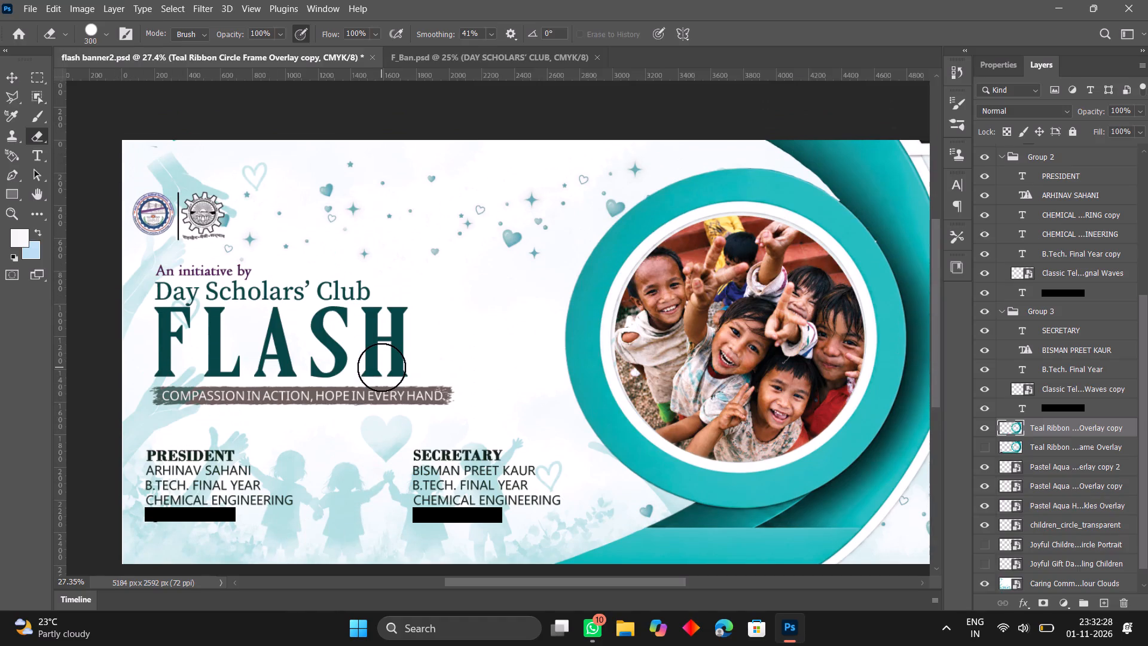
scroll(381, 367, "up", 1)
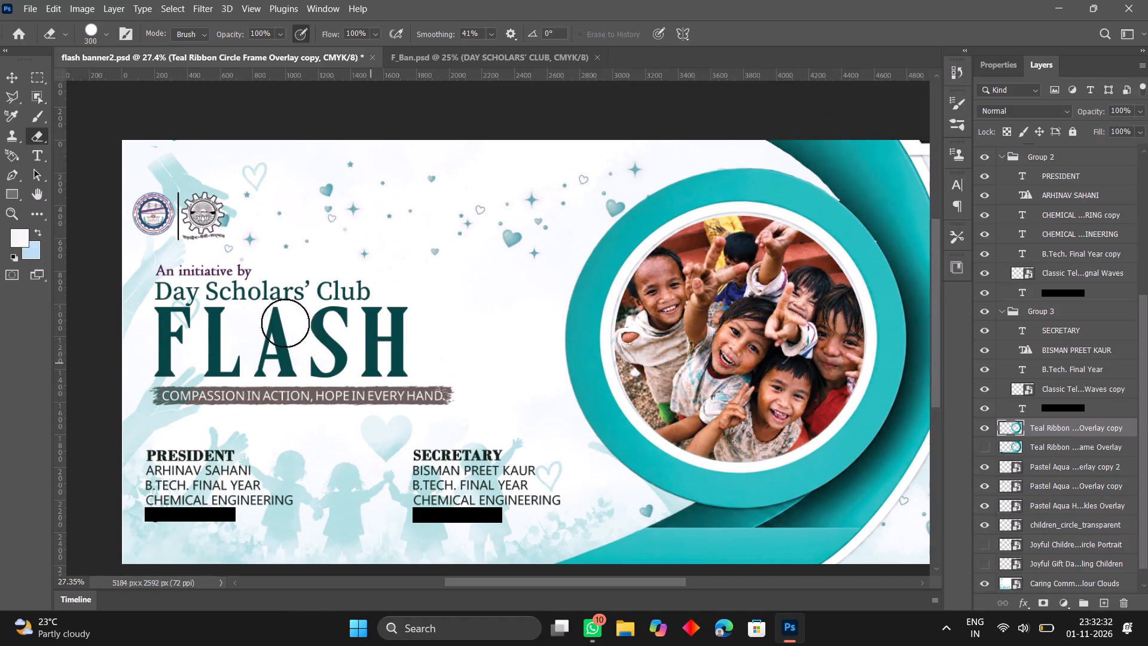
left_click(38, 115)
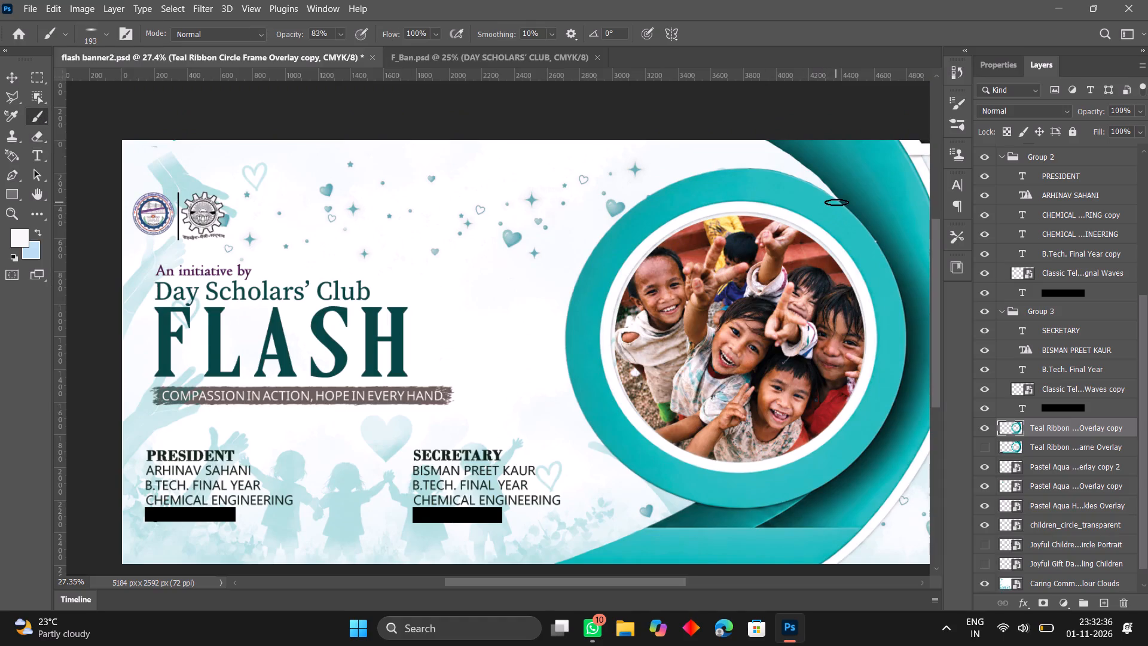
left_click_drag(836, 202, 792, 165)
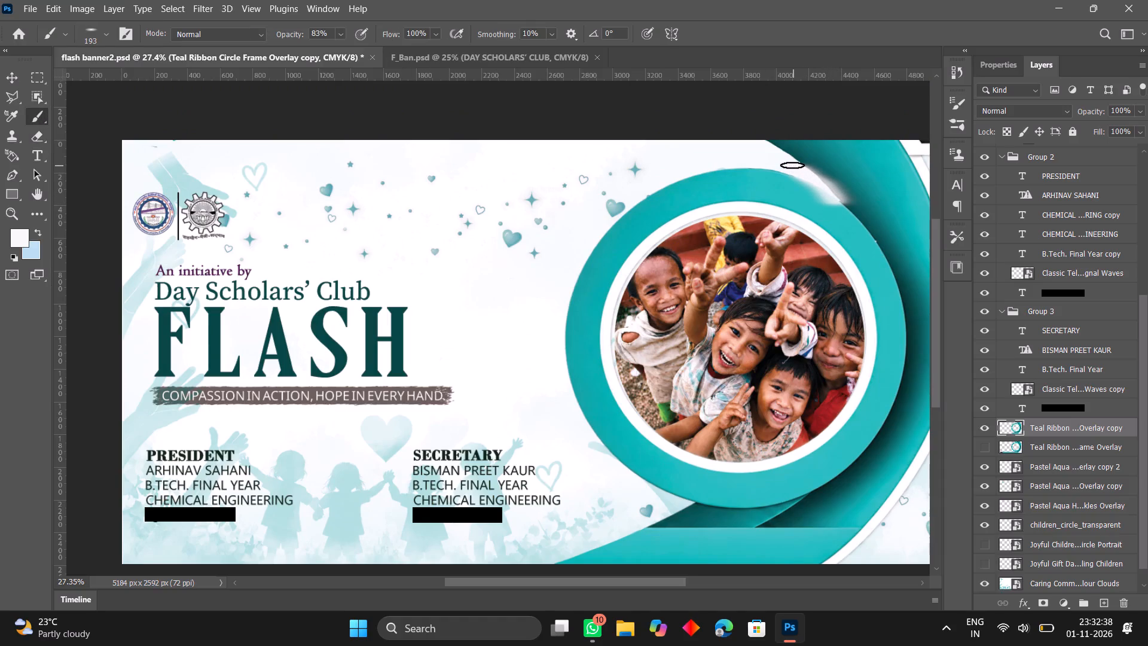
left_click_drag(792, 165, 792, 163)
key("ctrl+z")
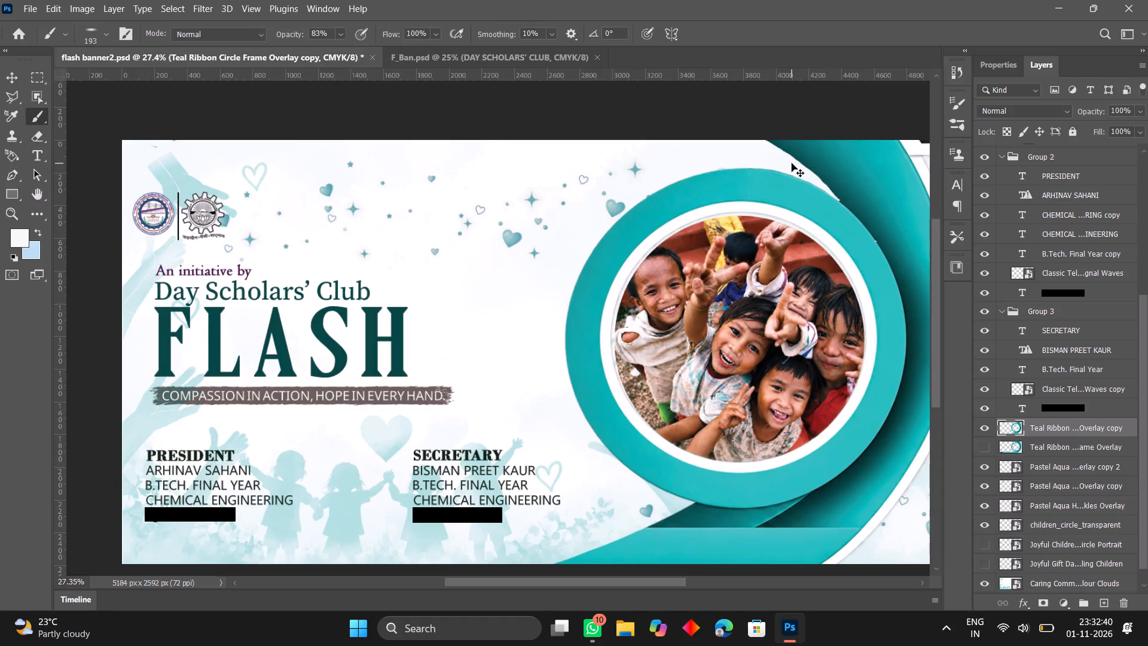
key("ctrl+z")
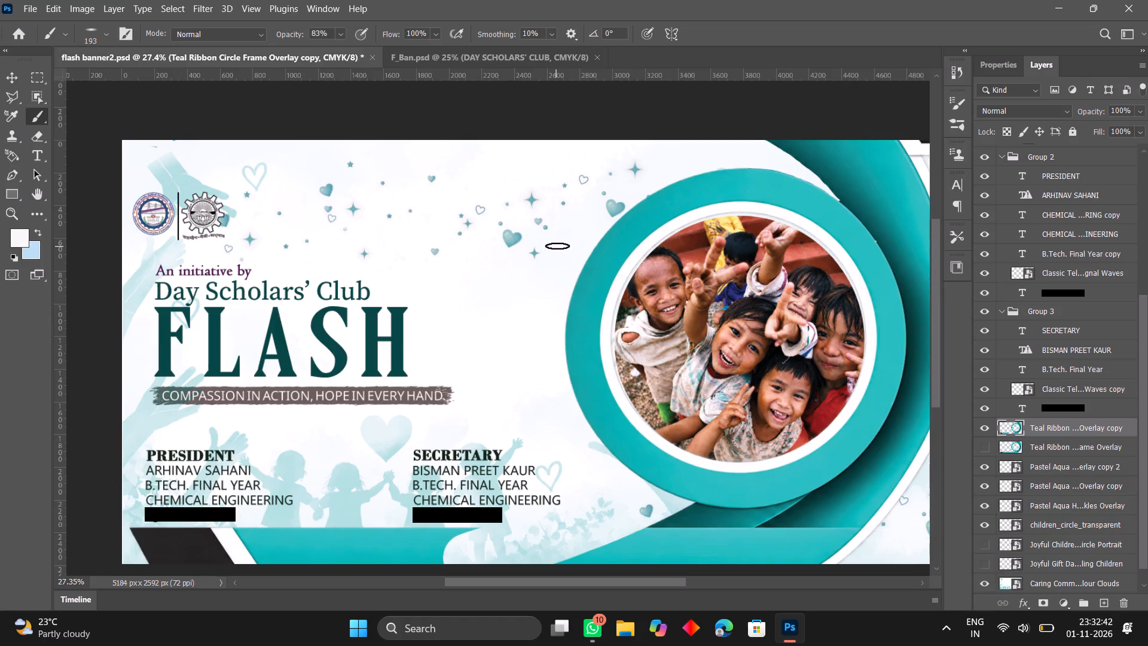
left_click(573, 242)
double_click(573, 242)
Sample the ring's teal (#02acad) as paint colour and add flat 193 px dabs at the banner's top middle and beside the ring's upper-left heart; undo a third dab.
left_click(38, 247)
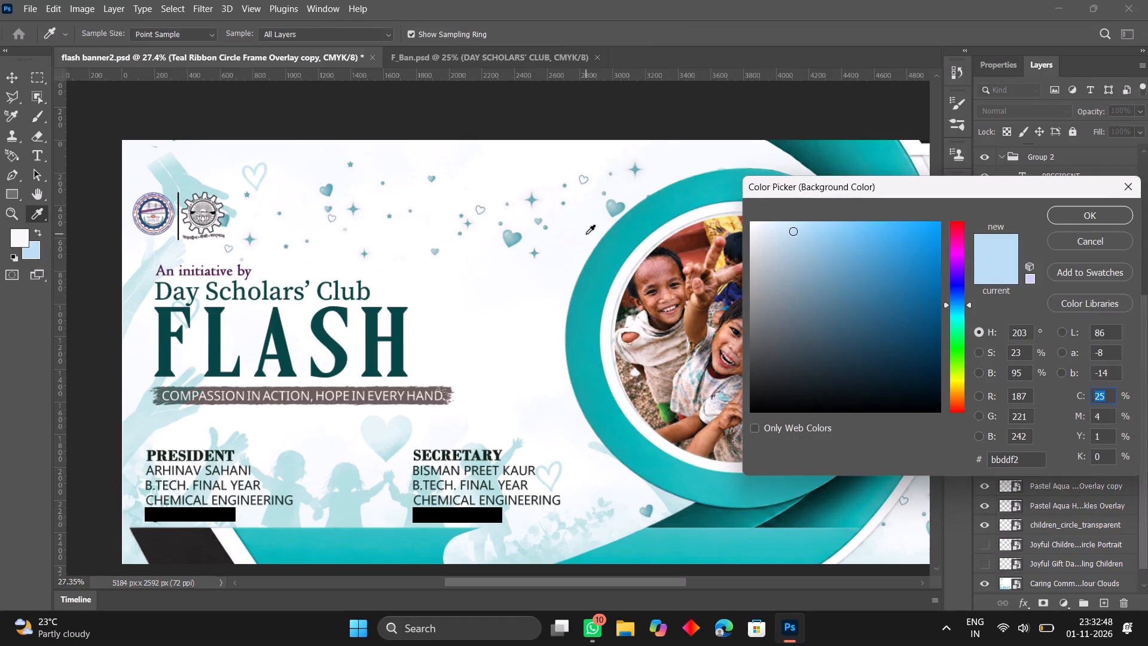
left_click(612, 263)
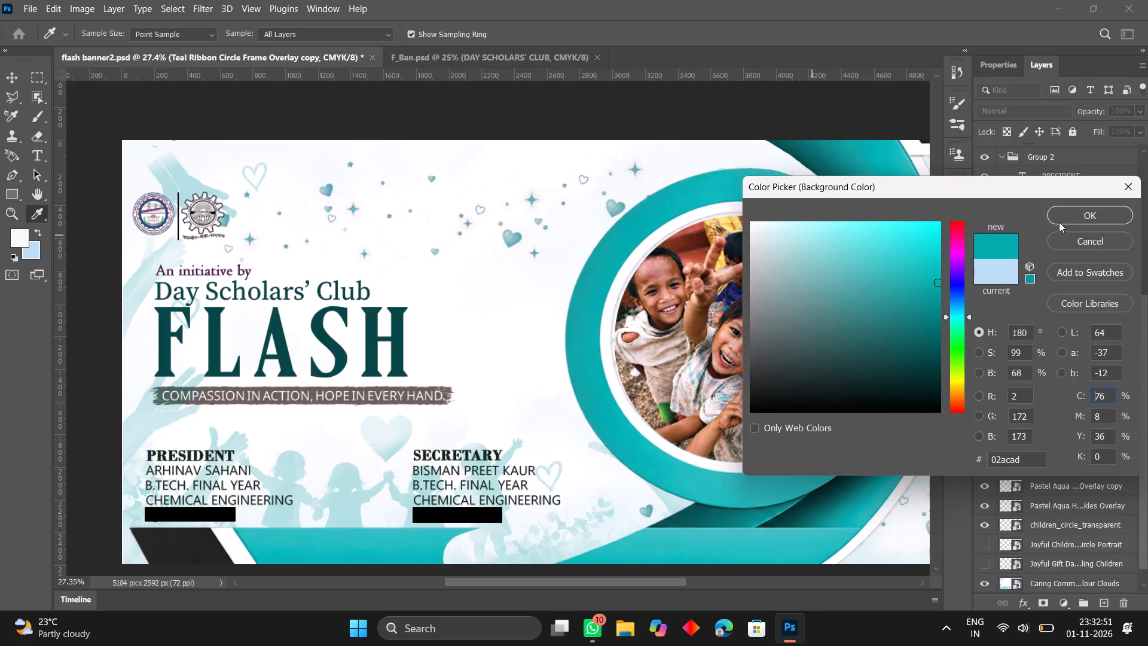
left_click(1060, 215)
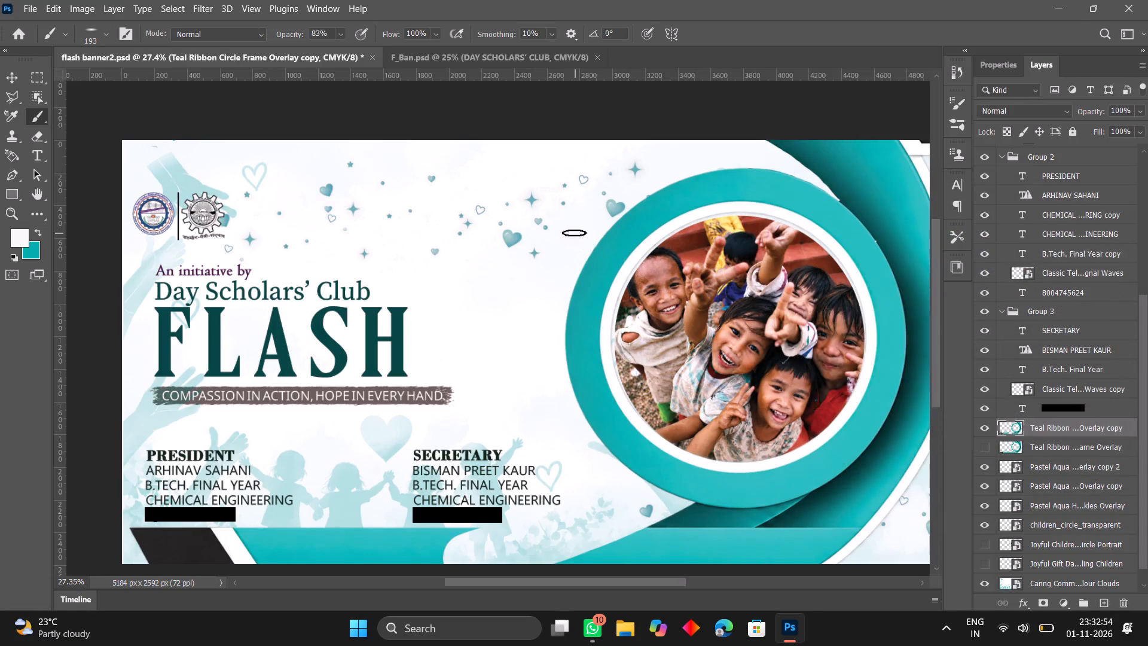
left_click(575, 233)
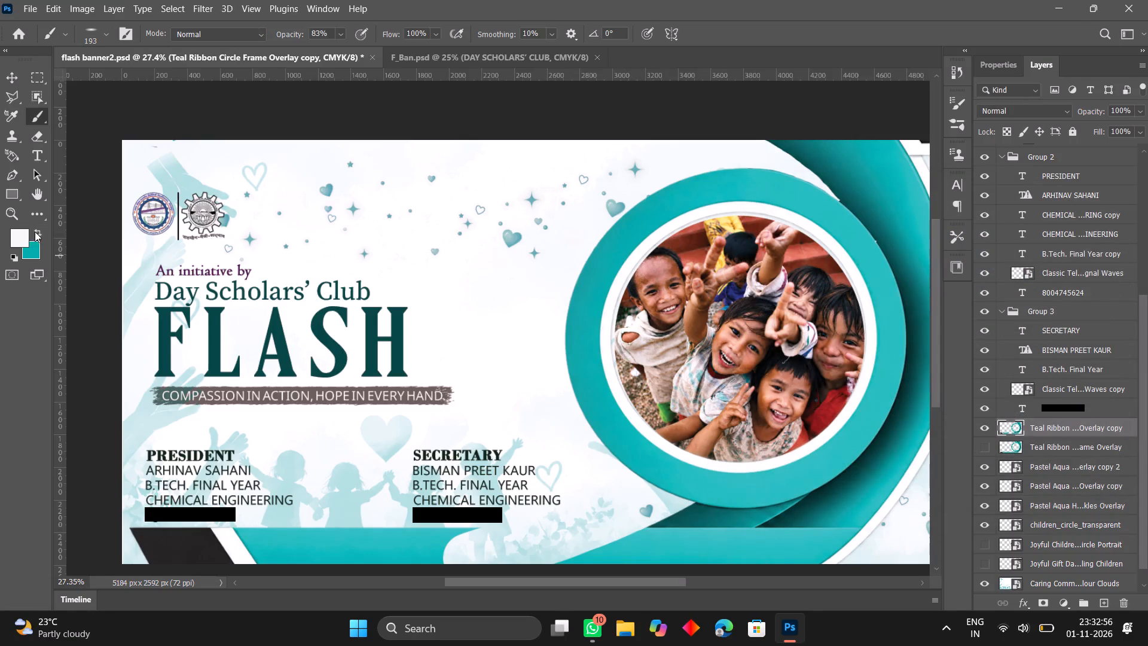
left_click(39, 231)
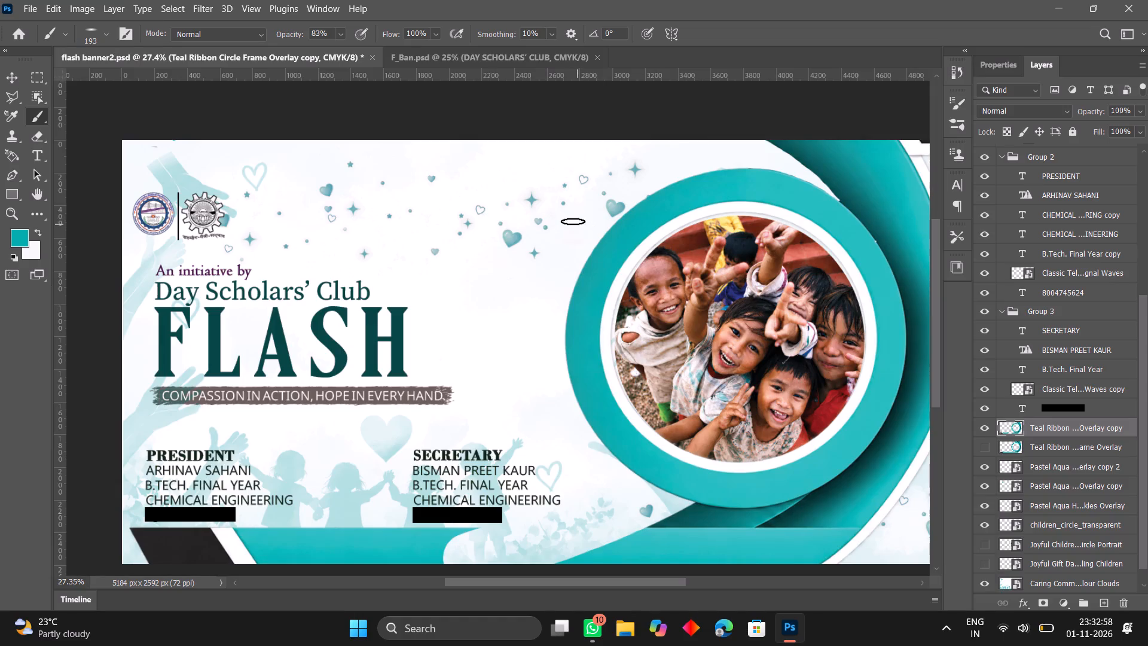
left_click(568, 218)
left_click(568, 218)
left_click(462, 157)
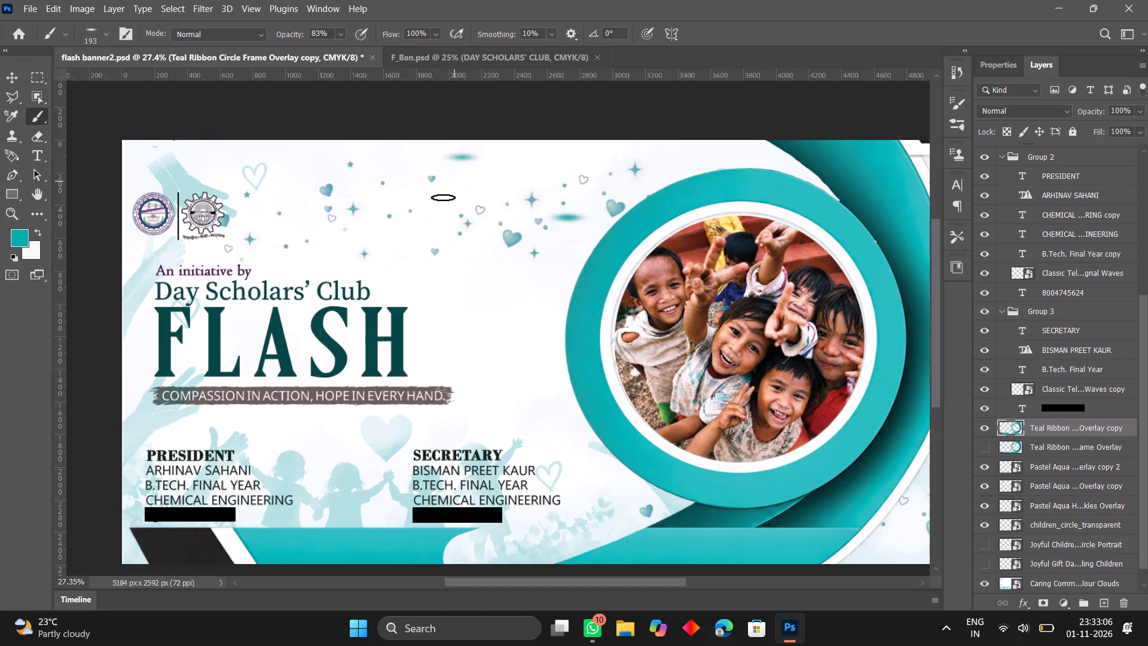
left_click(424, 213)
key("ctrl+z")
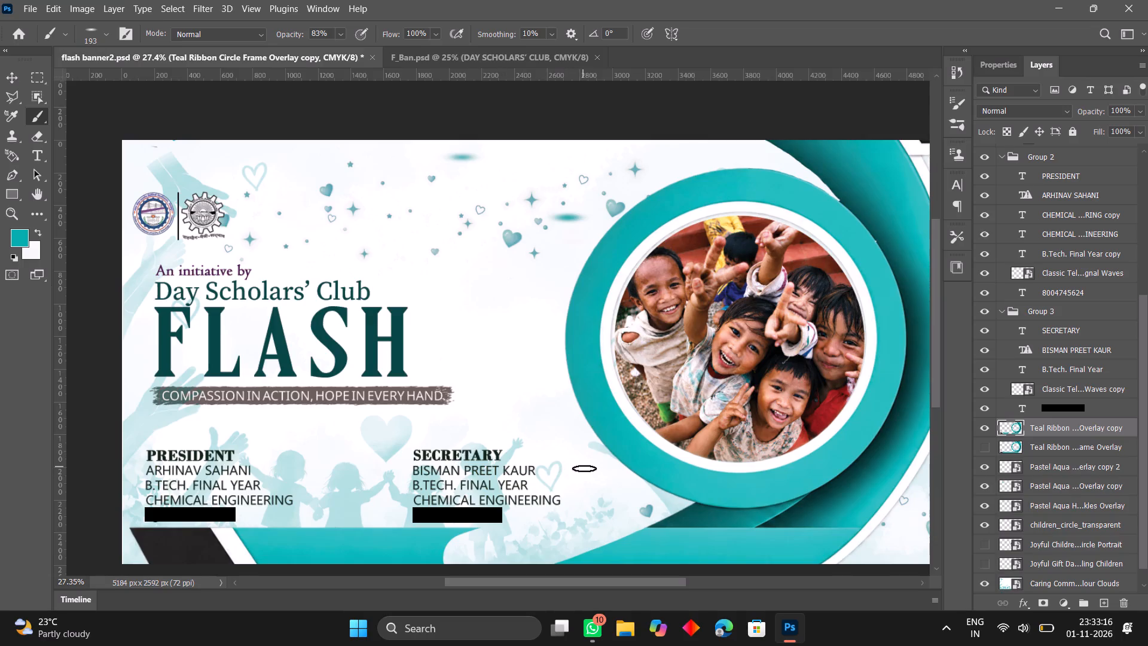
Reduce the brush to 91 px and paint a small flat teal dab above the outlined heart beside the secretary's details.
left_click(107, 35)
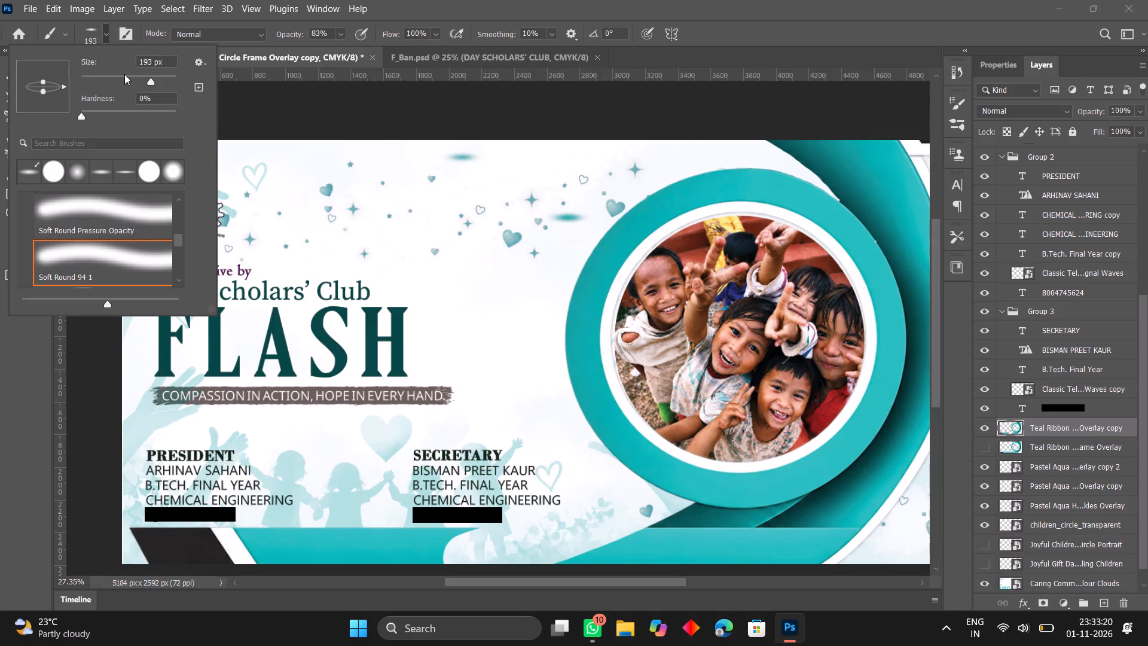
left_click(124, 74)
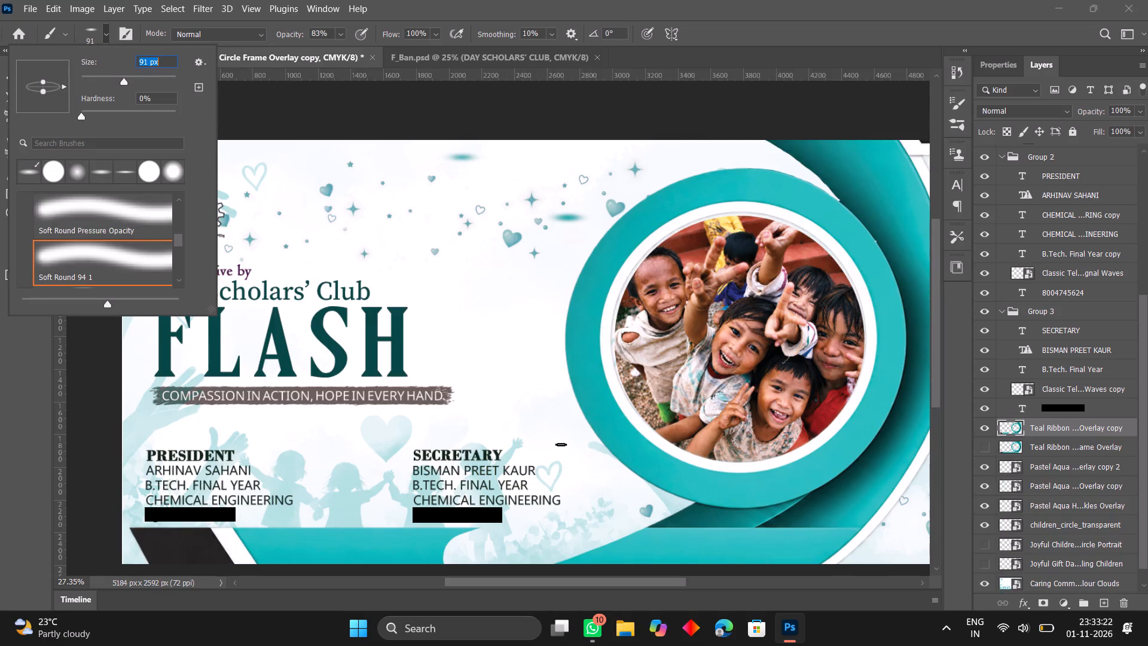
left_click(569, 451)
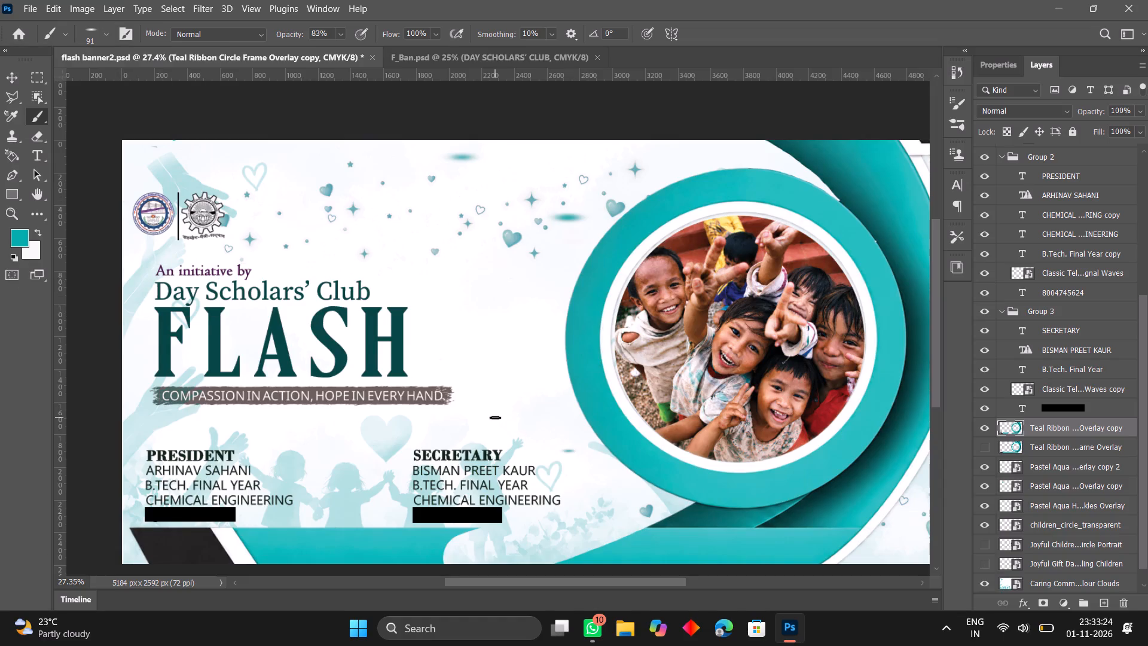
Rotate the brush tip to 89° and paint vertical teal dabs across the two larger flat dabs to form four-pointed sparkles.
left_click(105, 31)
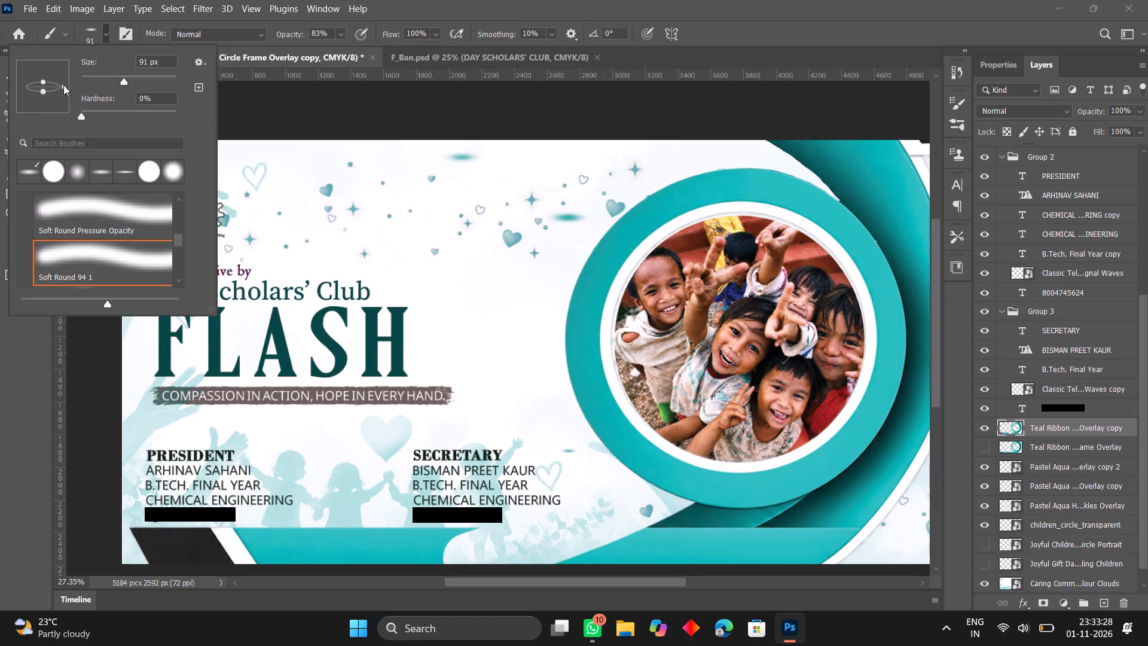
left_click_drag(63, 85, 44, 68)
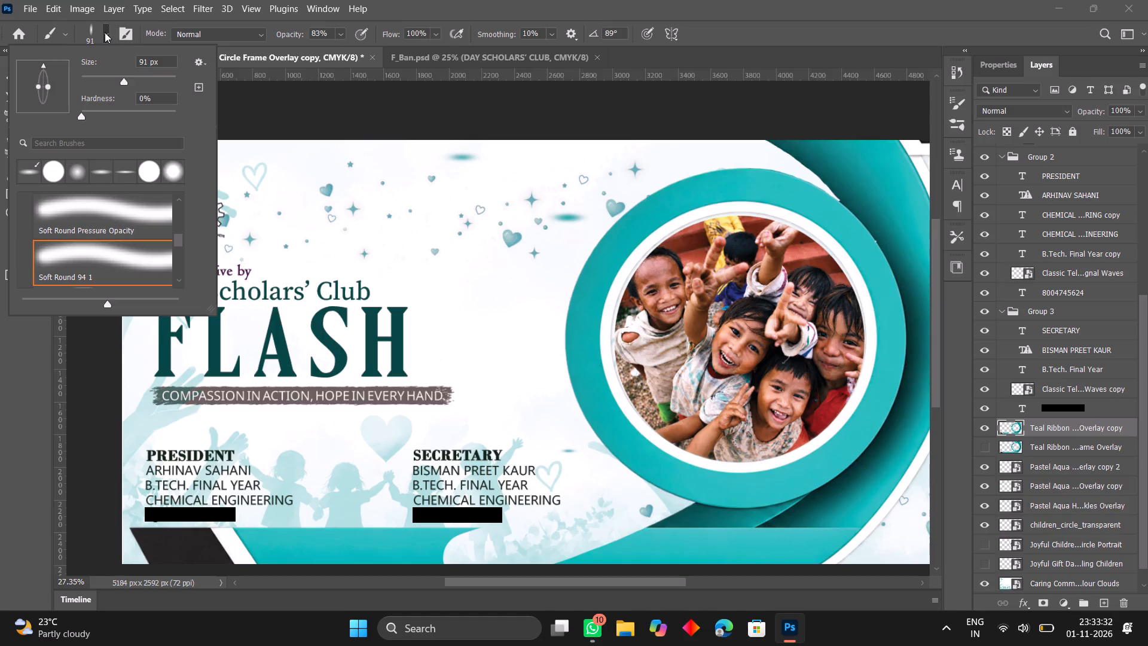
left_click(106, 33)
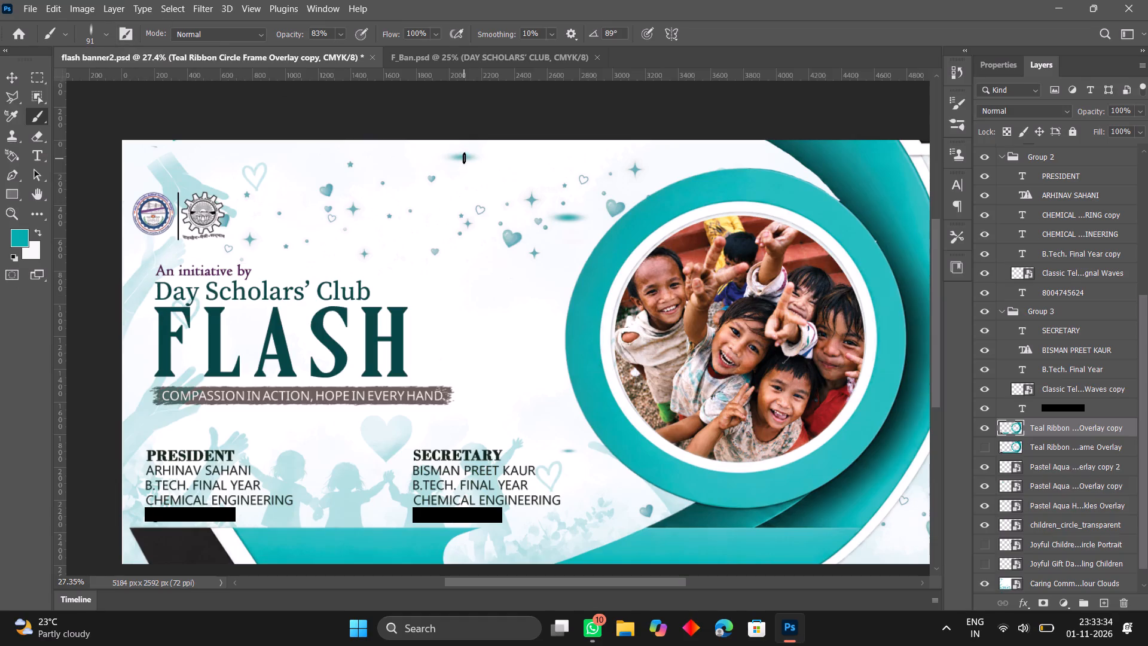
left_click(462, 158)
double_click(462, 158)
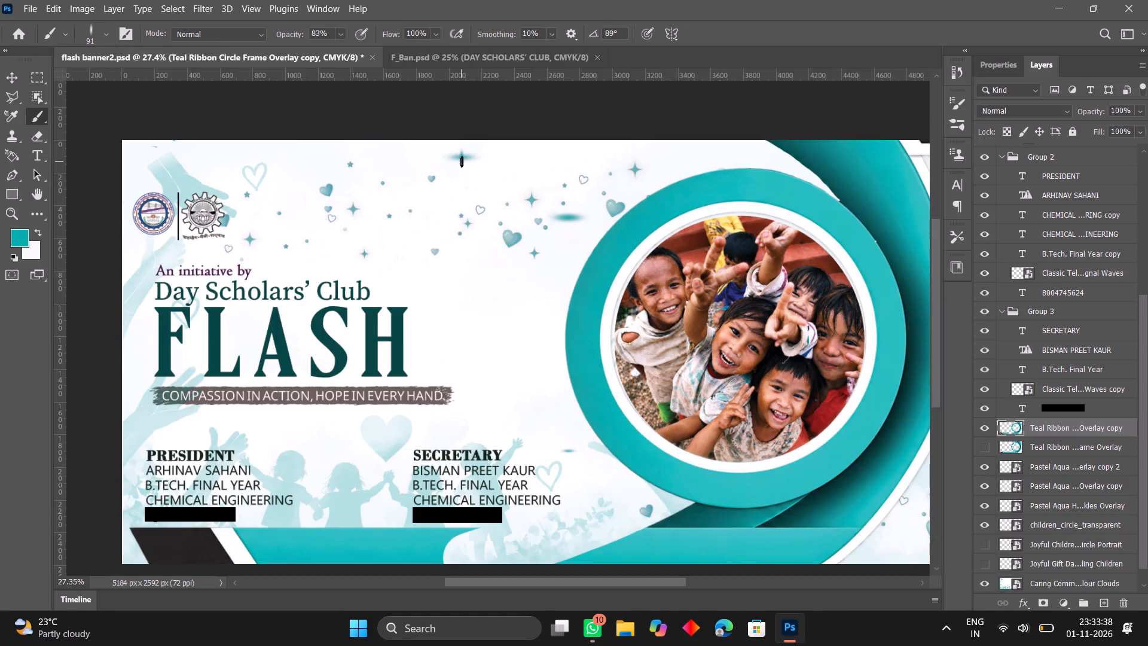
left_click(462, 161)
left_click(568, 216)
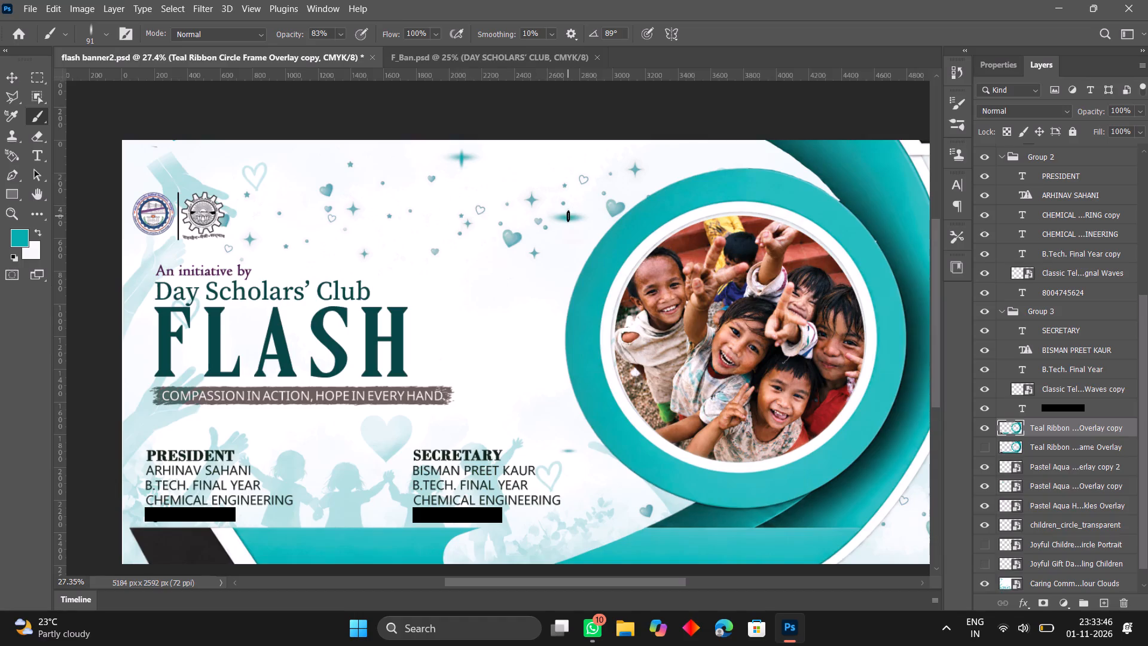
left_click(568, 220)
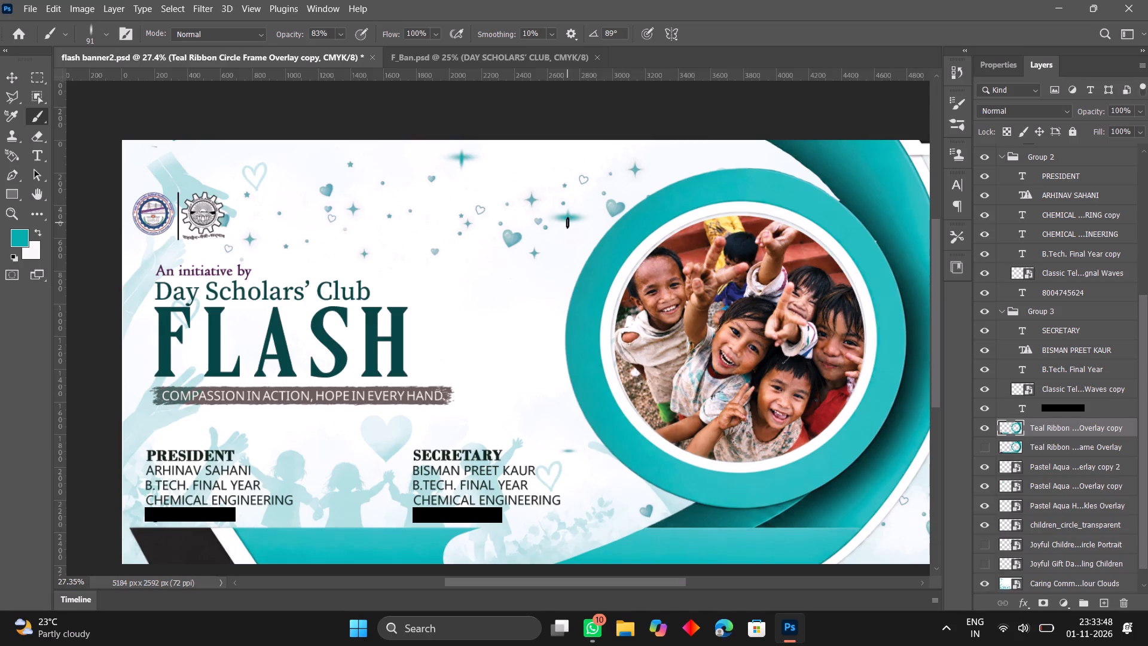
left_click(567, 223)
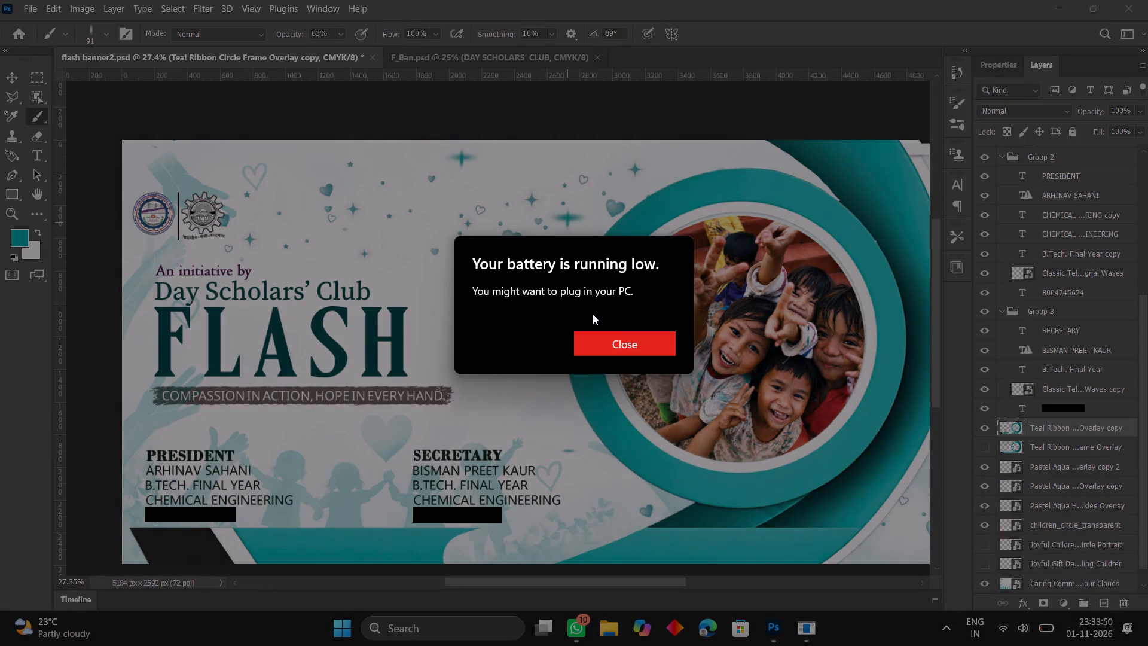
left_click(658, 222)
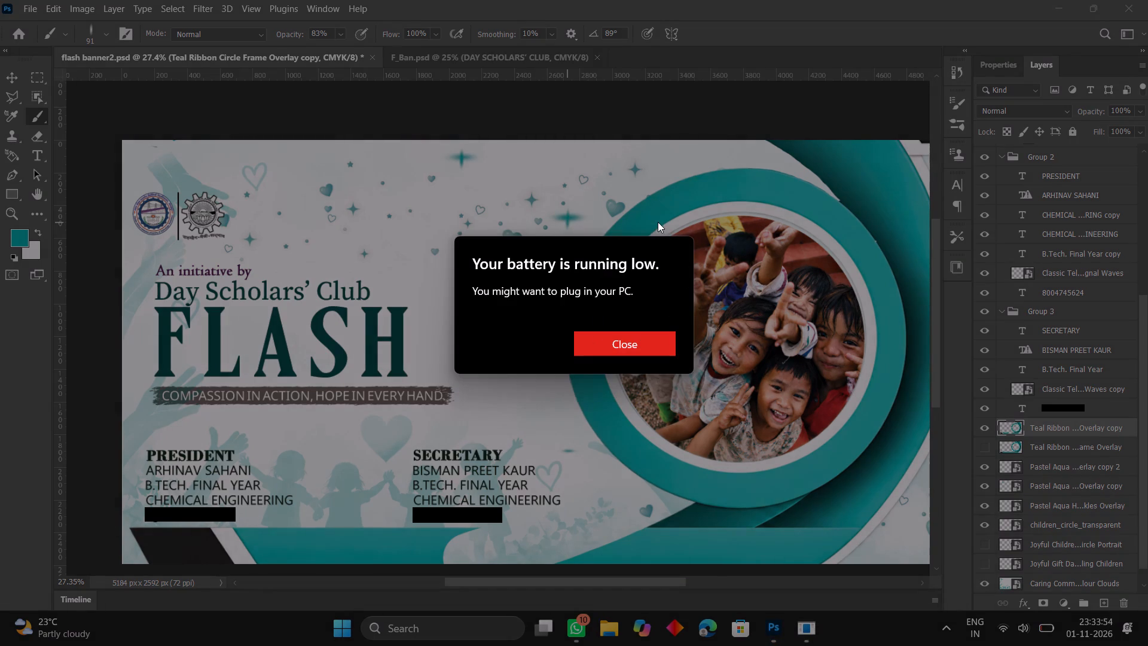
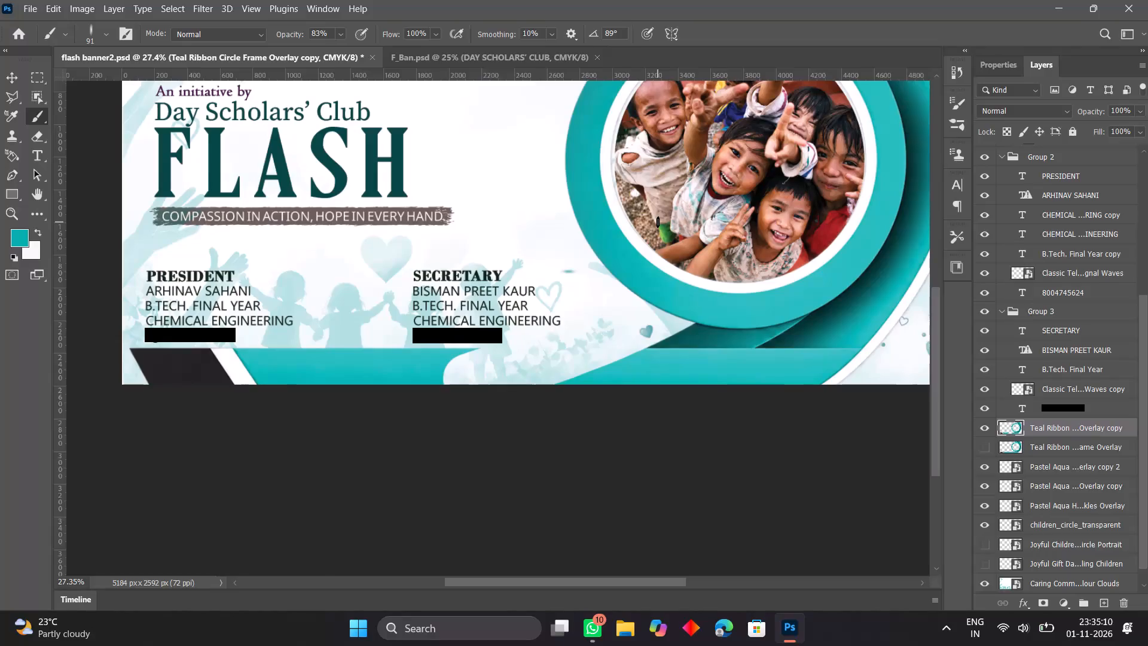
Erase the ribbon layer's leftover teal band and black slanted stripe along the banner's bottom edge, beneath the President and Secretary details.
scroll(658, 222, "up", 1)
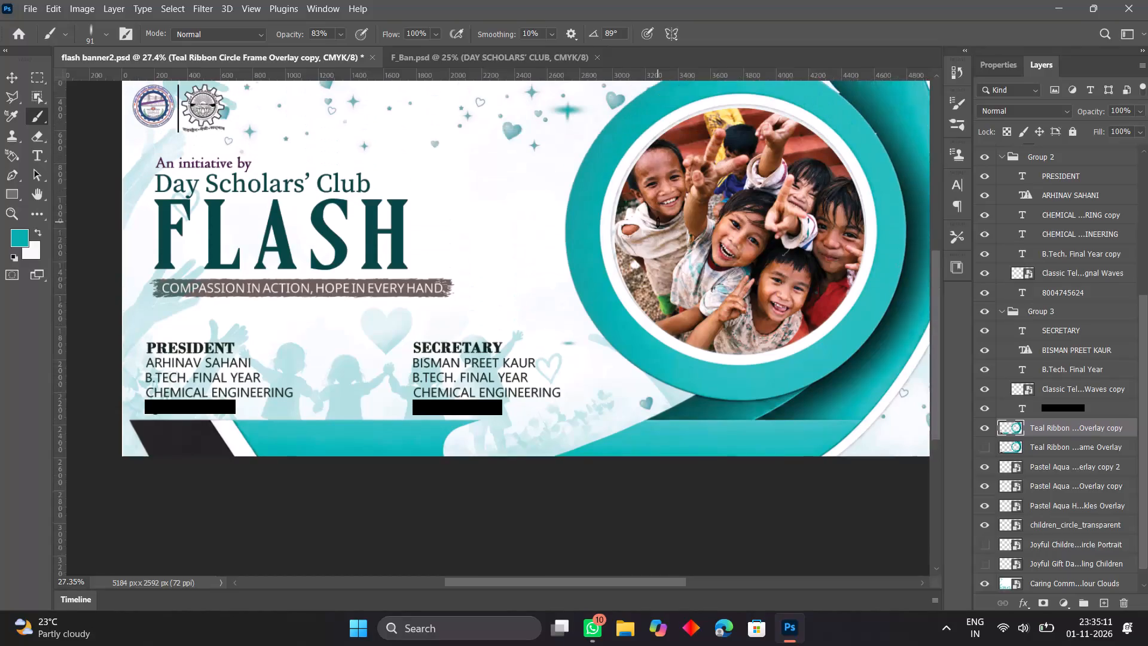
scroll(658, 222, "up", 1)
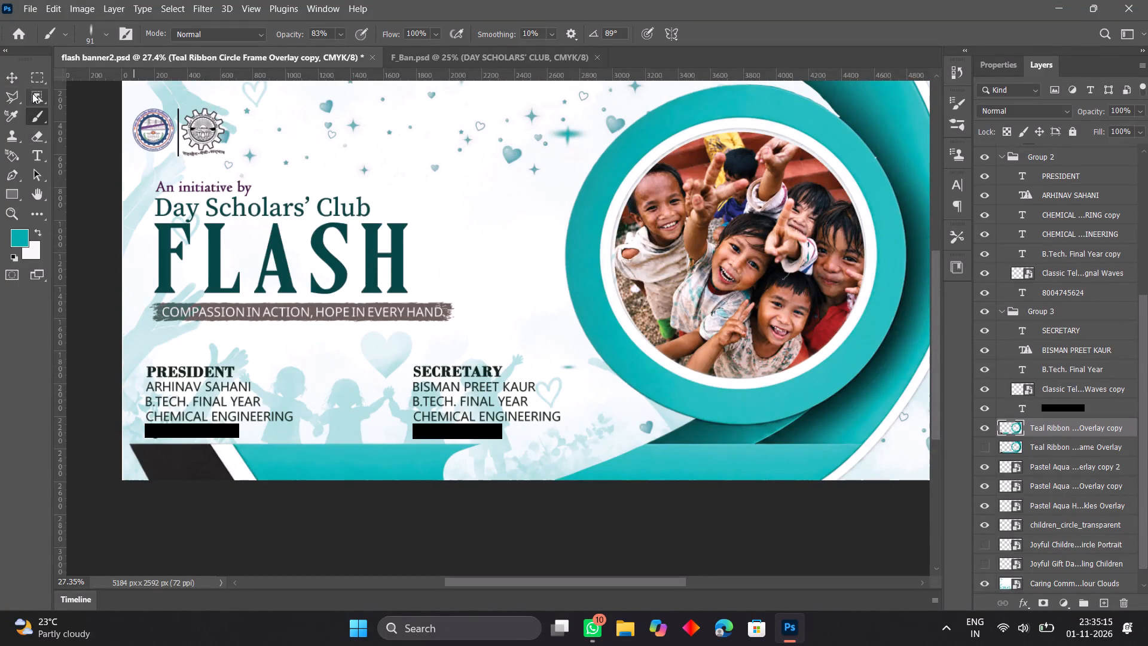
left_click(38, 134)
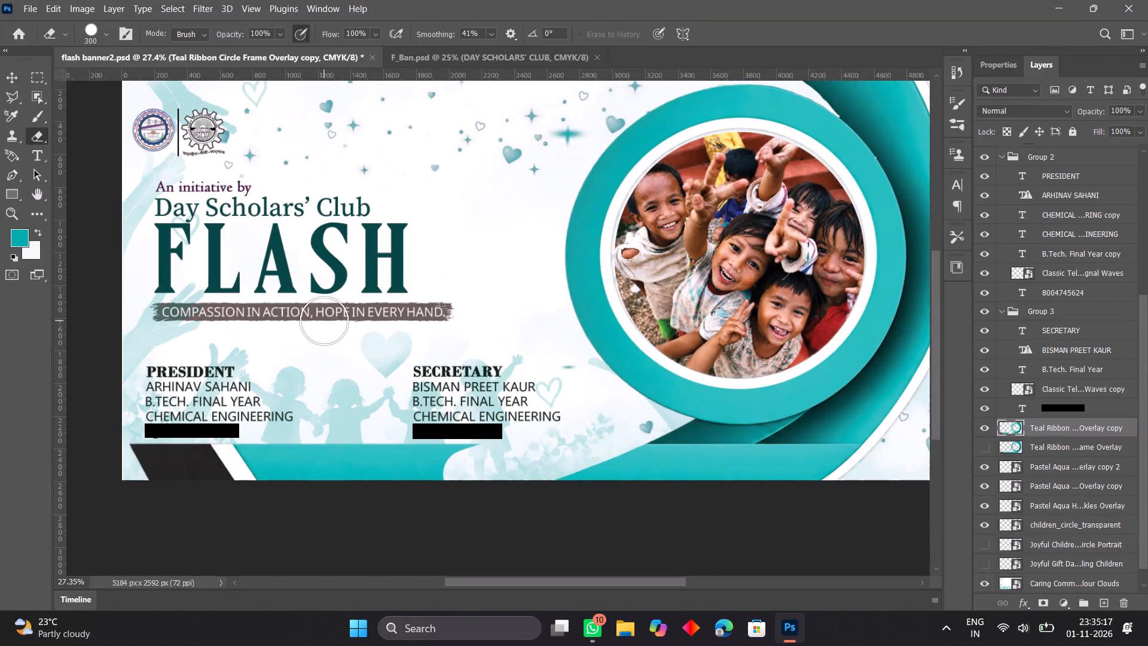
left_click_drag(450, 456, 447, 495)
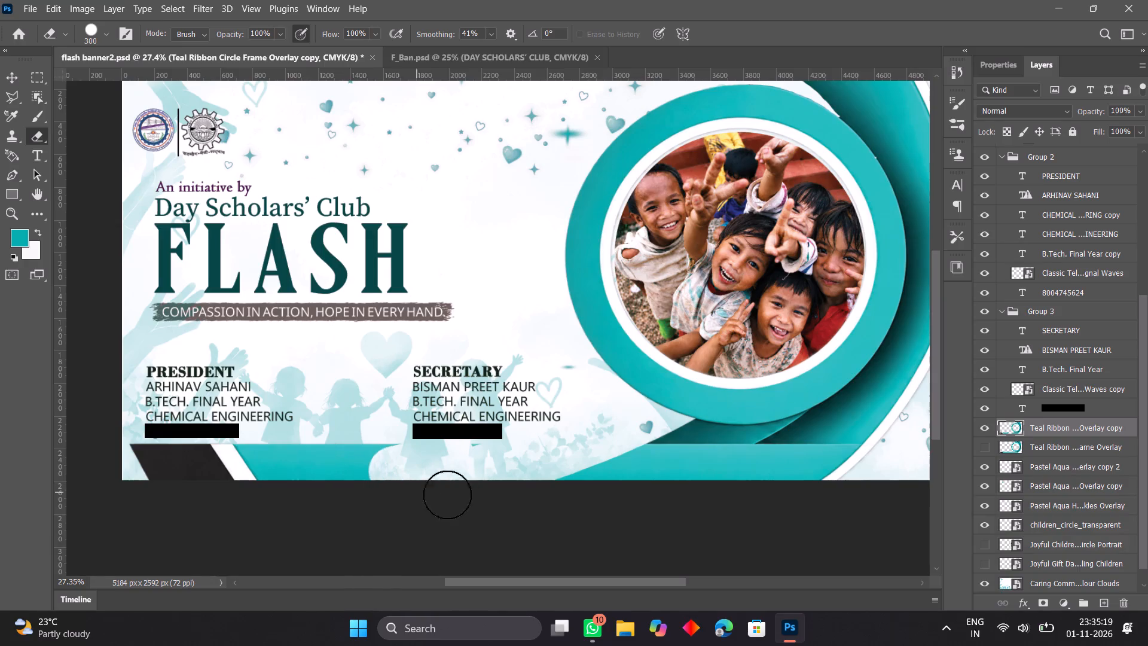
left_click_drag(447, 495, 468, 456)
left_click_drag(468, 456, 549, 377)
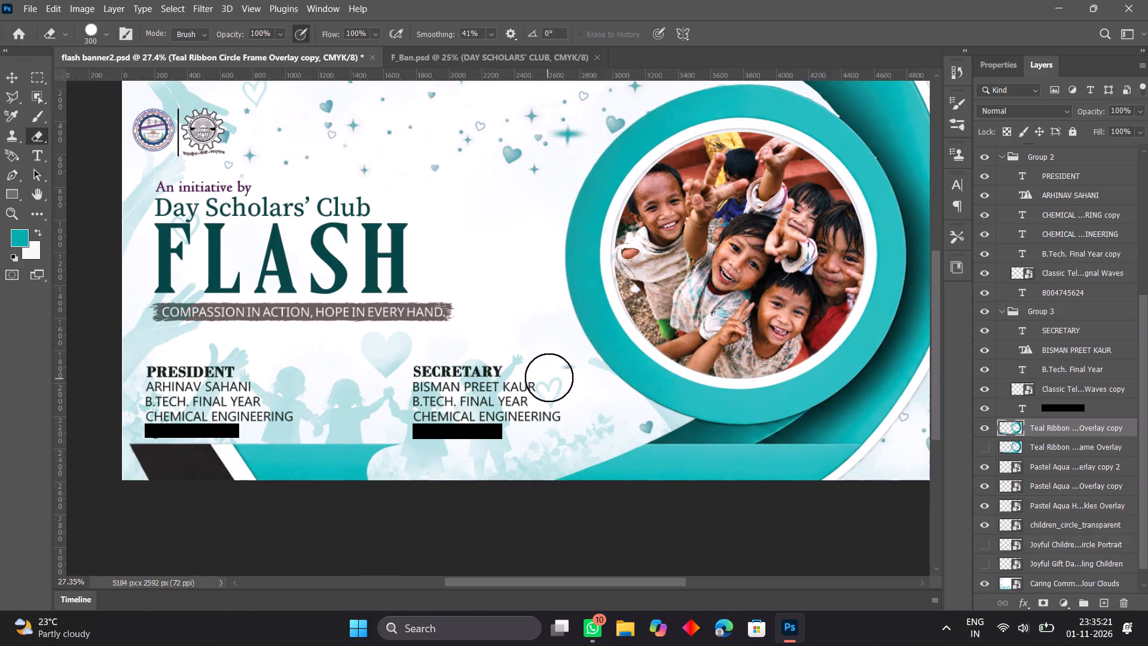
left_click_drag(549, 377, 555, 371)
left_click(555, 371)
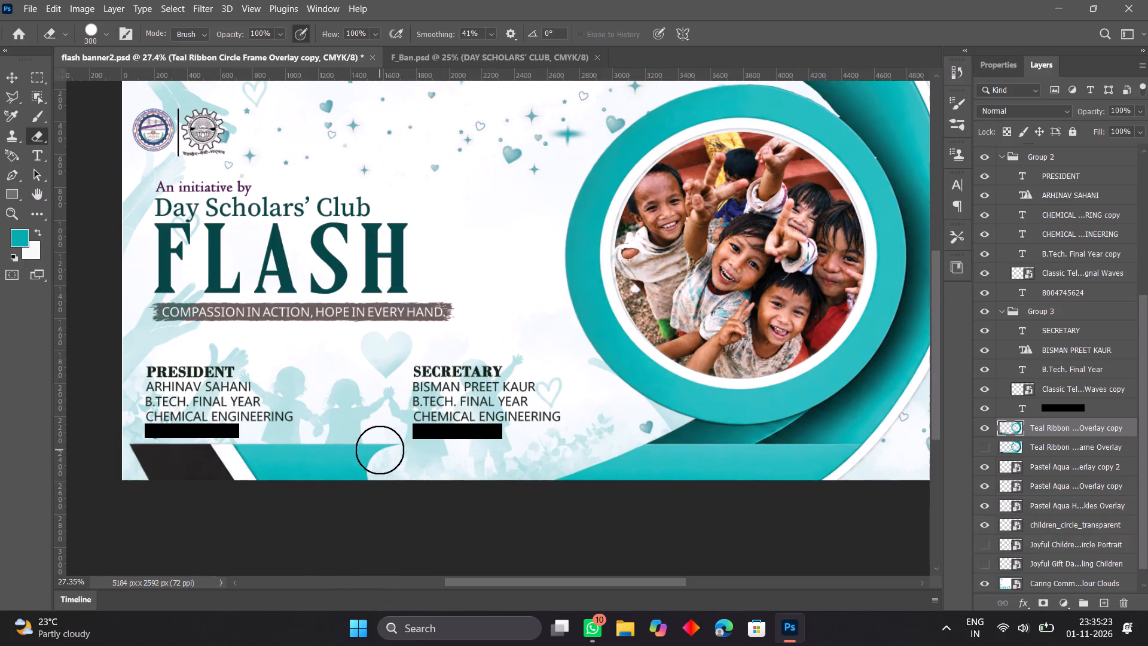
left_click_drag(380, 450, 292, 464)
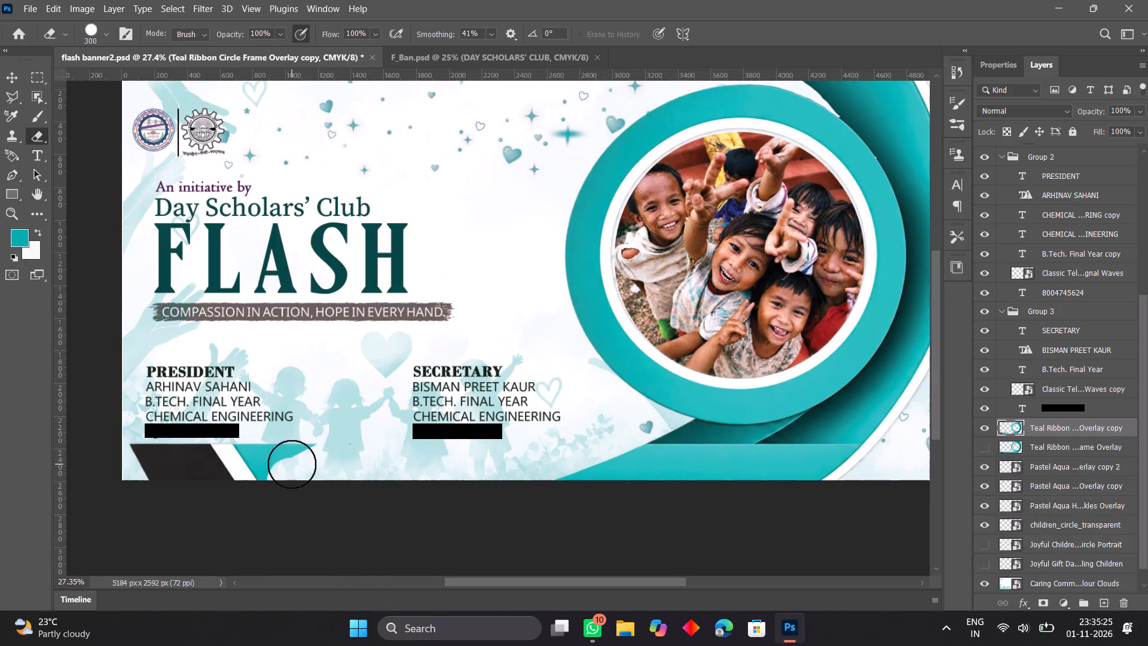
left_click_drag(292, 464, 222, 467)
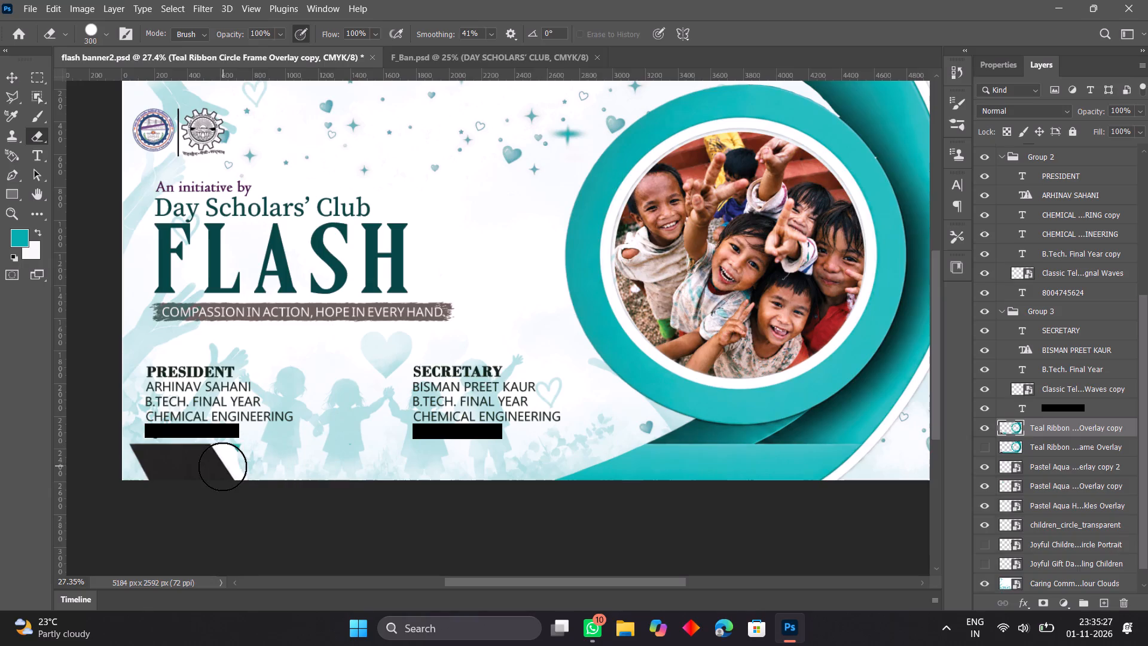
left_click_drag(222, 467, 224, 467)
left_click(224, 467)
left_click_drag(224, 467, 199, 458)
left_click_drag(199, 458, 134, 447)
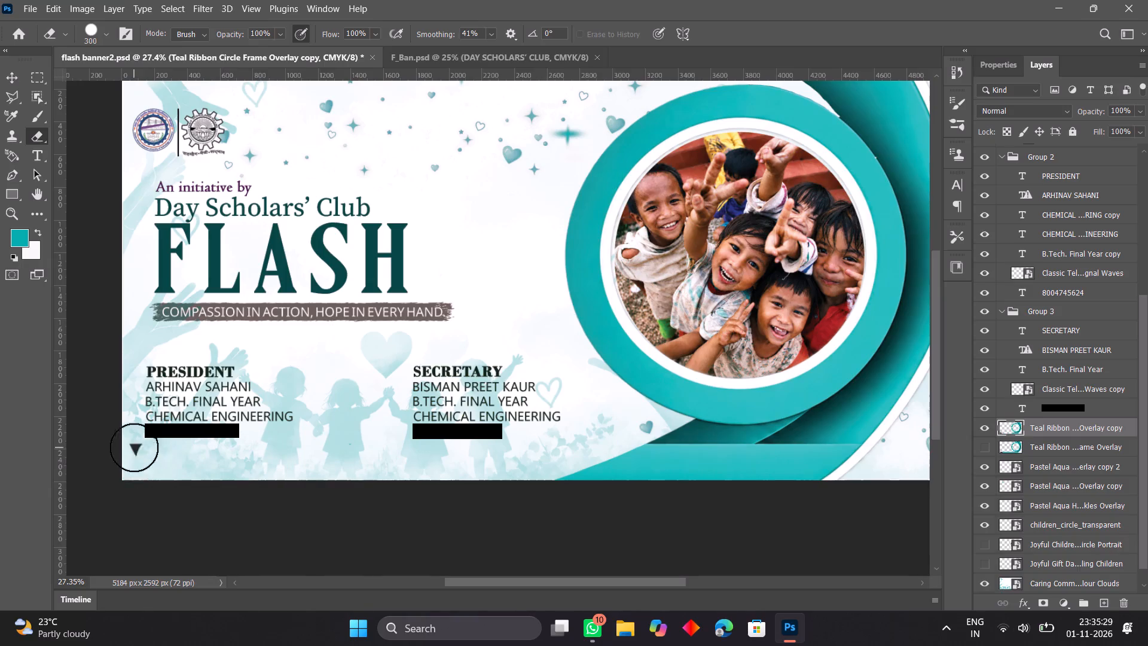
left_click_drag(134, 447, 476, 474)
Dab the 91 px soft teal brush at an 89° angle over the large sparkle just outside the ring to strengthen its vertical ray.
scroll(476, 474, "up", 1)
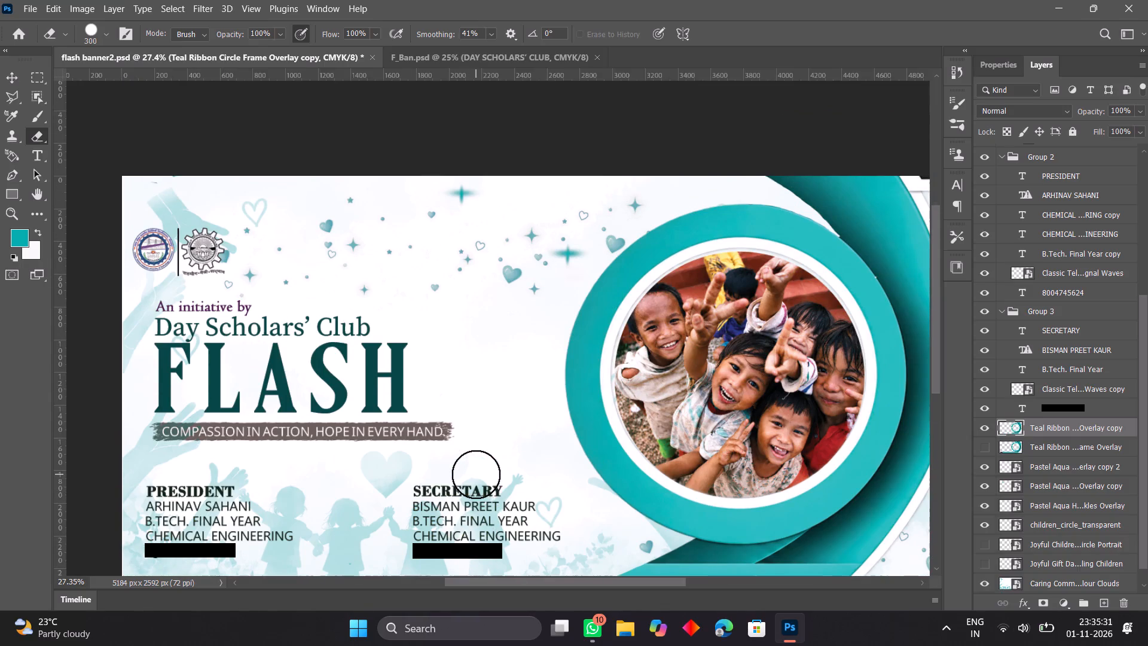
scroll(476, 474, "up", 1)
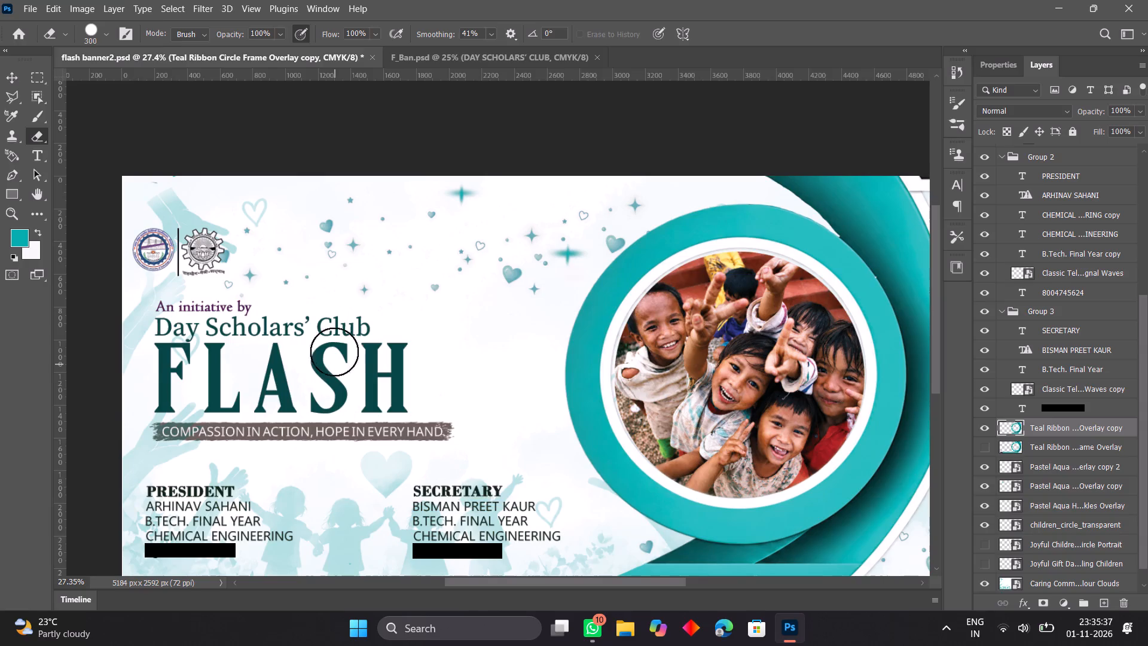
left_click(37, 111)
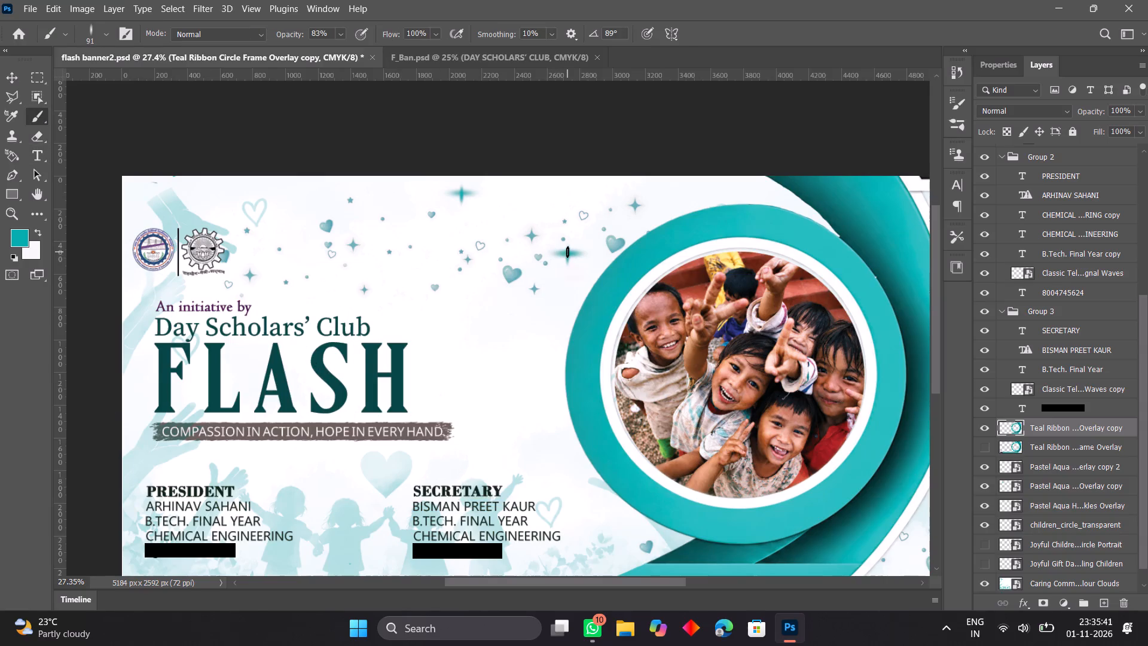
left_click(566, 251)
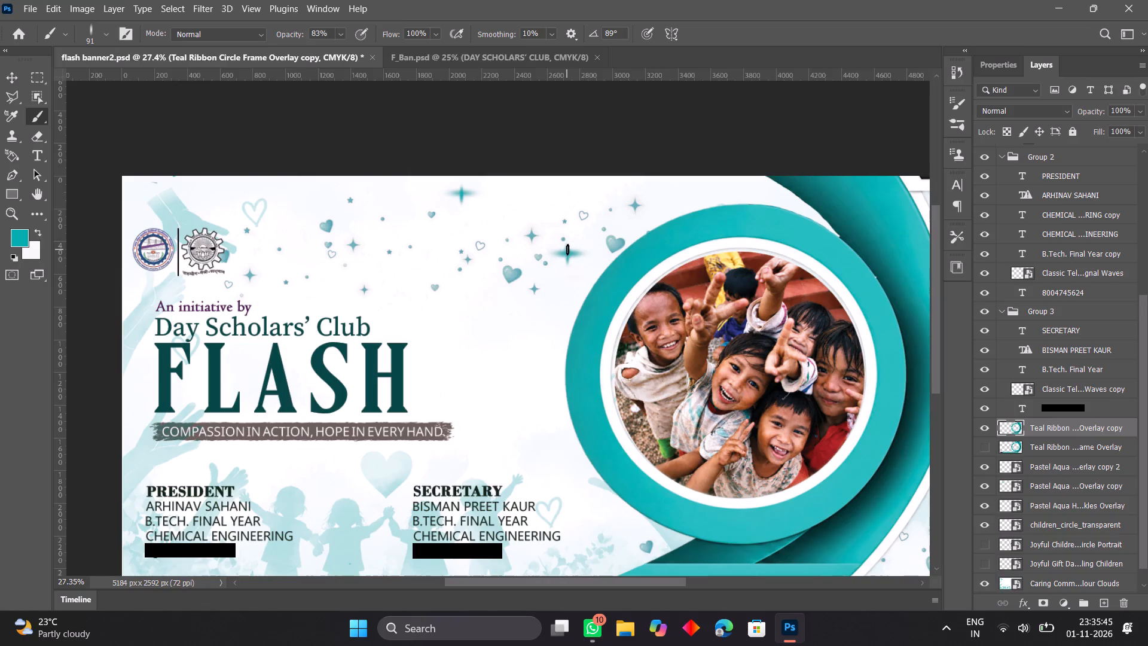
left_click(568, 249)
Paint a new teal sparkle above the Secretary block, crossing a vertical brush dab with one at a 2° brush angle.
left_click(533, 456)
left_click(105, 35)
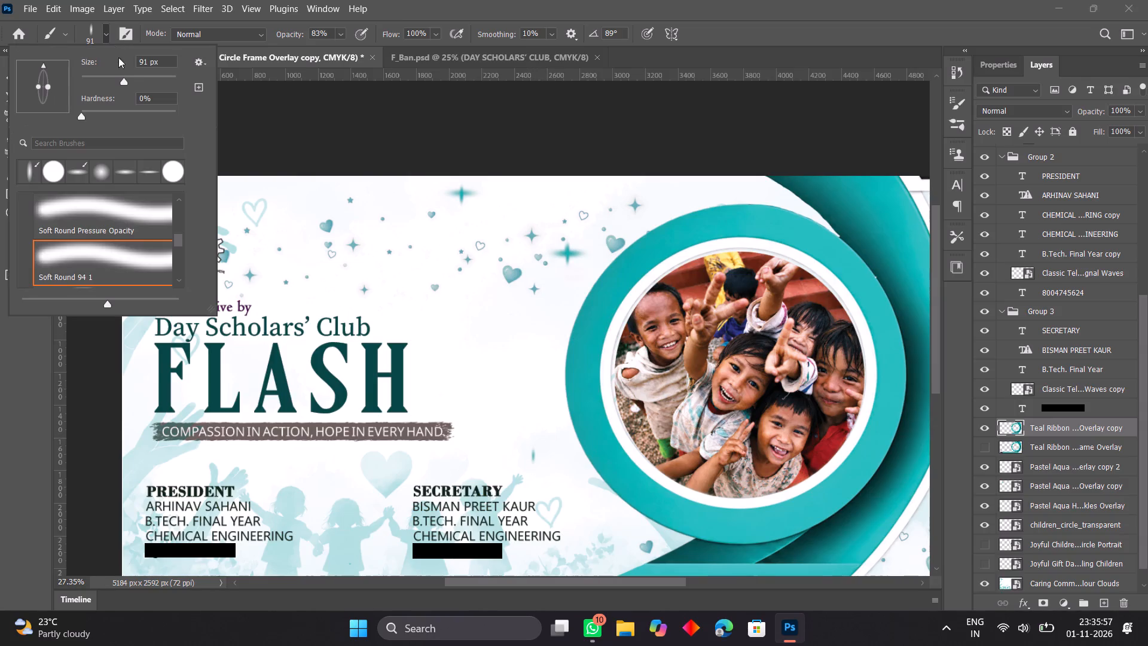
left_click_drag(42, 66, 69, 85)
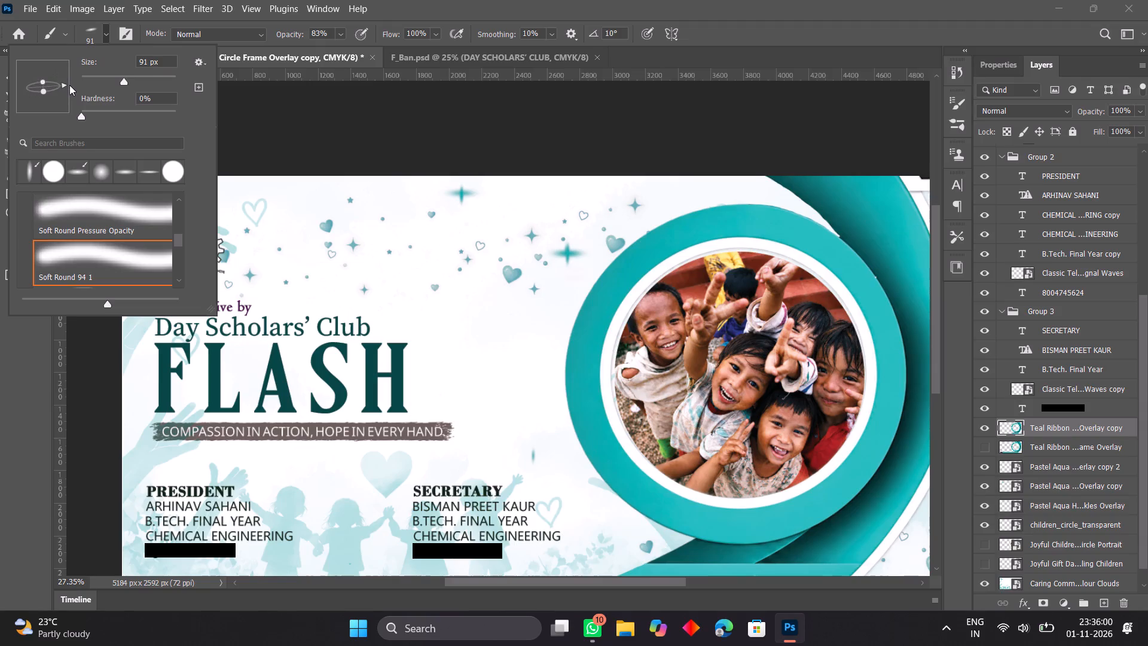
left_click_drag(69, 85, 69, 86)
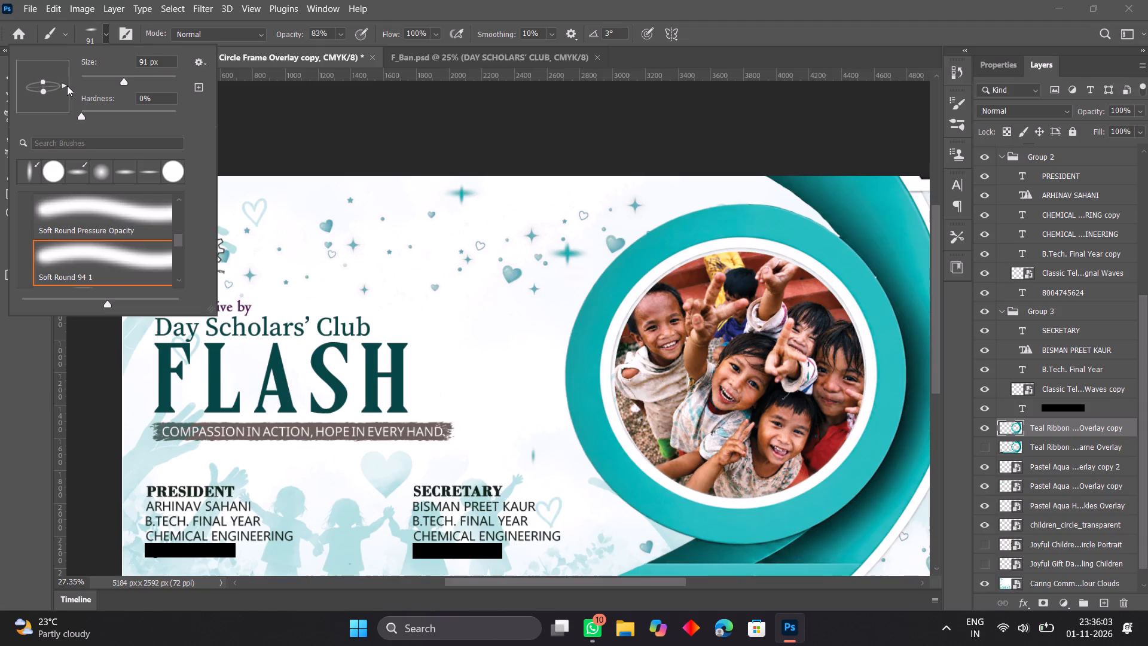
left_click(67, 86)
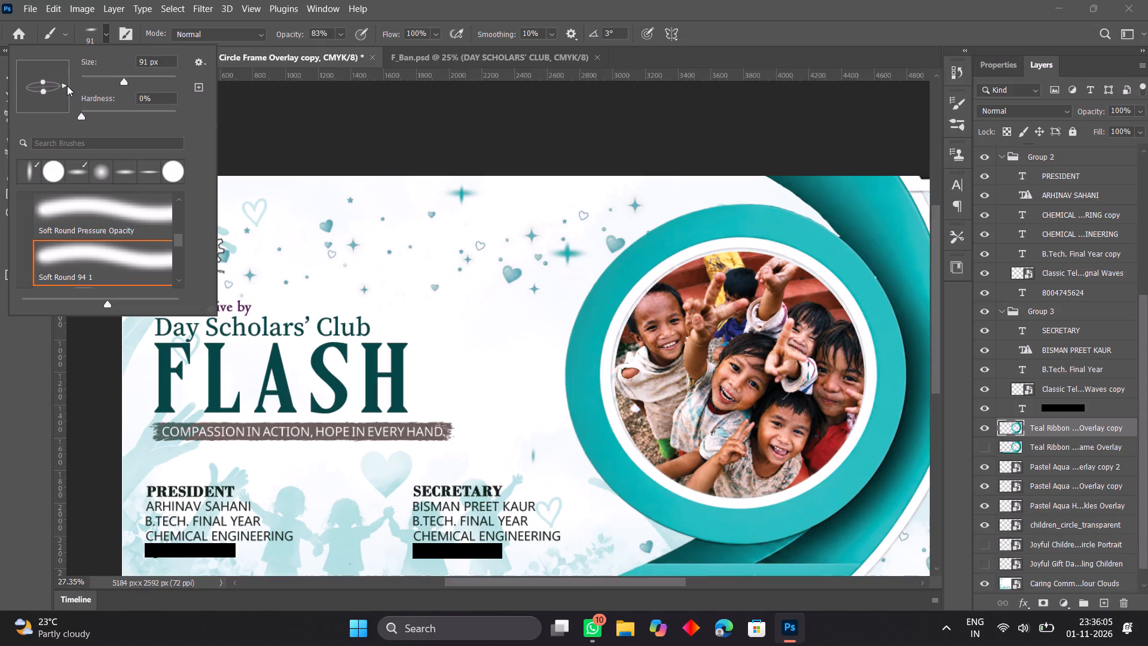
left_click(67, 86)
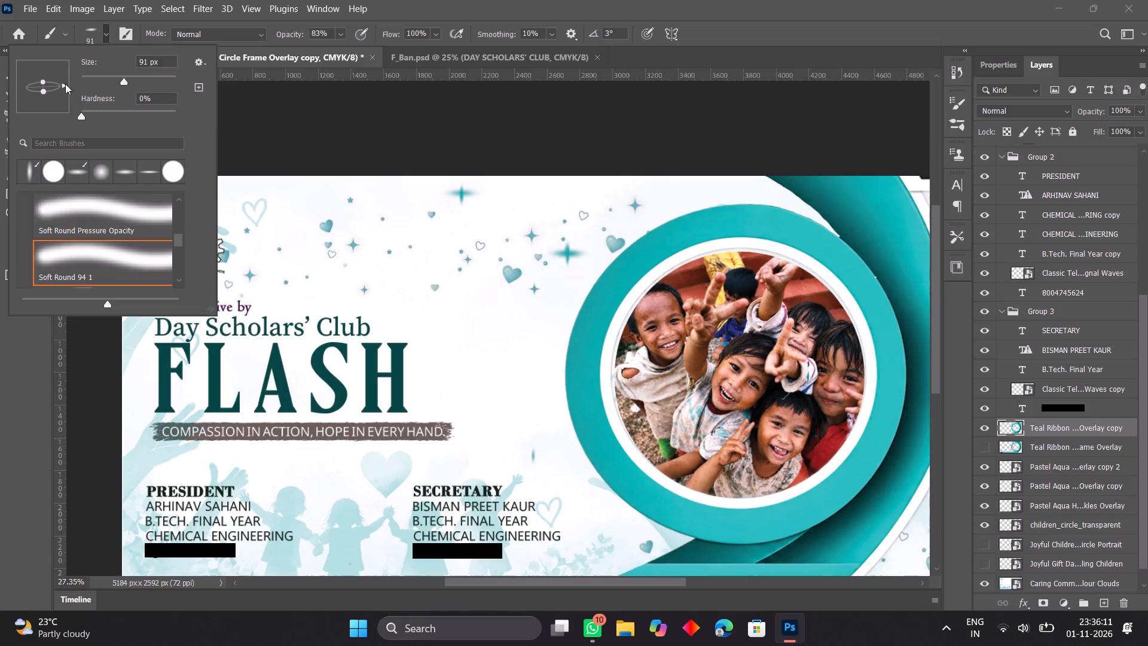
left_click(65, 84)
left_click(533, 457)
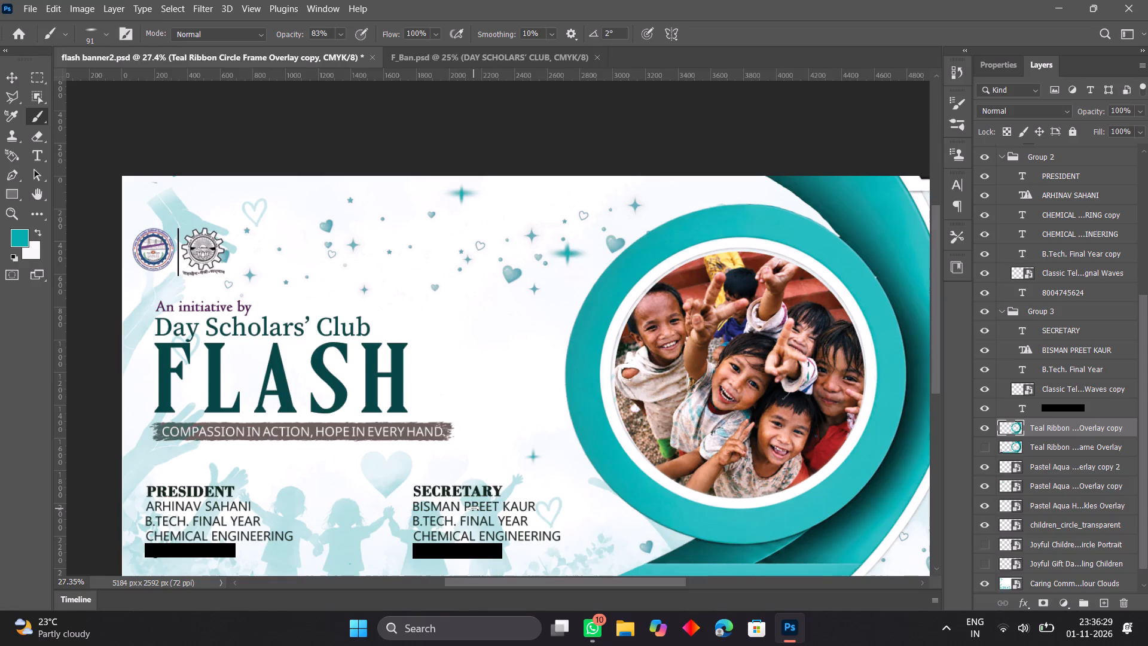
Save the flash banner2 document.
left_click(22, 5)
left_click(42, 172)
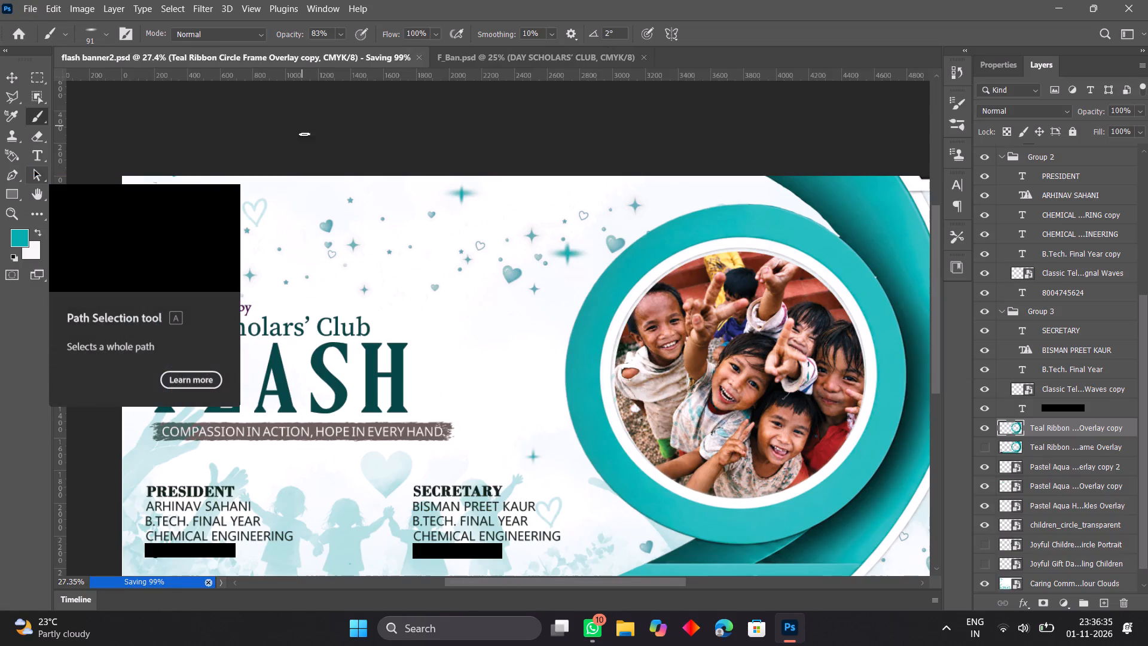
Export the banner as a JPG named flash2 to the Desktop.
key("ctrl+0")
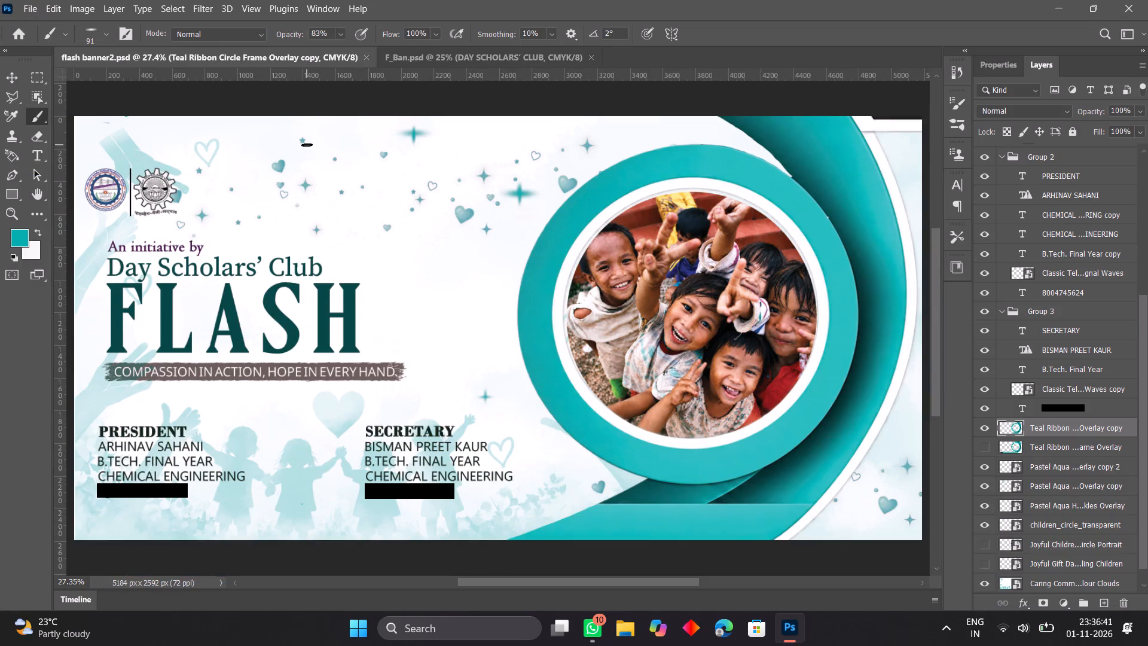
left_click(25, 8)
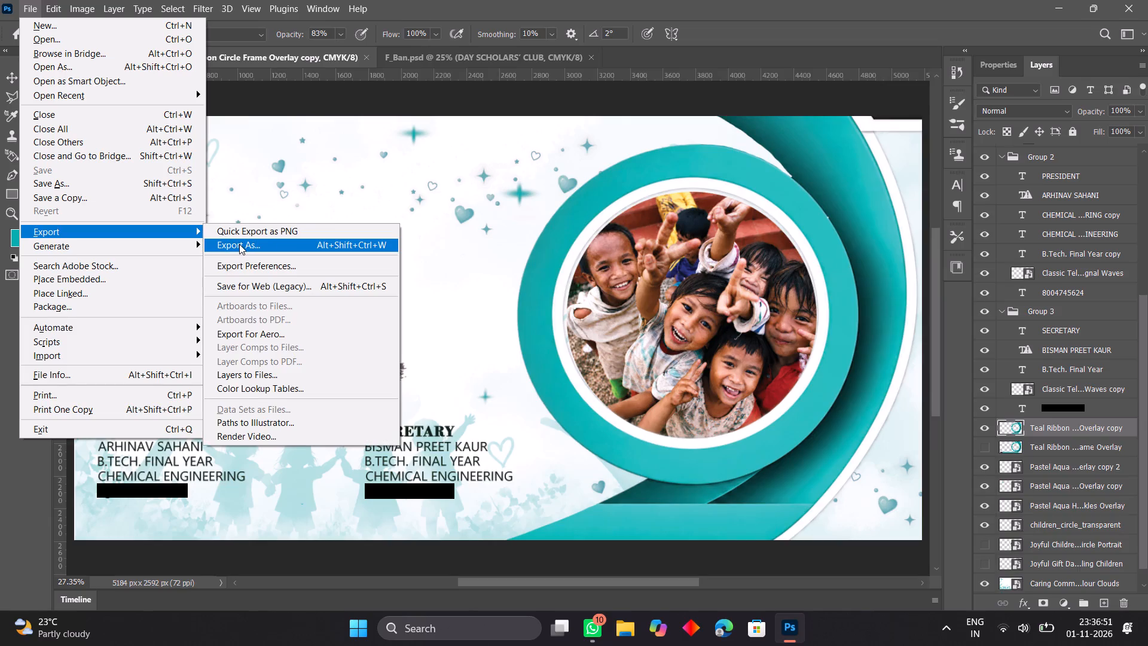
left_click(239, 244)
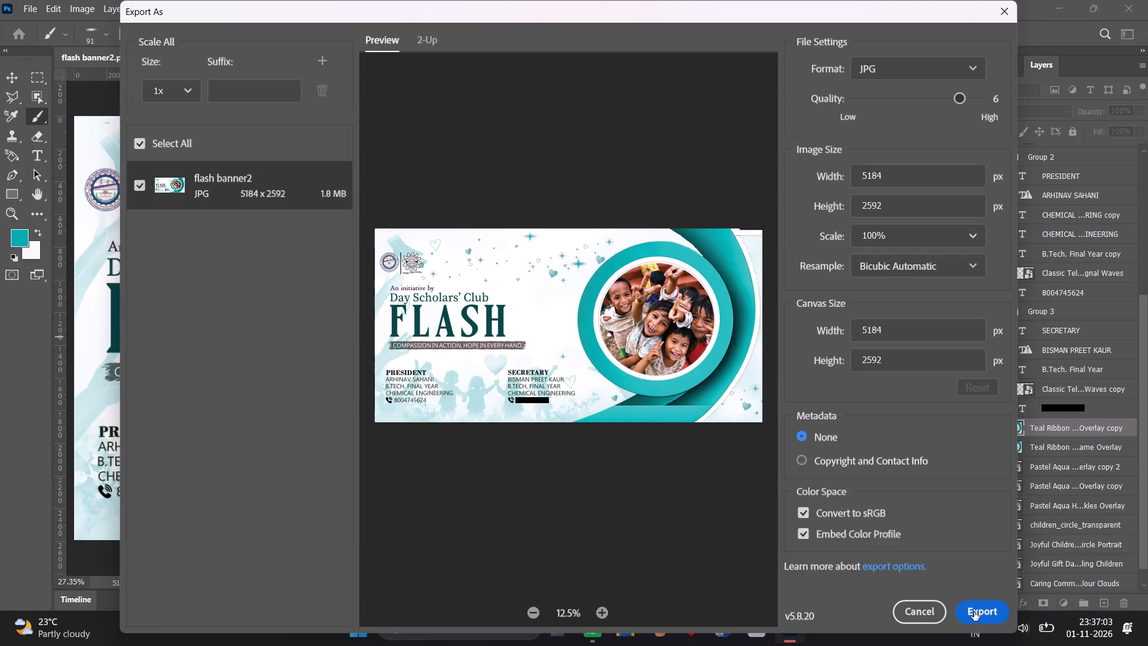
left_click(974, 612)
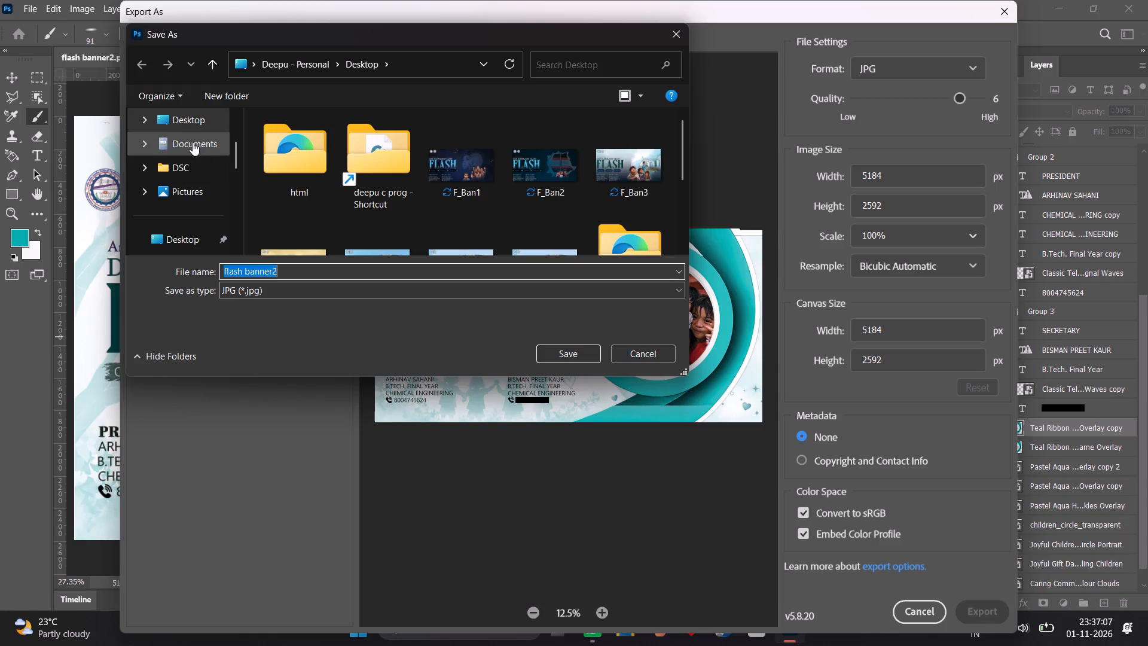
left_click(276, 276)
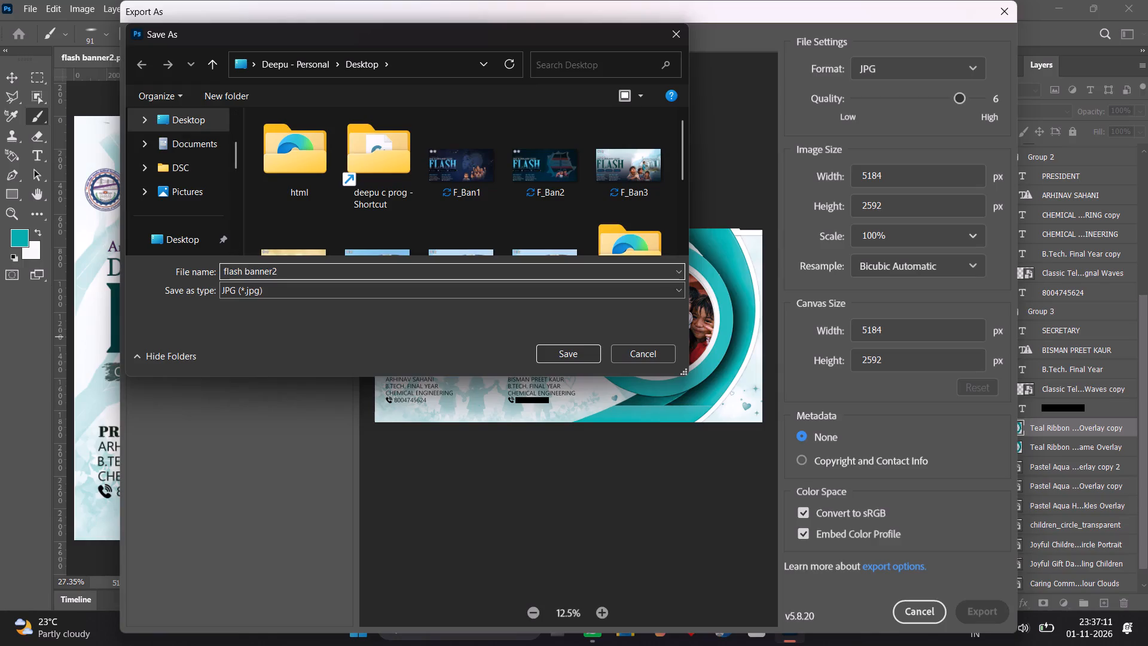
left_click(270, 273)
key("BackSpace")
key("Right")
key("BackSpace")
key("BackSpace")
key("BackSpace")
key("BackSpace")
key("BackSpace")
key("BackSpace")
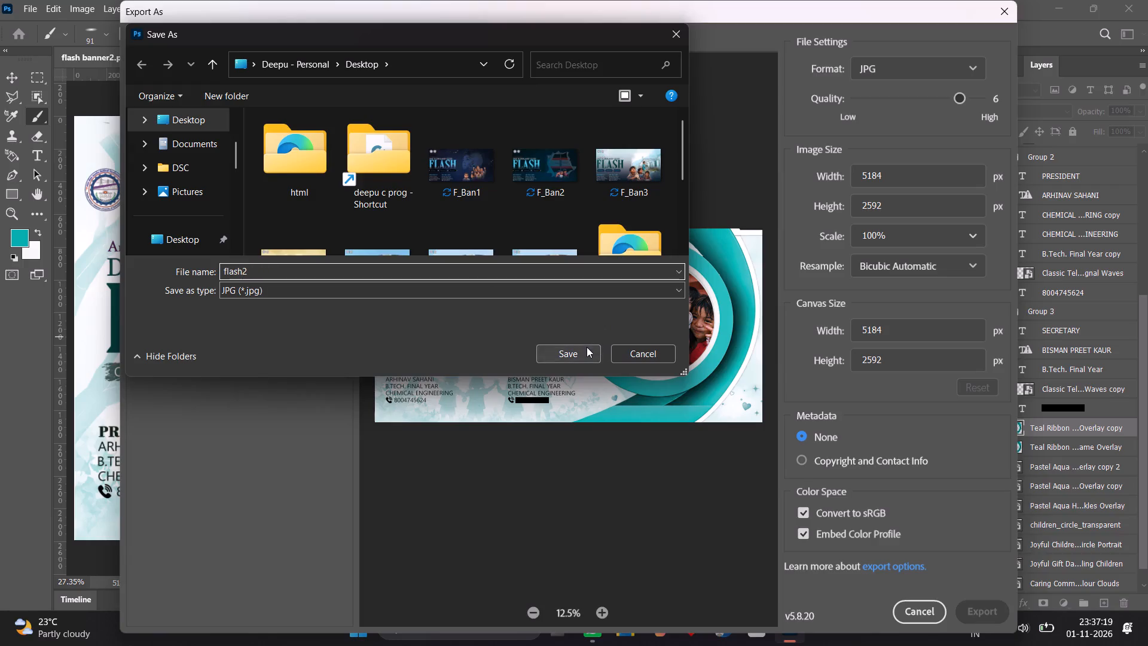
left_click(587, 347)
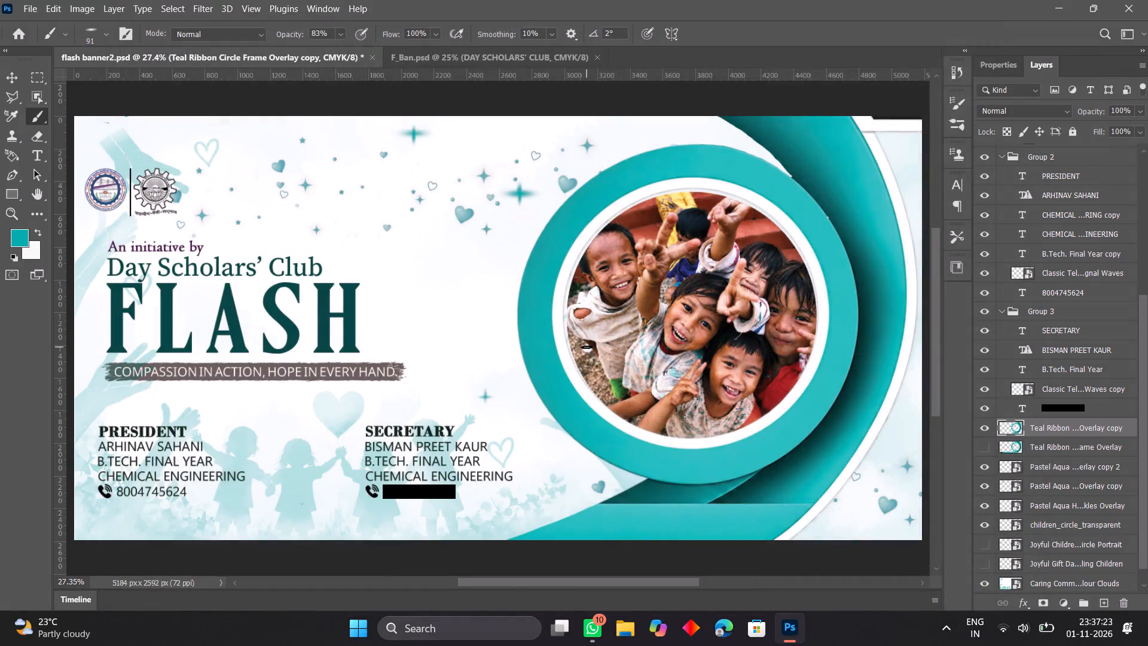
Save the flash banner2 document again after the export.
left_click(37, 0)
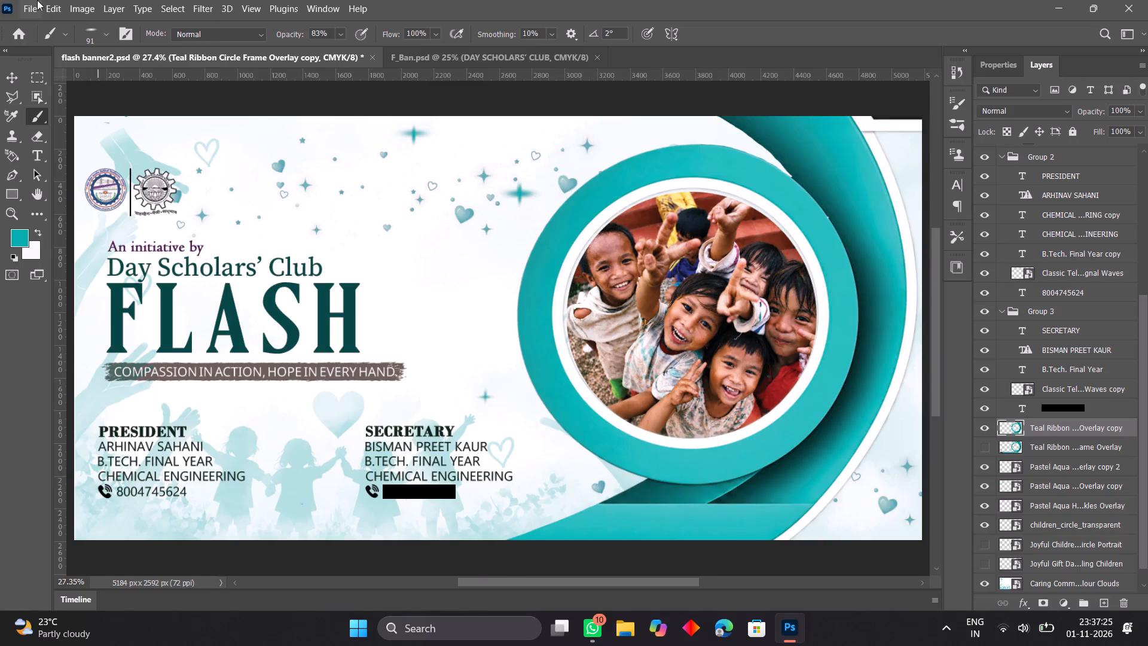
left_click(41, 174)
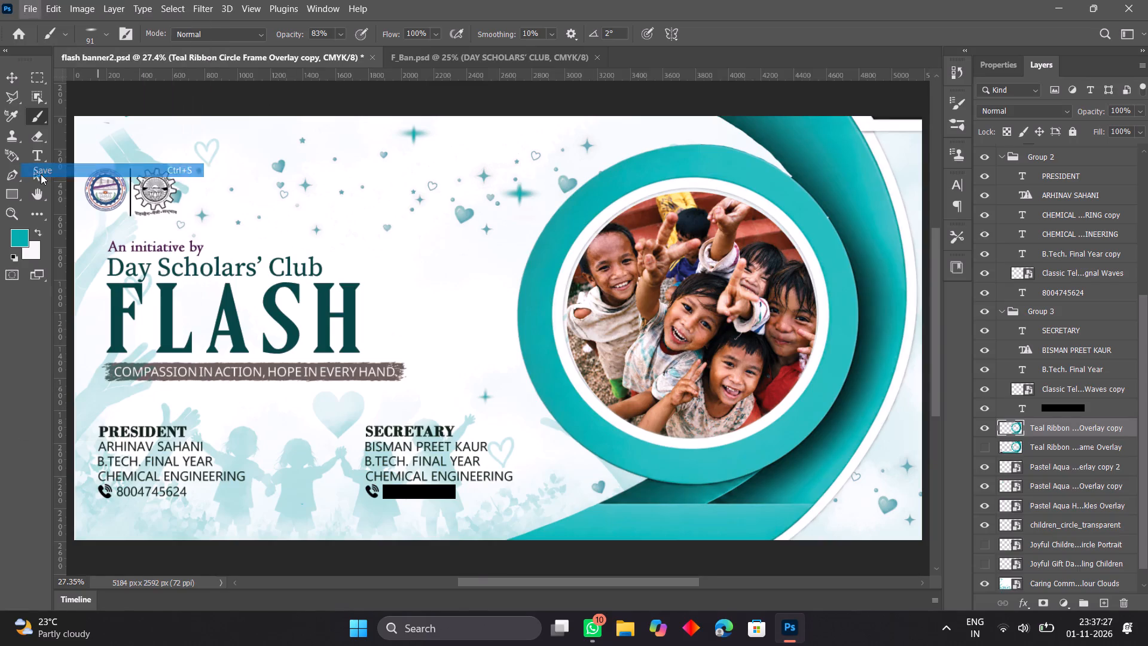
Switch to the desktop, refresh it, and open the exported flash2 image in Photos to check it, closing the viewer when done.
left_click(1054, 15)
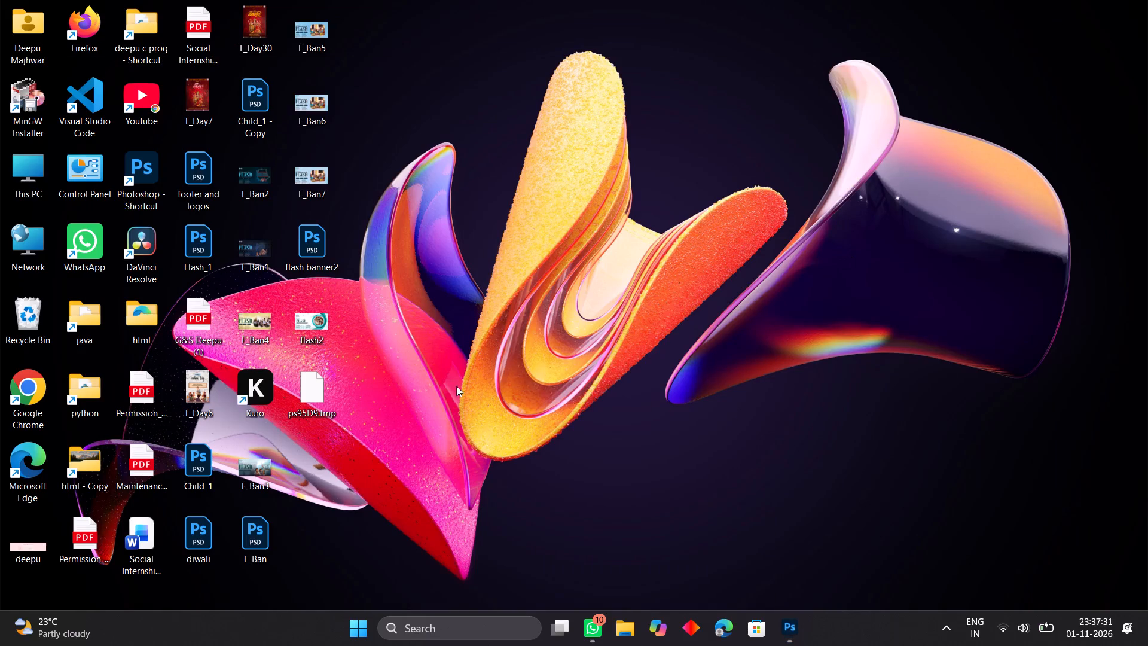
right_click(558, 248)
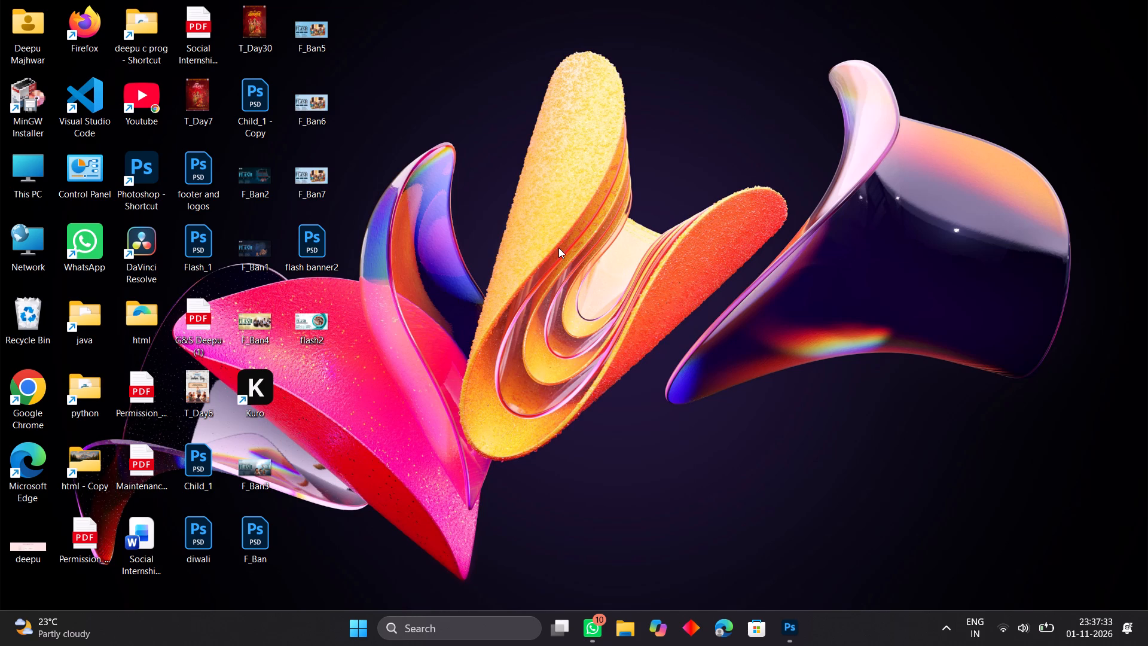
left_click(587, 318)
double_click(319, 317)
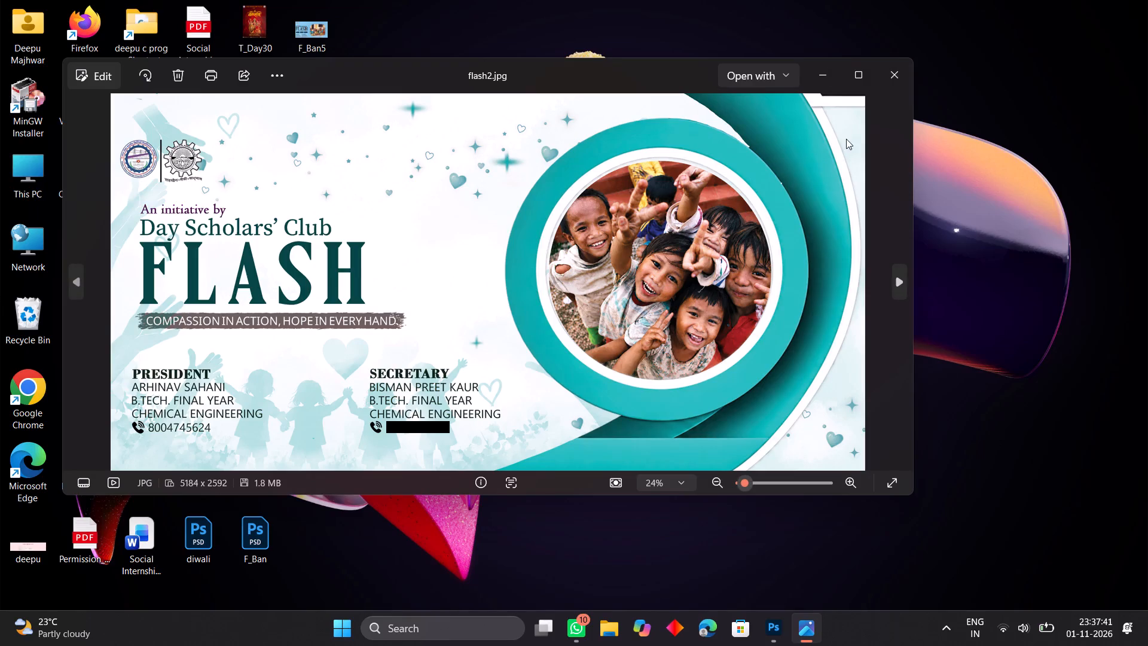
left_click(898, 75)
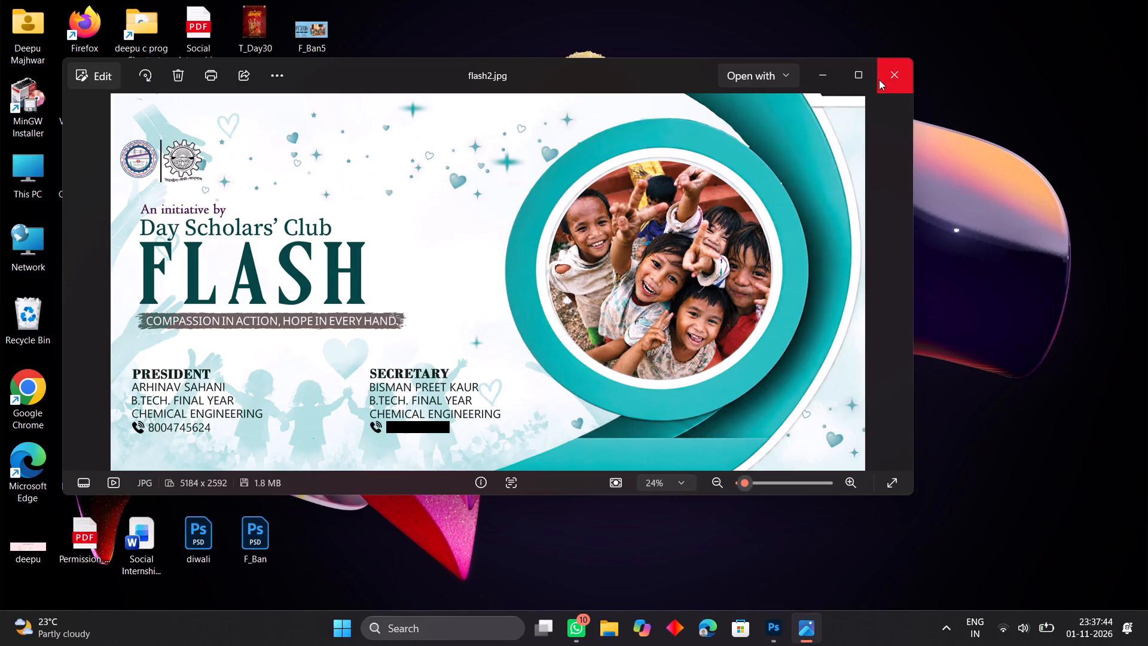
Close the flash2 image preview in Photos.
left_click(889, 78)
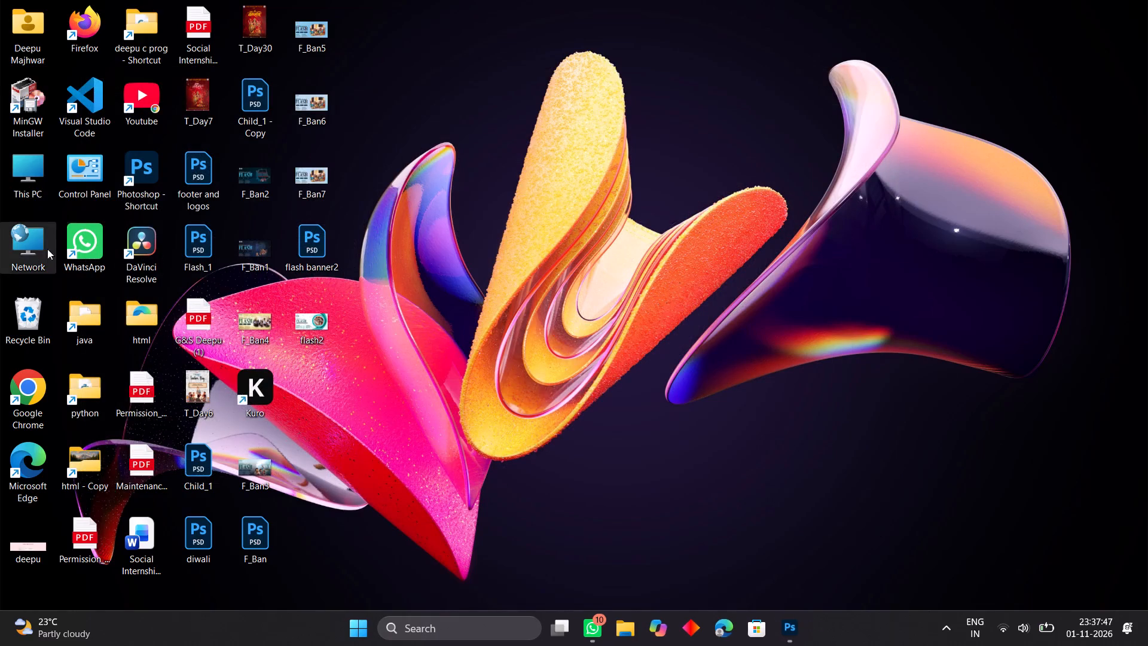
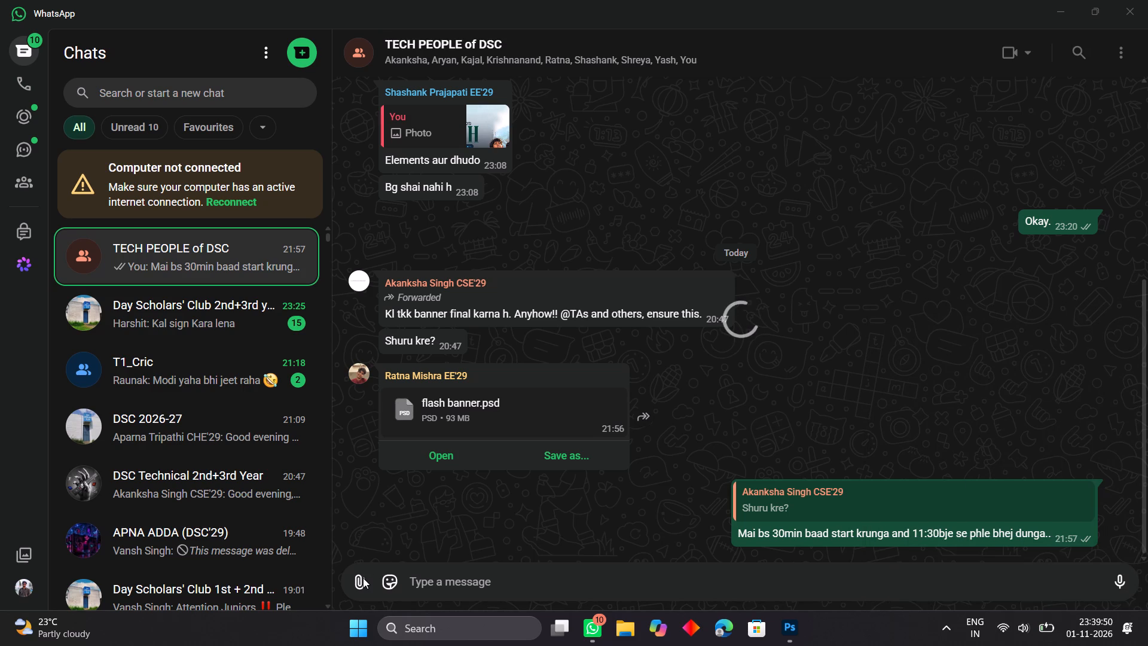
left_click(358, 580)
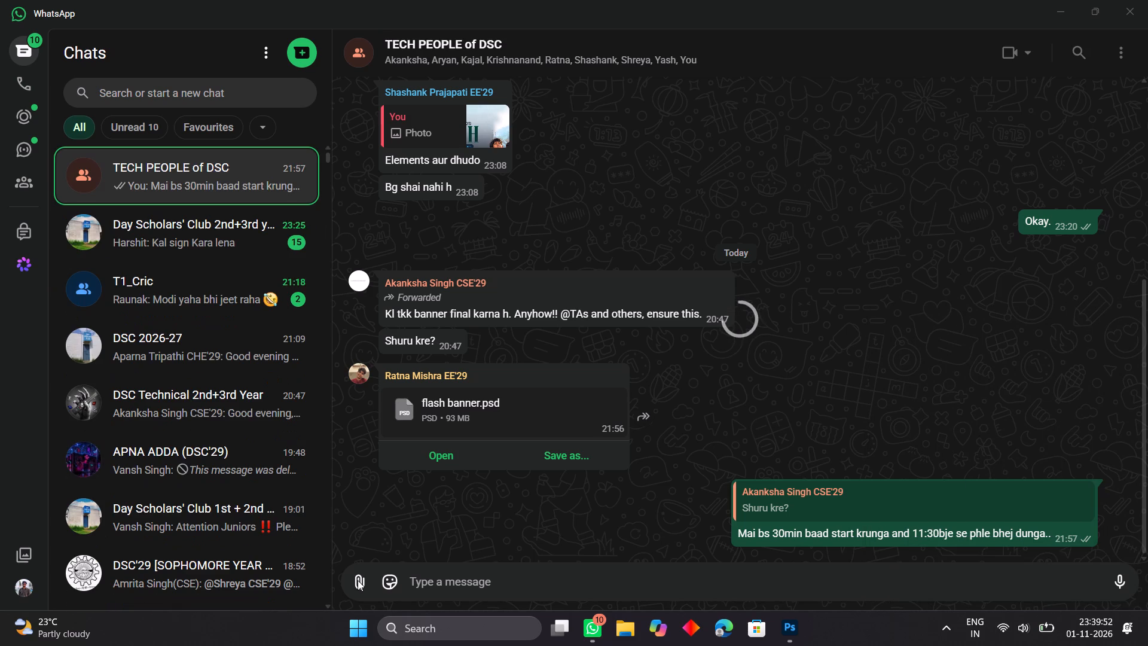
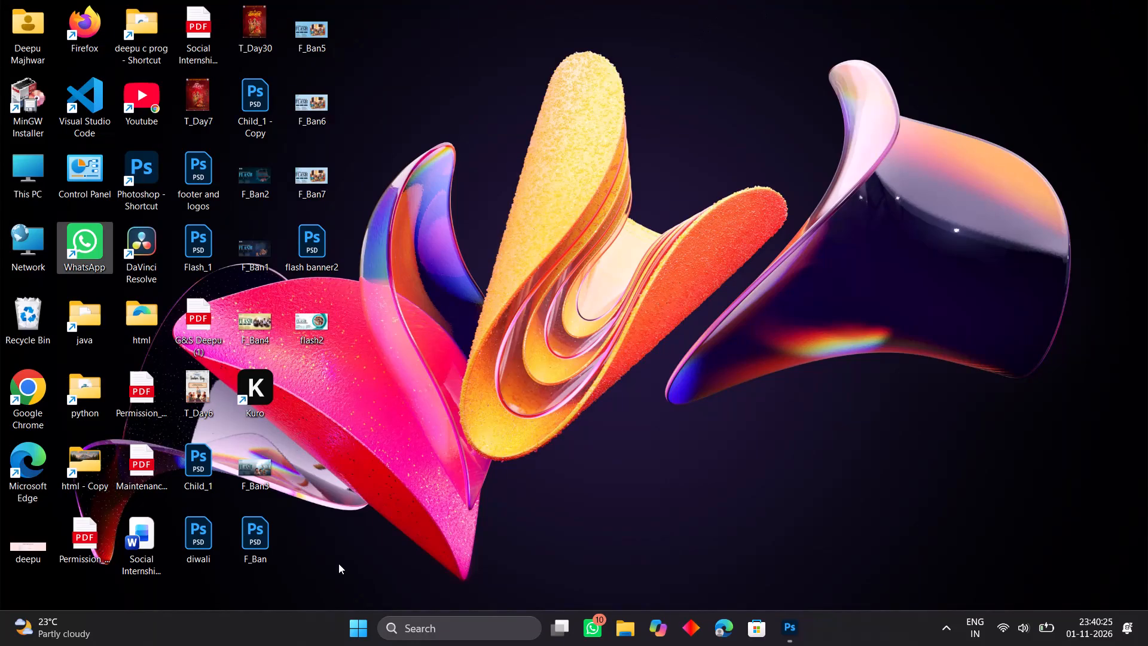
Open Microsoft Edge, maximize its window, and begin a web search for WhatsApp by entering "whatsa".
double_click(23, 475)
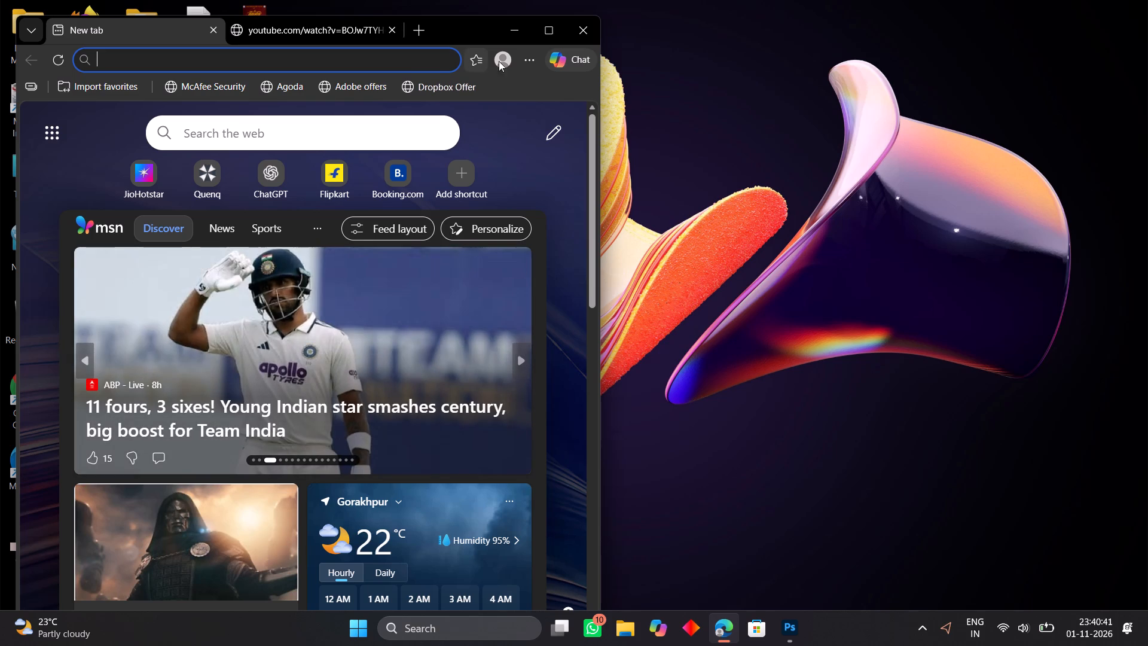
left_click(552, 33)
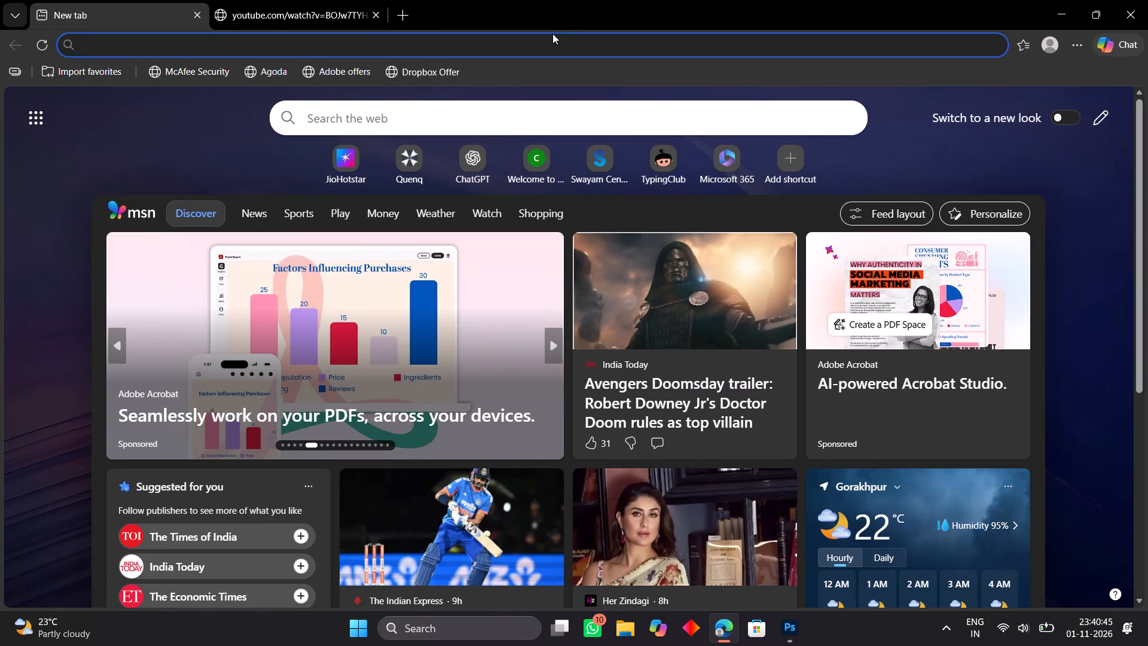
left_click(344, 121)
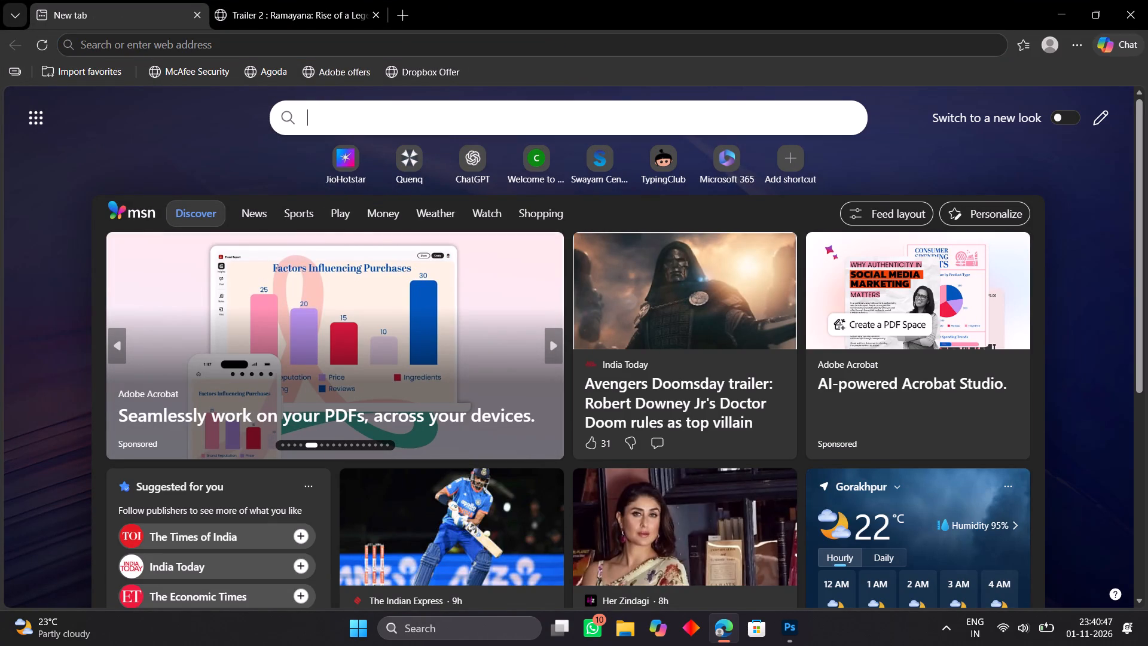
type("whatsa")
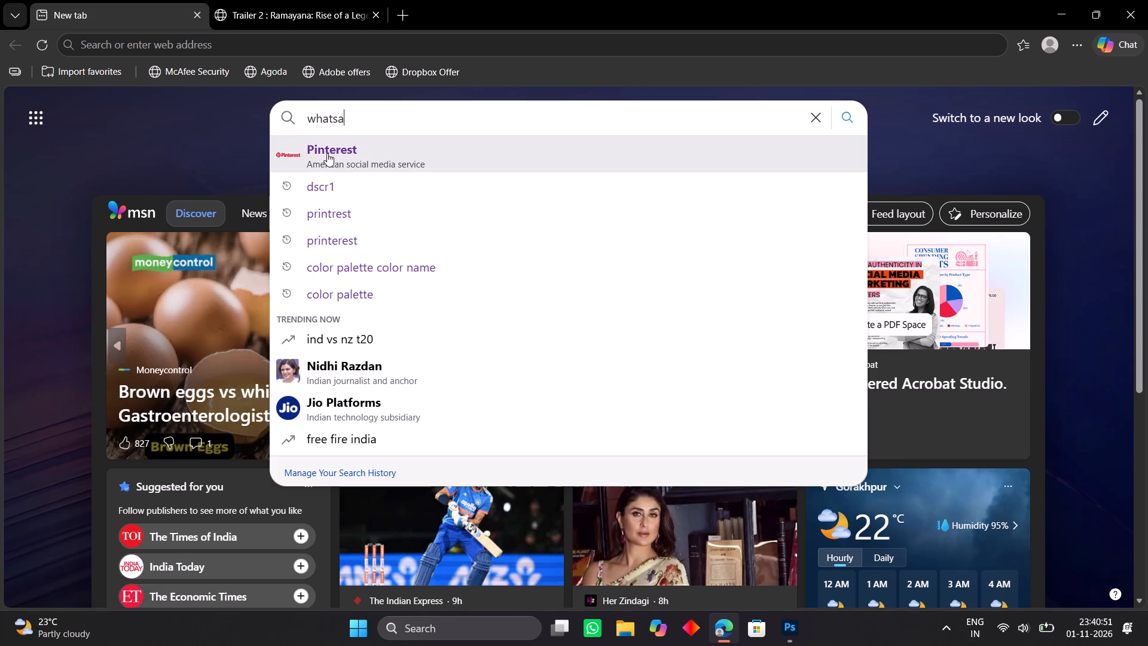
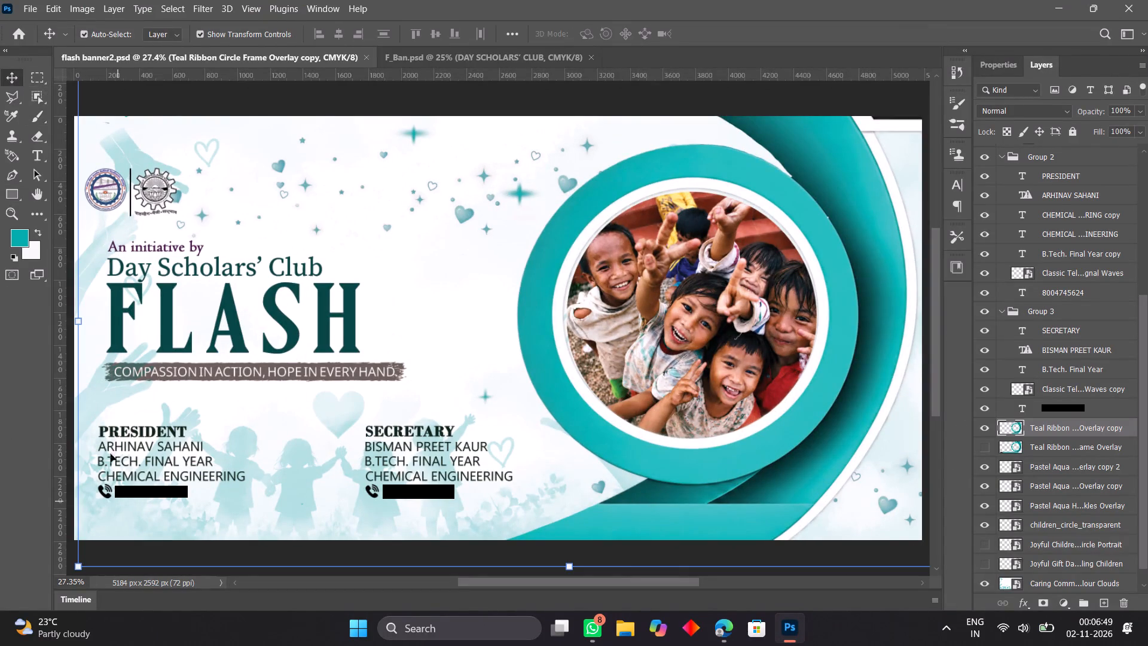
Edit the president's name text on the banner, deleting the letter R after the initial A of the first name.
double_click(111, 448)
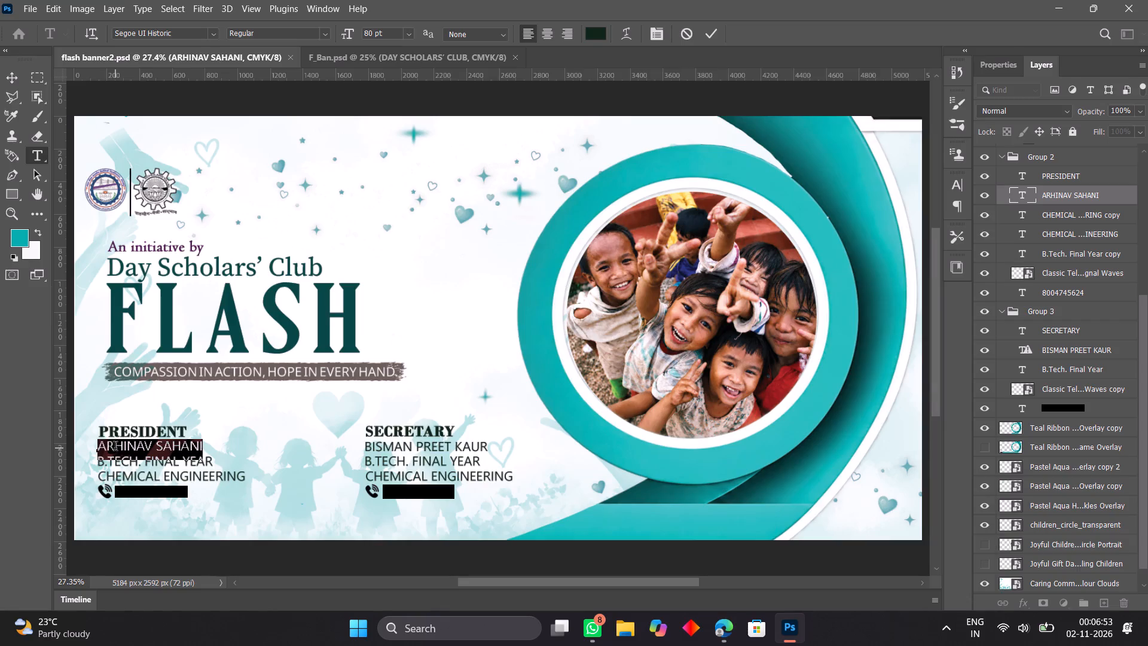
left_click(115, 448)
key("BackSpace")
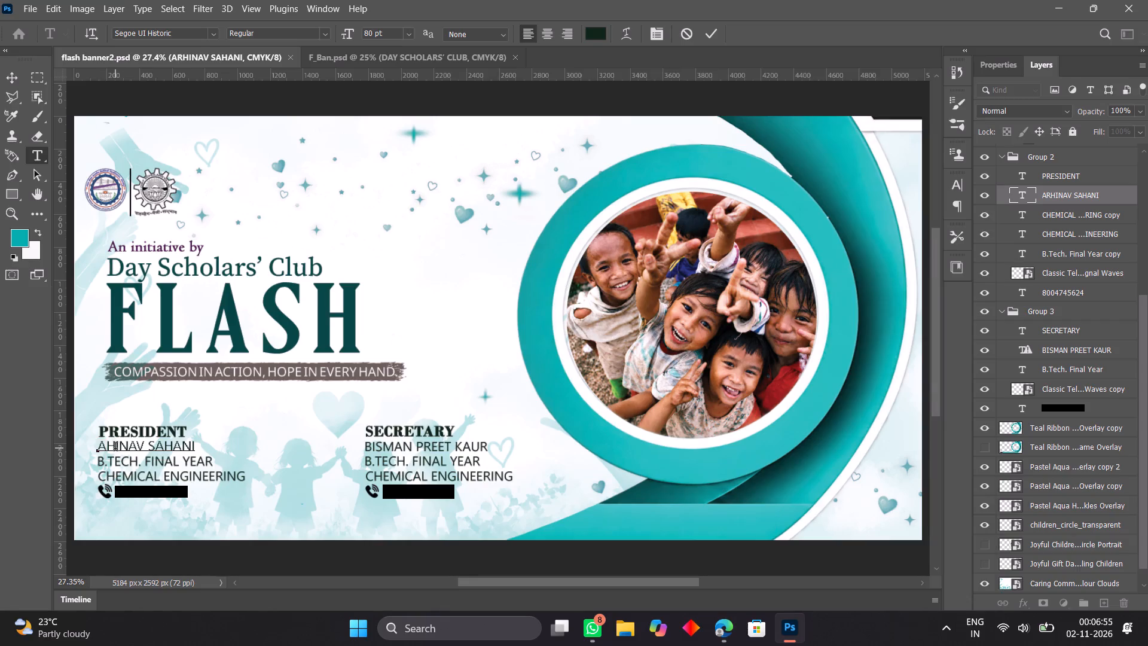
Insert the missing letter b after the initial A in the president's name.
key("b")
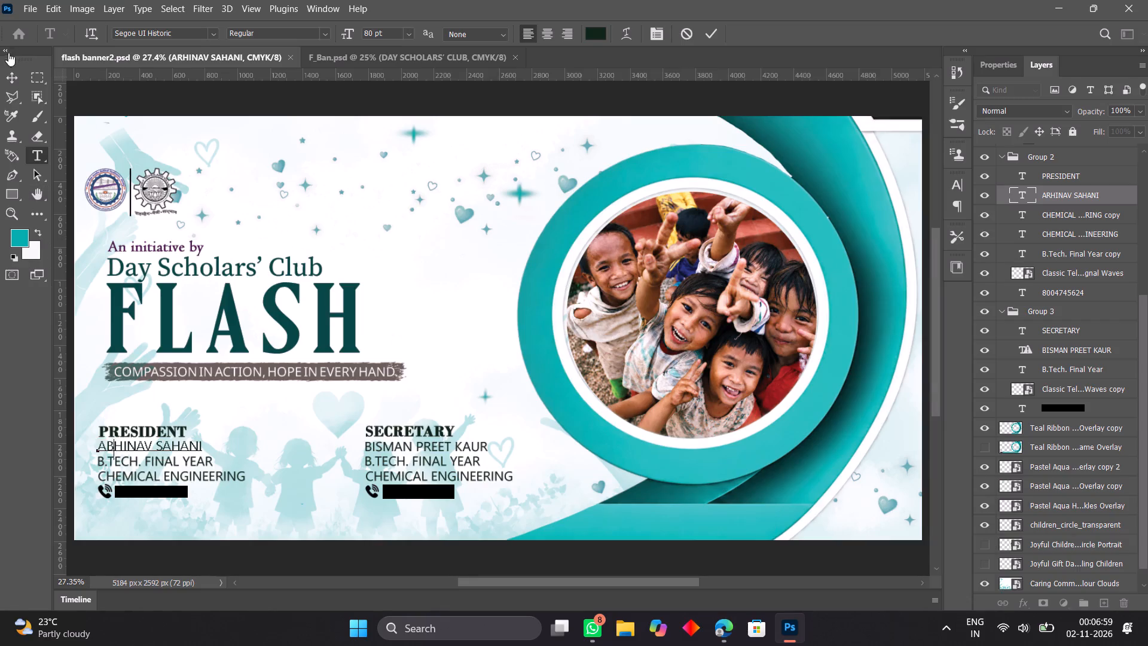
Save the flash banner2 document with the corrected president's name.
left_click(31, 8)
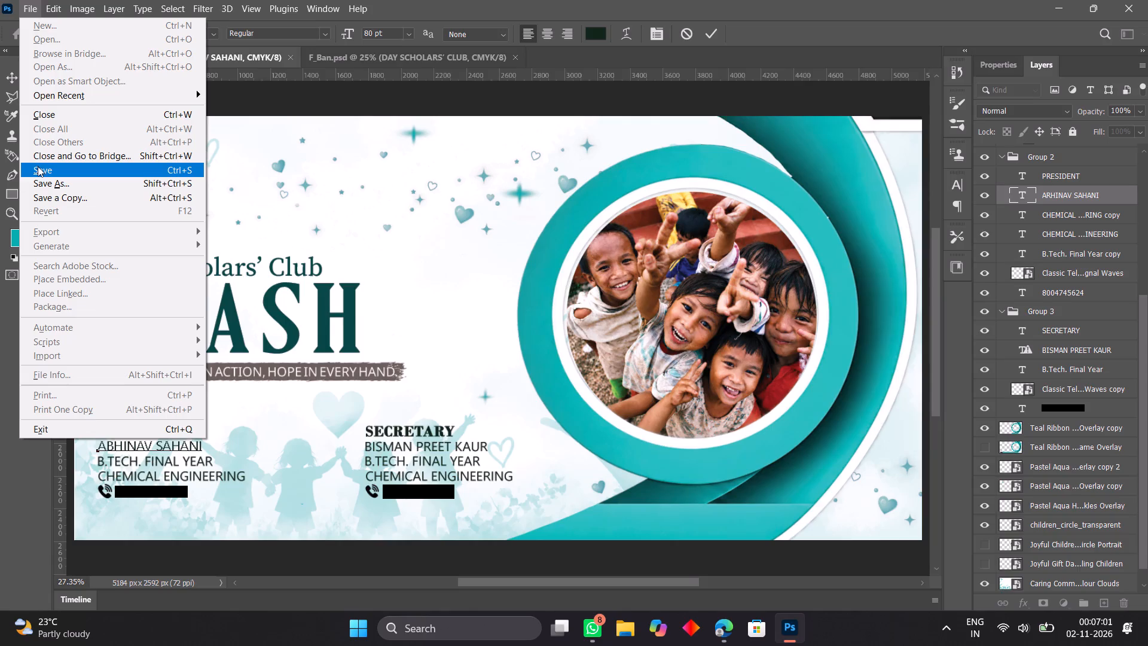
left_click(38, 167)
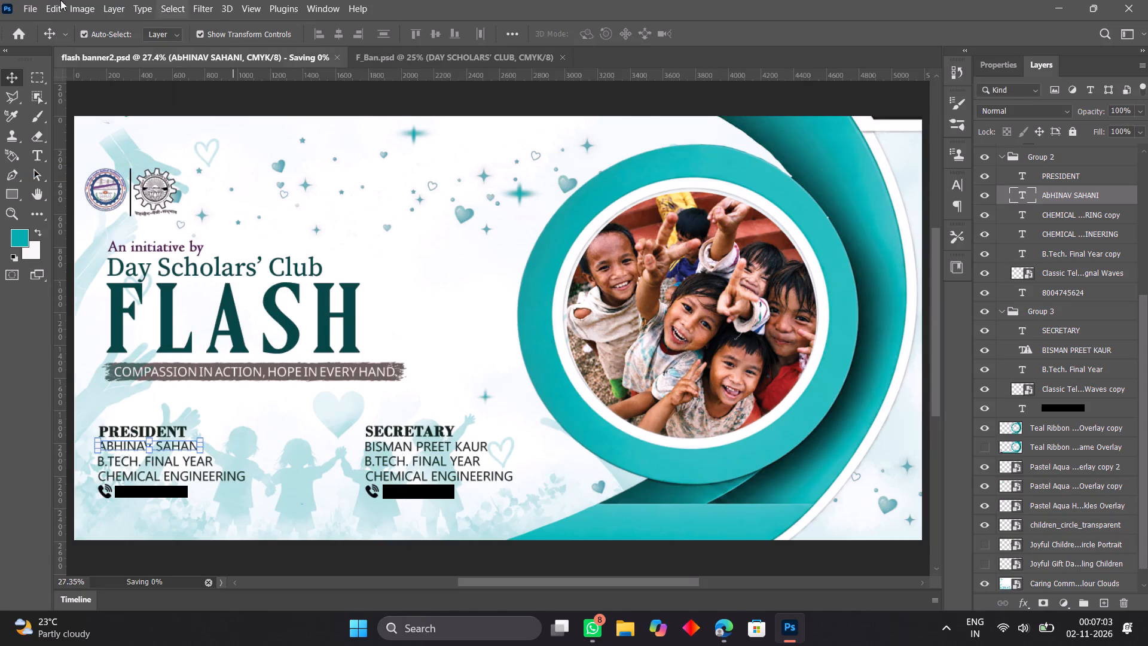
Export the corrected banner as a JPG named flash3 to the Desktop.
left_click(29, 8)
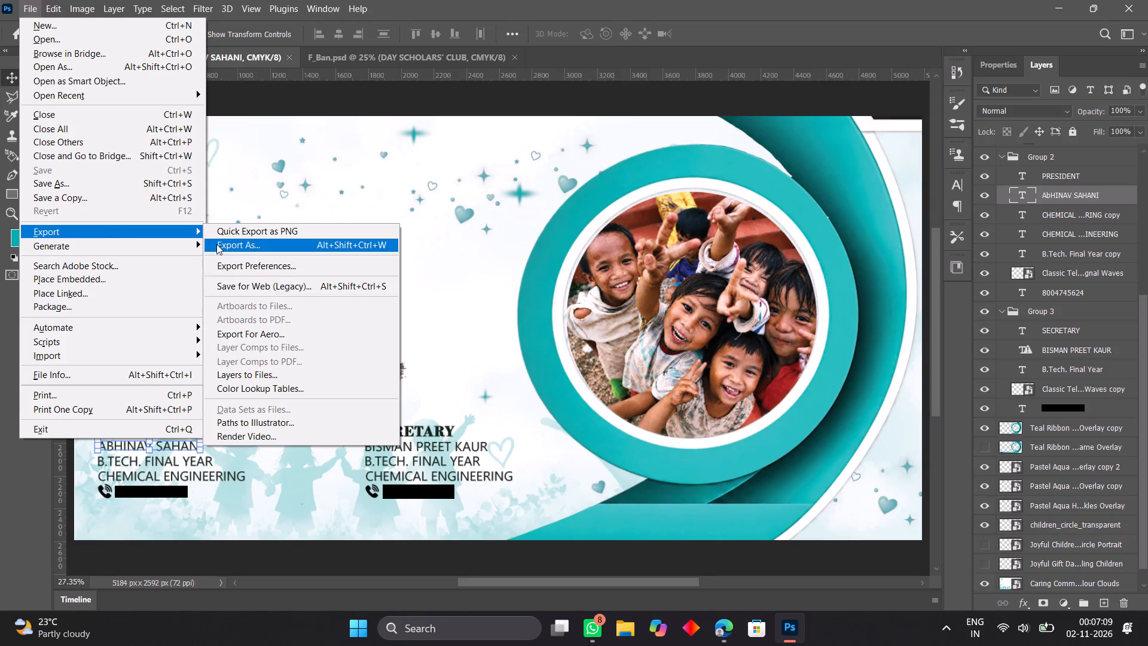
left_click(226, 248)
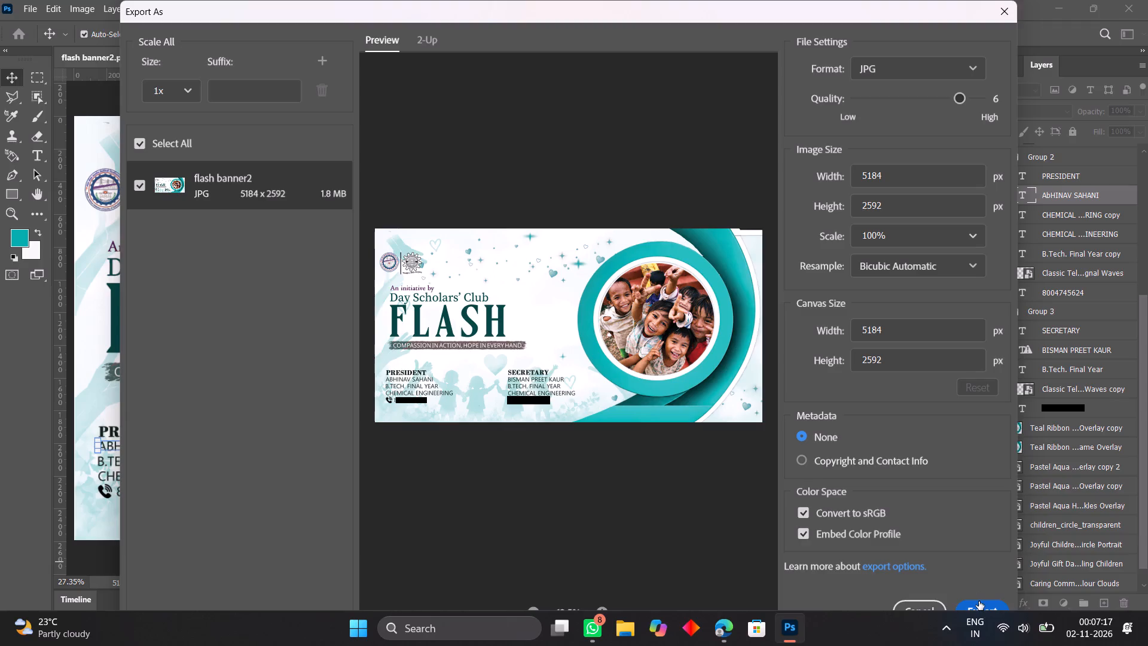
left_click(979, 602)
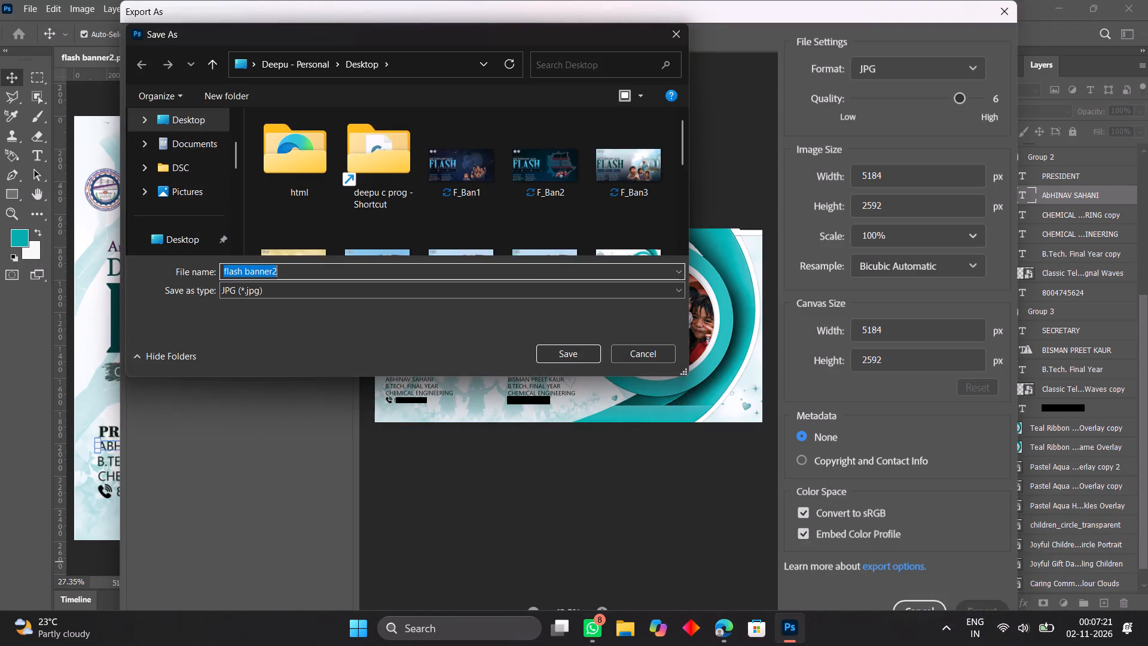
left_click(270, 272)
key("BackSpace")
key("BackSpace")
key("BackSpace")
key("BackSpace")
key("BackSpace")
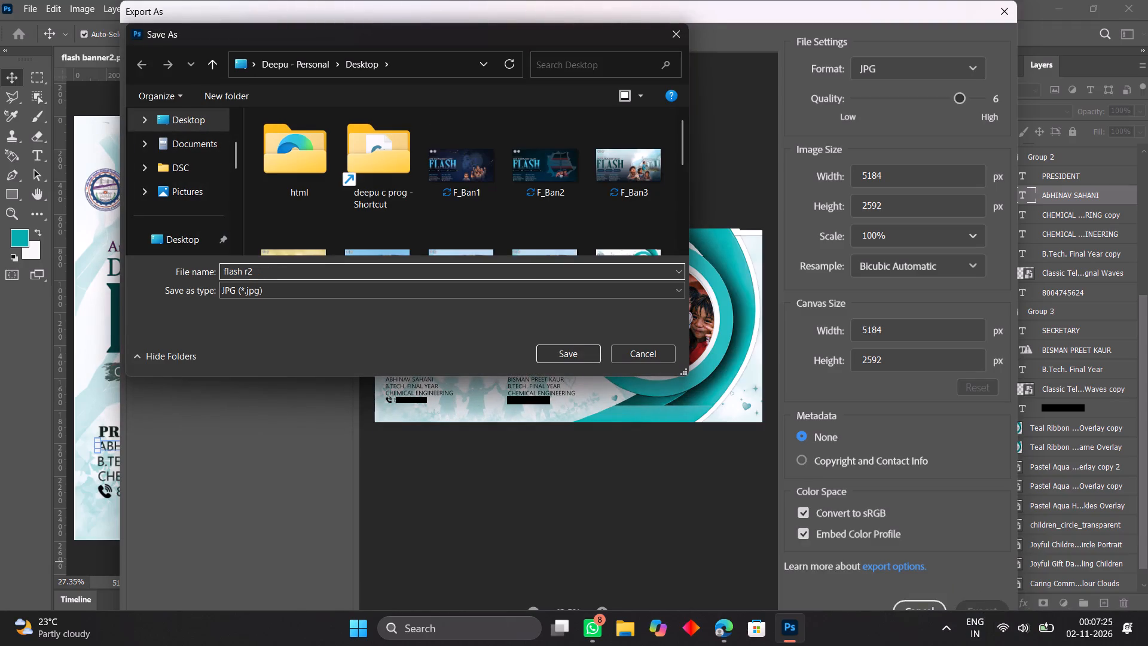
key("Right")
key("BackSpace")
key("BackSpace")
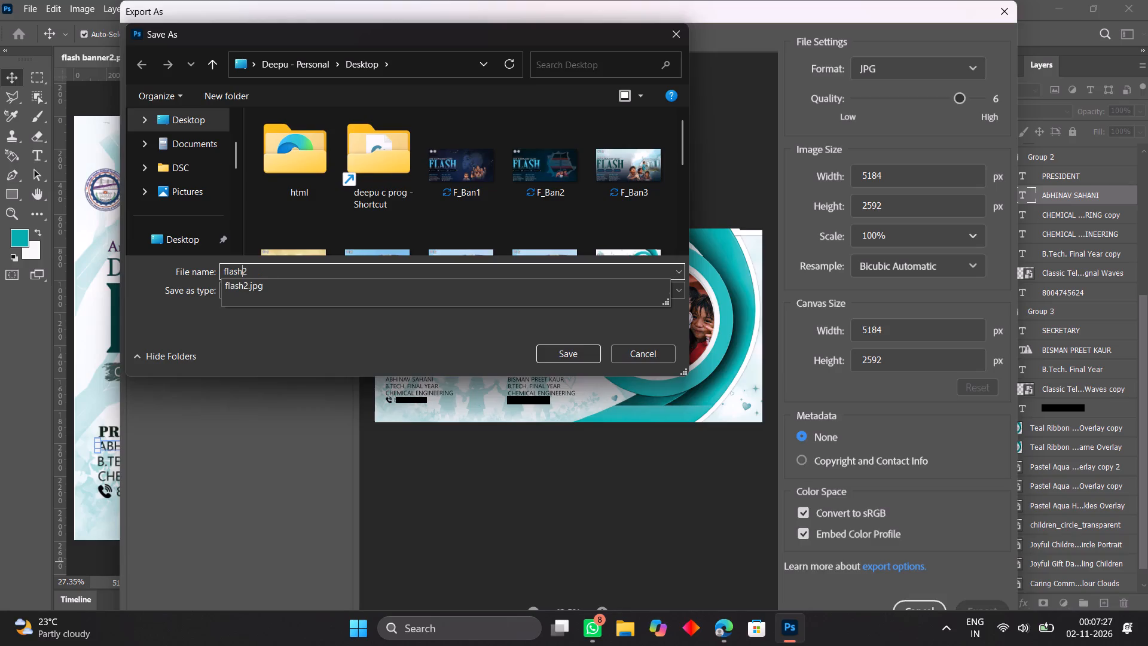
key("Right")
key("BackSpace")
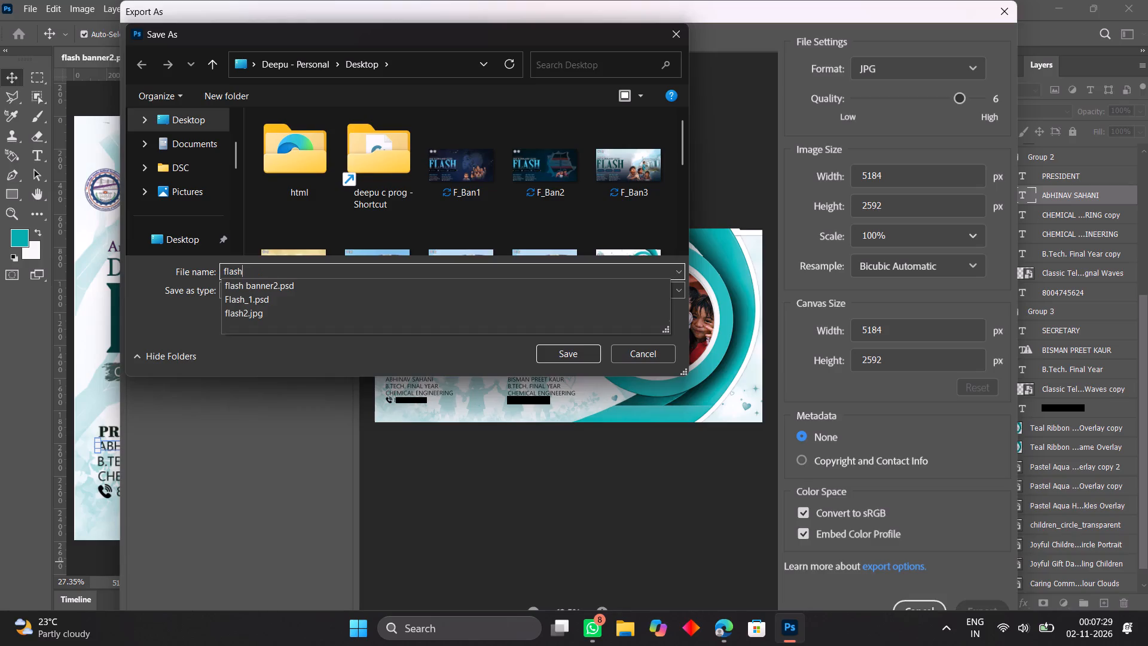
key("3")
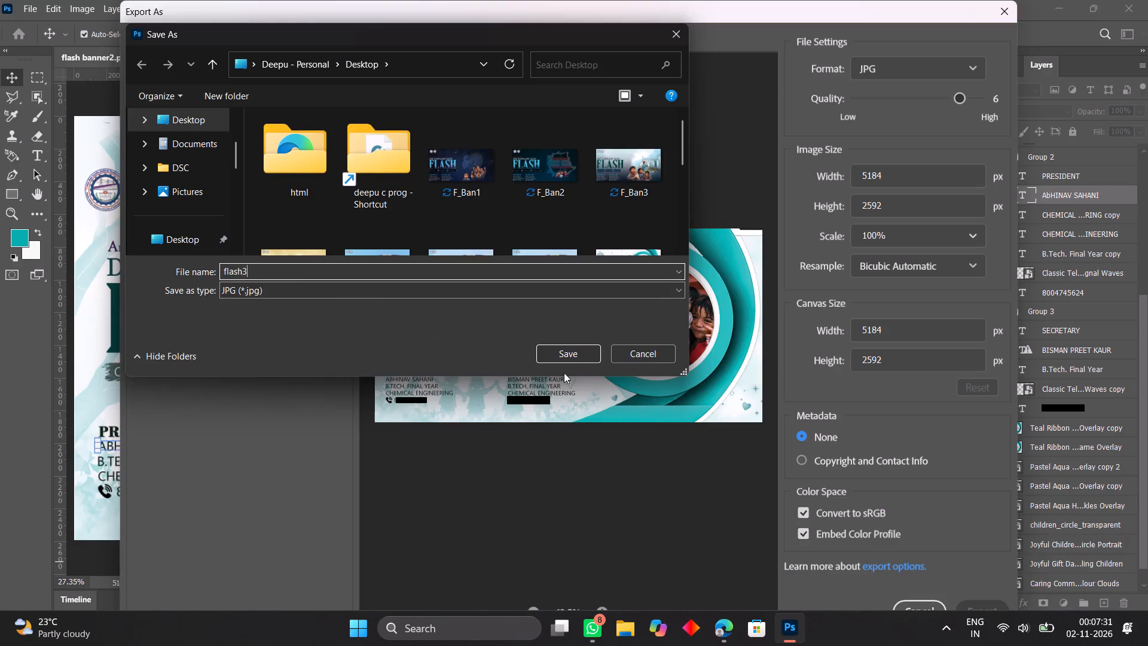
left_click(565, 356)
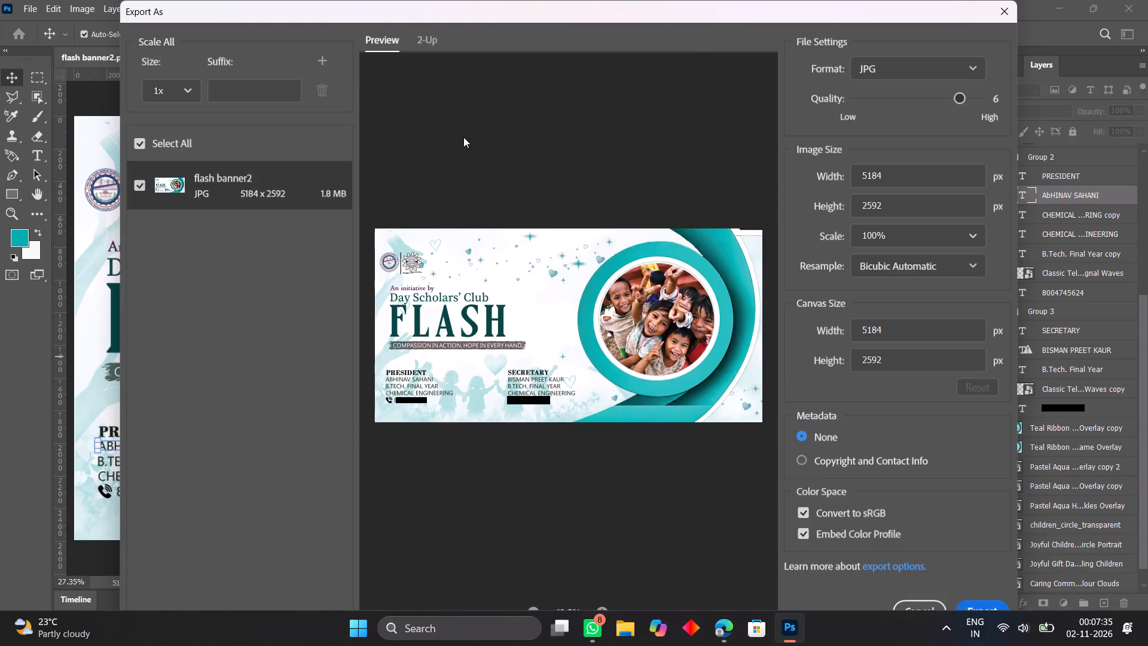
Save the flash banner2 document again after the flash3 export.
left_click(39, 5)
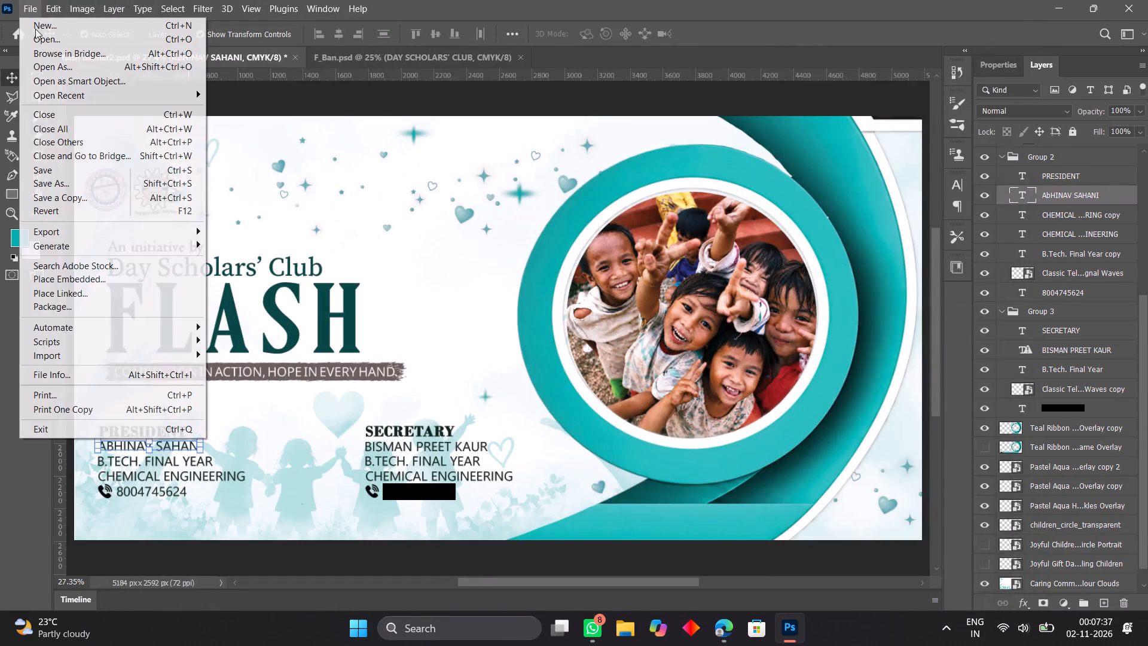
left_click(39, 169)
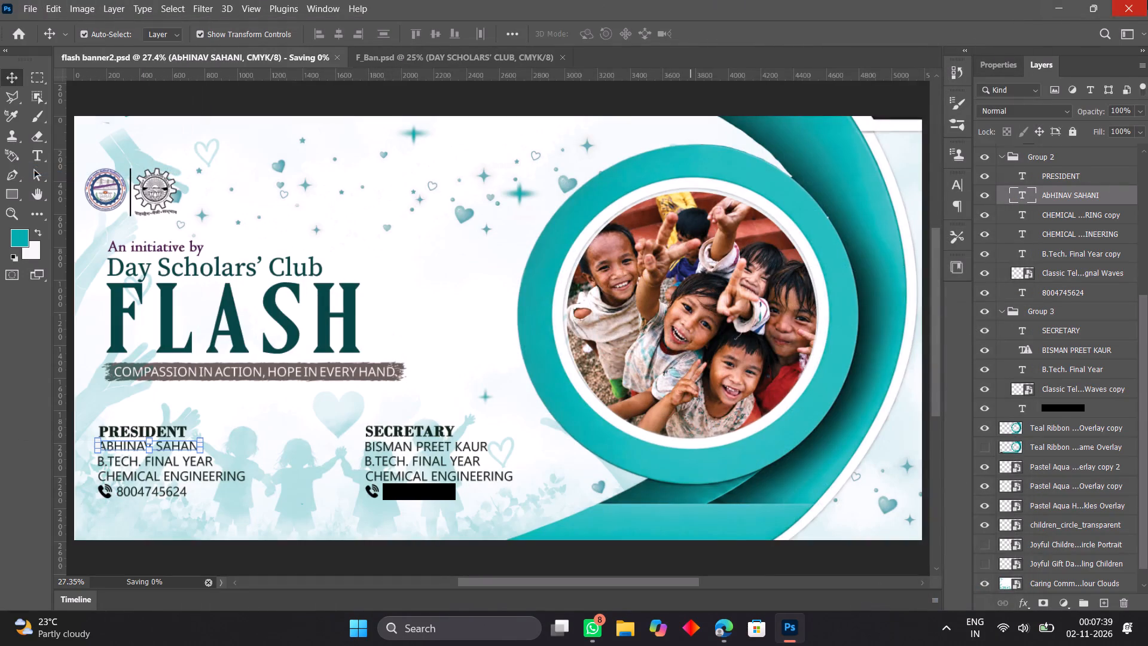
Switch to the desktop and refresh it to find the exported flash3 image.
left_click(1065, 0)
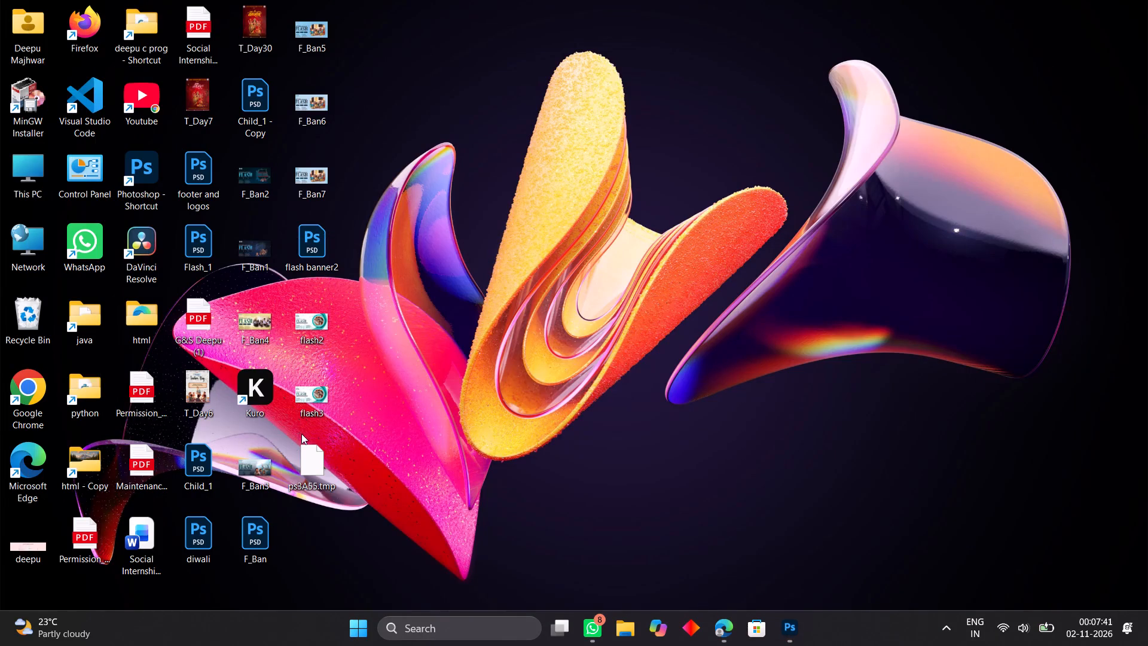
left_click(501, 377)
right_click(501, 377)
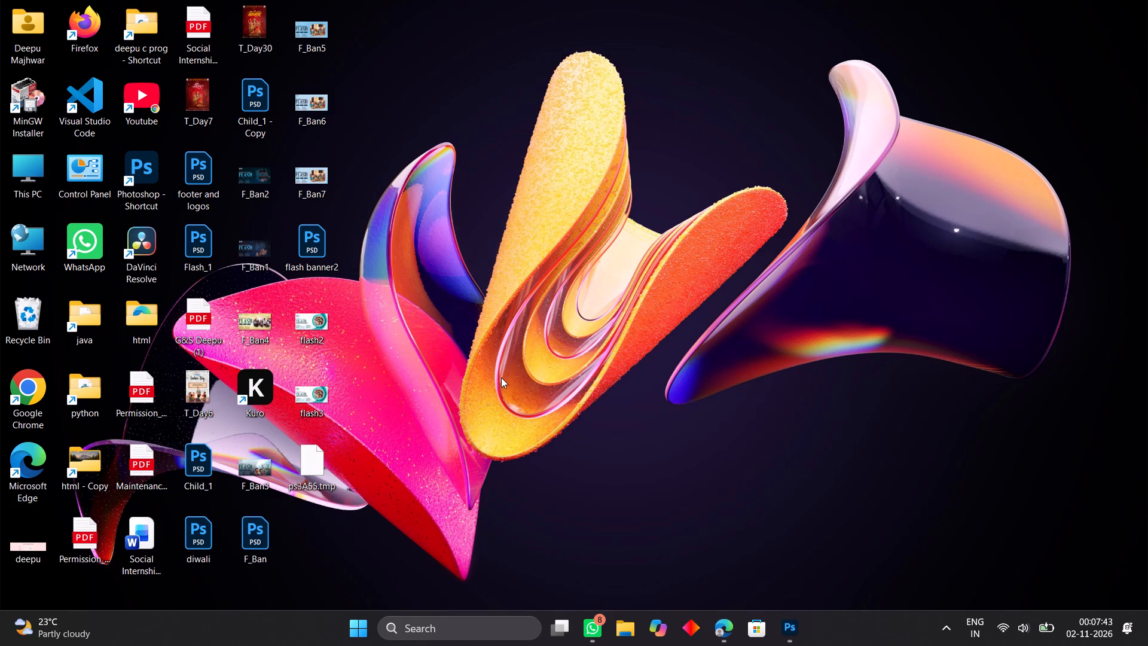
left_click(564, 188)
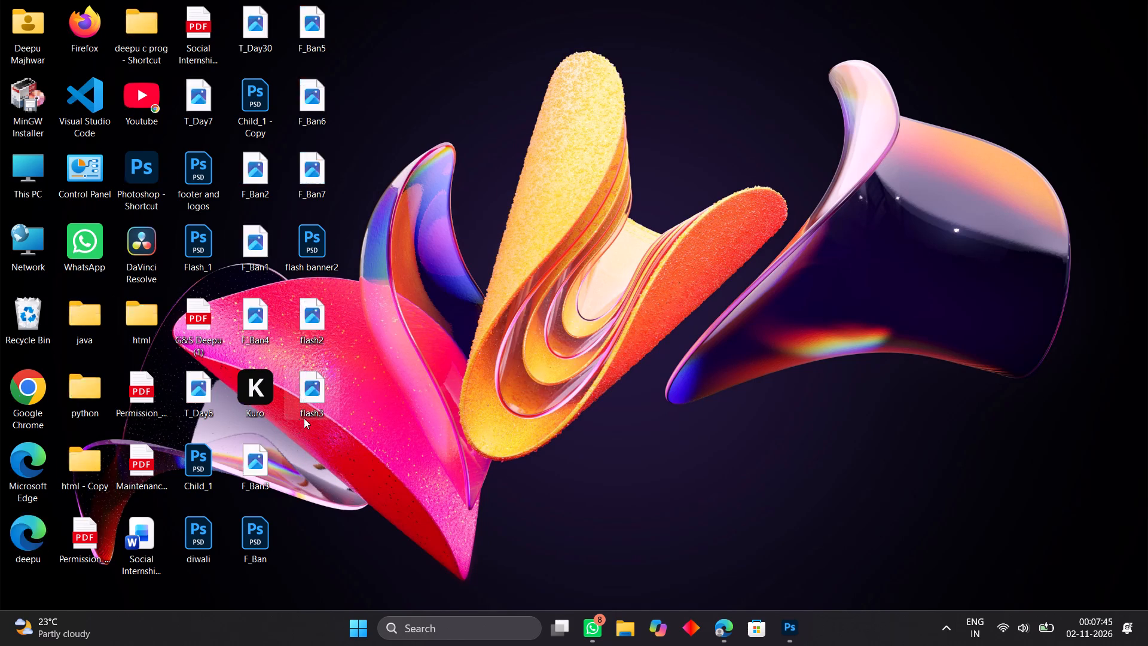
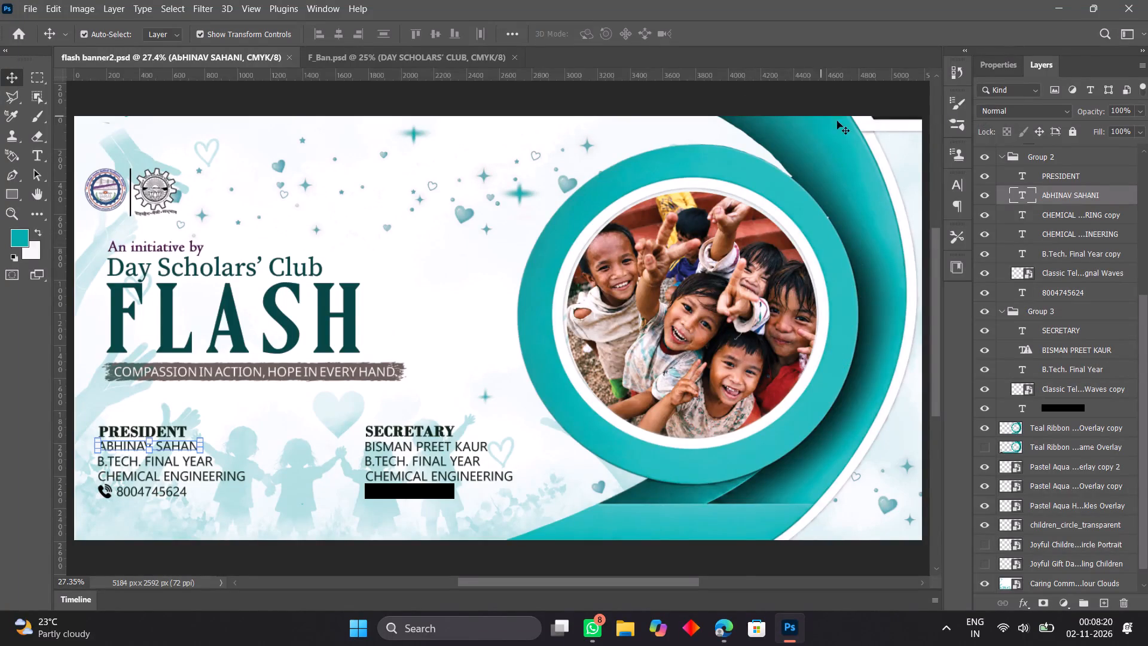
Nudge the teal ribbon circle frame overlay copy upward until it covers the gap along the banner's top edge.
left_click(867, 125)
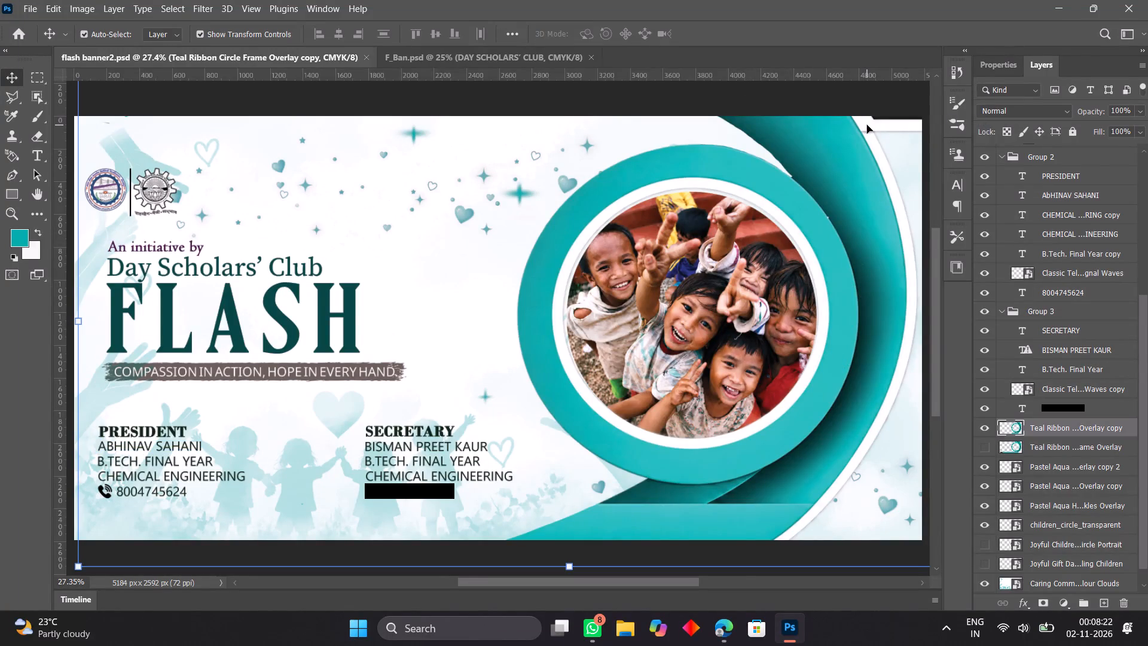
key("Up")
key("Up")
key("Up")
key("Up")
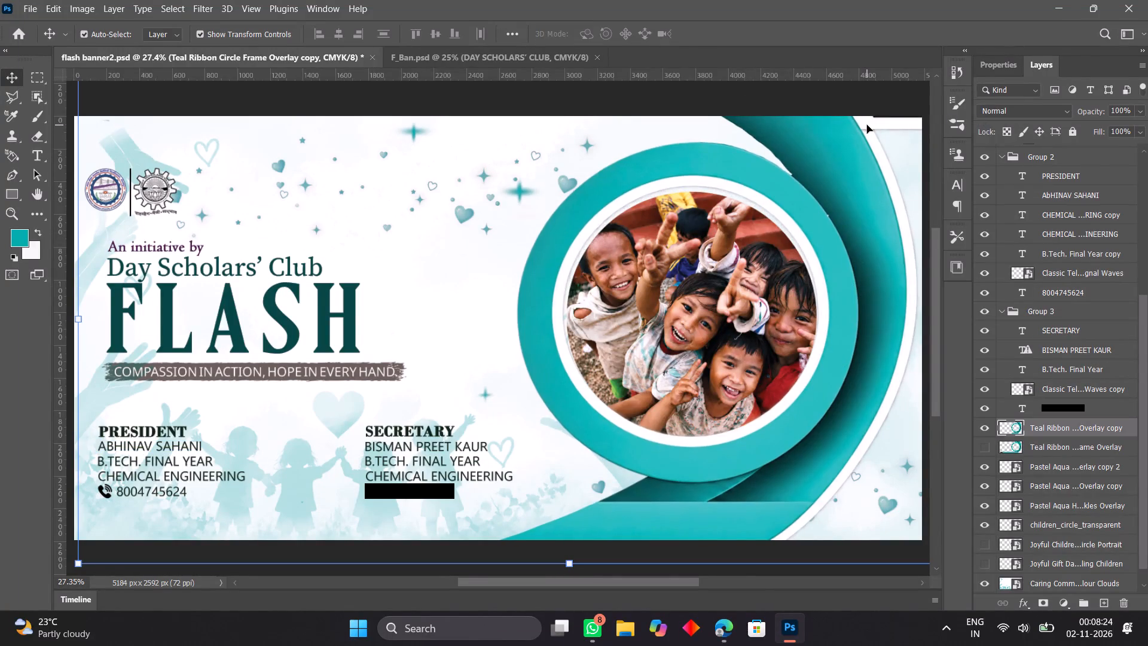
key("Up")
key("Up")
key("Up")
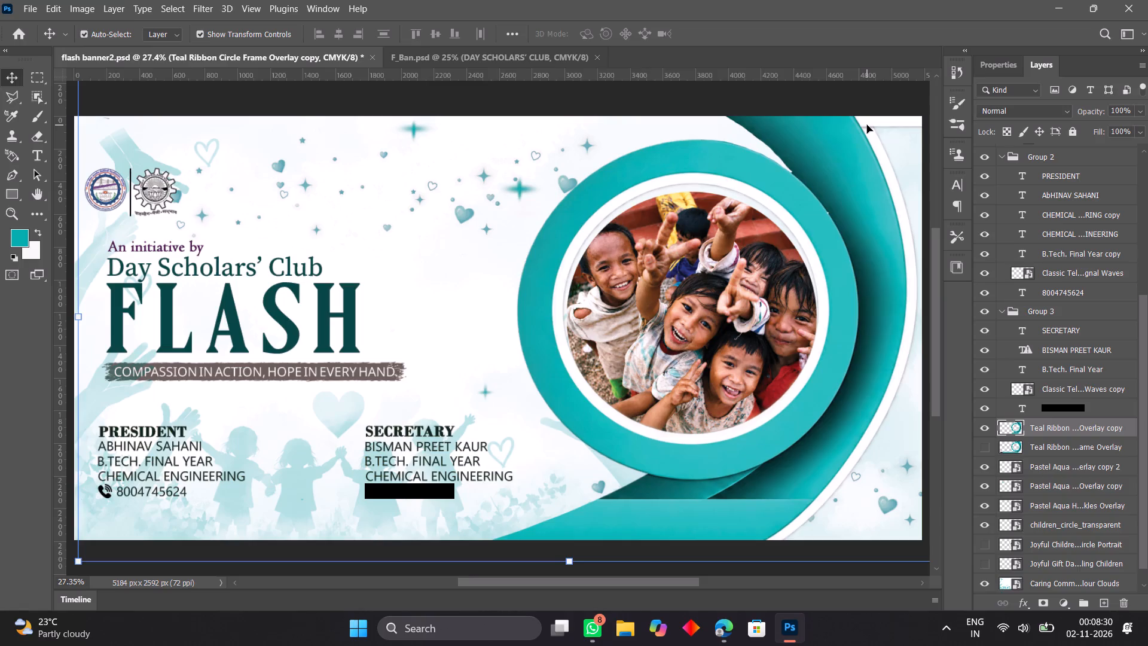
Nudge the children's circular photo upward and slightly to the right to centre it inside the raised teal ring.
left_click(664, 263)
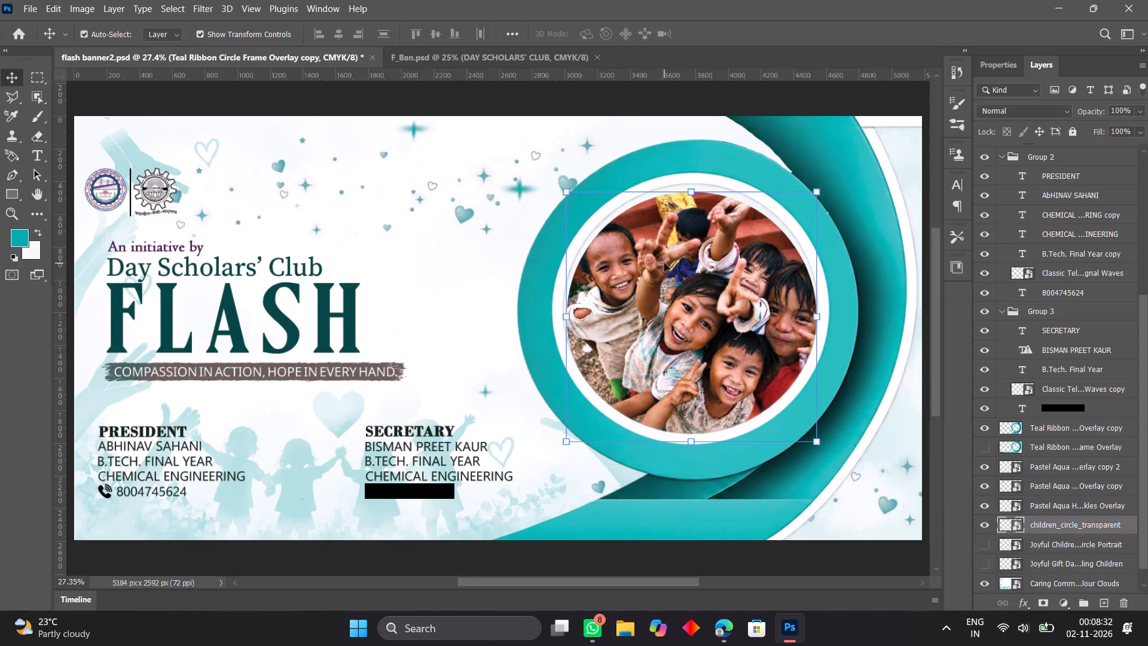
key("Up")
key("Up")
key("Up")
key("Up")
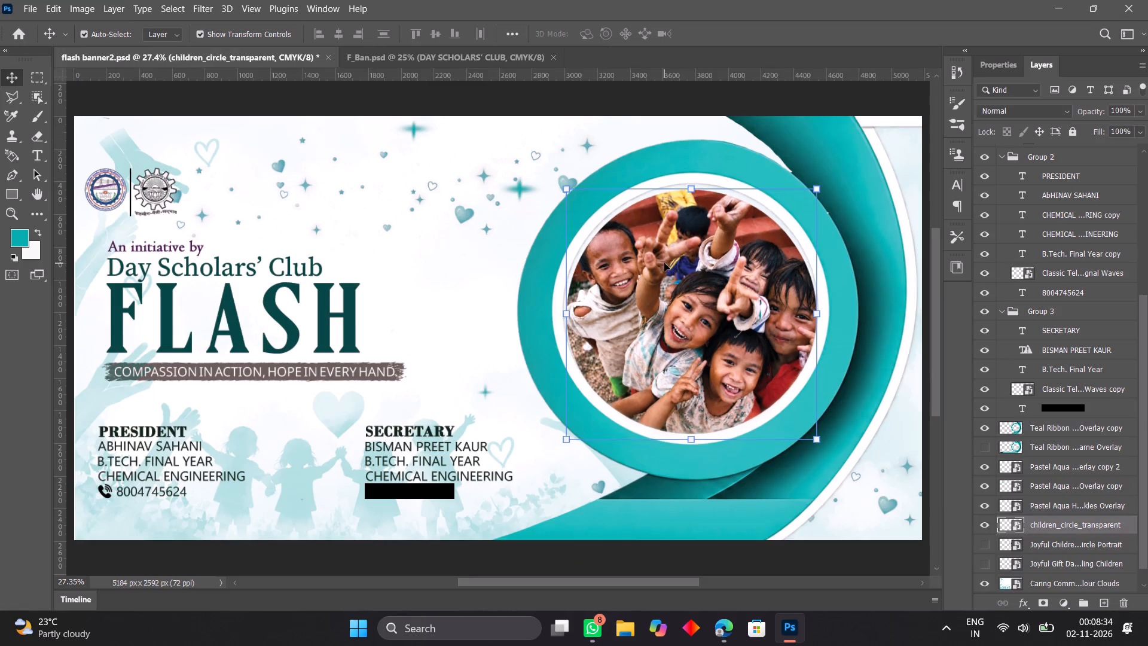
key("Up")
key("Up")
key("Up")
key("Up")
key("Right")
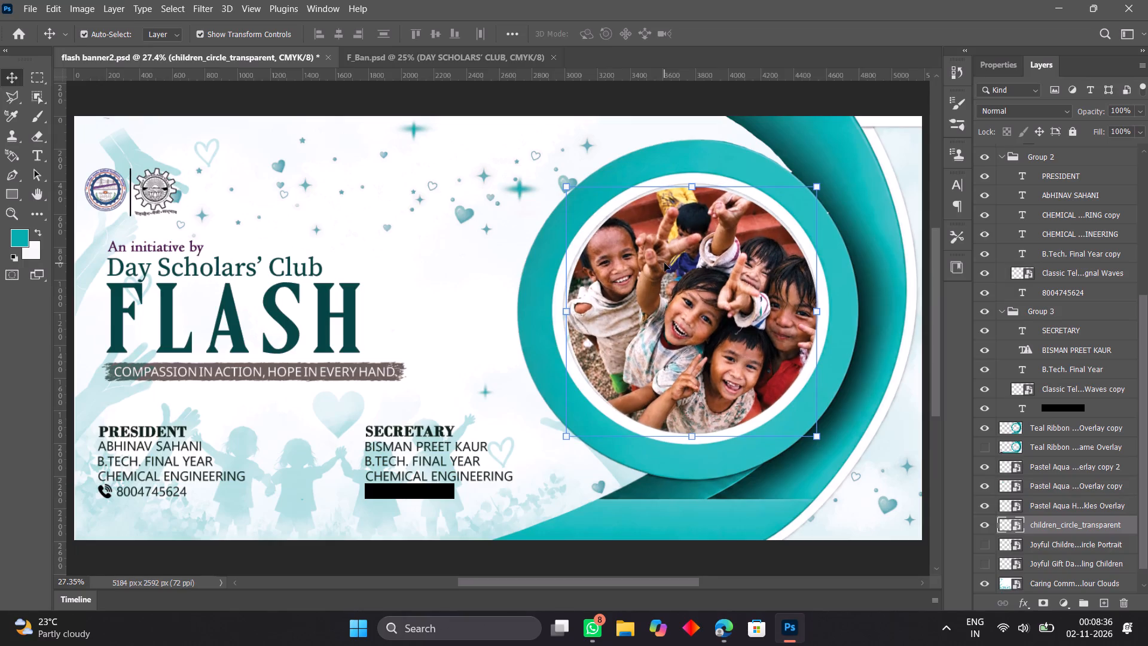
key("Up")
key("Up")
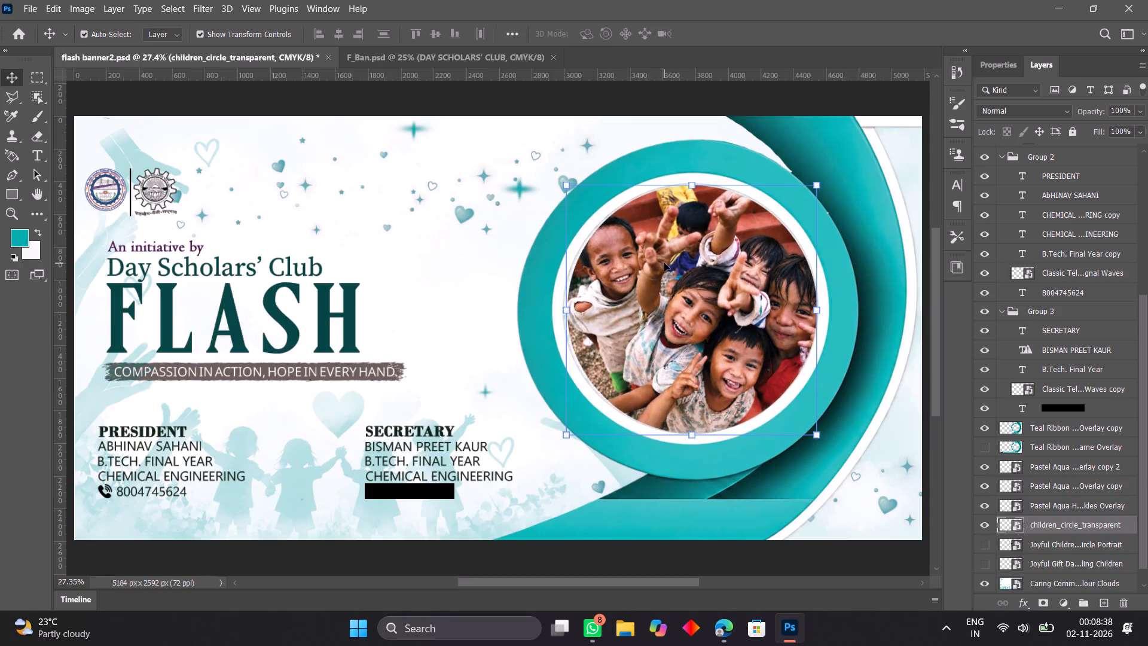
key("Up")
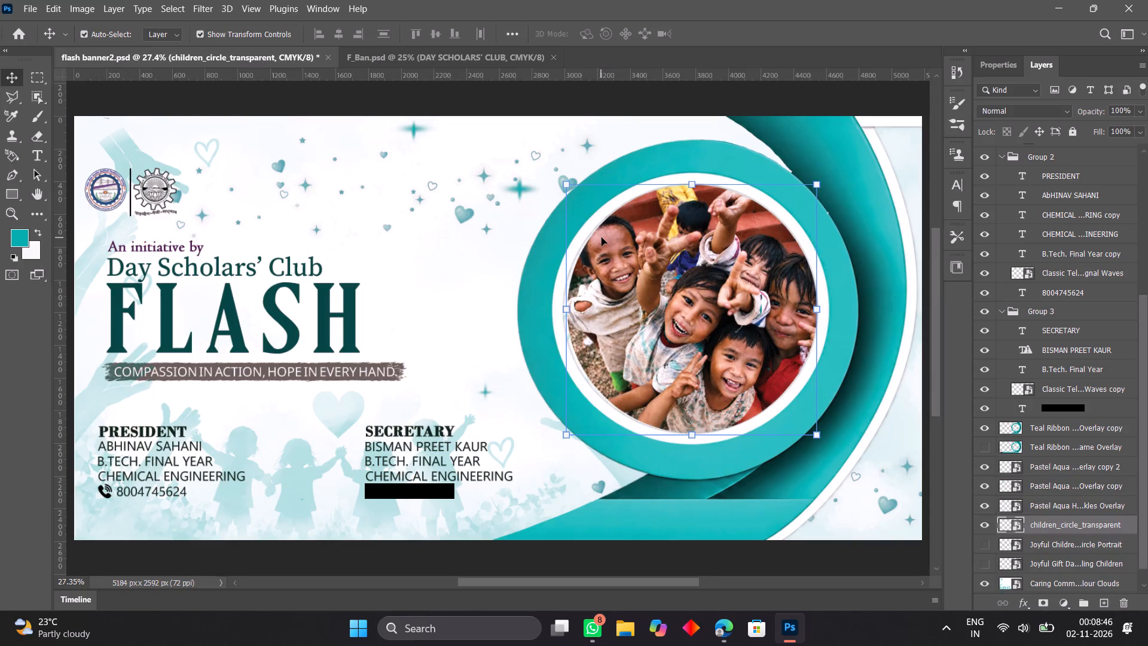
Save the flash banner2 document with the repositioned ribbon and children's photo.
left_click(26, 10)
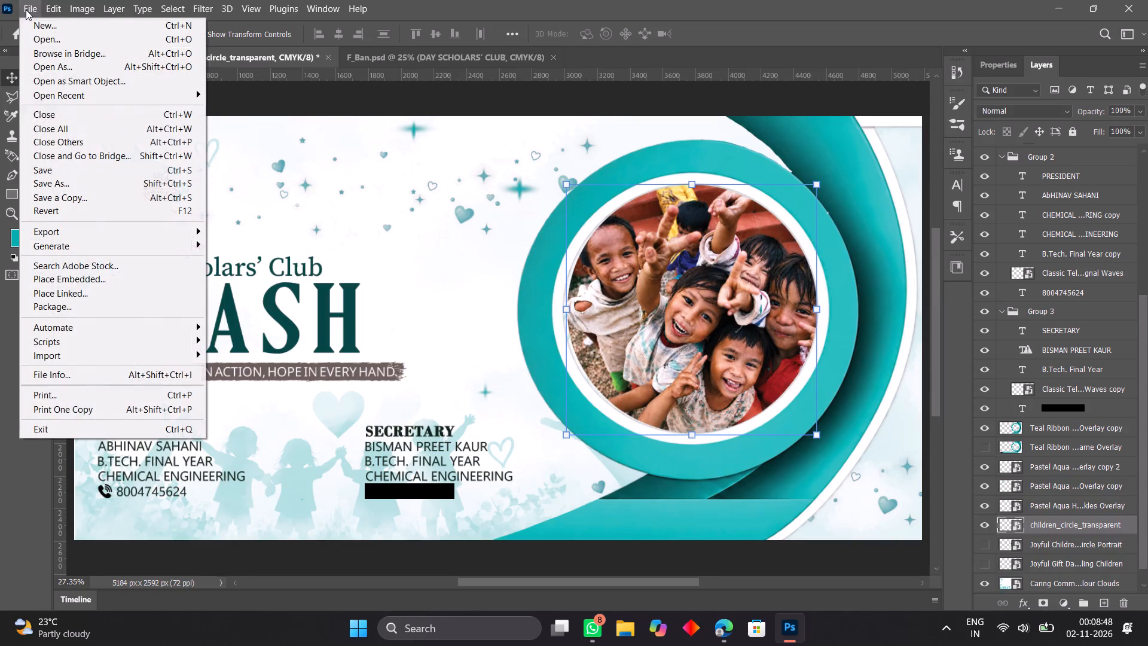
left_click(49, 166)
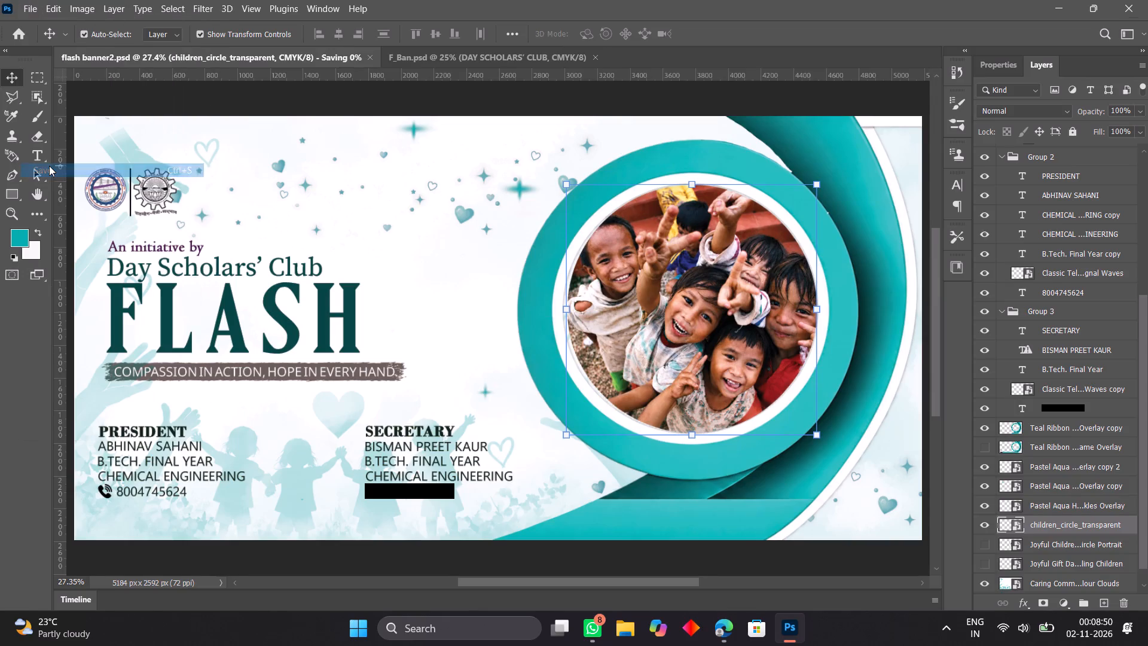
Nudge the children's circular photo slightly to the left within the teal ring.
key("Left")
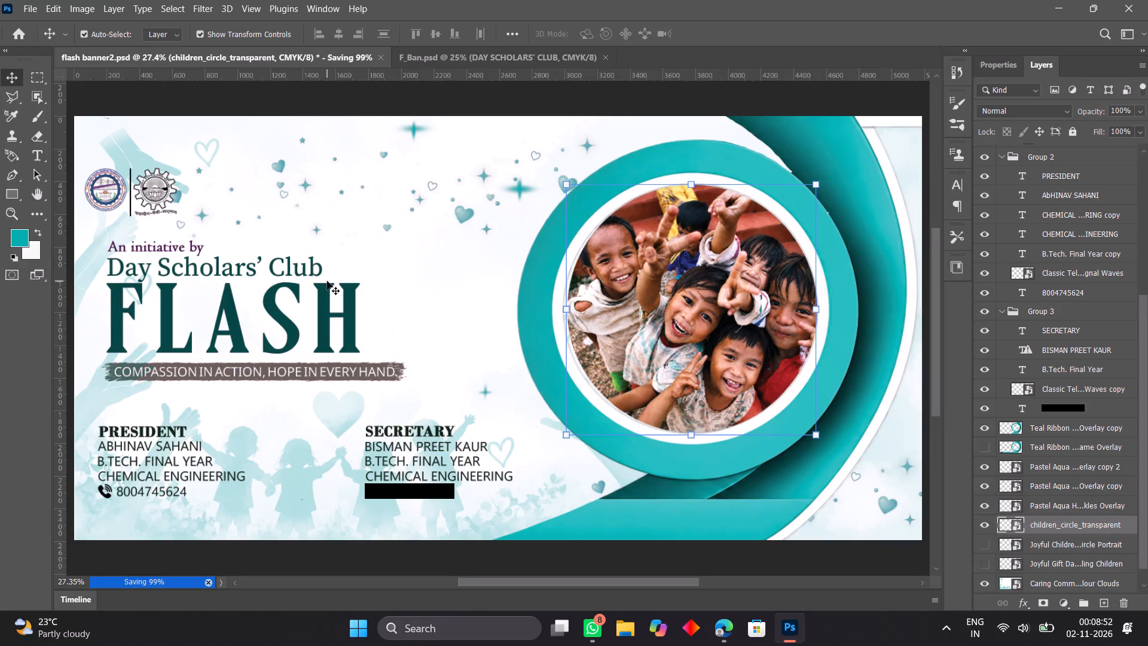
key("Left")
key("Left")
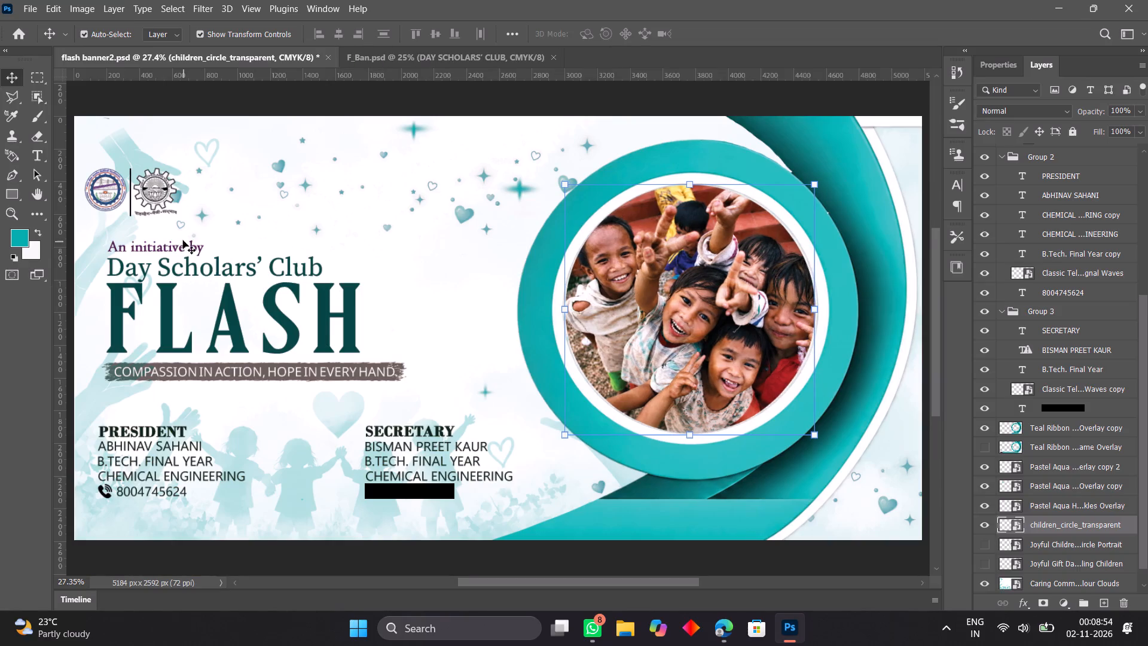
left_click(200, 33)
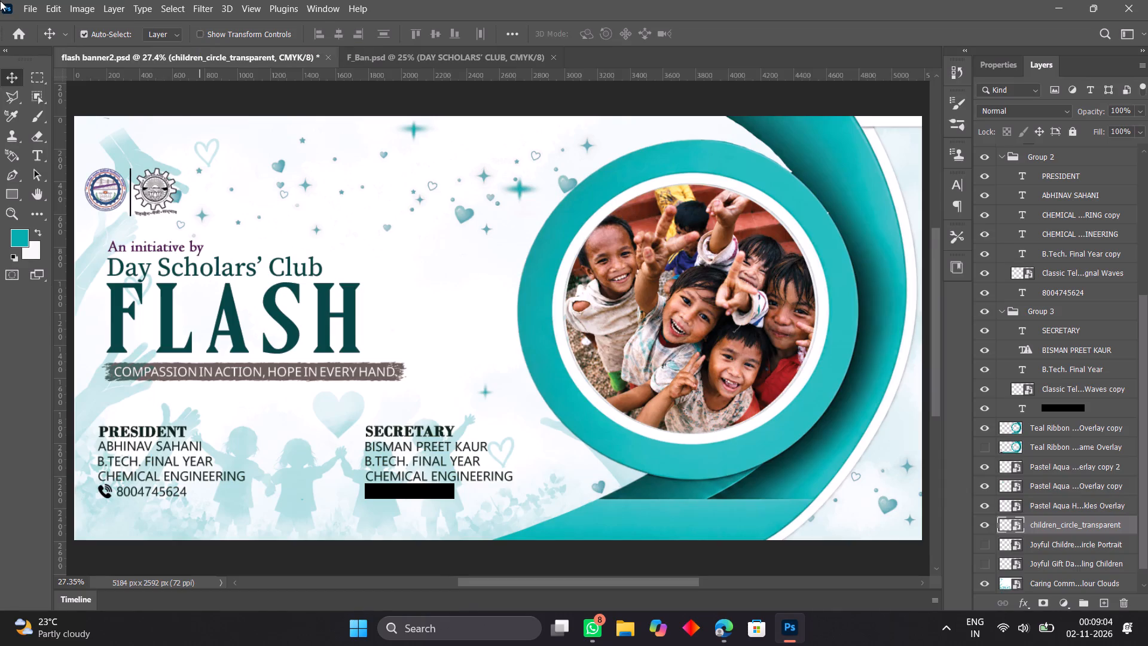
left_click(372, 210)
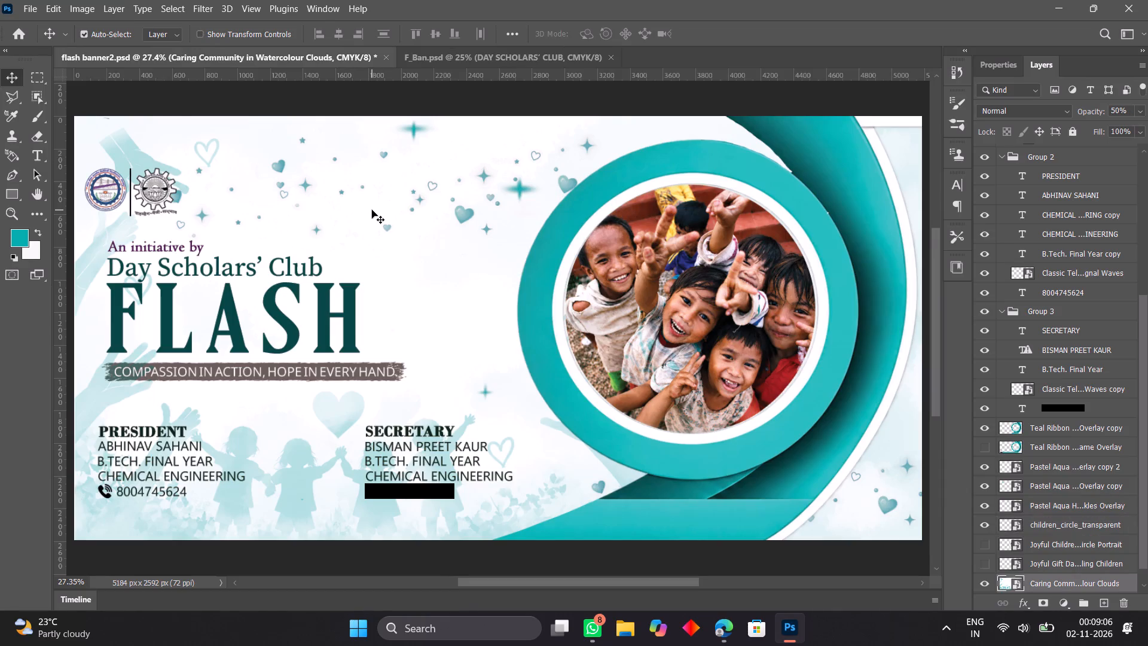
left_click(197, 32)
Nudge the Pastel Aqua Hearts and Sparkles overlay copy above the FLASH title slightly up and to the left.
left_click(411, 211)
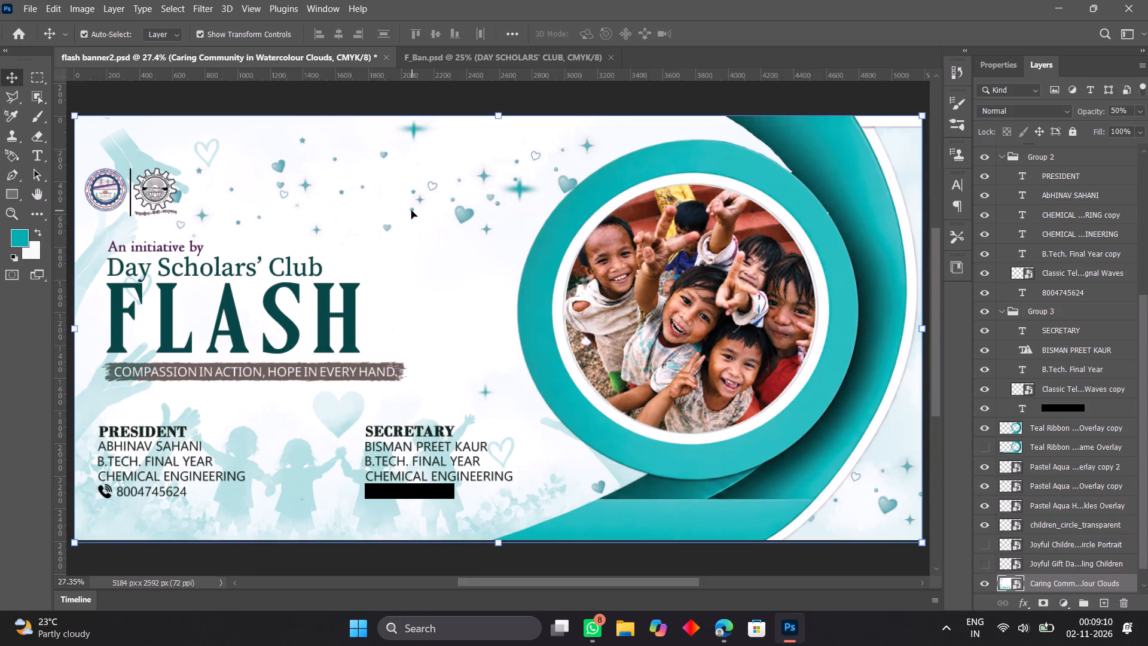
key("Up")
key("Up")
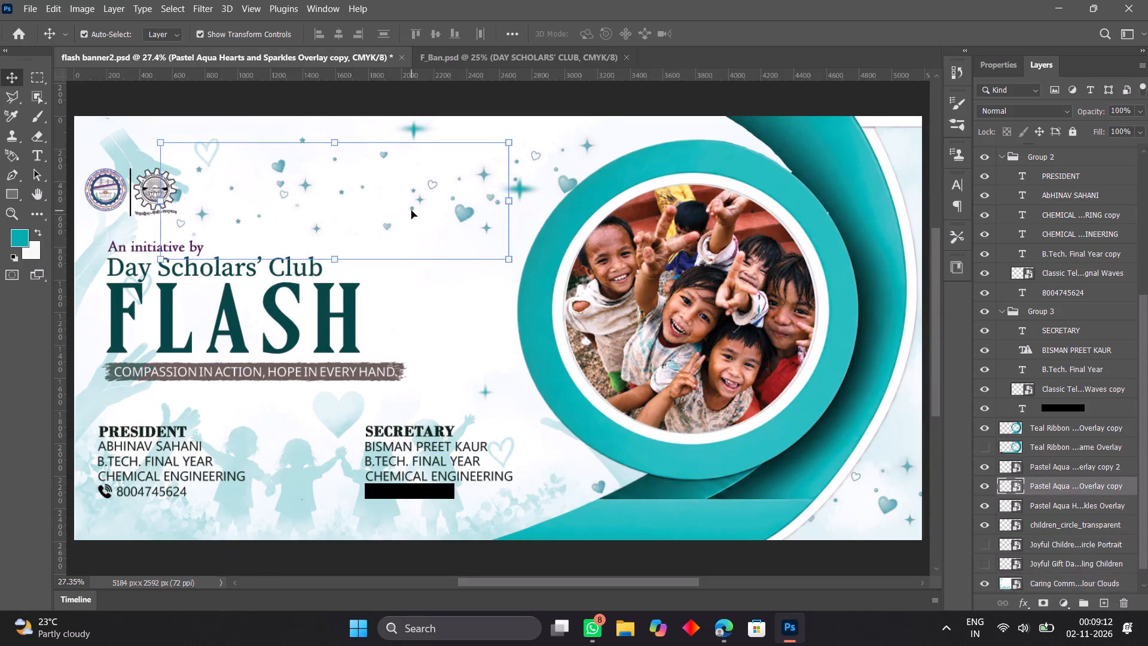
key("Up")
key("Up")
key("Left")
key("Left")
key("Left")
key("Left")
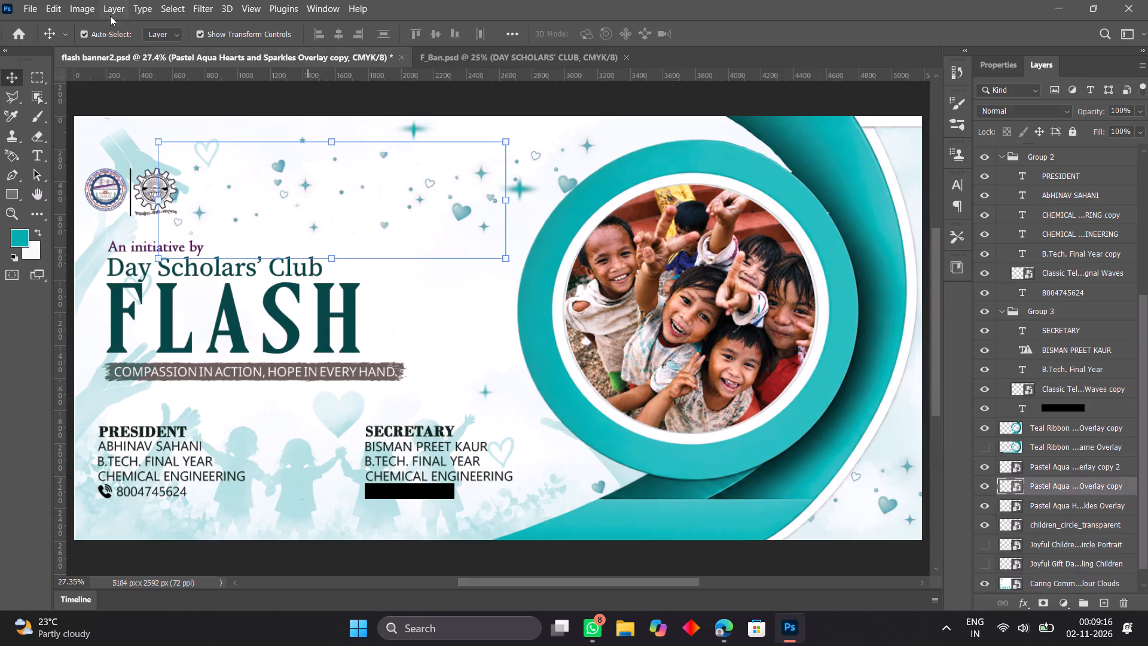
Save the flash banner2 document with the shifted hearts and sparkles overlay.
left_click(20, 6)
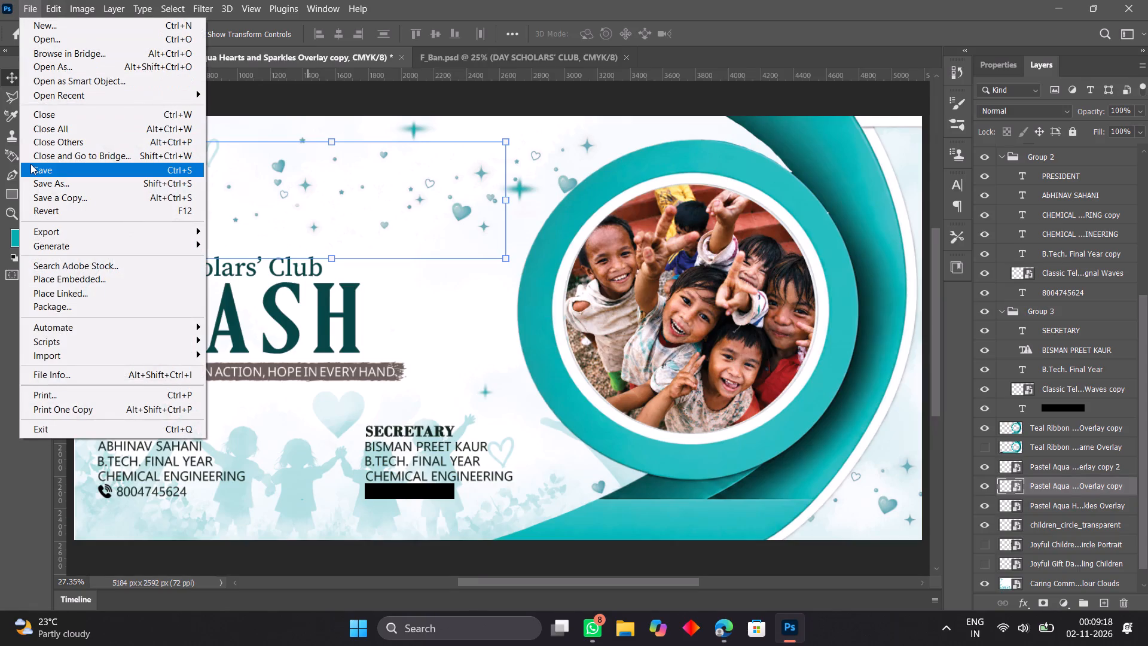
left_click(30, 164)
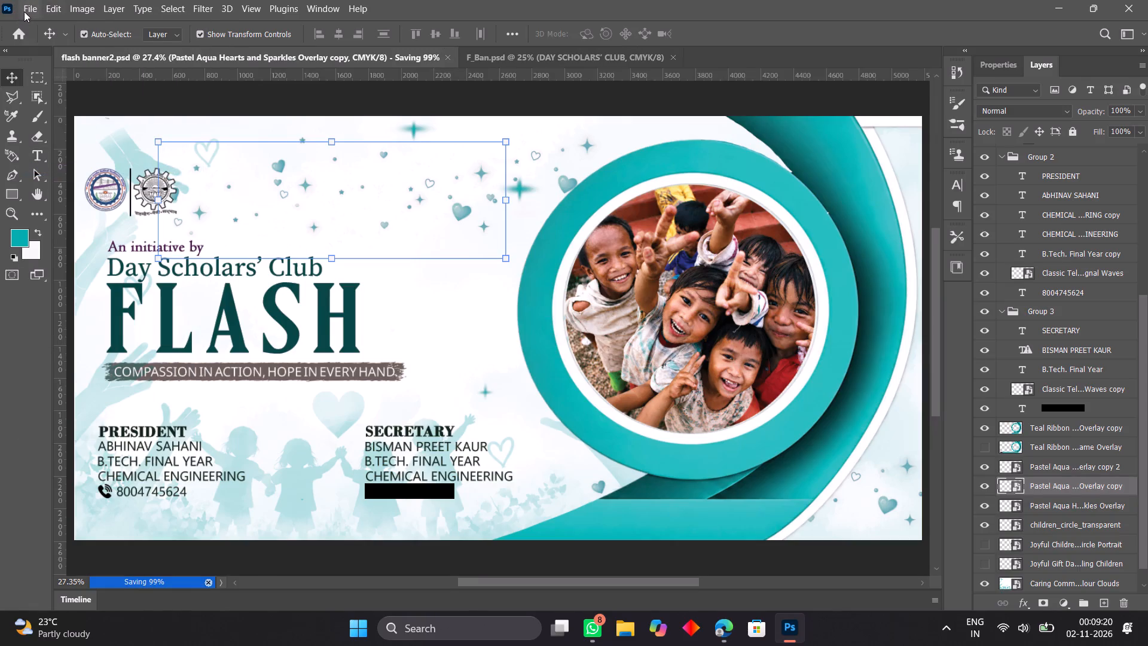
Export the adjusted banner as a JPG named flash4 to the Desktop, keeping the 5184 x 2592 px size.
left_click(24, 11)
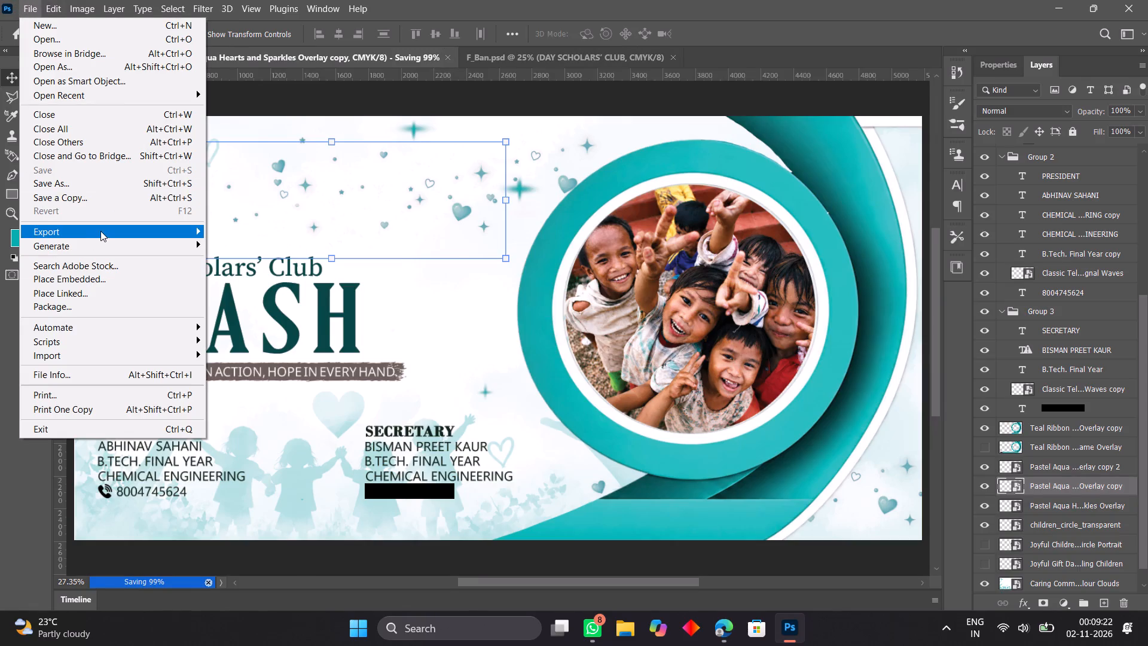
left_click(257, 251)
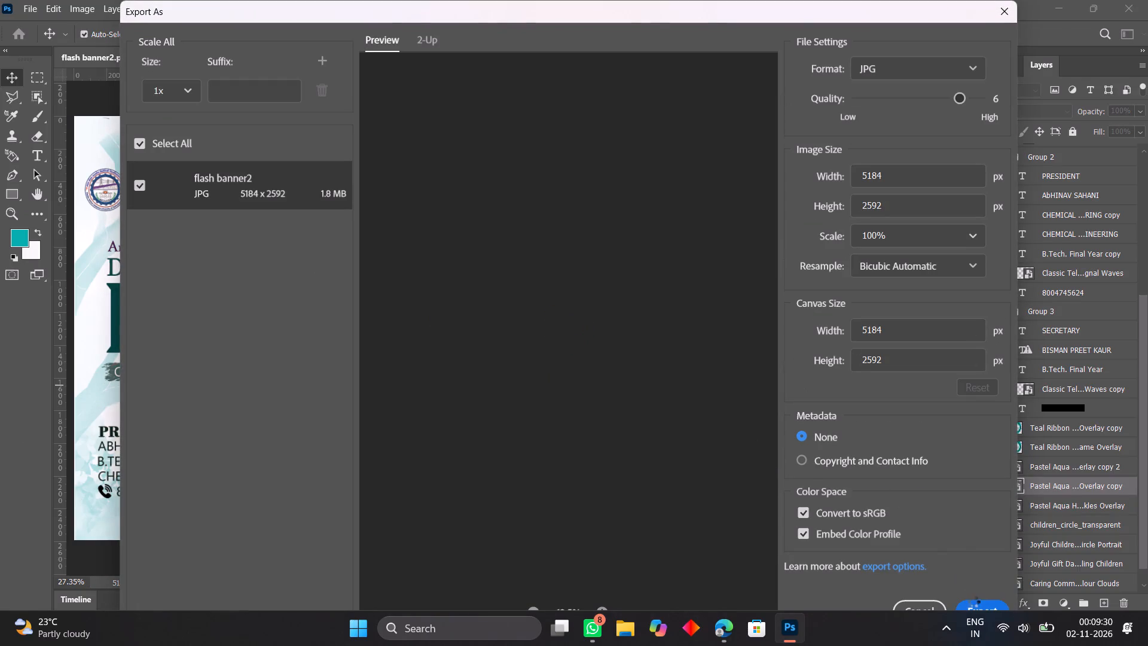
left_click(973, 604)
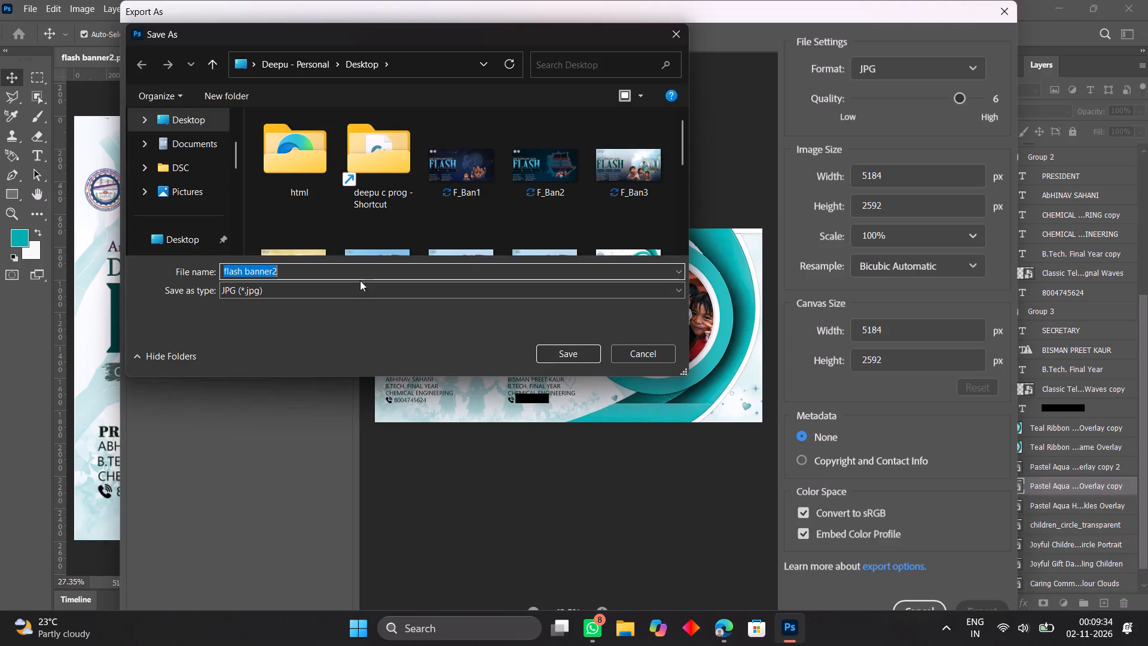
left_click(271, 271)
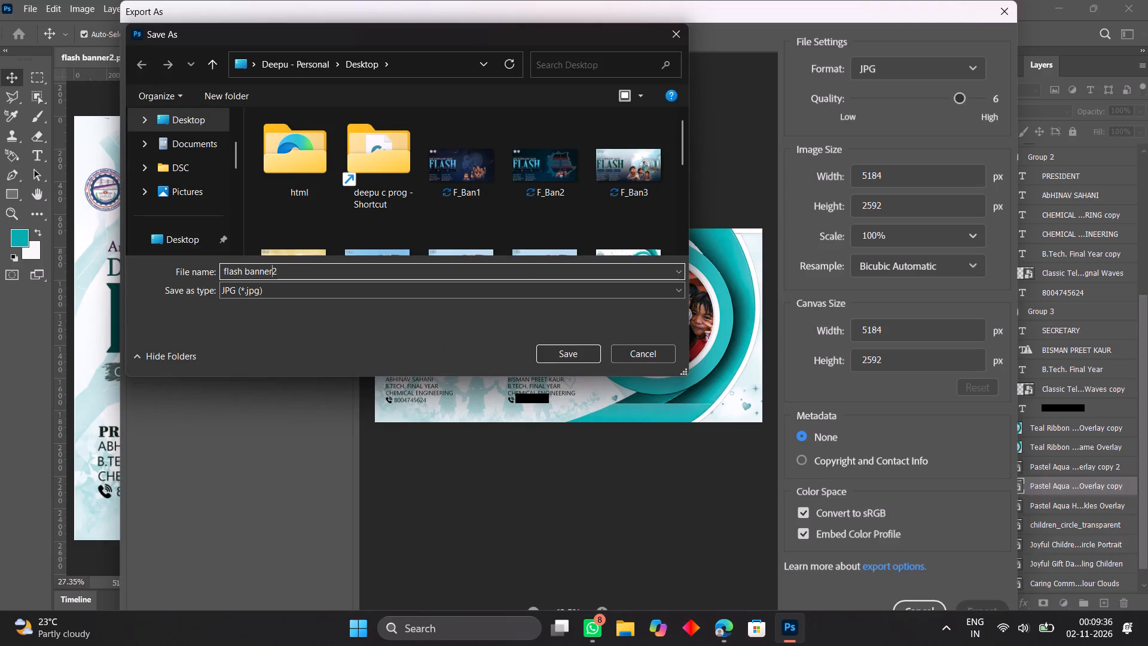
key("BackSpace")
key("BackSpace")
key("BackSpace")
key("BackSpace")
key("BackSpace")
key("BackSpace")
key("BackSpace")
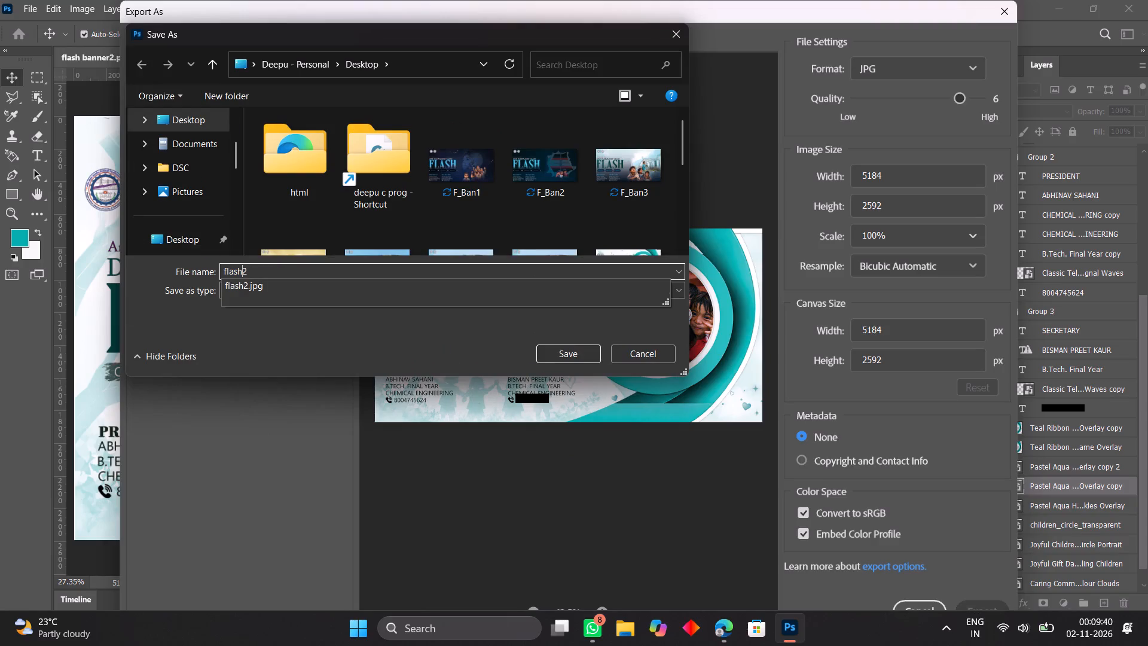
key("Right")
key("BackSpace")
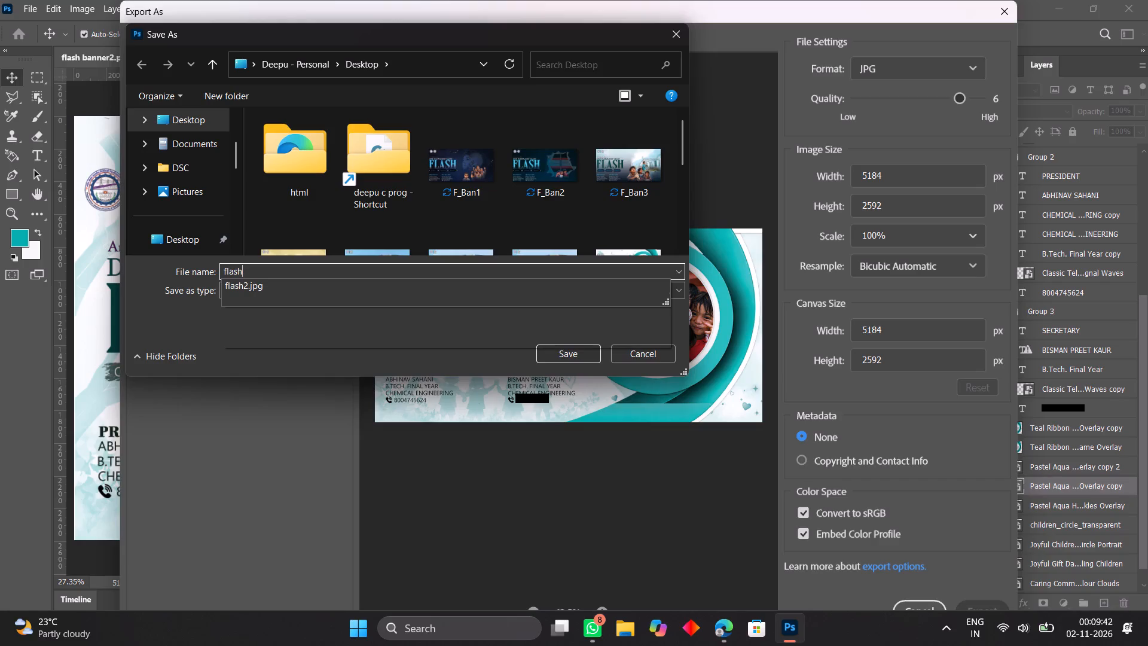
key("4")
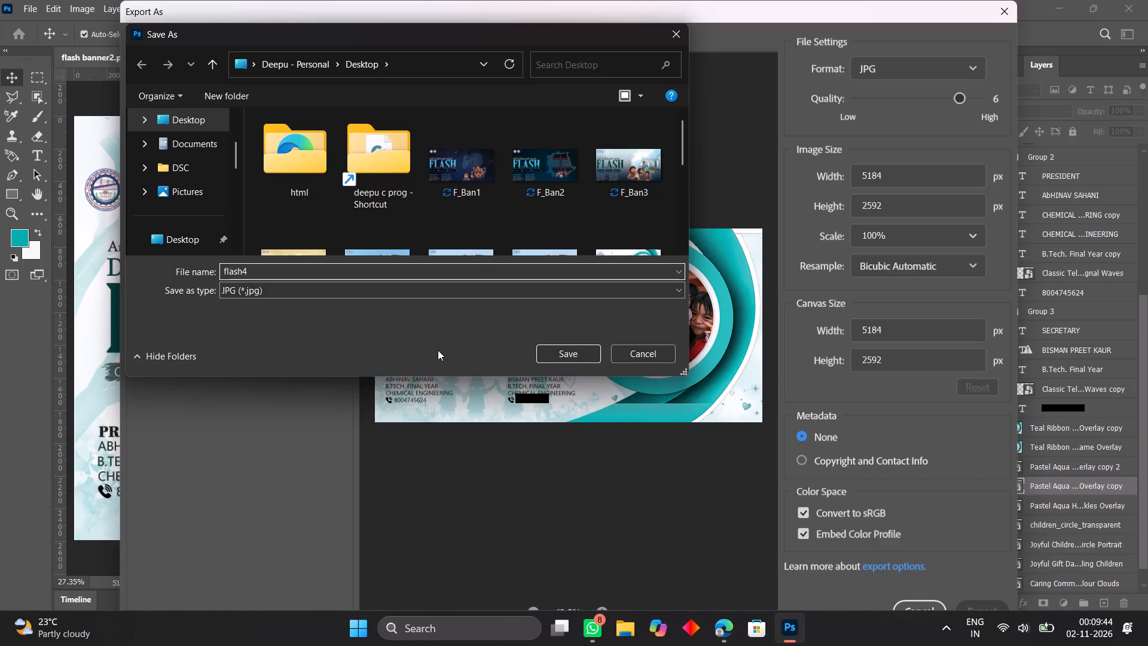
left_click(551, 350)
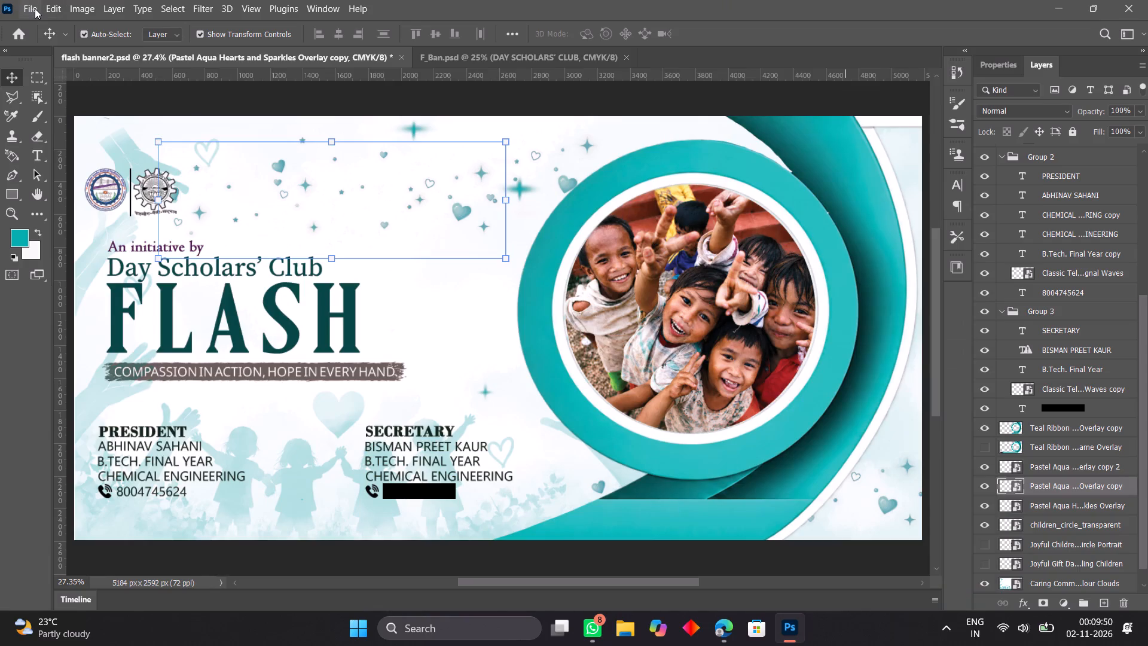
Save the flash banner2 document again after the flash4 export.
left_click_drag(35, 8, 87, 180)
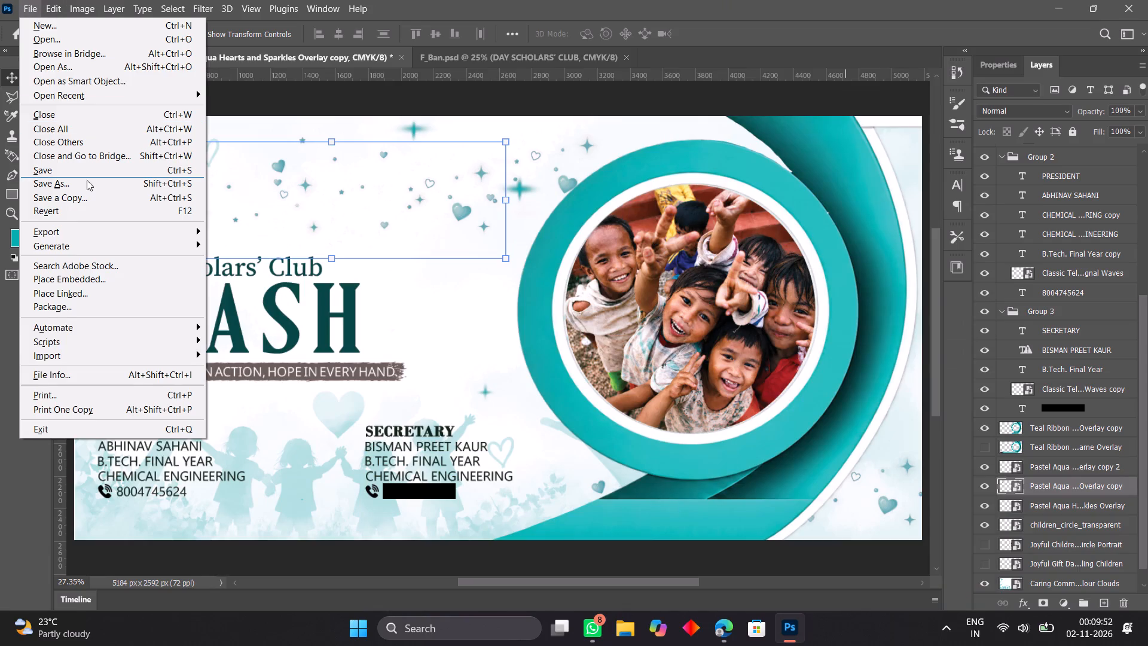
left_click_drag(87, 180, 87, 176)
left_click(87, 176)
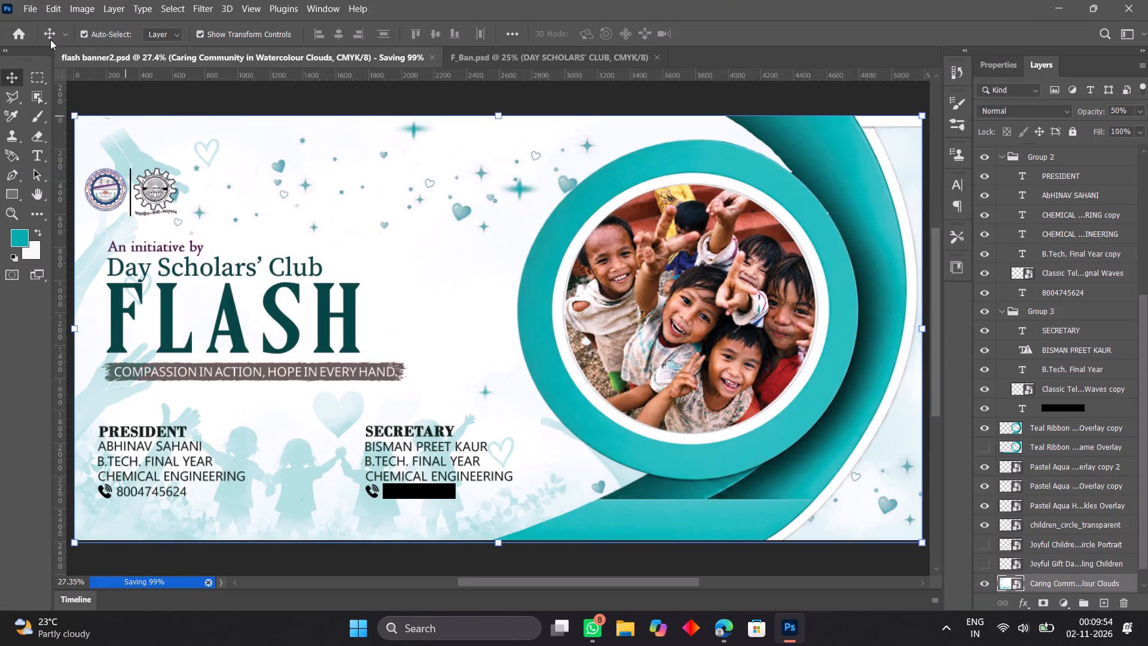
Switch to the desktop to find the exported flash4 image.
left_click_drag(33, 7, 169, 36)
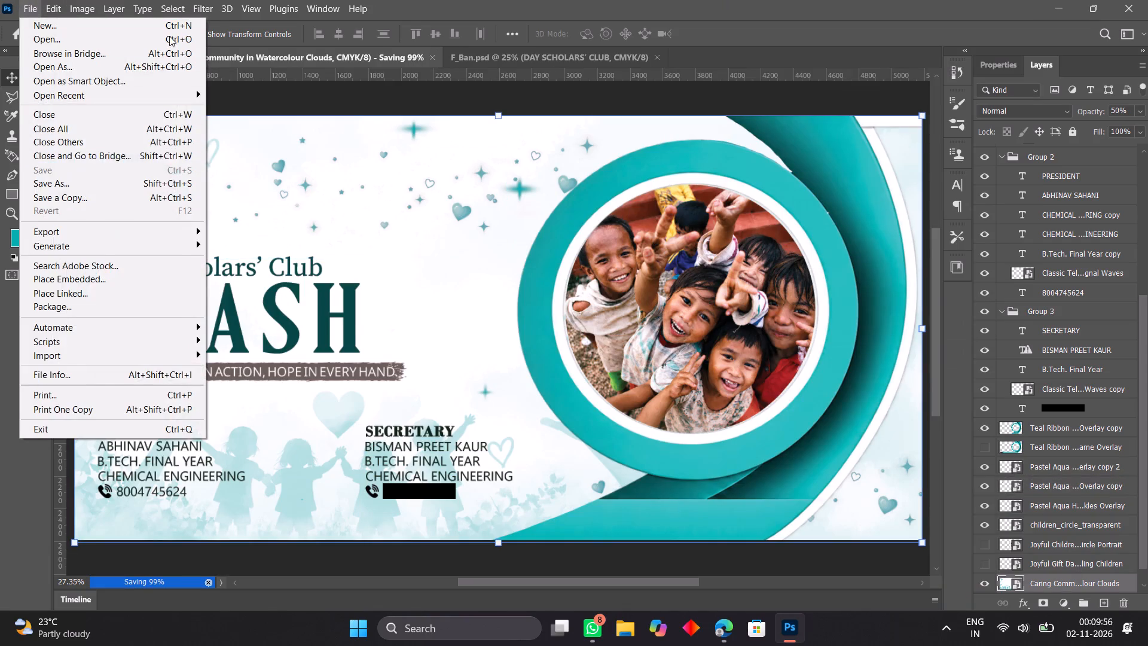
left_click_drag(169, 36, 377, 0)
left_click(1060, 4)
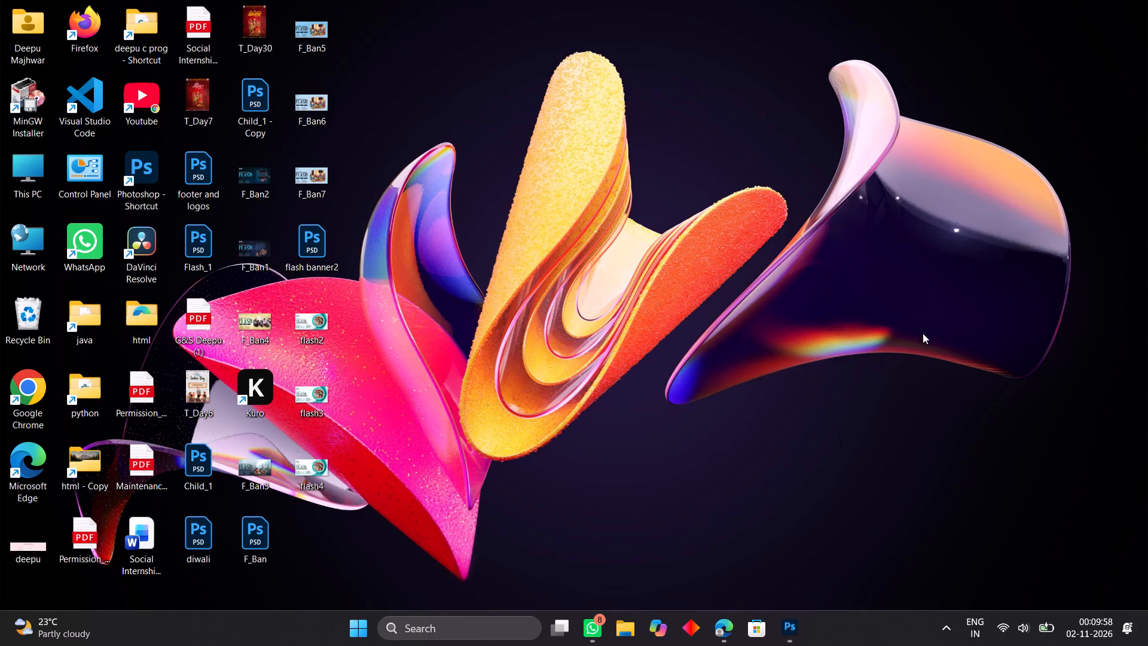
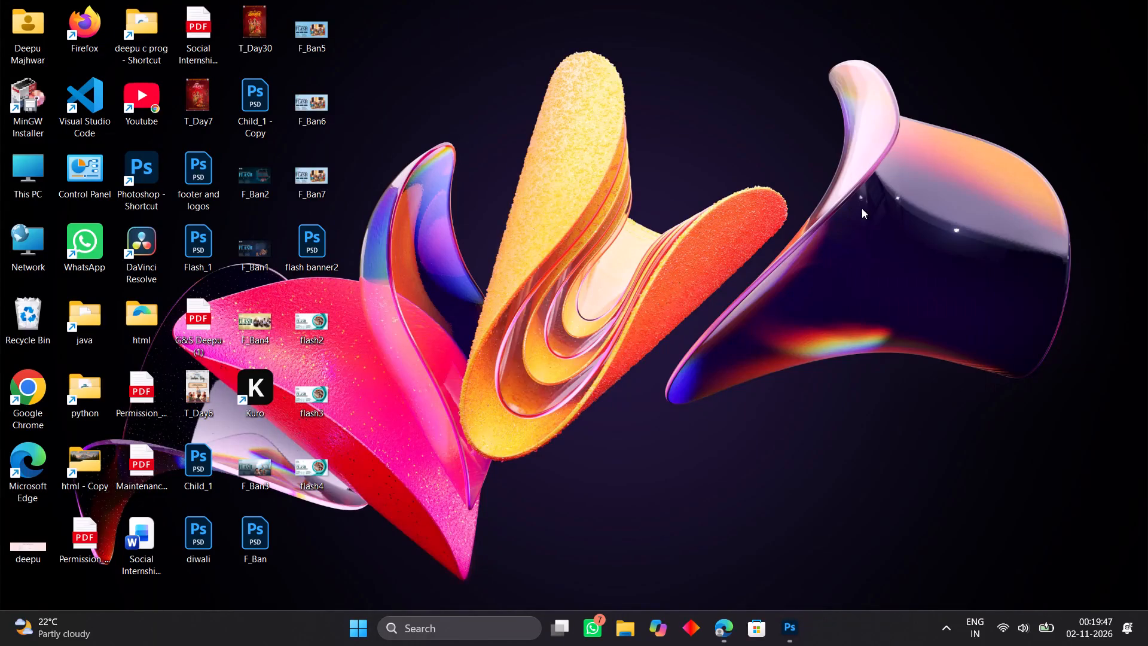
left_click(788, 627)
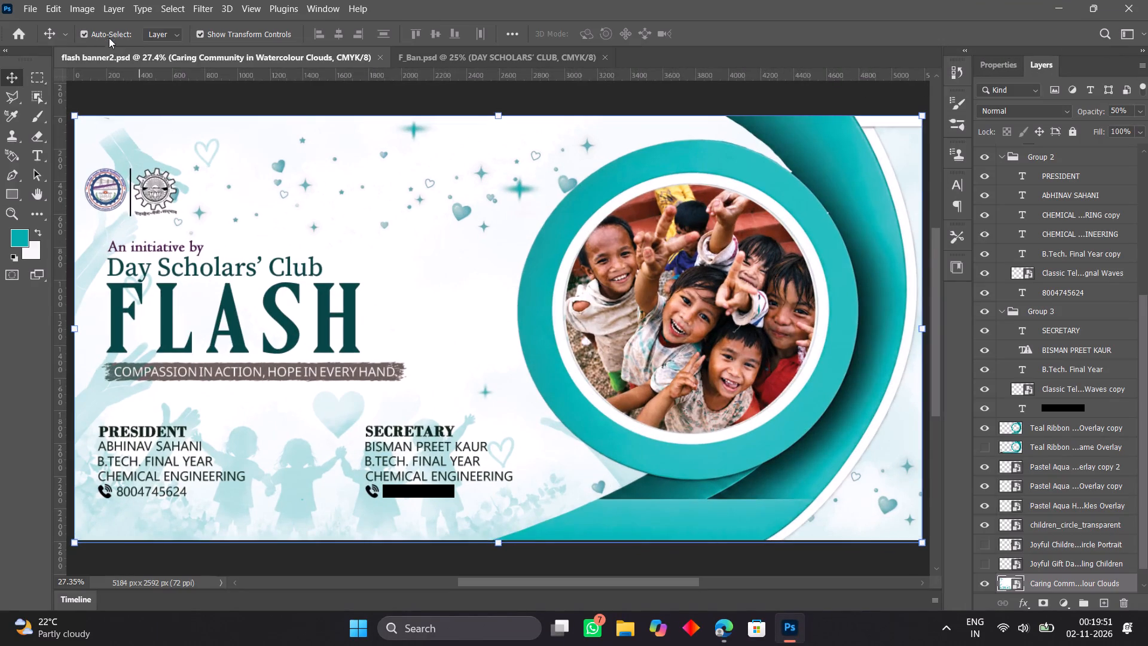
Try to save the flash banner2 document once more and close Photoshop with its open banner documents.
left_click(33, 0)
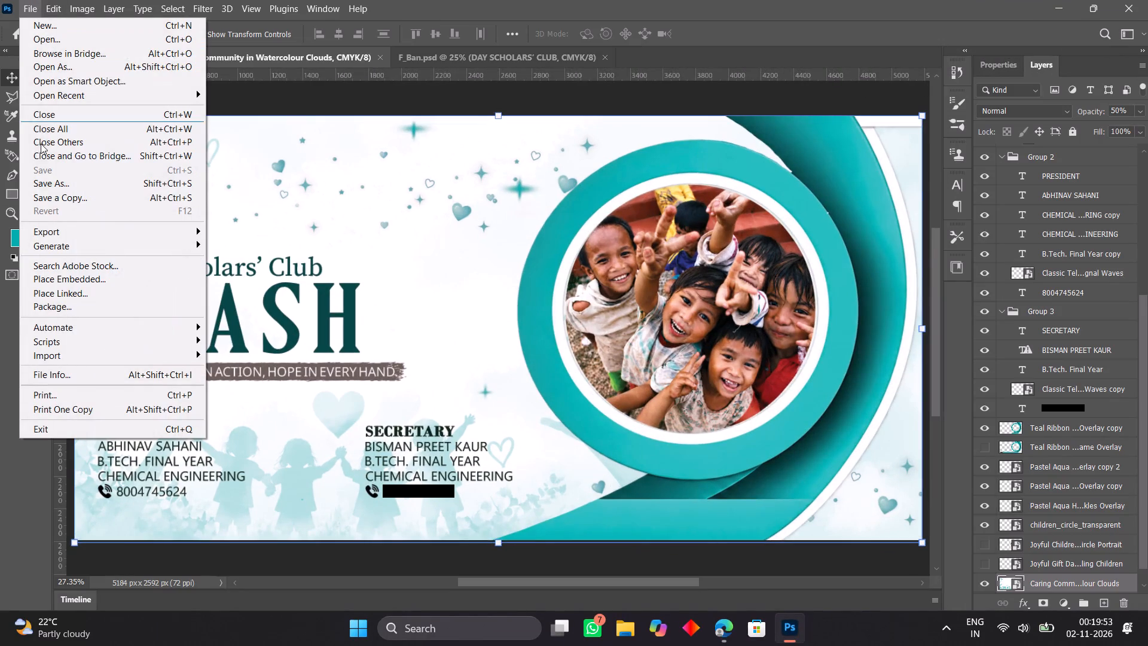
left_click(40, 170)
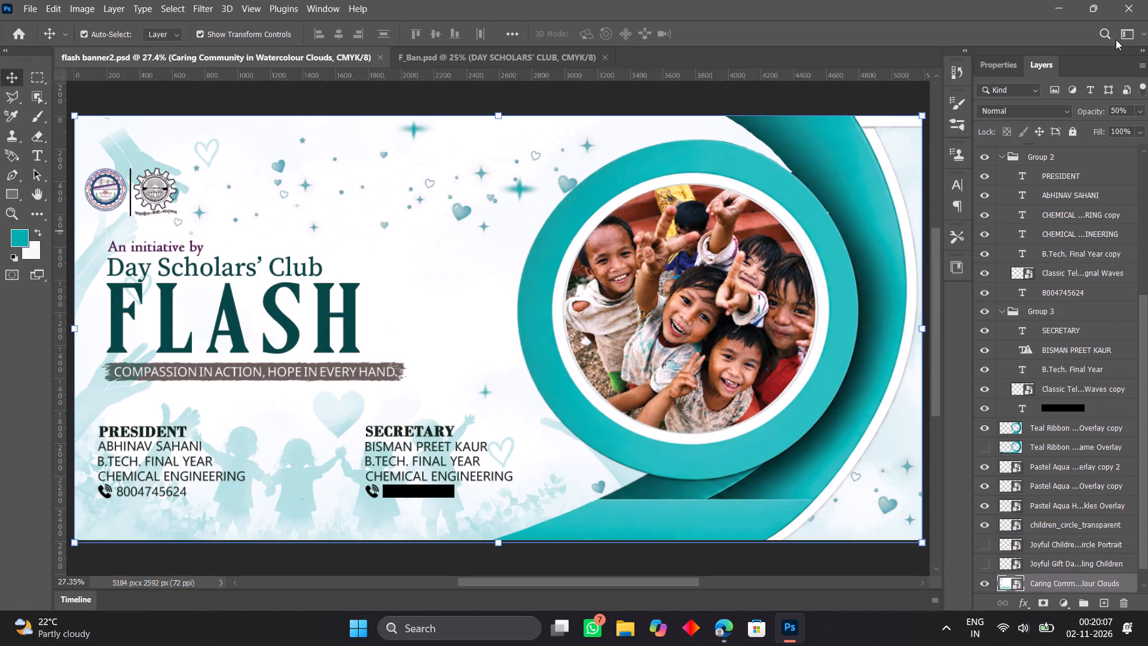
left_click(1120, 9)
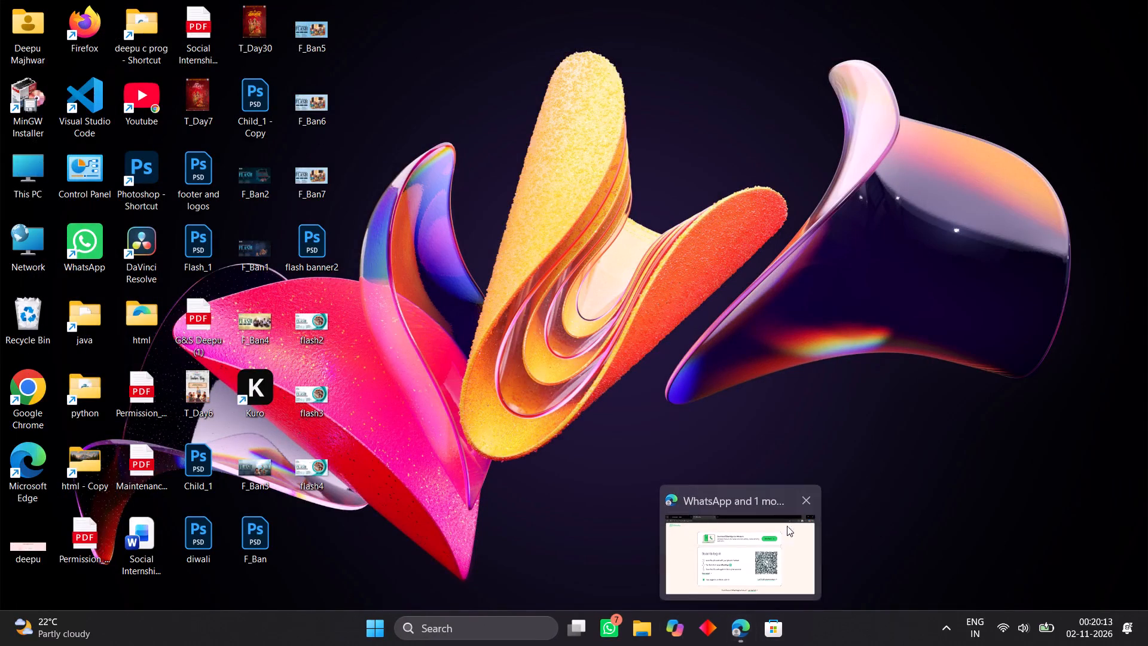
Close the Edge browser window that holds the WhatsApp page.
left_click(802, 498)
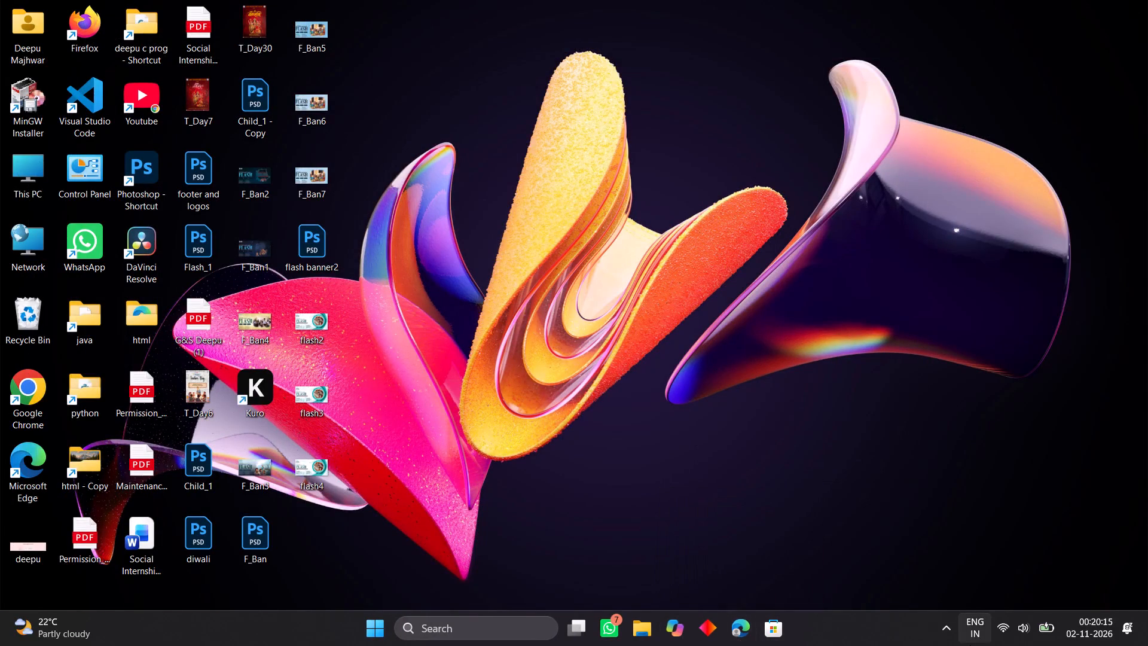
Turn off the computer's Wi-Fi connection.
left_click(1002, 632)
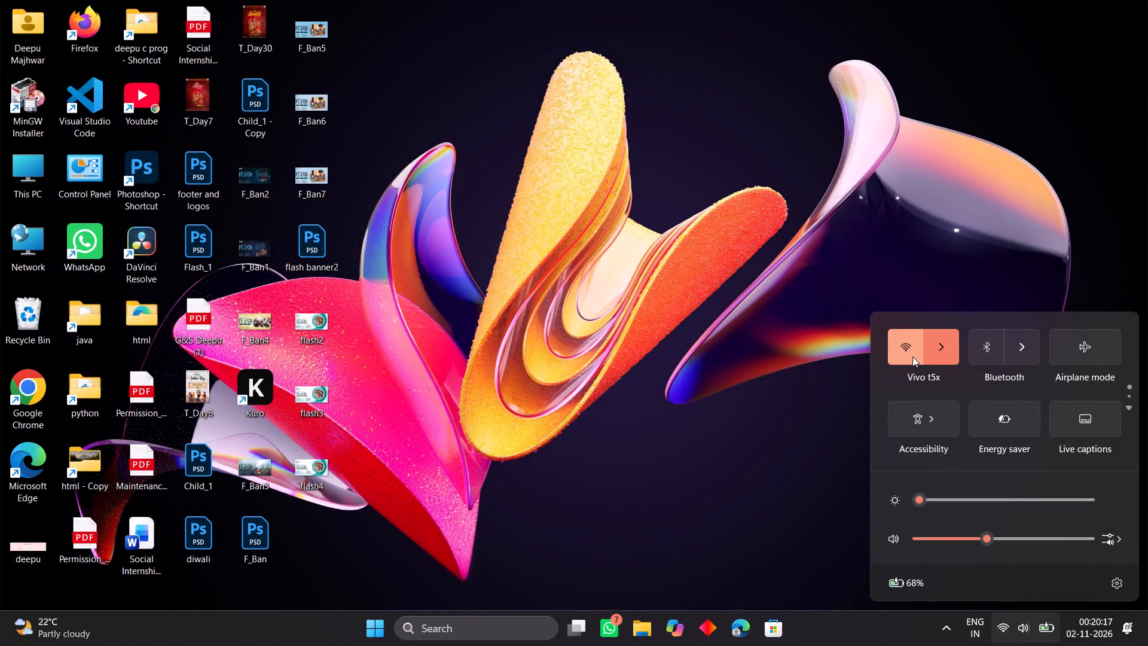
left_click(913, 356)
Refresh the Windows desktop a couple of times.
left_click(671, 200)
right_click(671, 200)
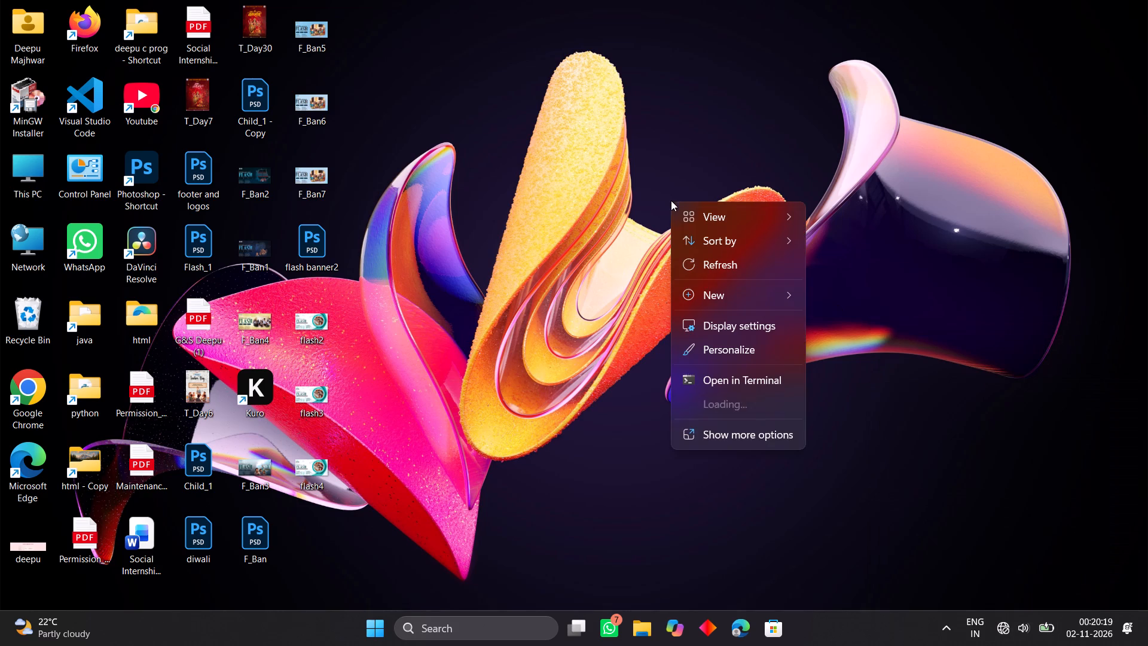
left_click(689, 261)
right_click(689, 261)
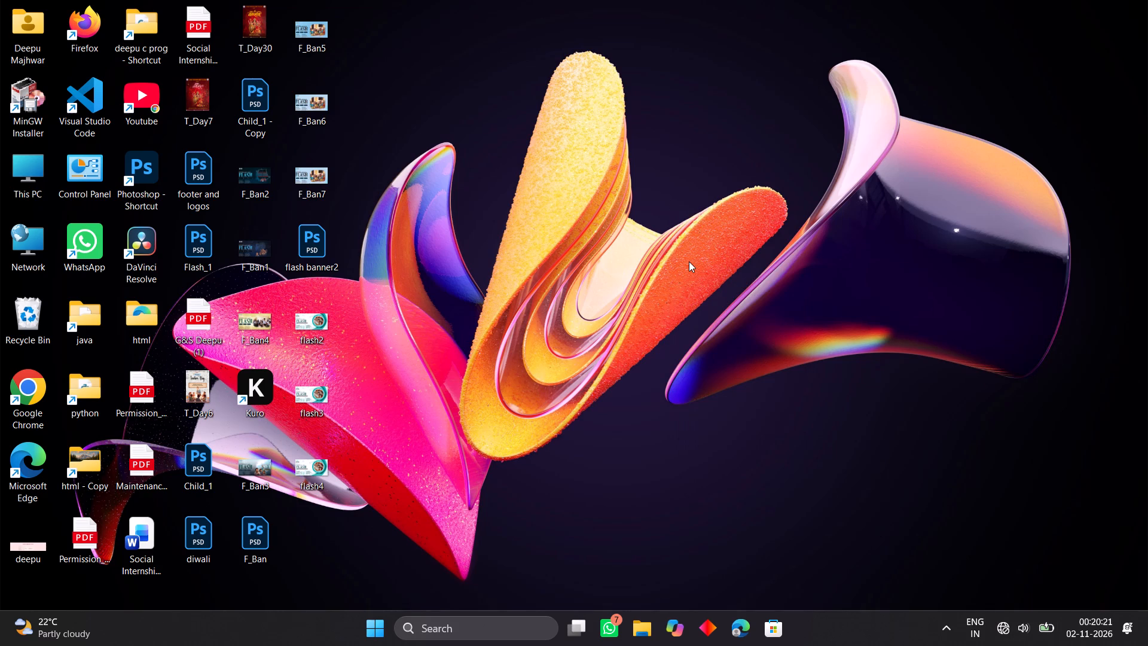
left_click(704, 324)
right_click(704, 324)
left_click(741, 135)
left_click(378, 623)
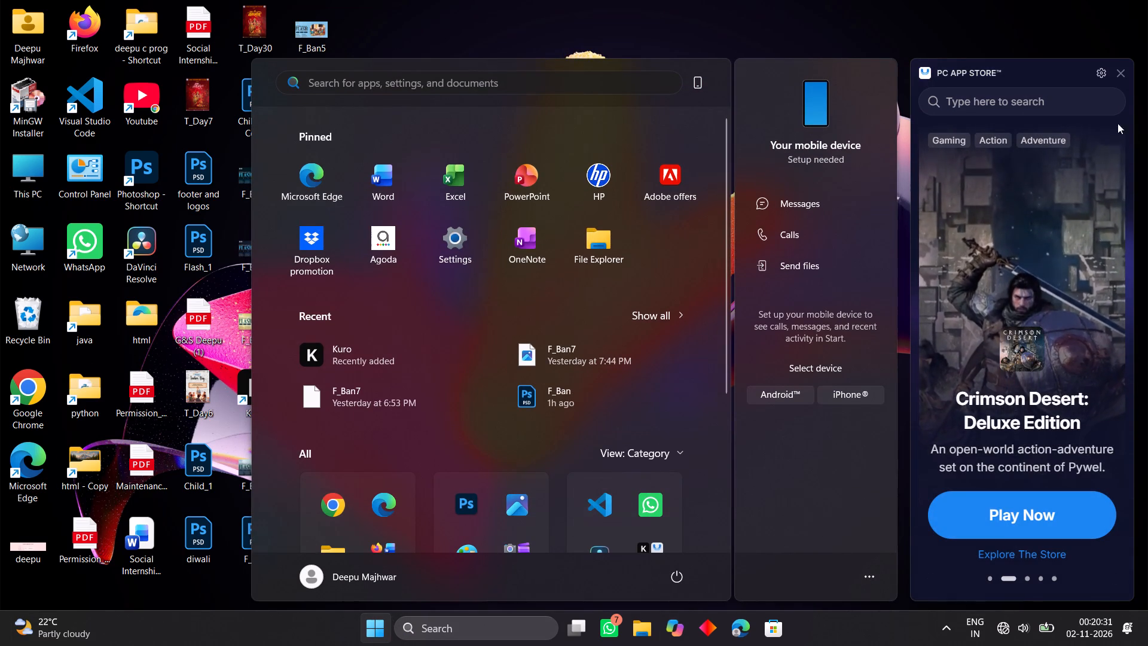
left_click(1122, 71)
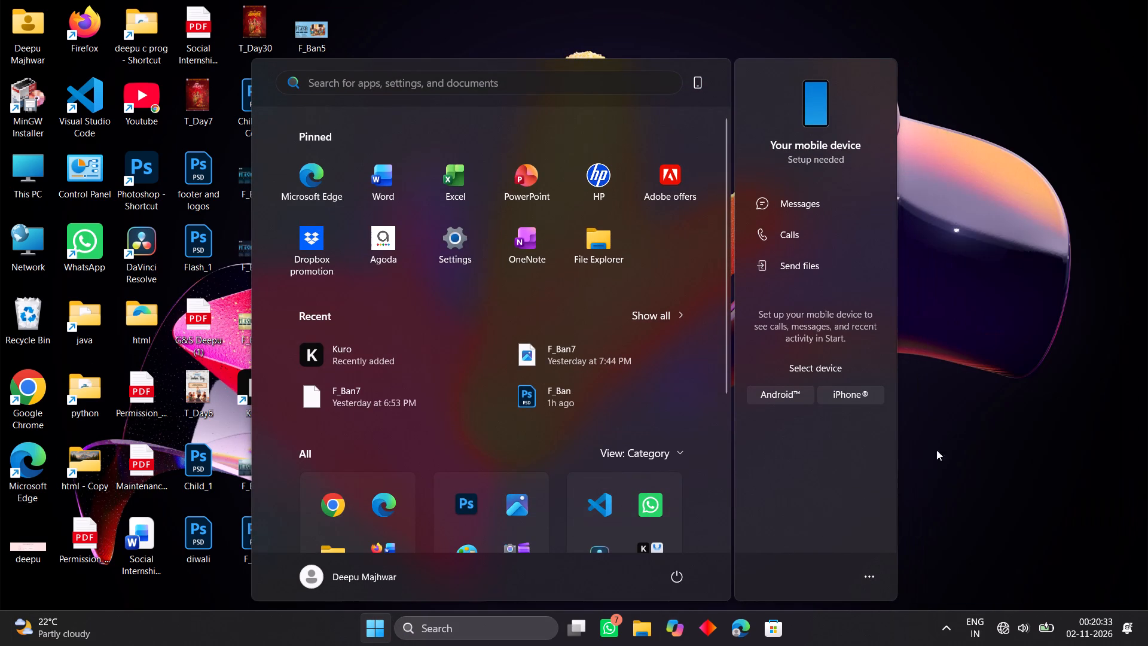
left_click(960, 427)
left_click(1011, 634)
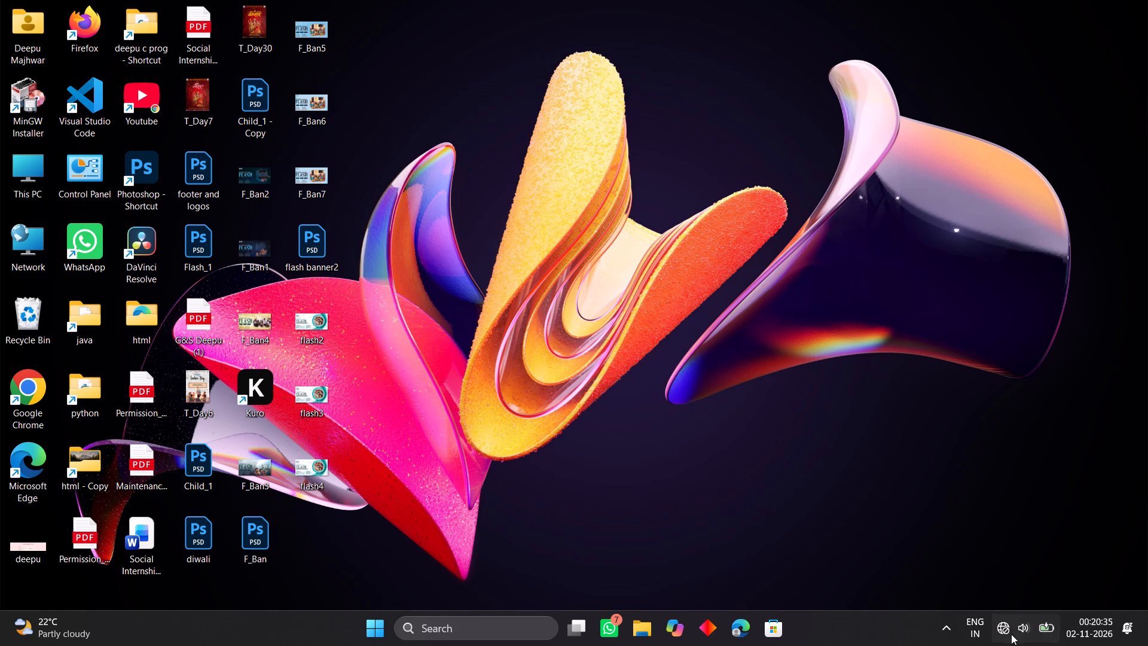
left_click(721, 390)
Shut down the computer to end the work session.
left_click(373, 632)
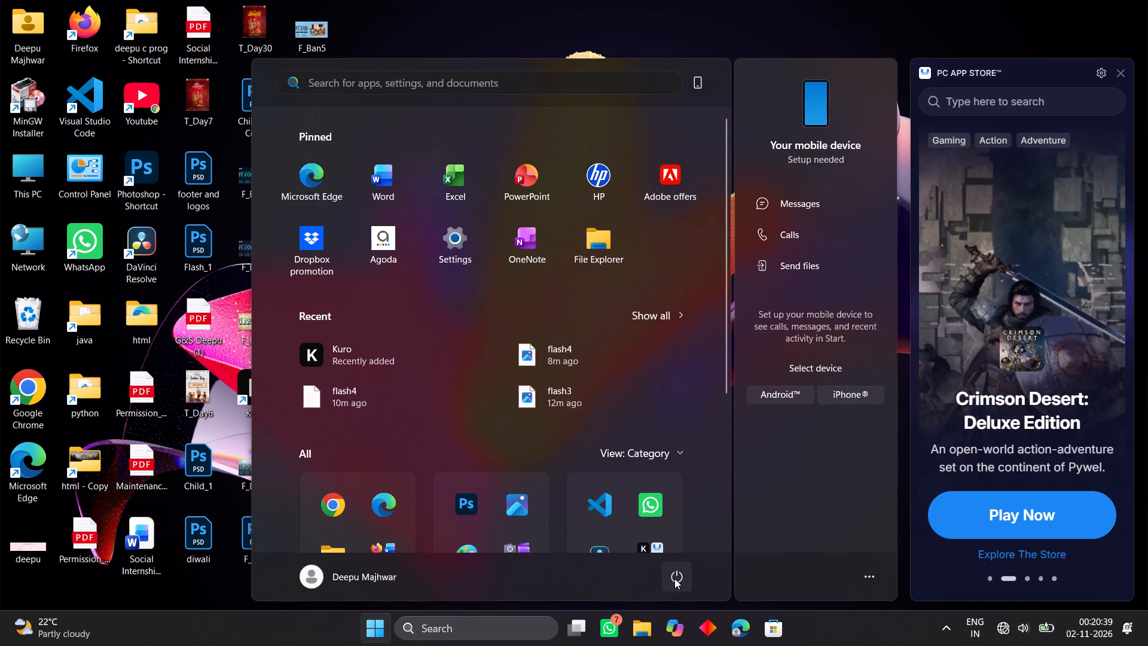
left_click(676, 578)
left_click(679, 526)
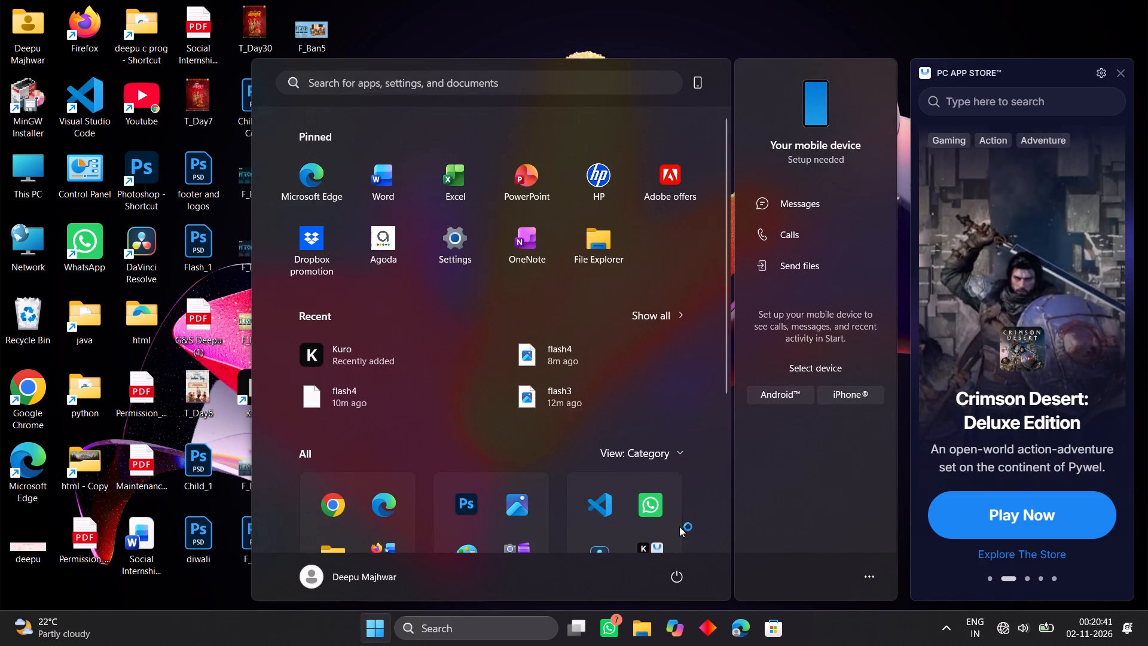